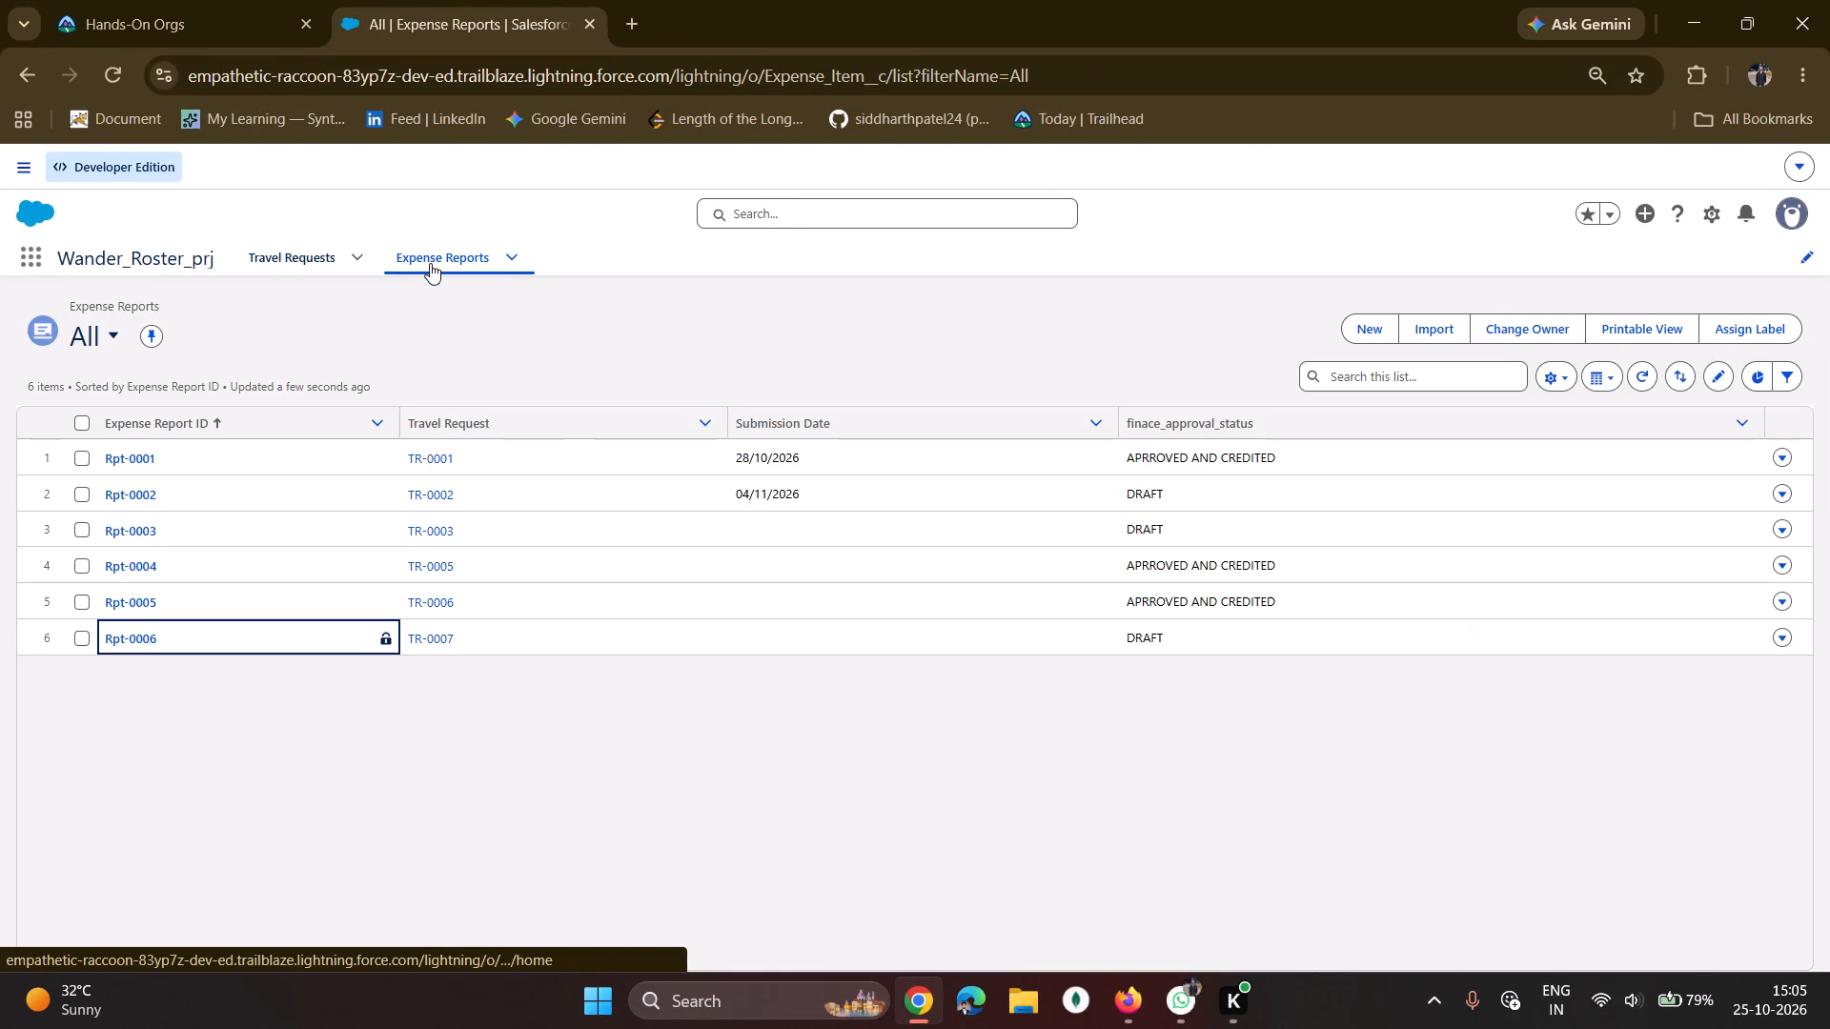
Open the Travel Requests list and narrow its Destination and End date columns to fit their contents more closely.
click(269, 265)
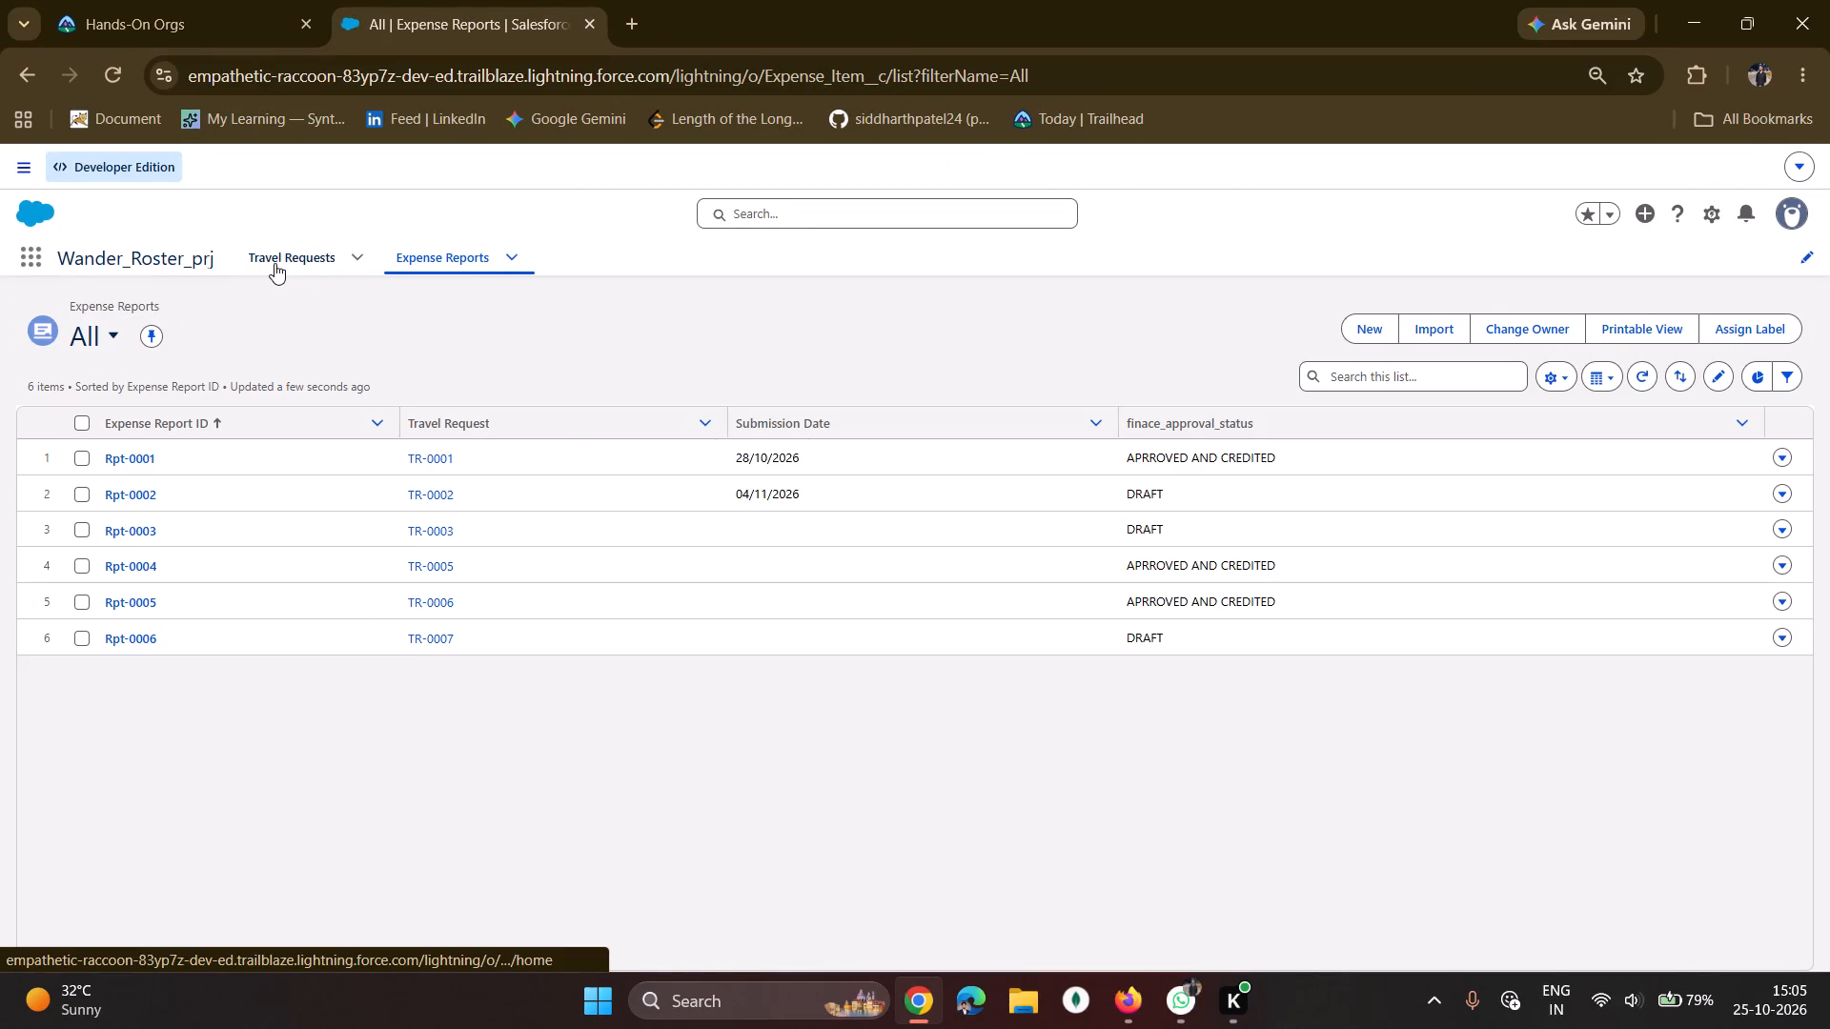
click(274, 263)
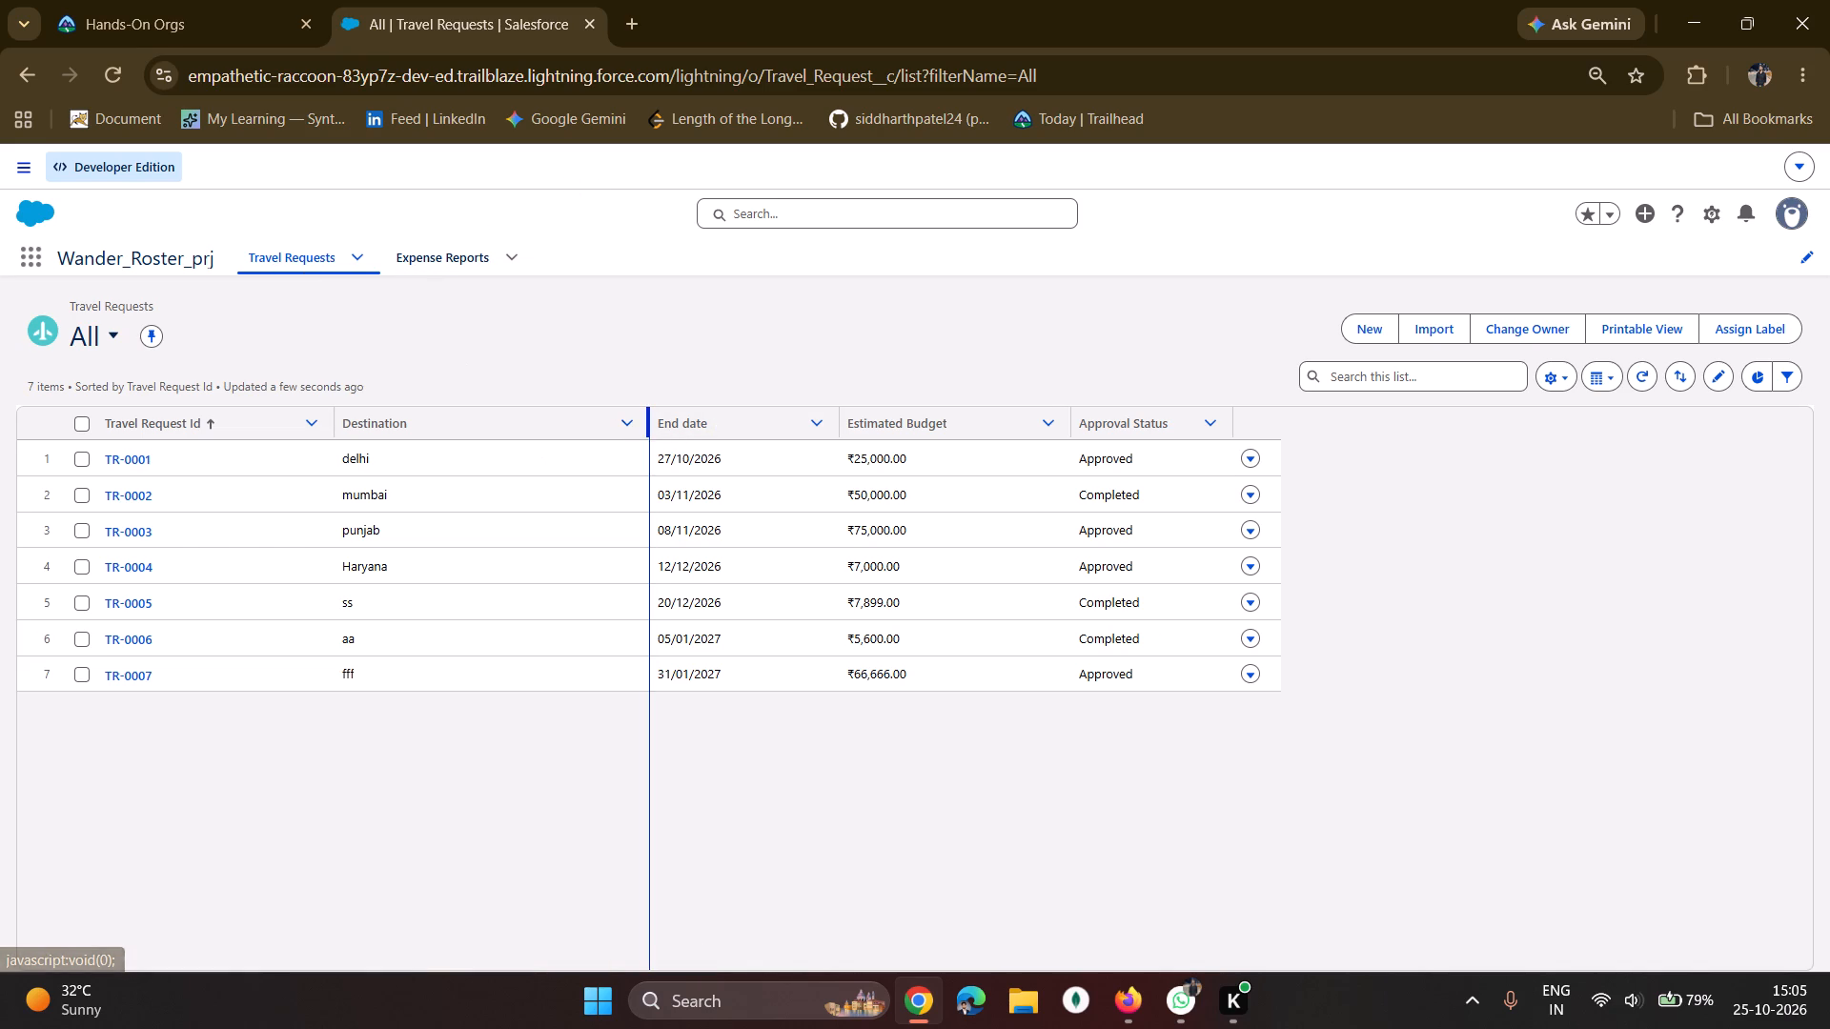
drag(649, 420, 475, 432)
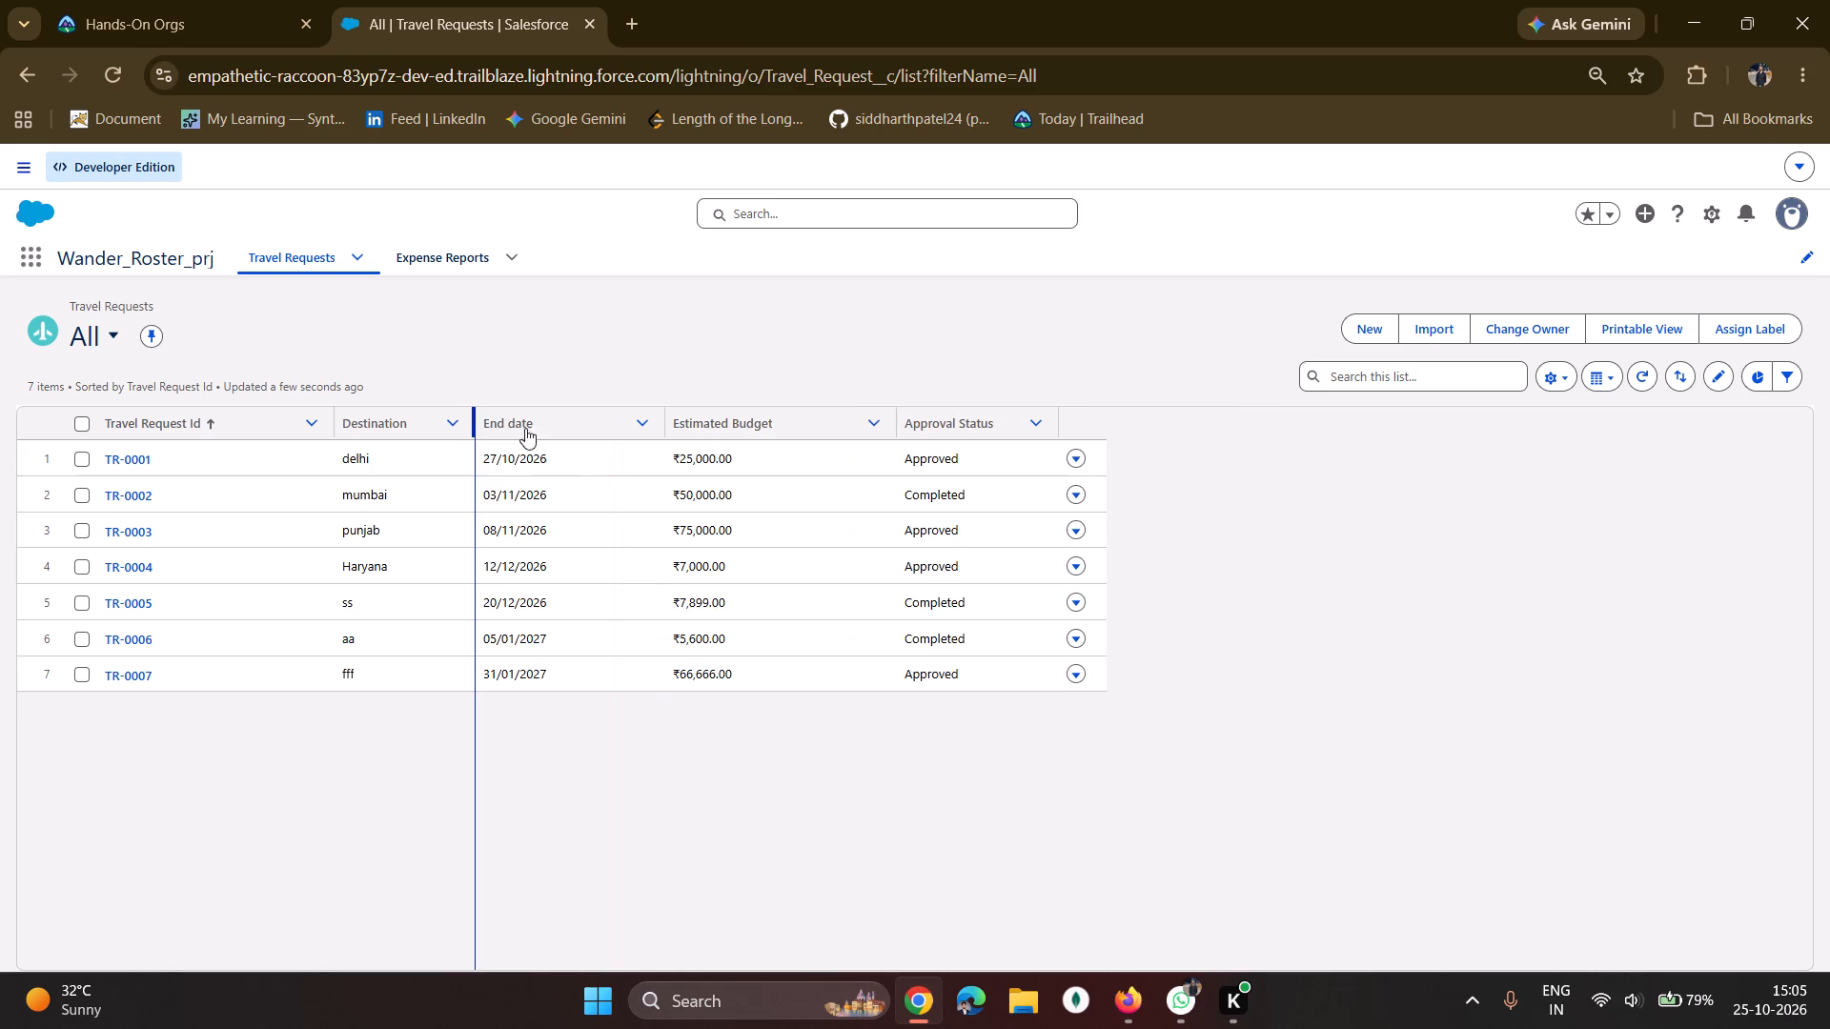
drag(657, 422, 635, 426)
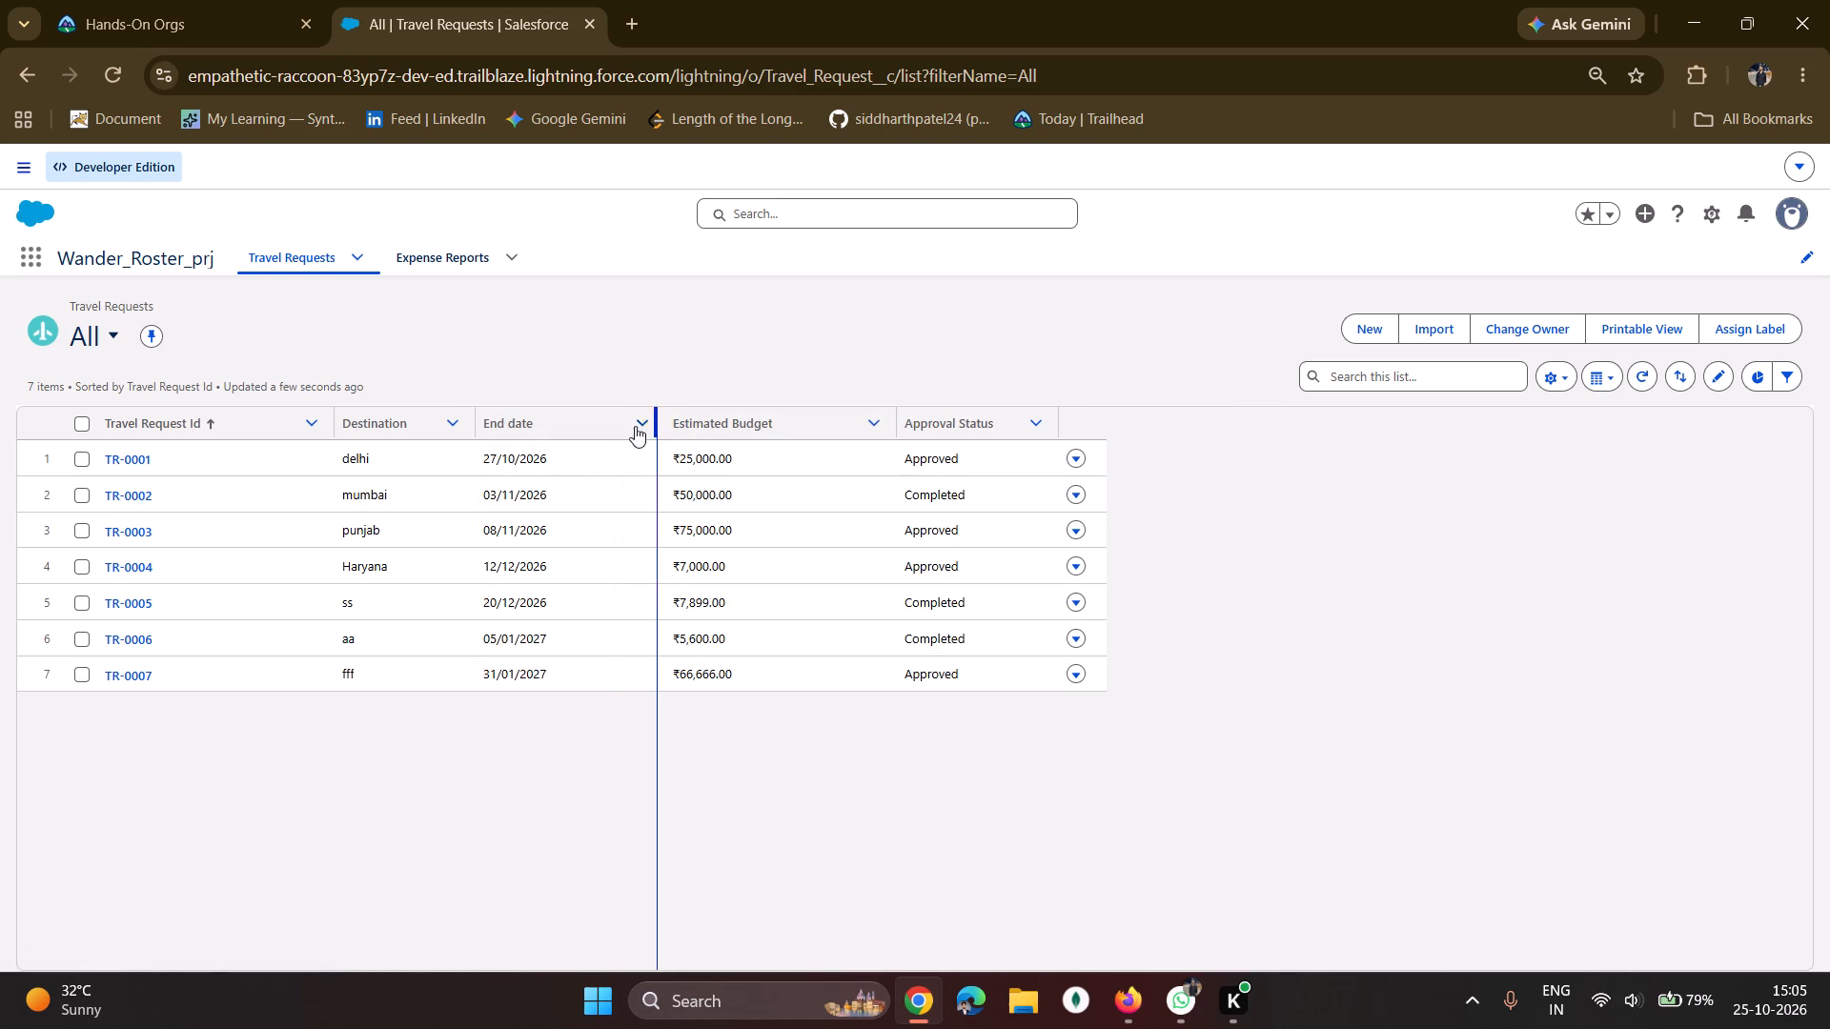
drag(635, 426, 594, 434)
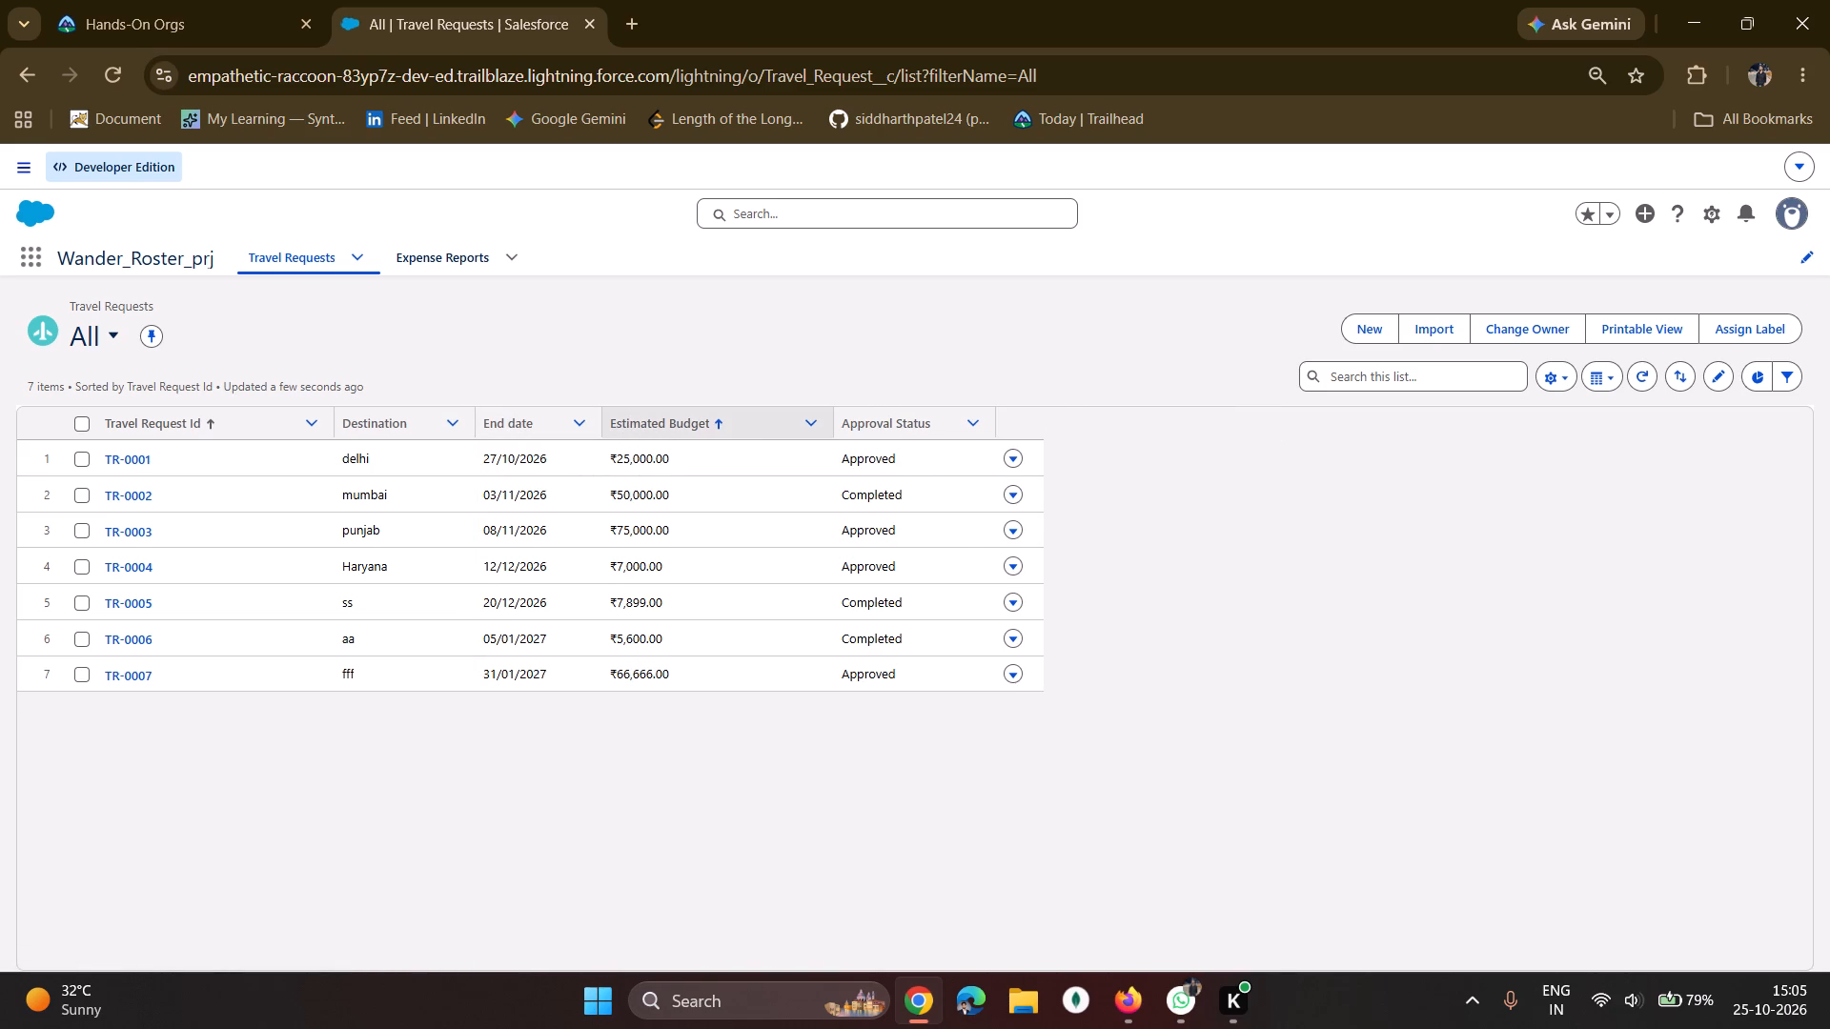
Narrow the Estimated Budget and Travel Request Id columns of the Travel Requests list to fit their contents more closely.
drag(838, 430, 738, 430)
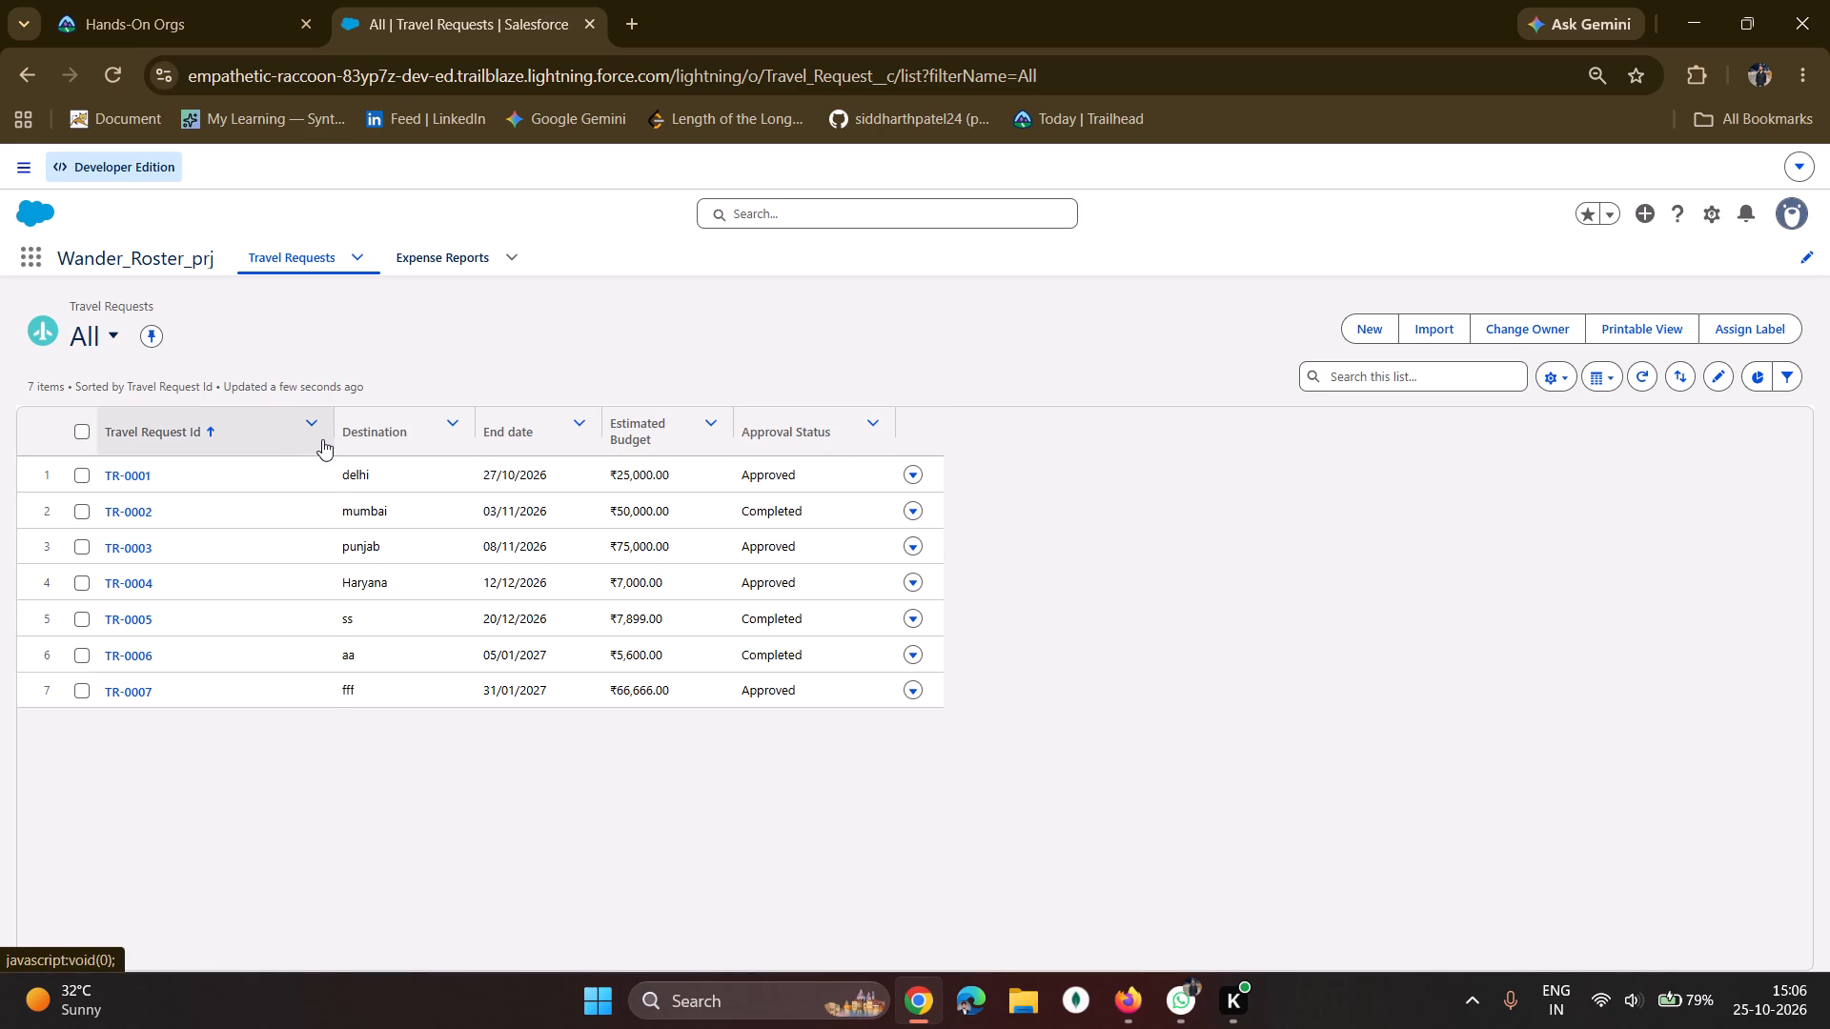
drag(336, 435, 250, 446)
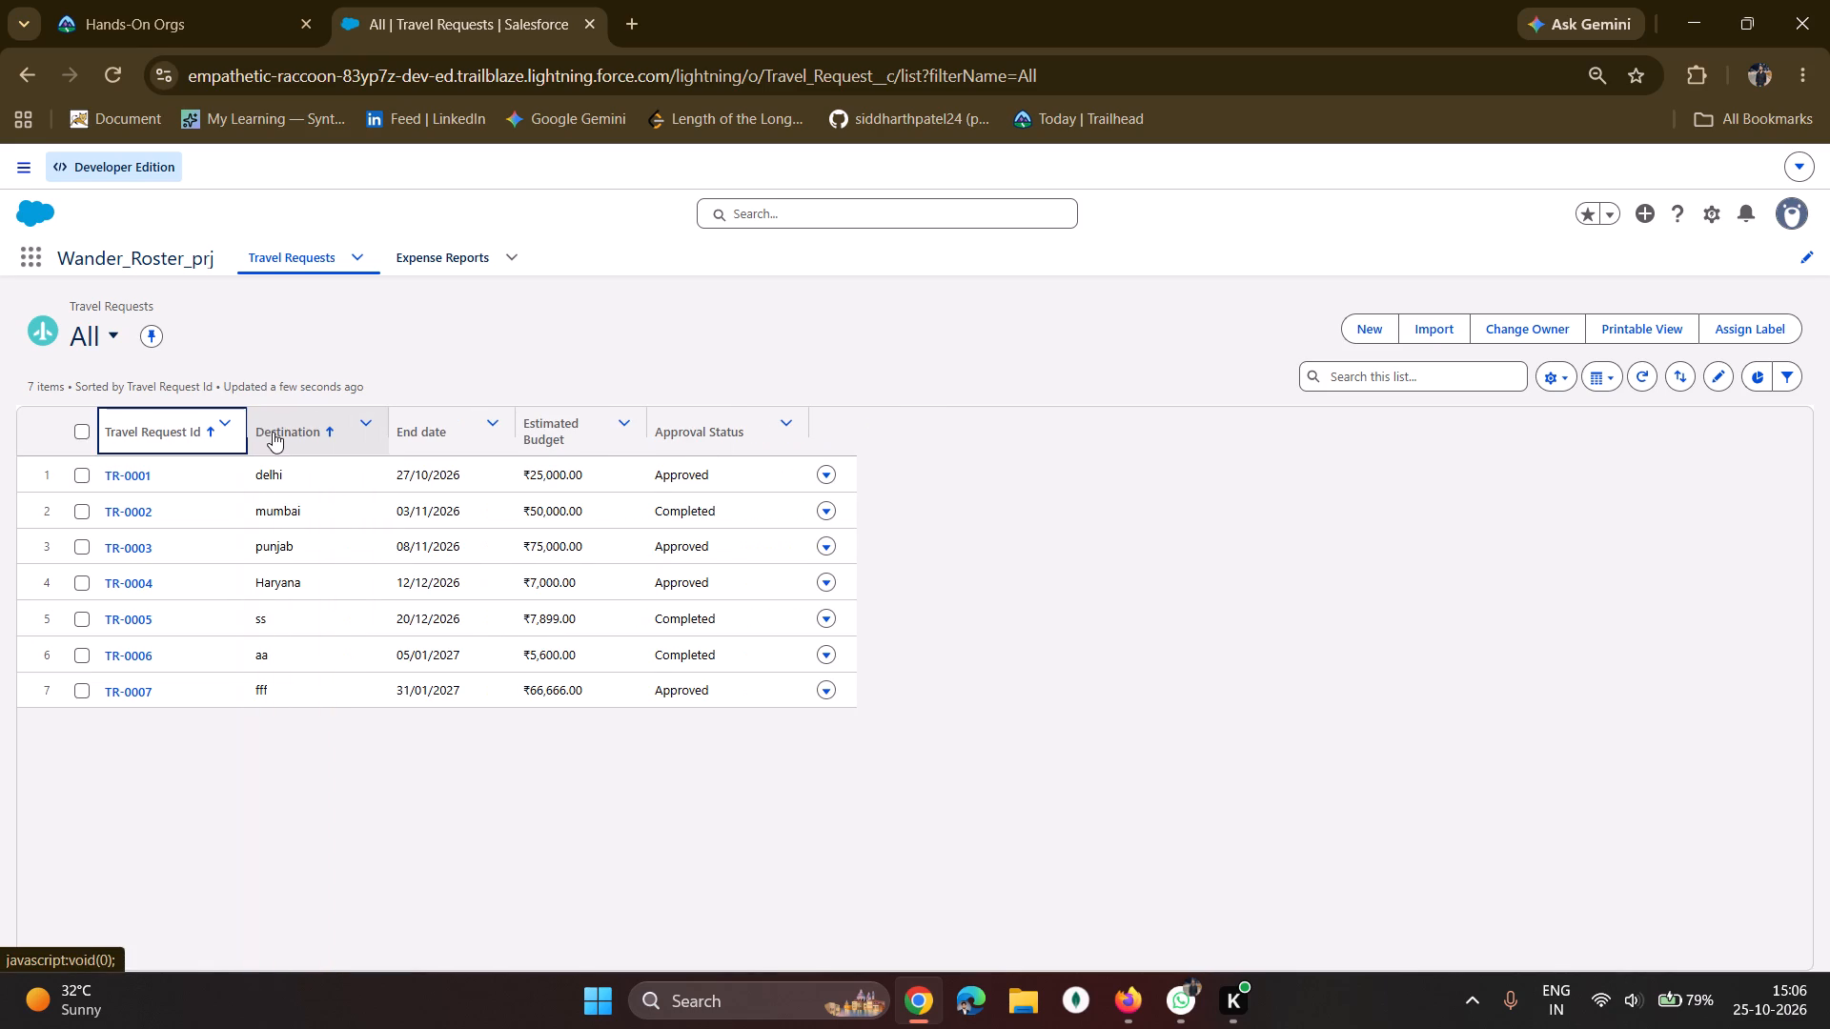
drag(928, 670, 948, 664)
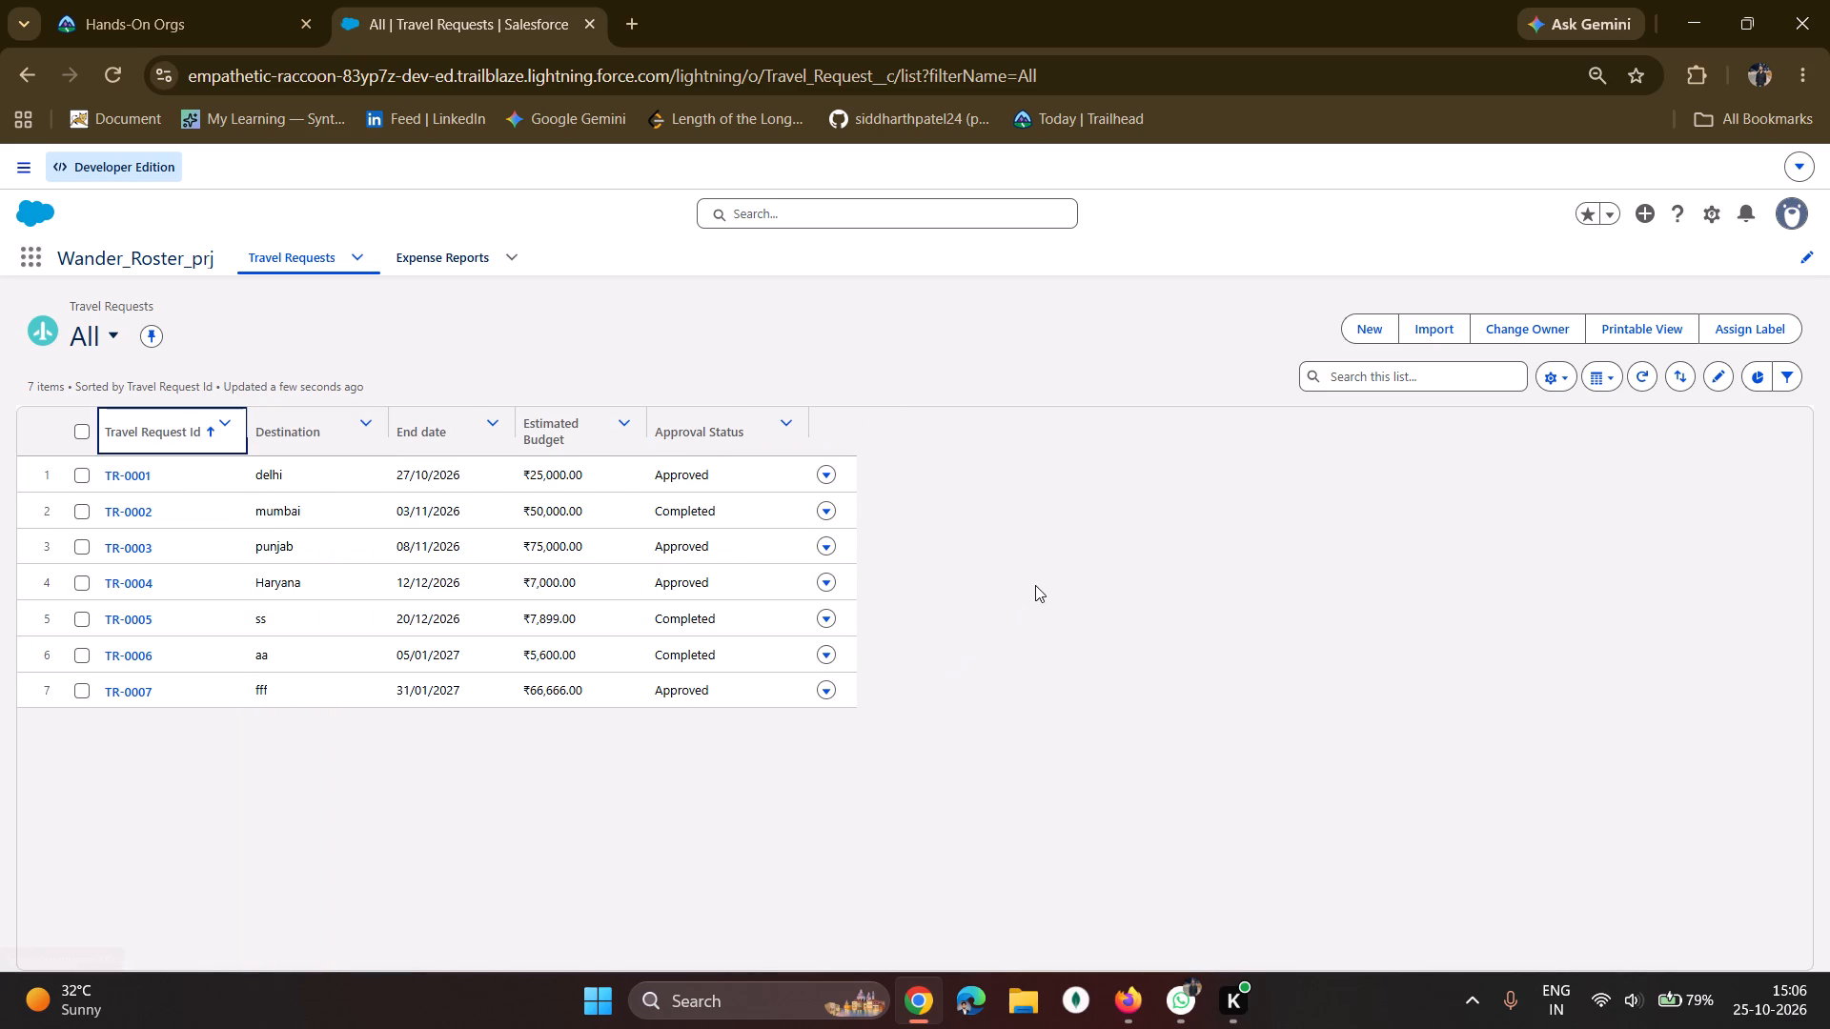
click(1117, 644)
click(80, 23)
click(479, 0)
Bring up the open WhatsApp Web windows to switch to one of them.
click(1199, 995)
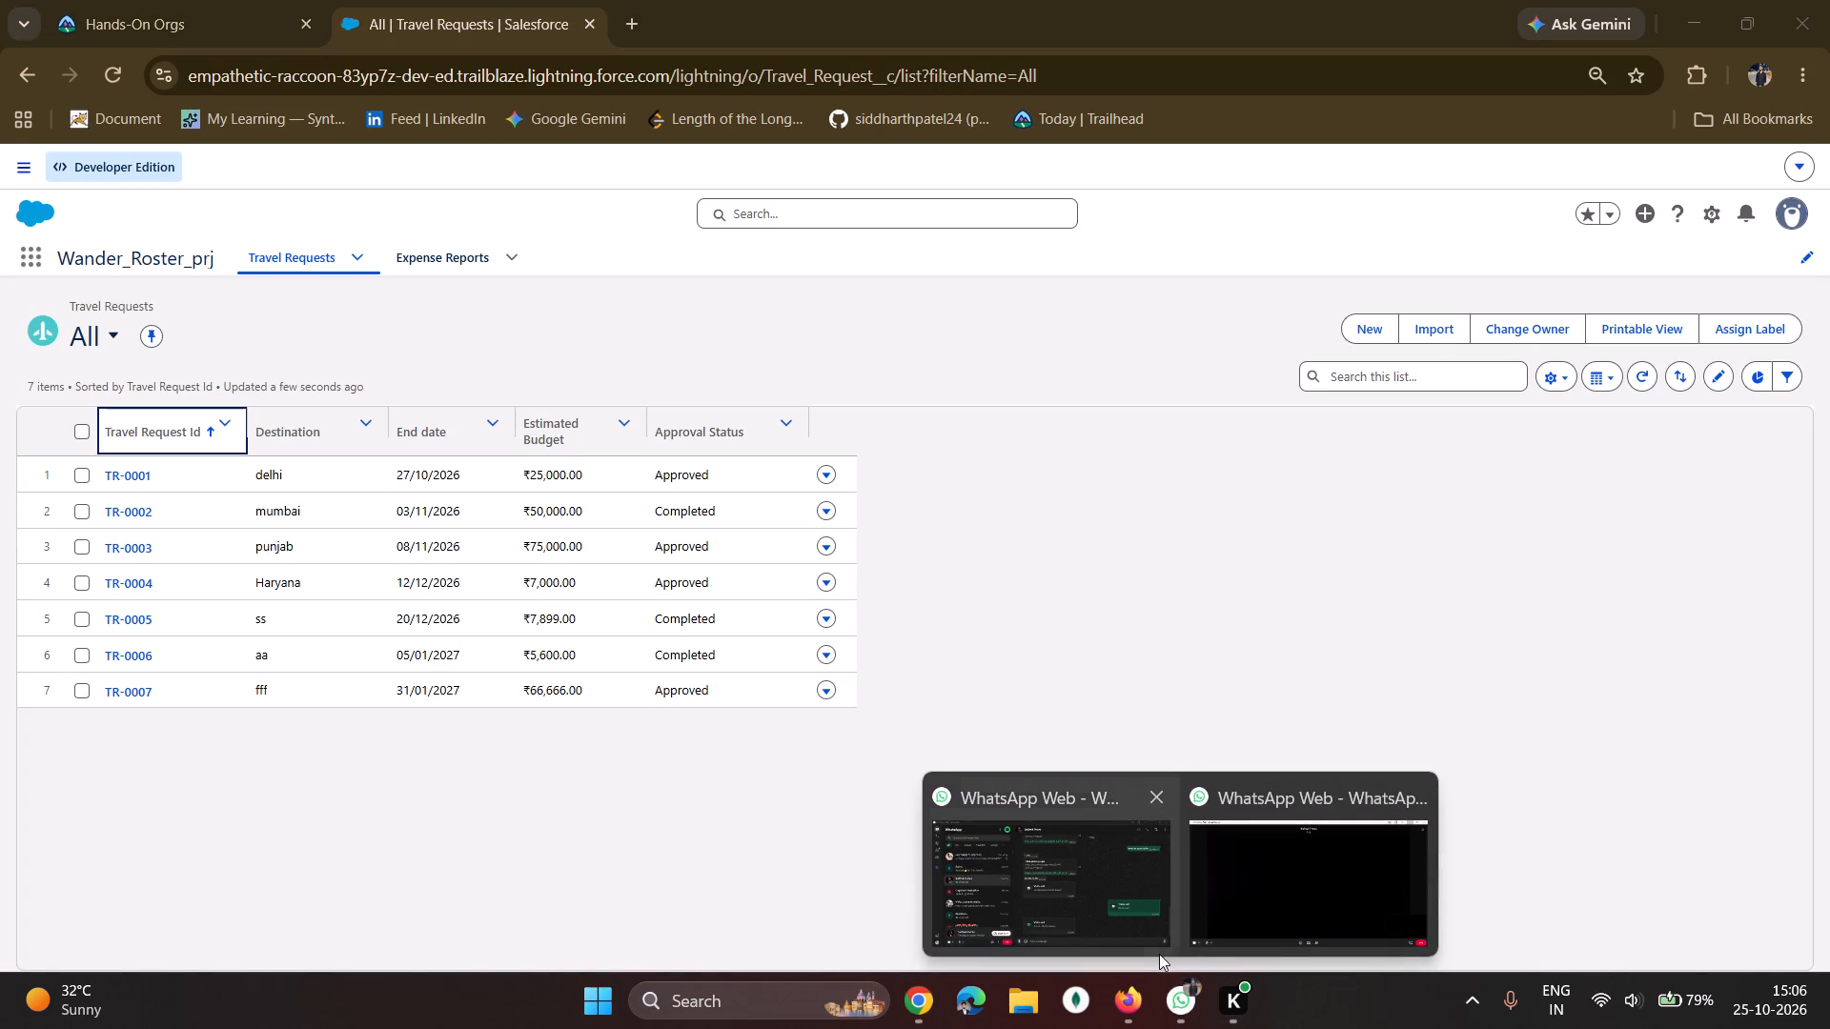
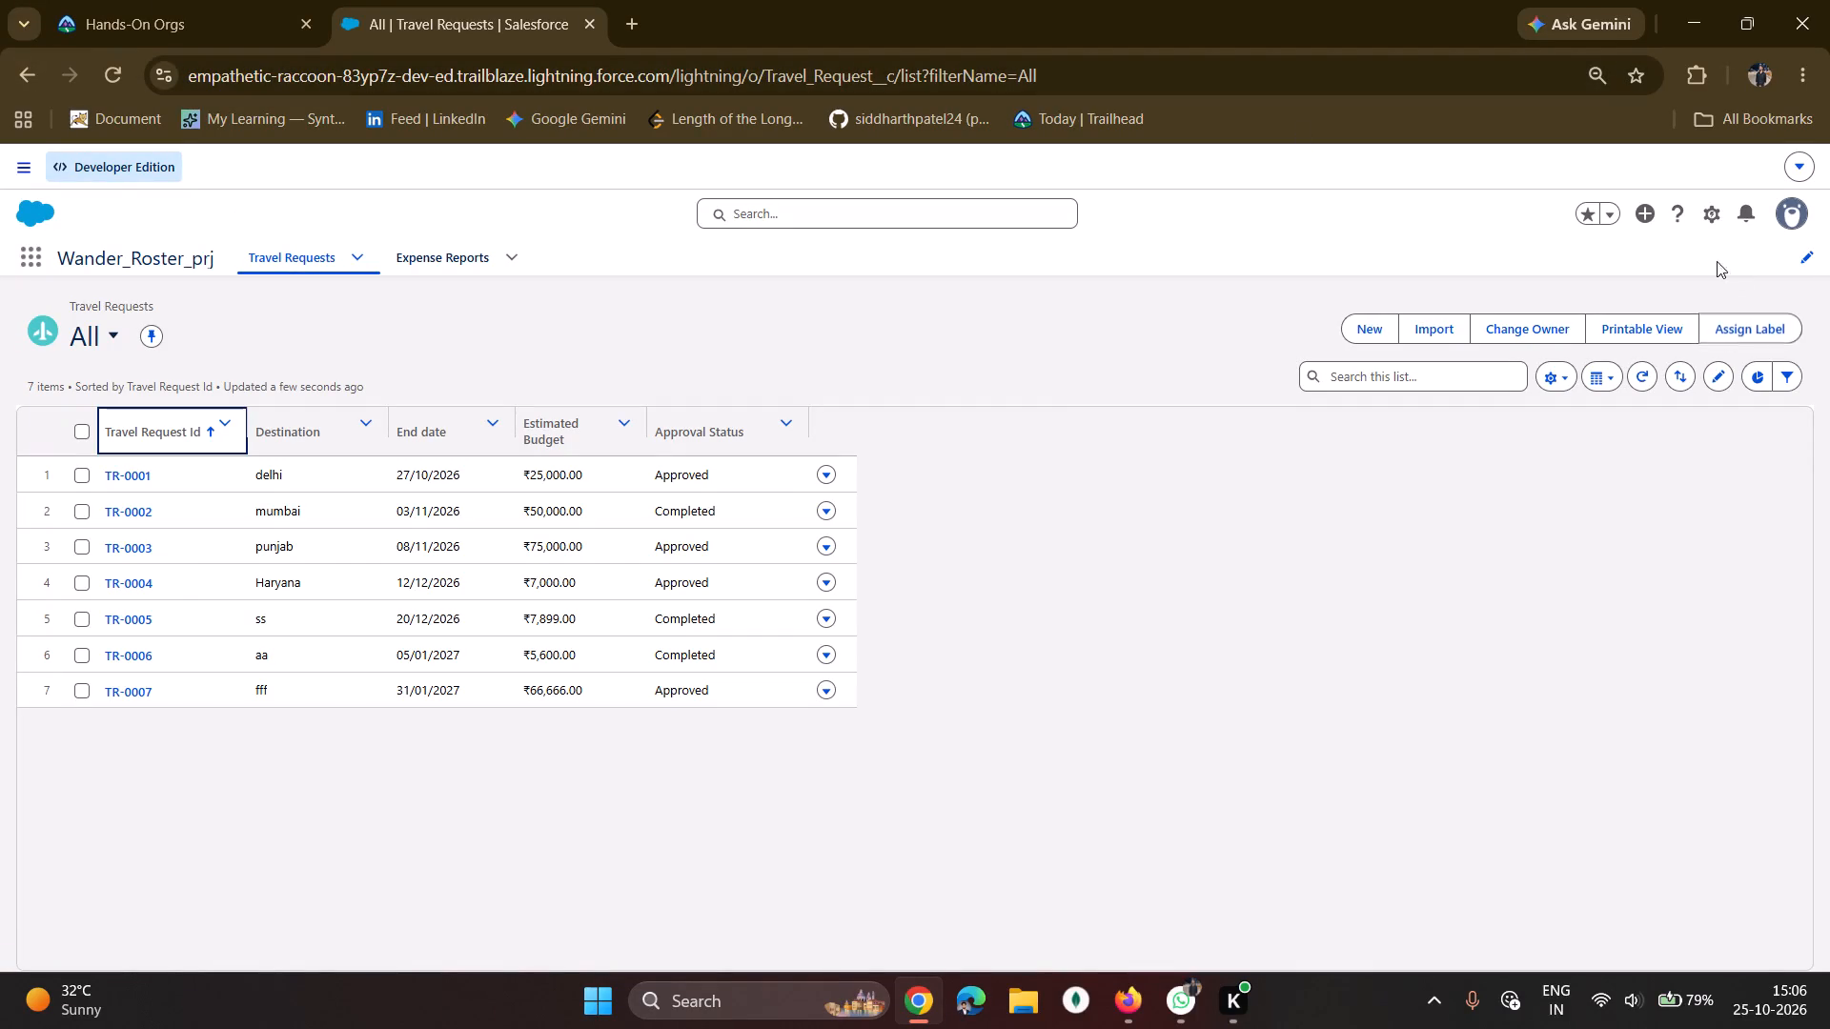
Open Salesforce Setup, filter the Object Manager by "travel" and open the Travel Request custom object's details.
click(1709, 224)
click(1647, 278)
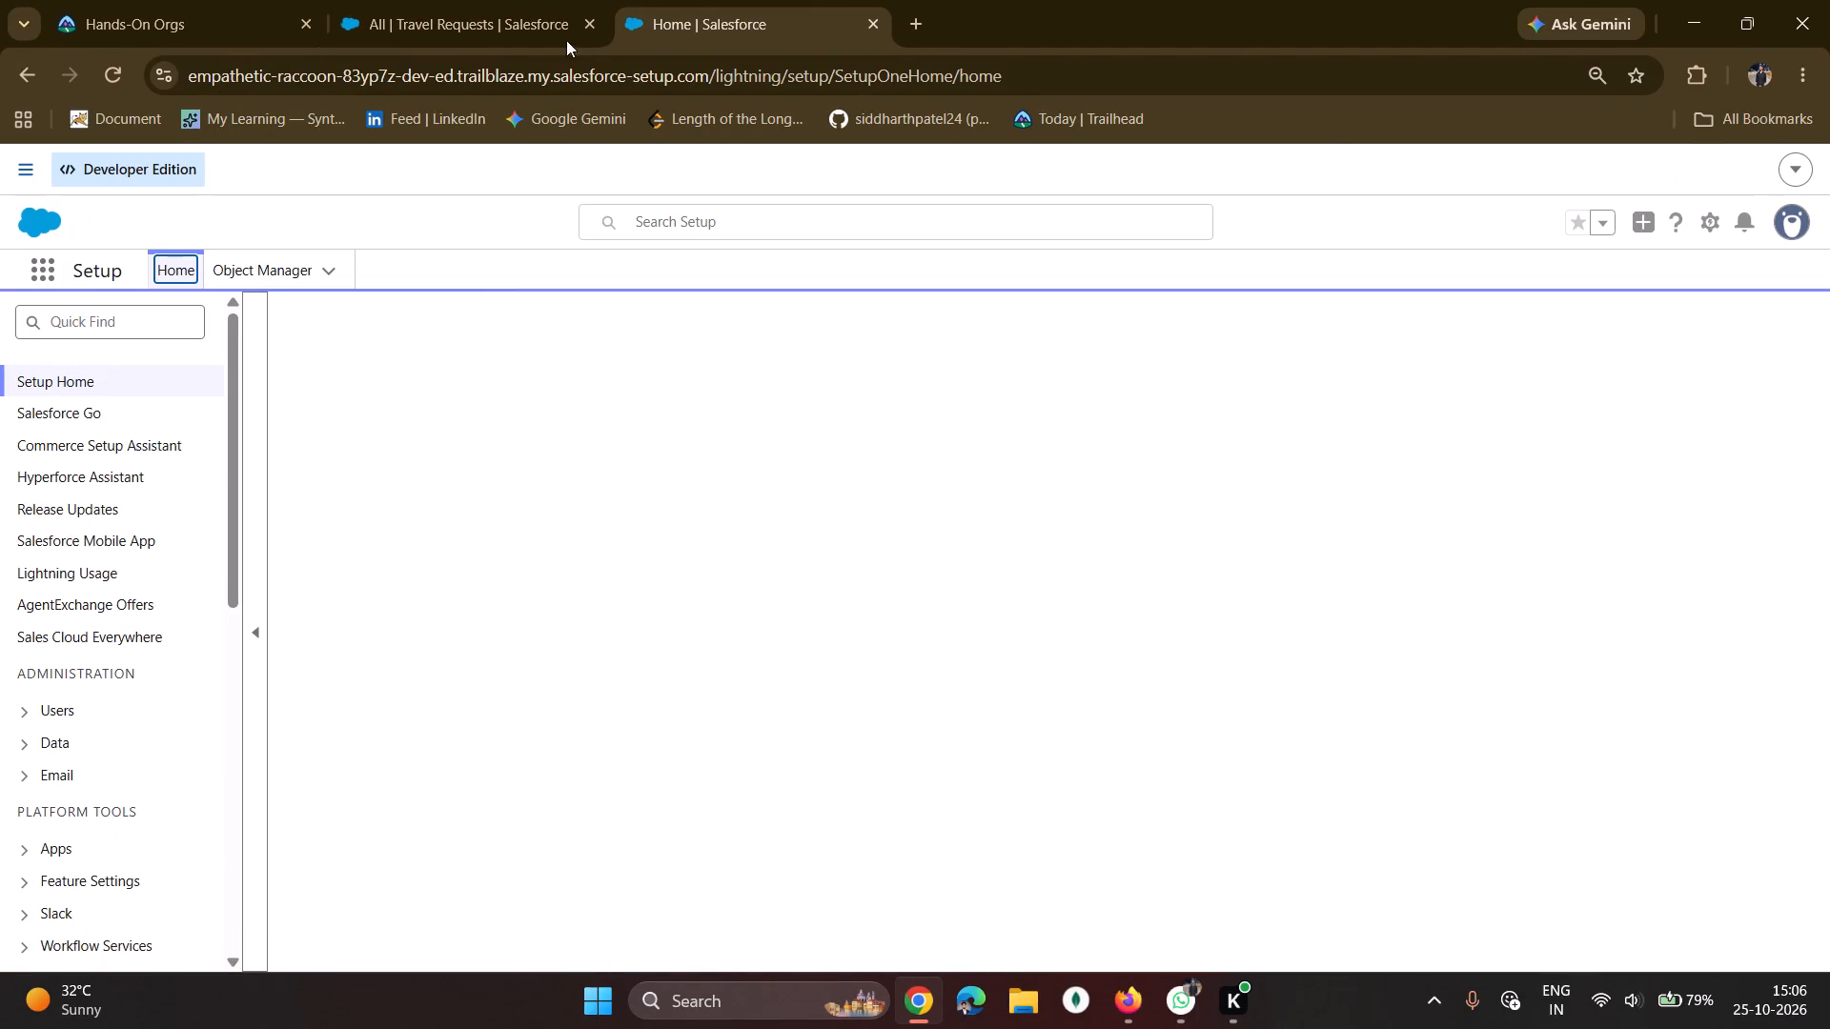
click(233, 267)
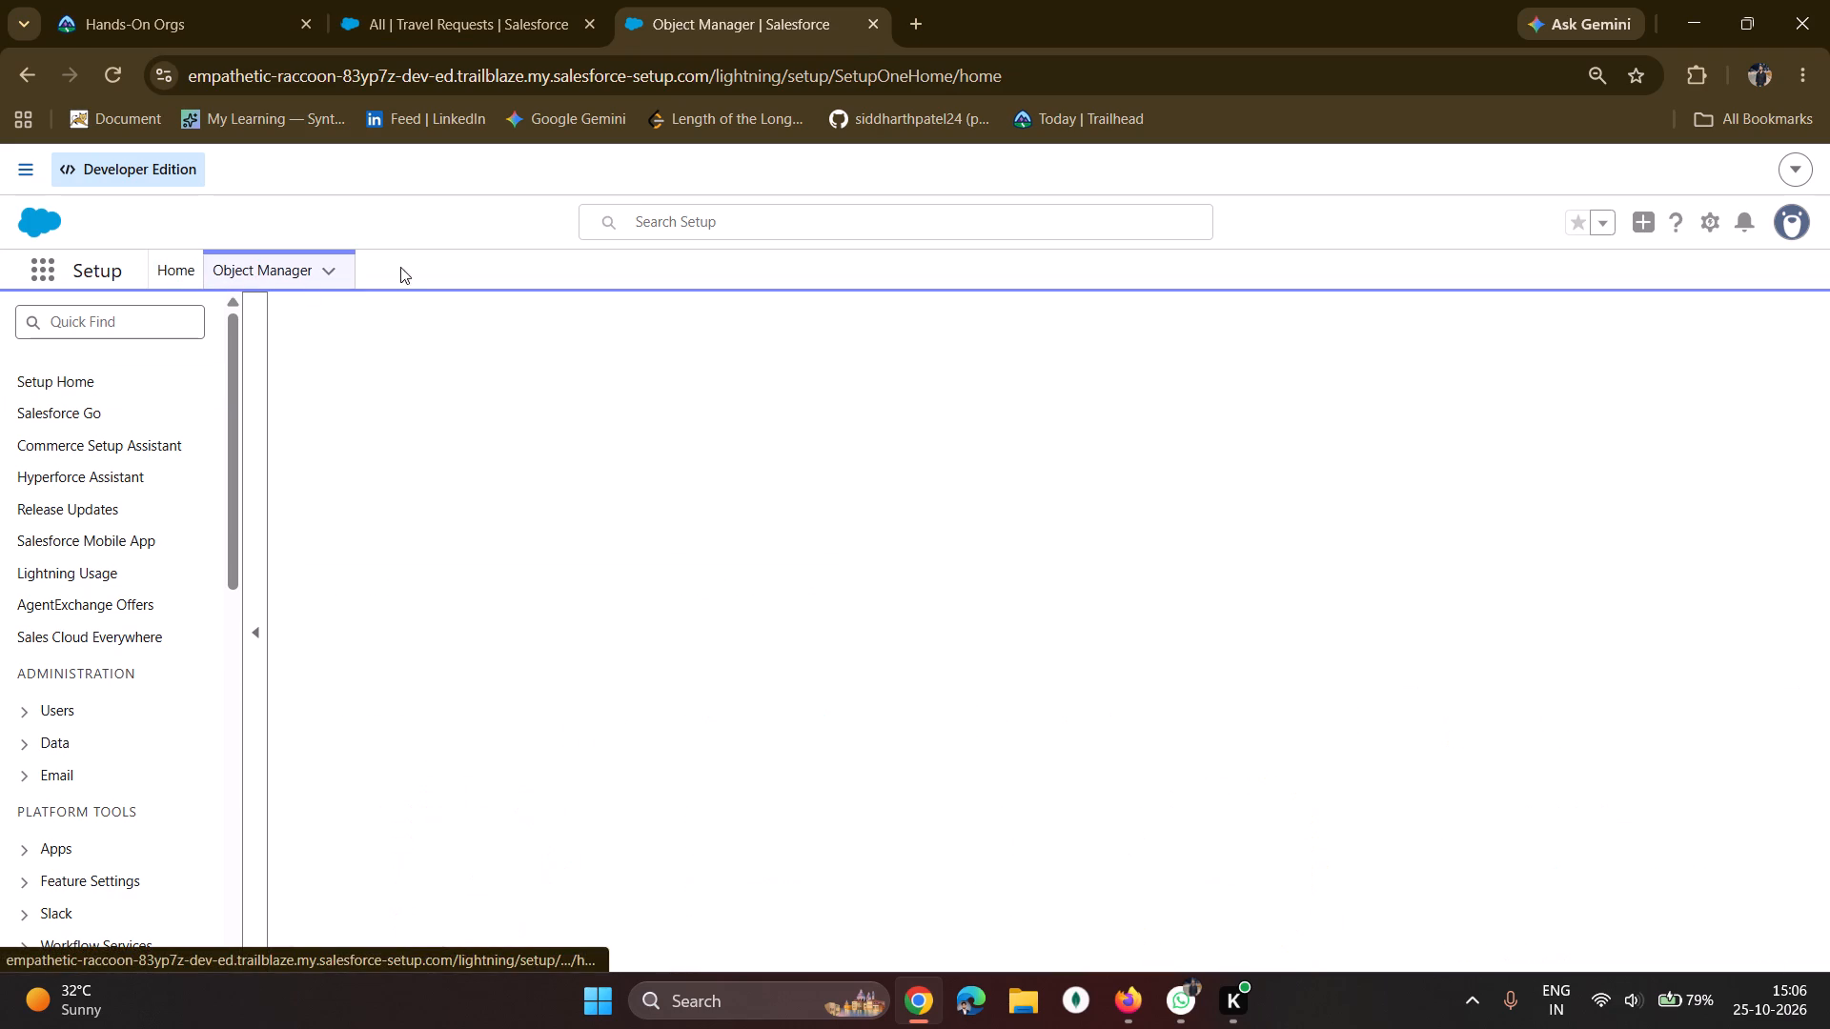
click(113, 324)
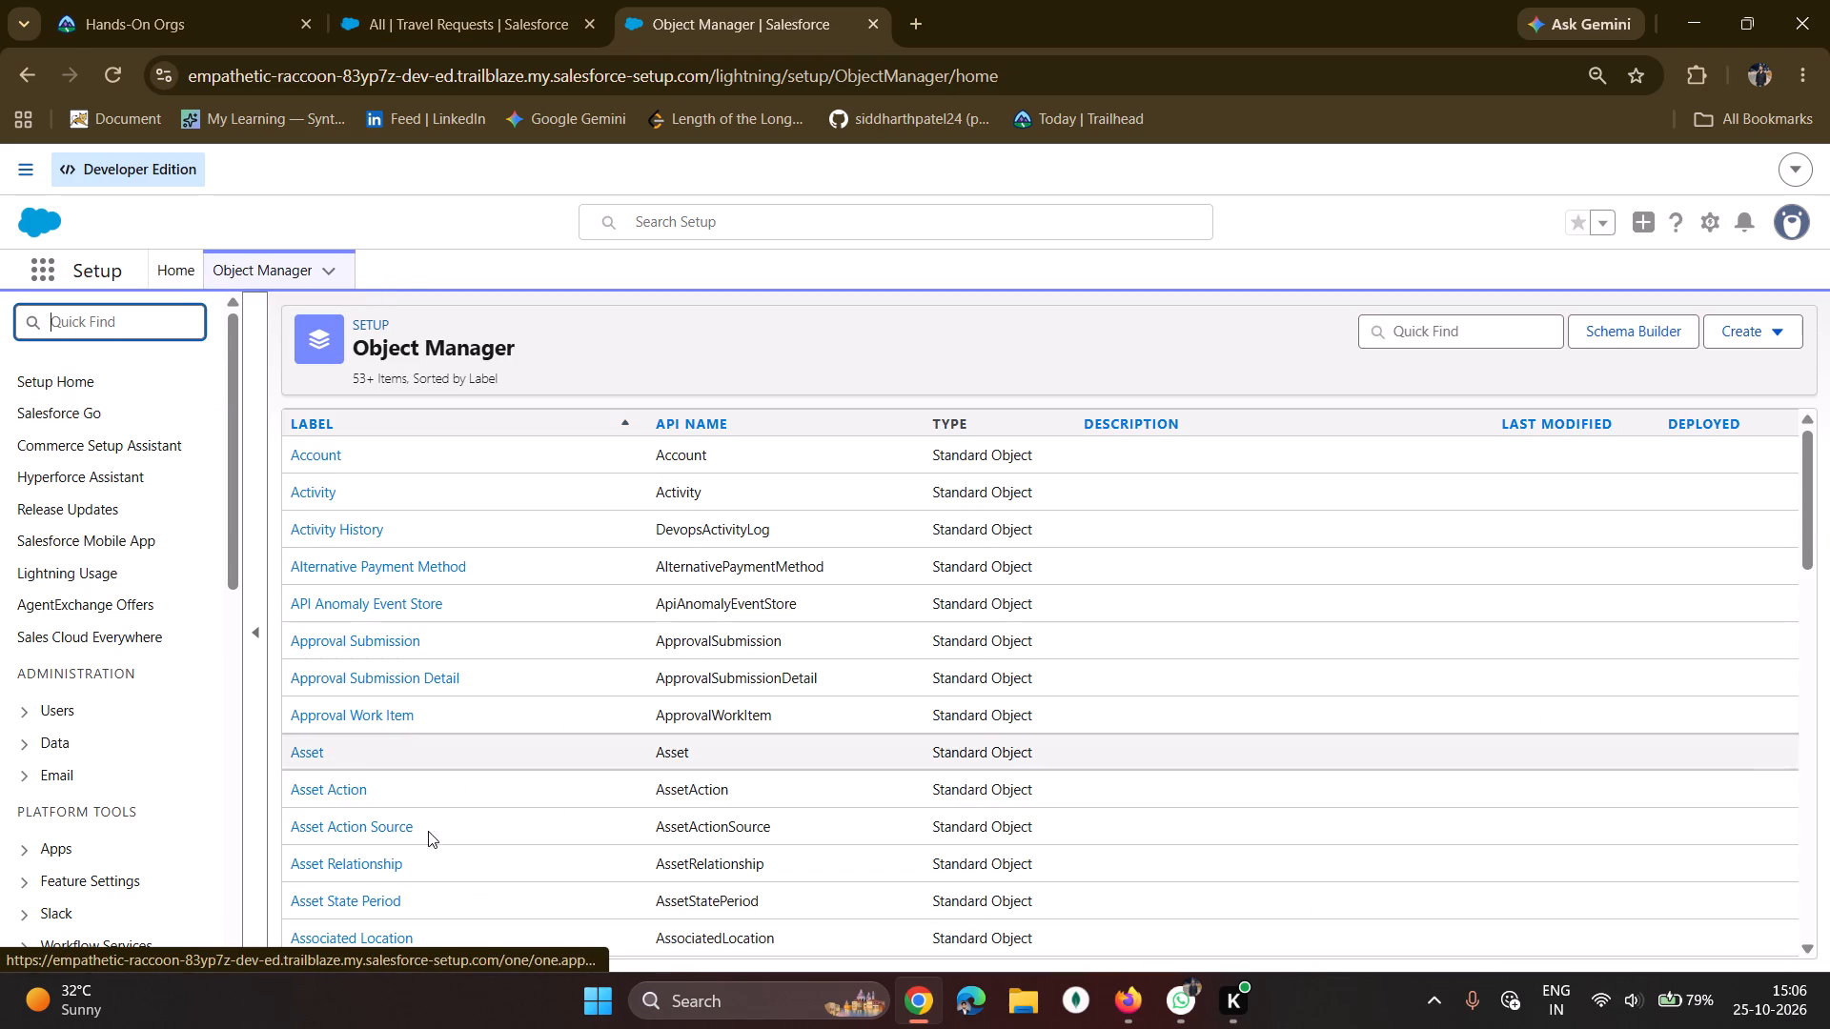
click(1425, 330)
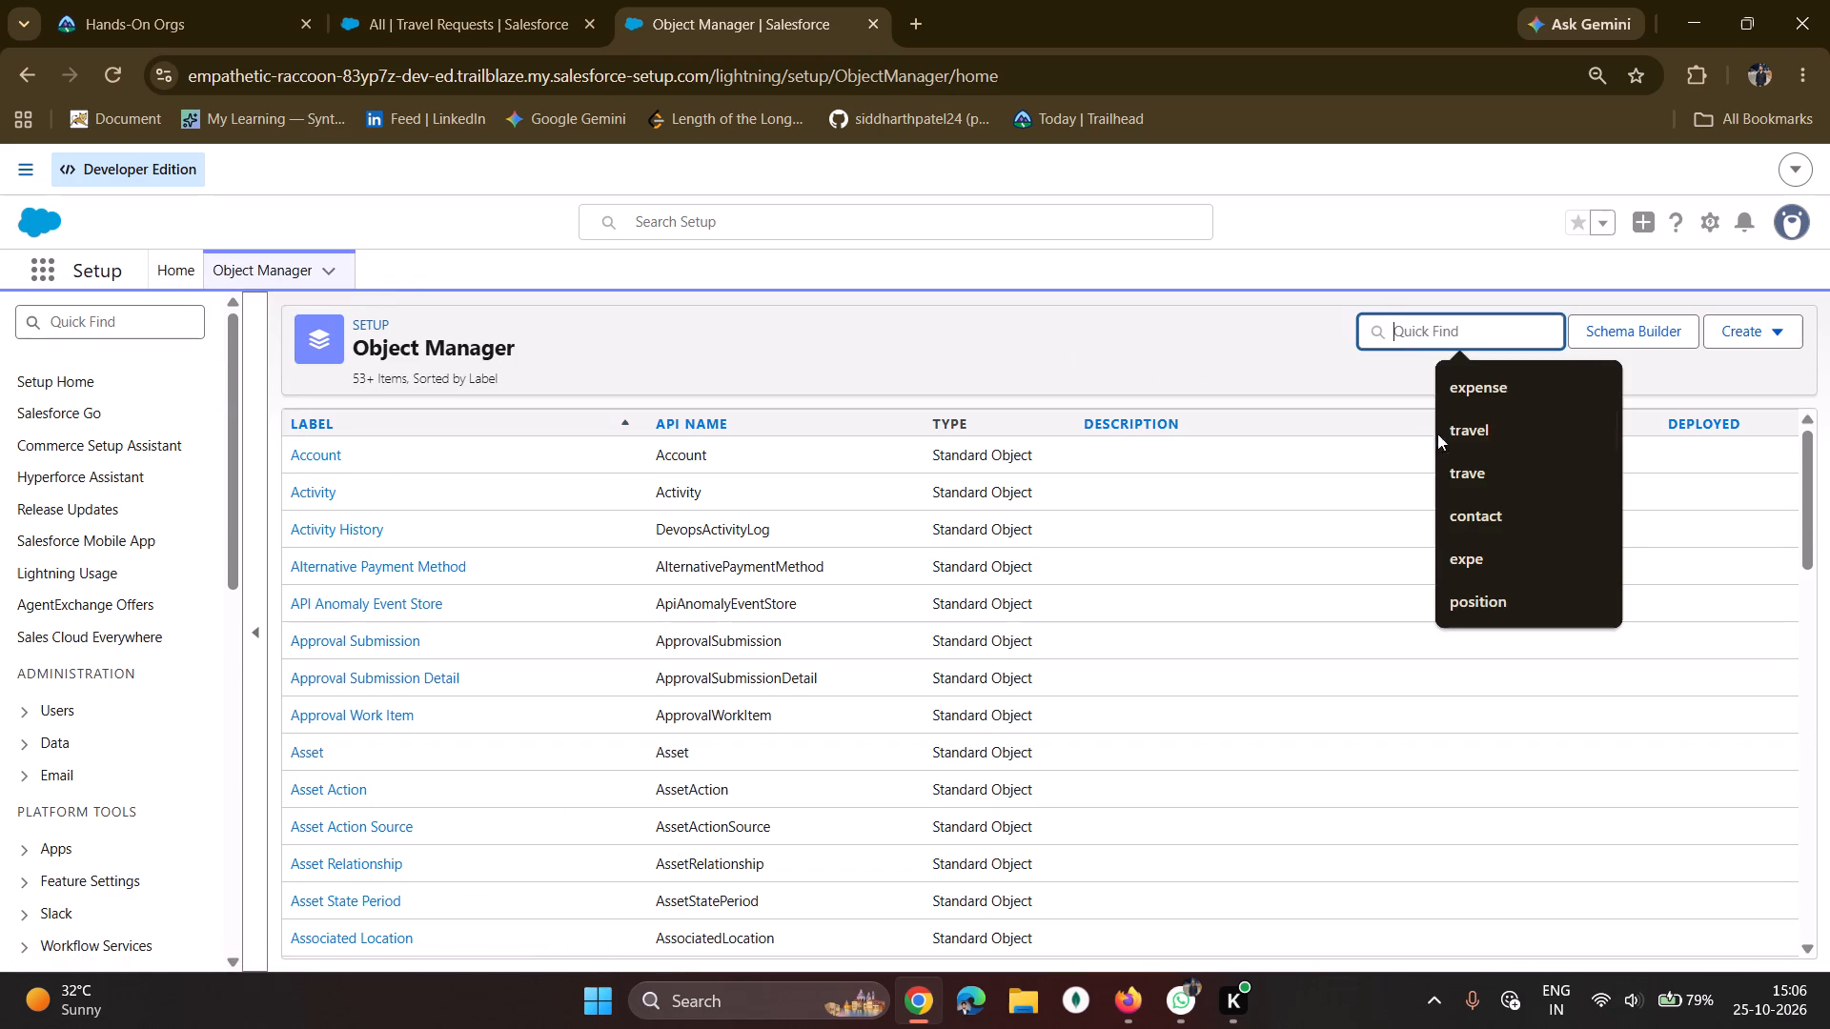
click(1475, 429)
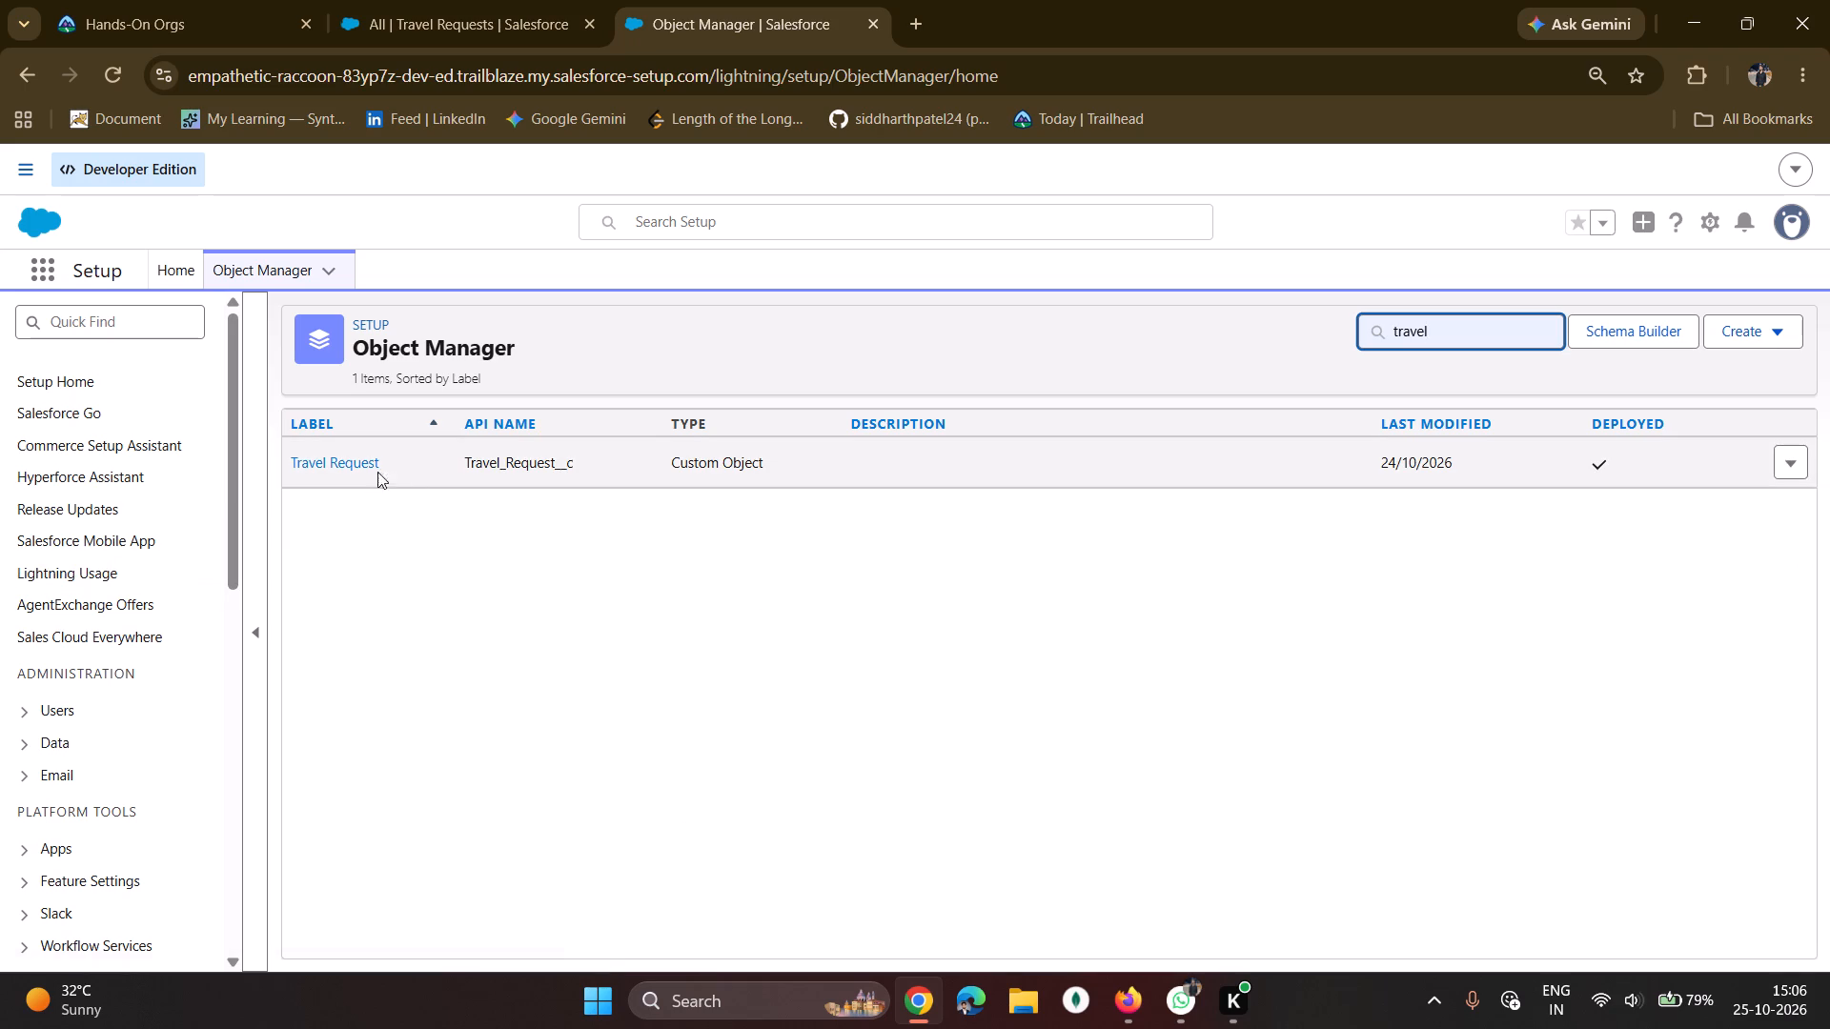
click(337, 472)
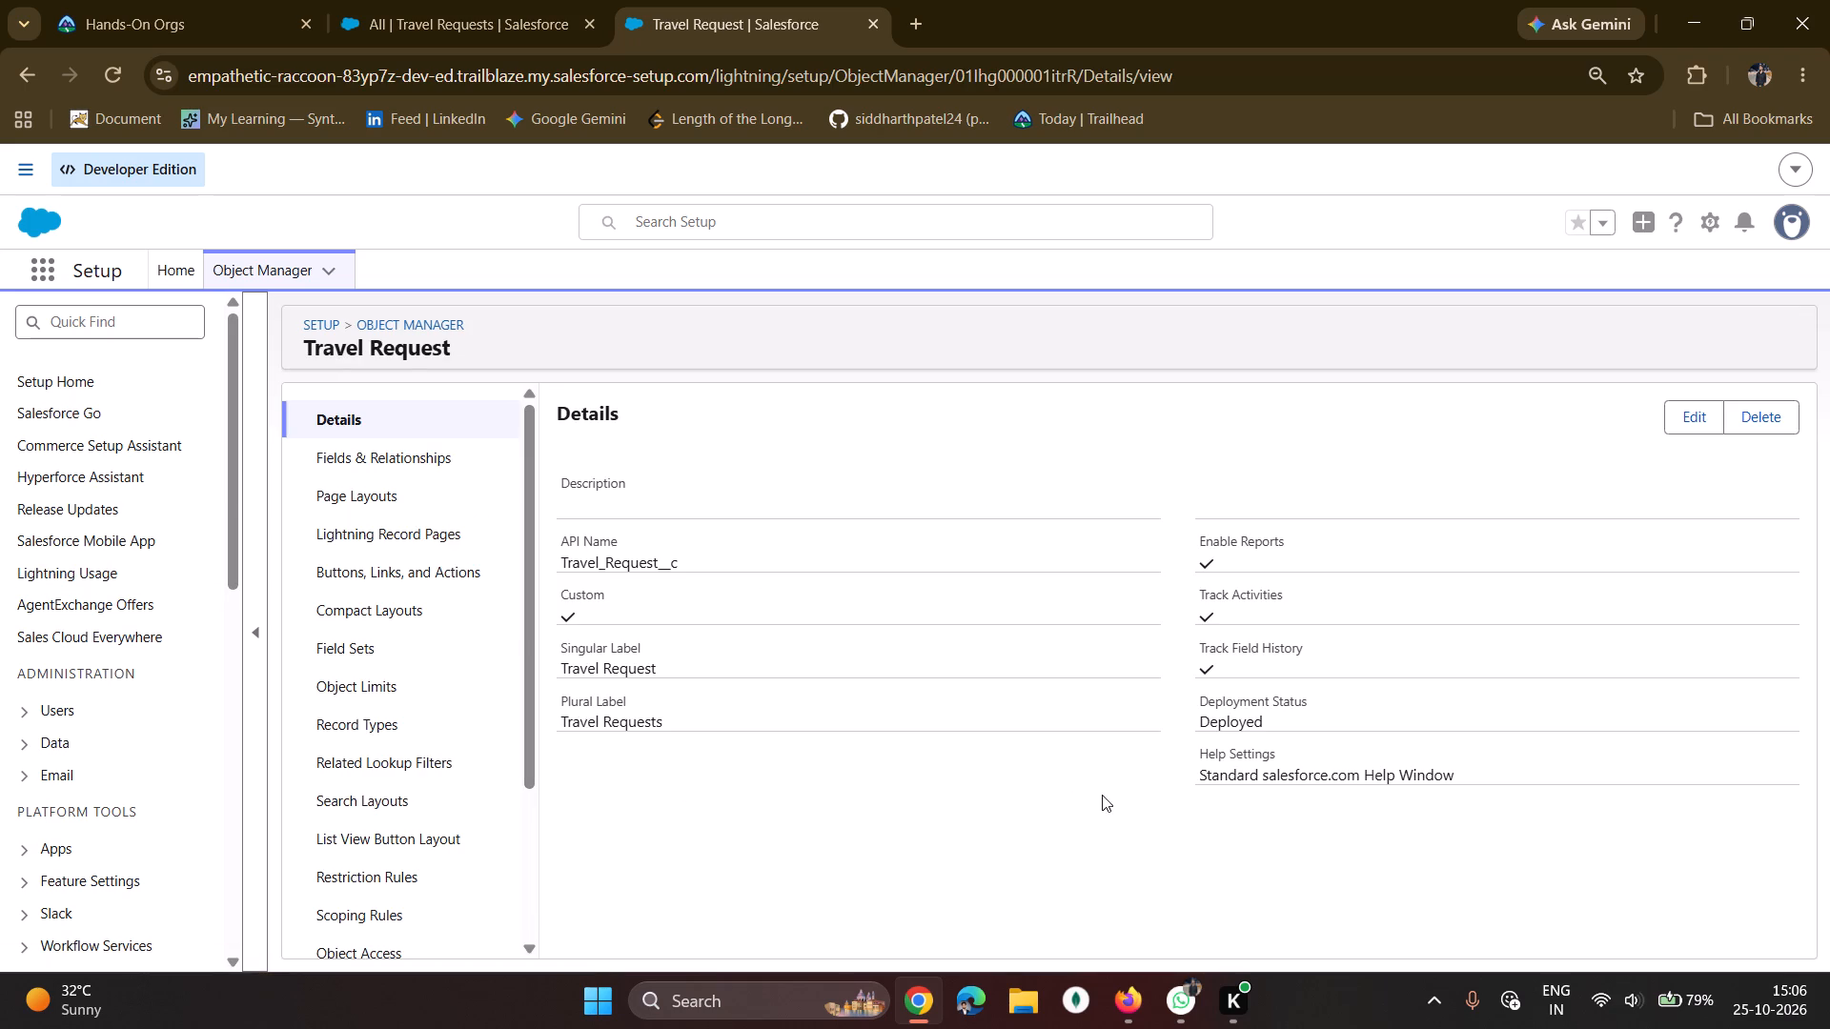
Show the Fields & Relationships list of the Travel Request object.
click(336, 455)
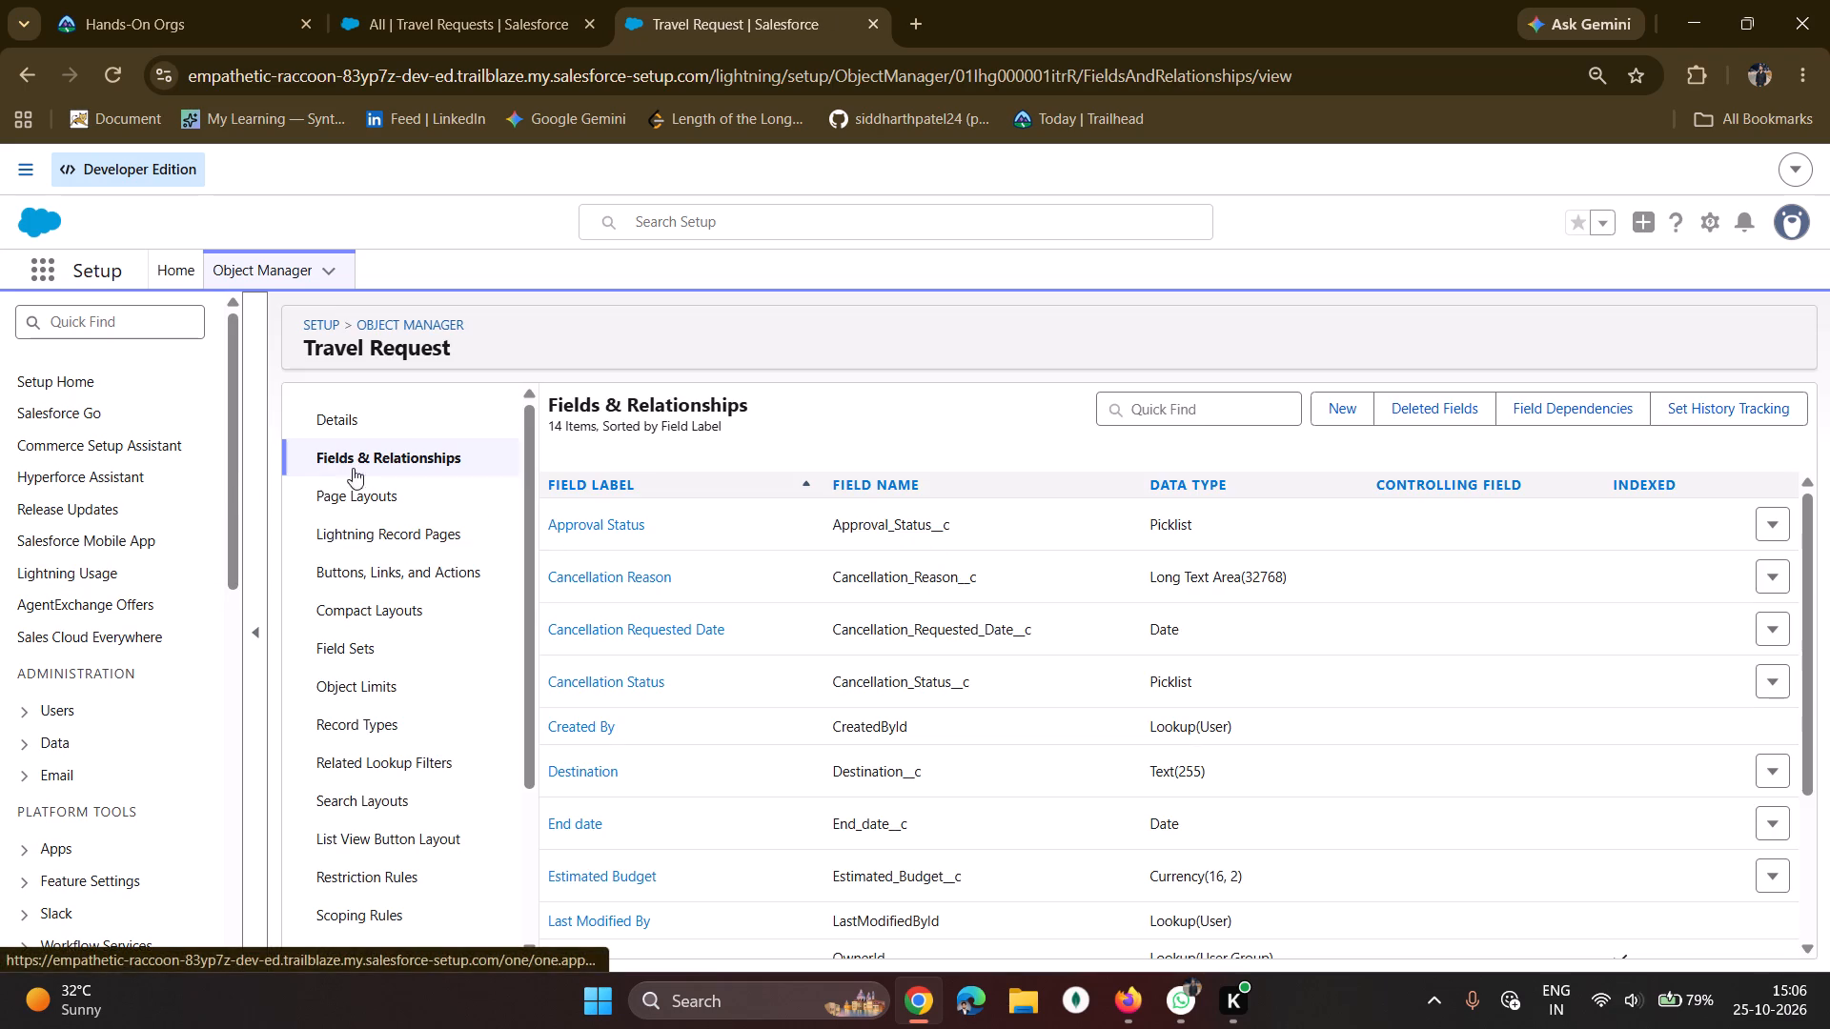
Search Setup for "flow" and open the Flows page under Process Automation.
click(0, 322)
click(47, 322)
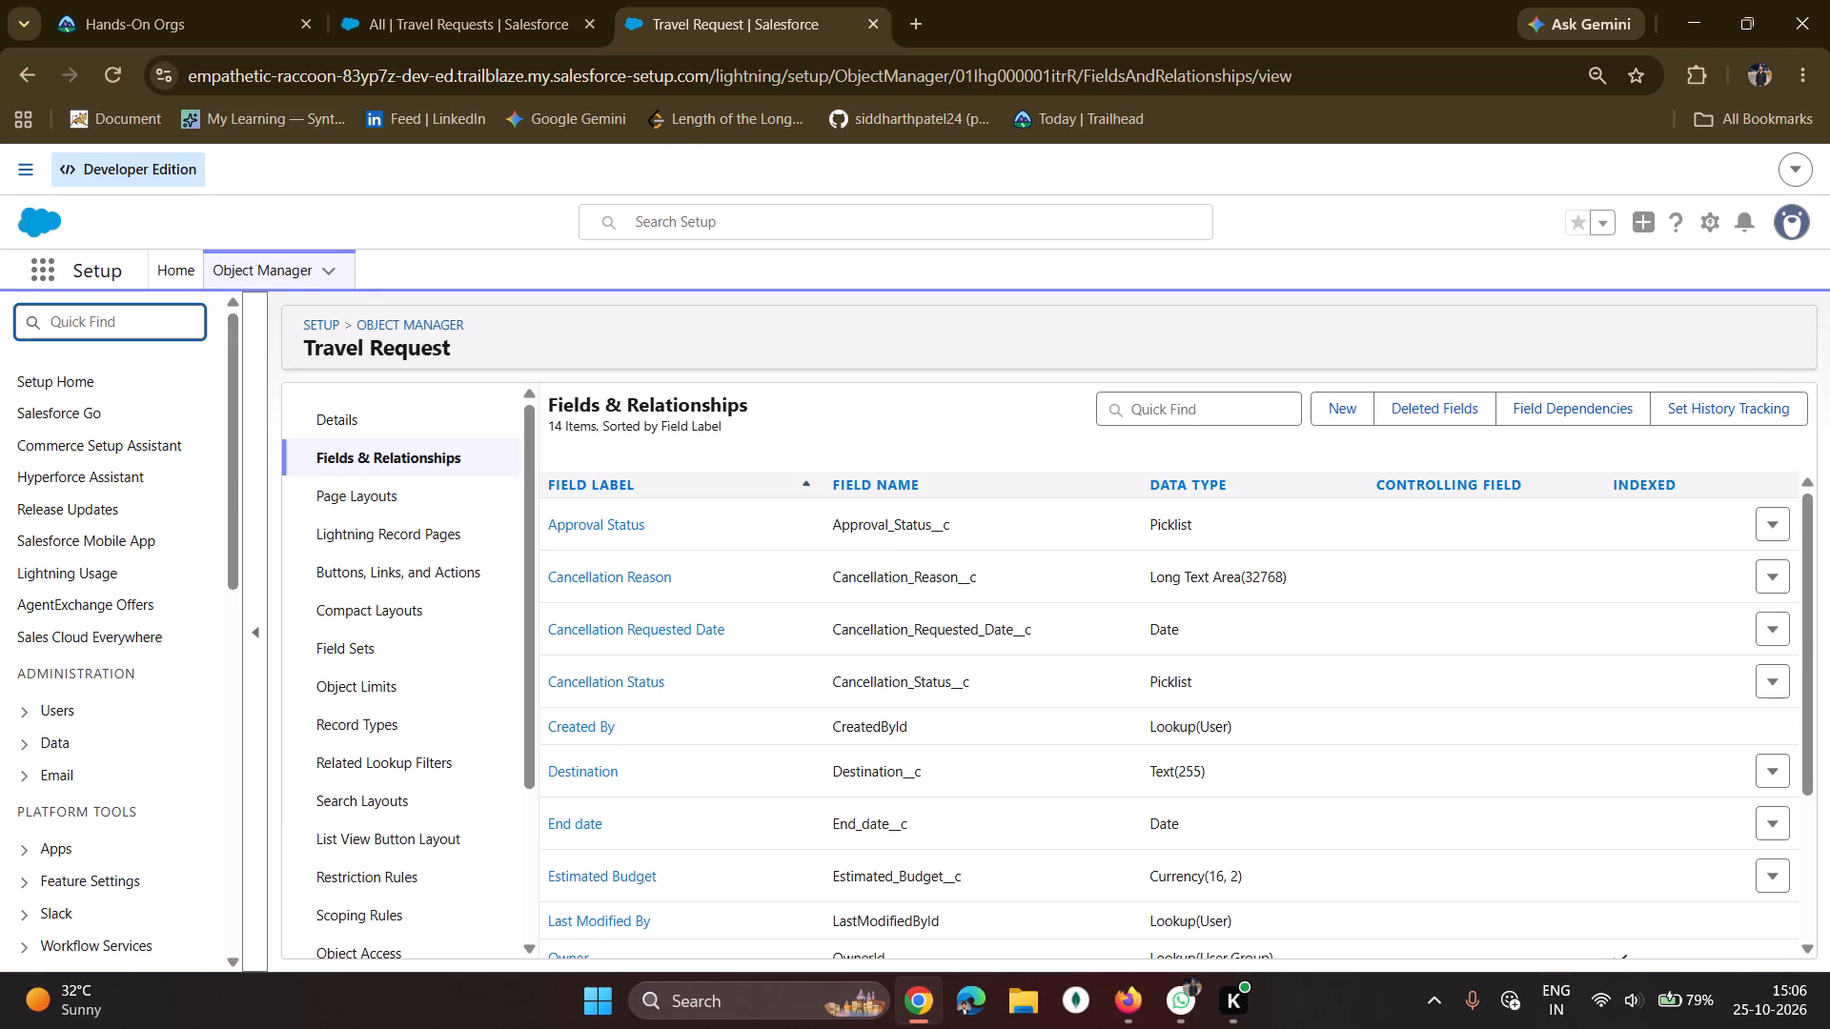
text(flow)
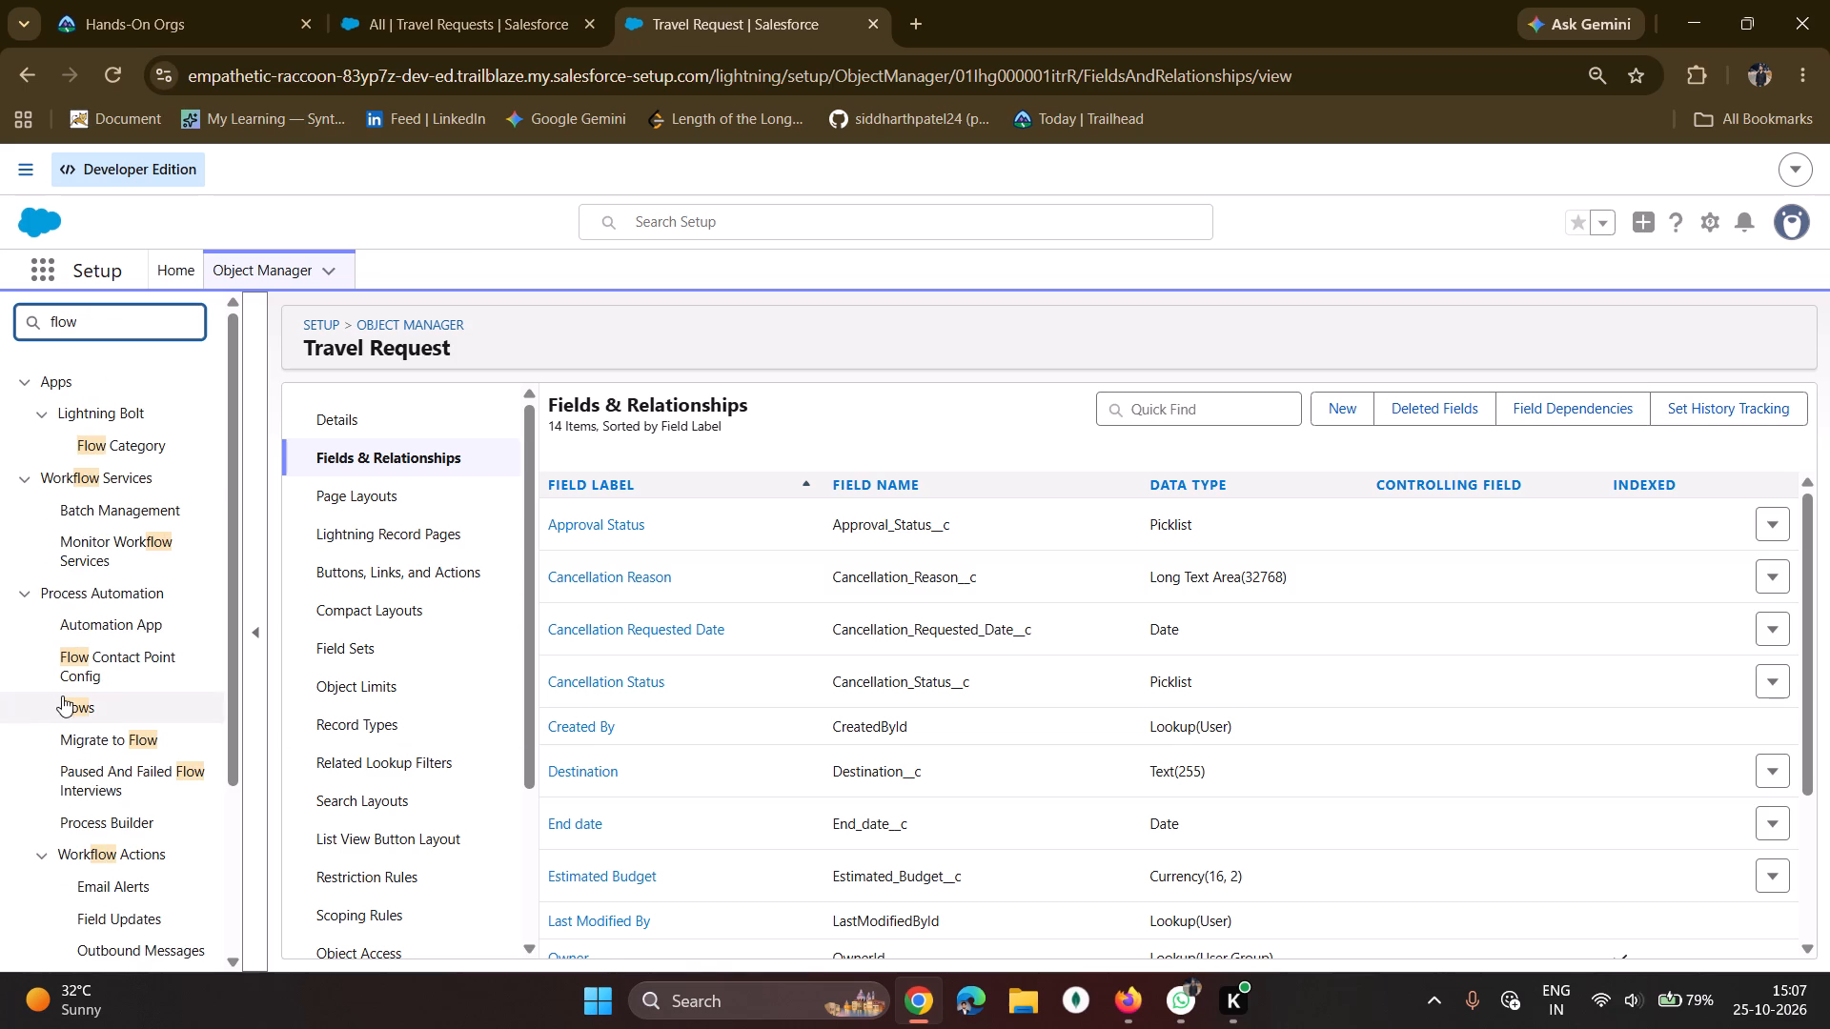
click(80, 705)
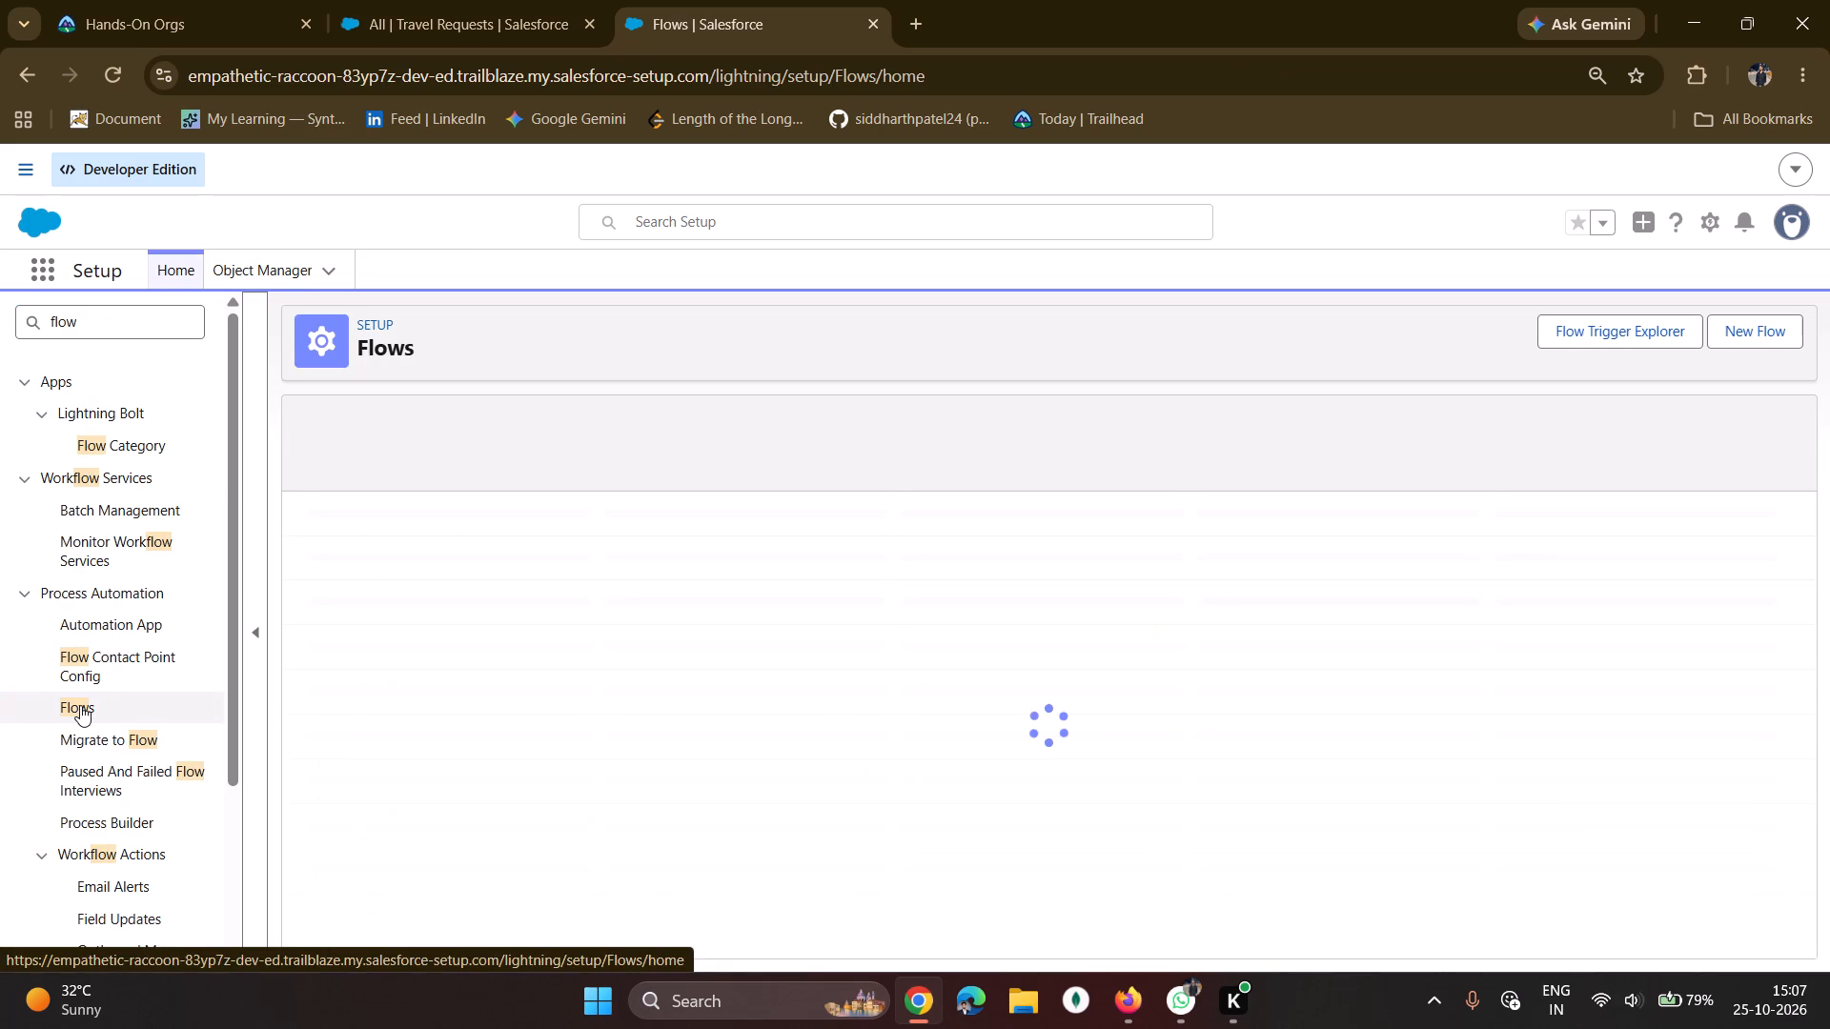
Examine the All Flows list through to its end, focusing on the unmanaged travel request and expense flows.
scroll(492, 825, down, 2)
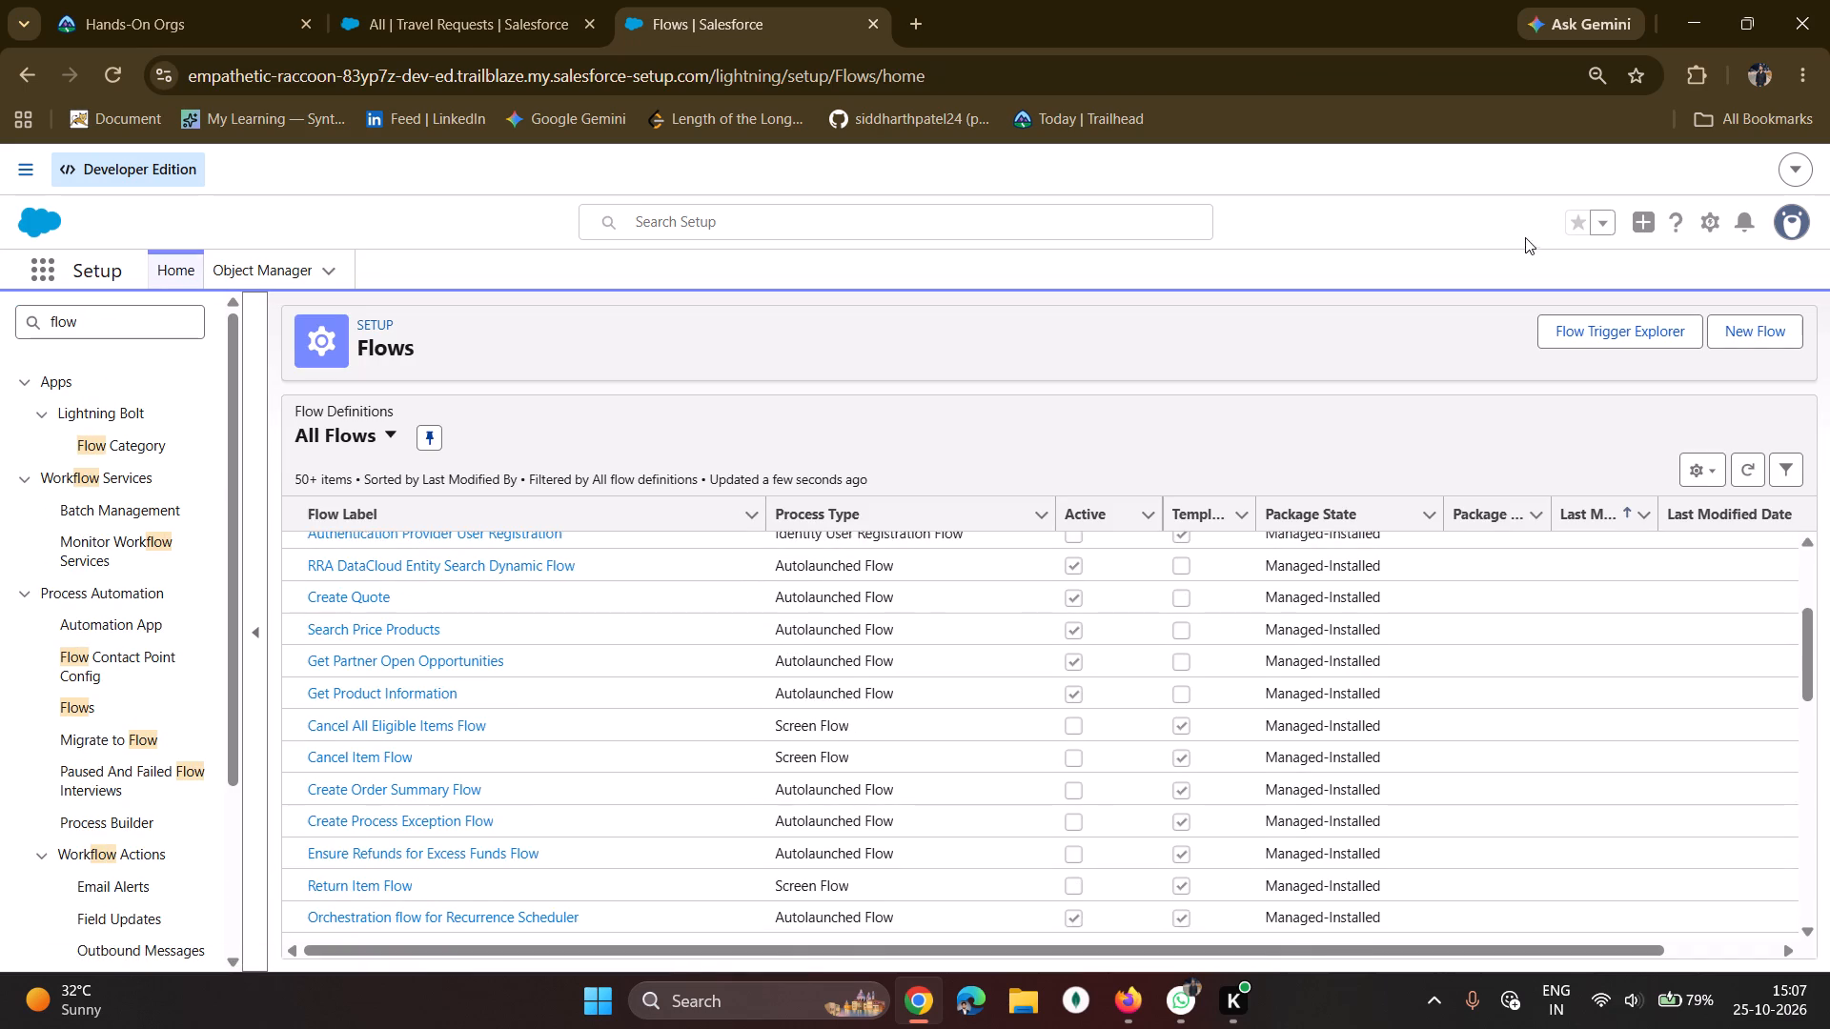
scroll(1244, 604, down, 1)
scroll(1083, 952, down, 3)
scroll(1163, 814, down, 8)
scroll(964, 892, down, 6)
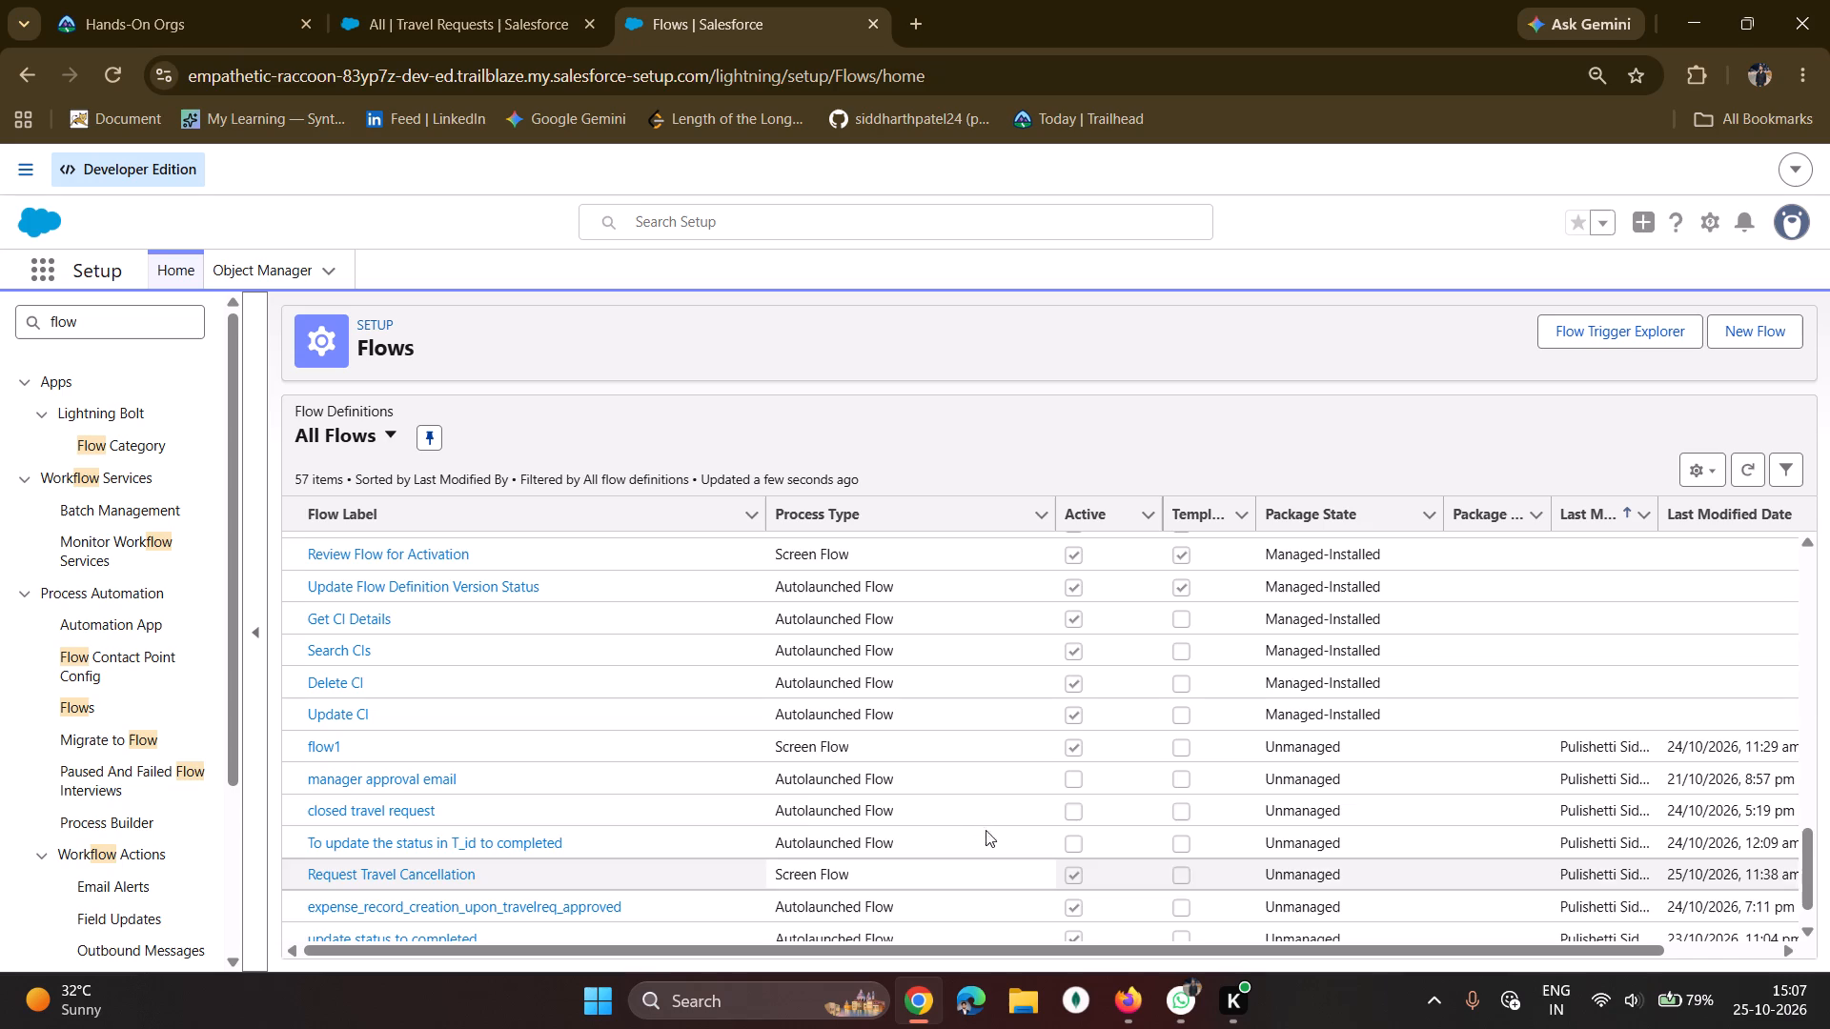
scroll(963, 808, down, 13)
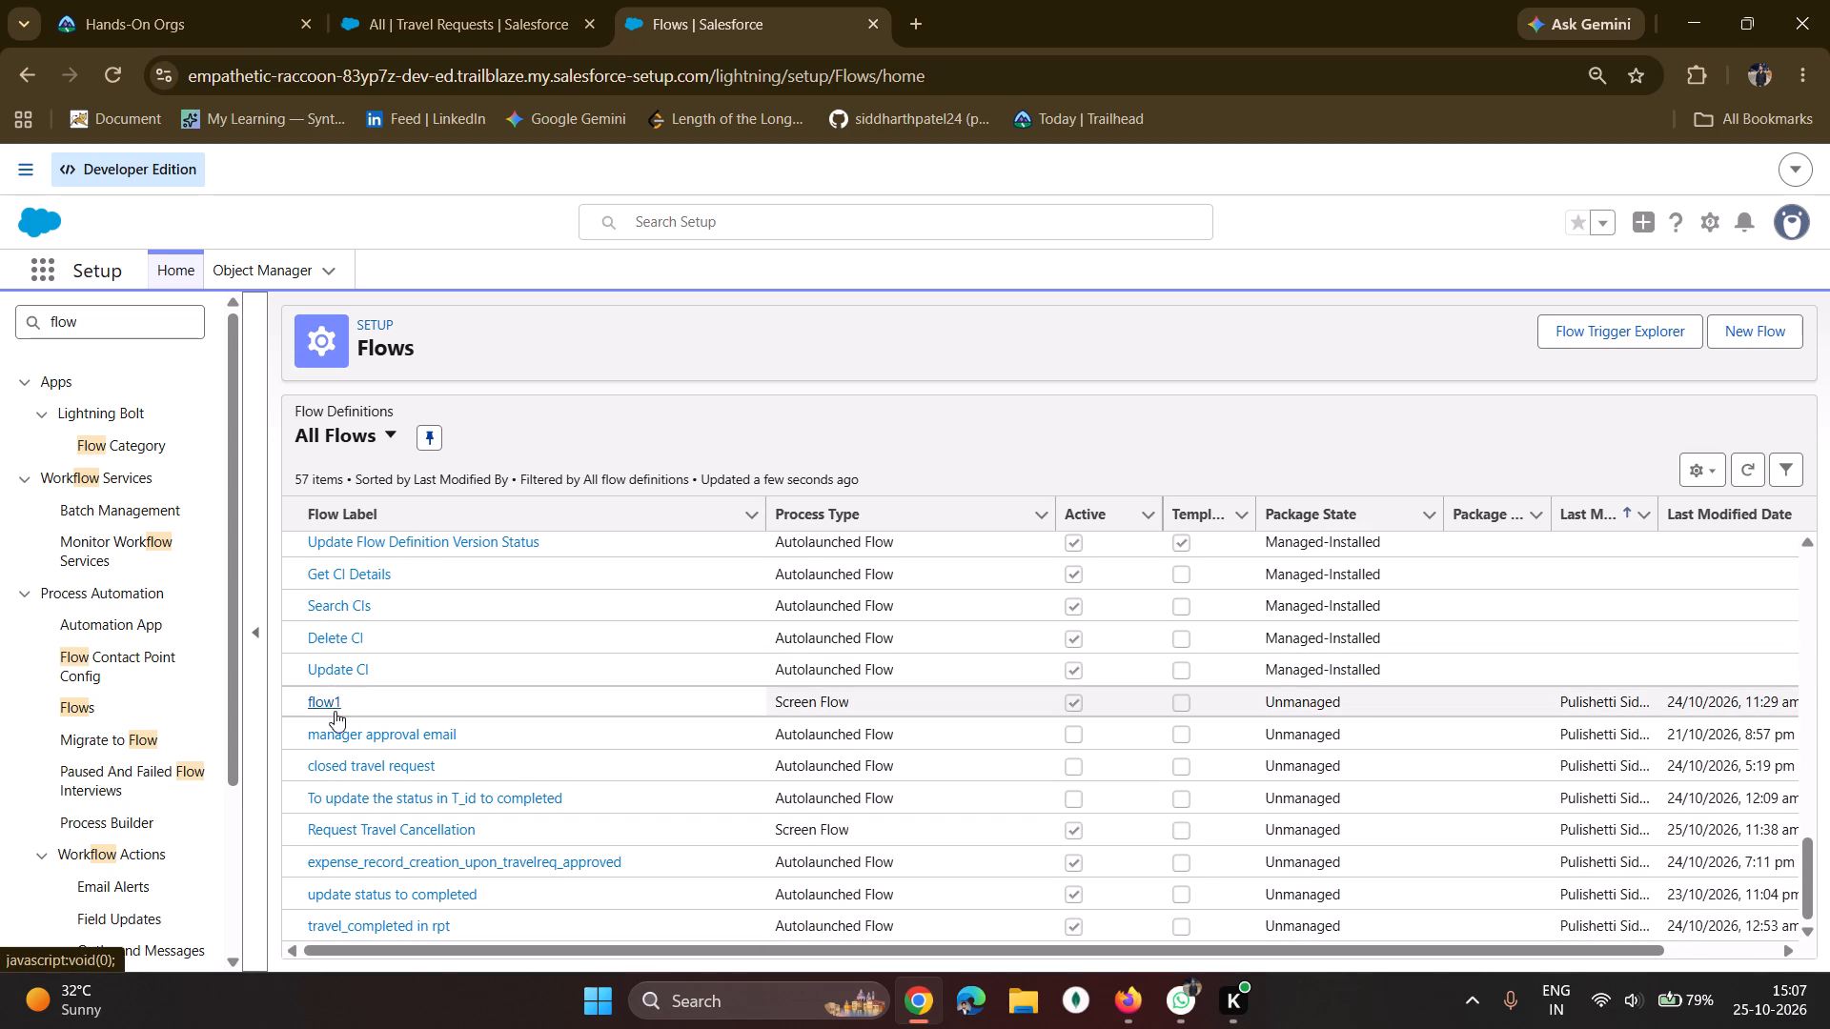
scroll(373, 797, down, 5)
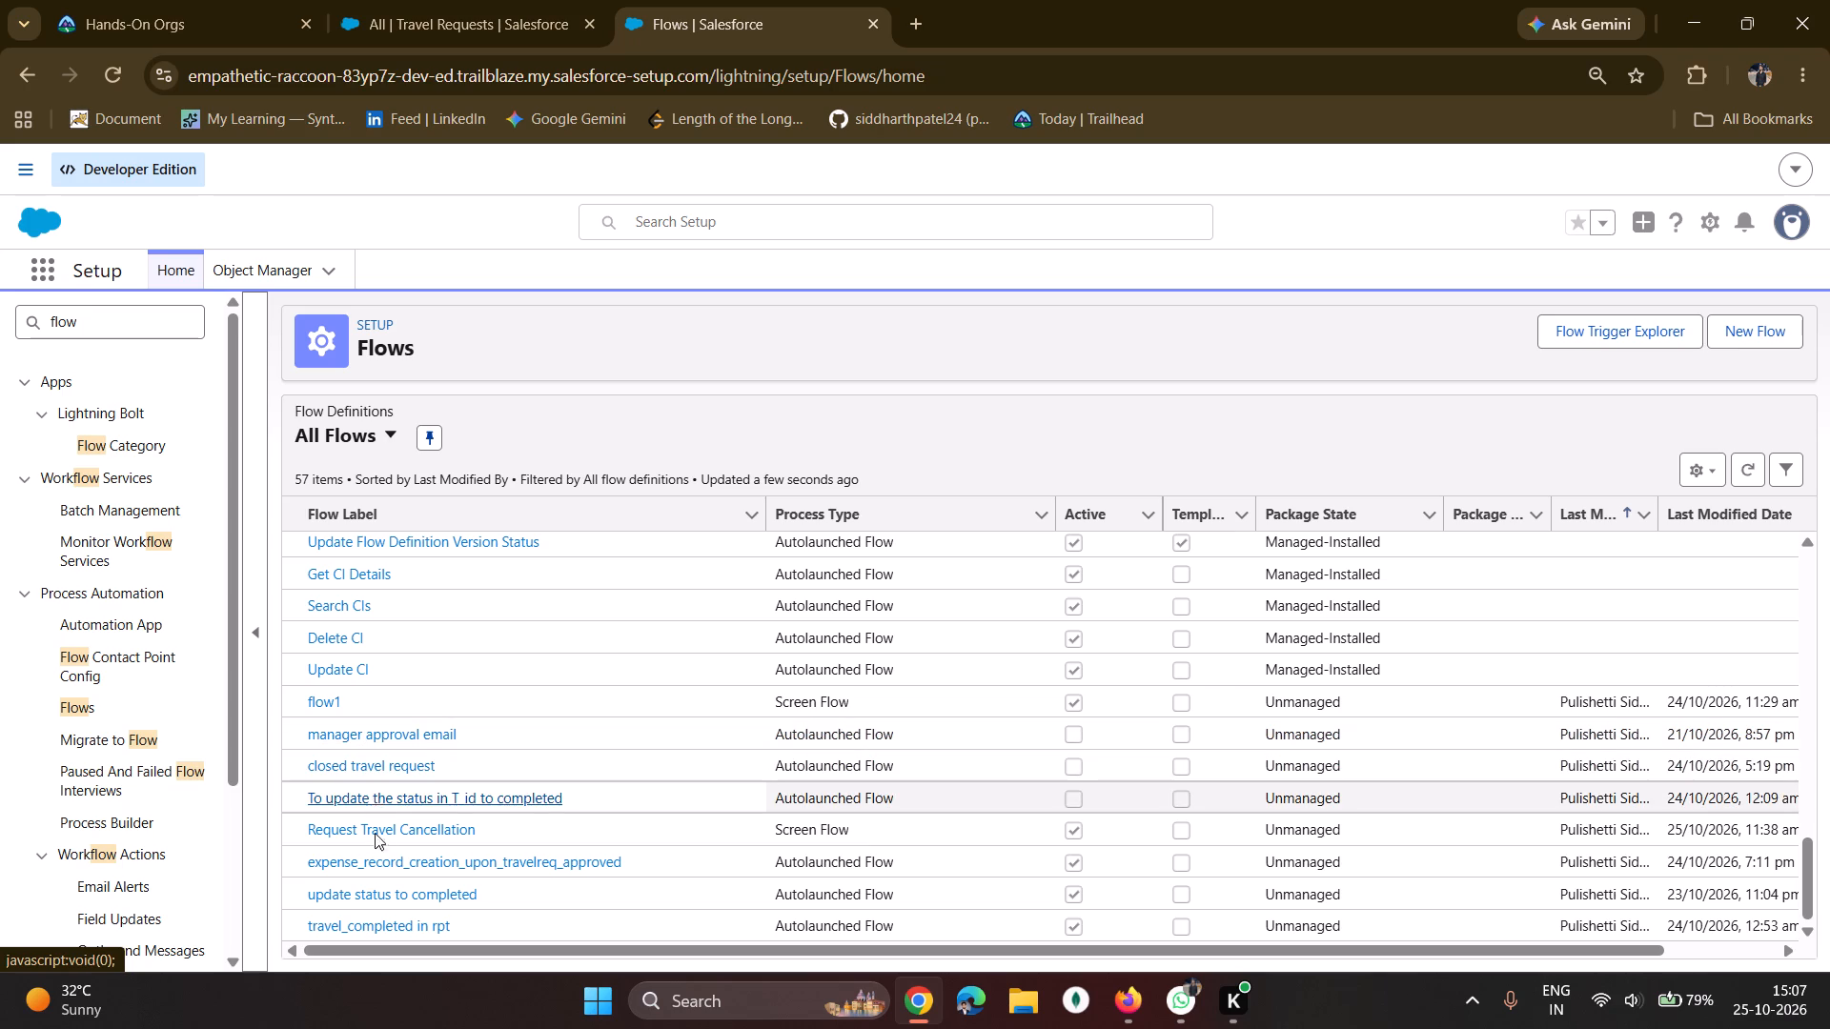
scroll(378, 909, down, 3)
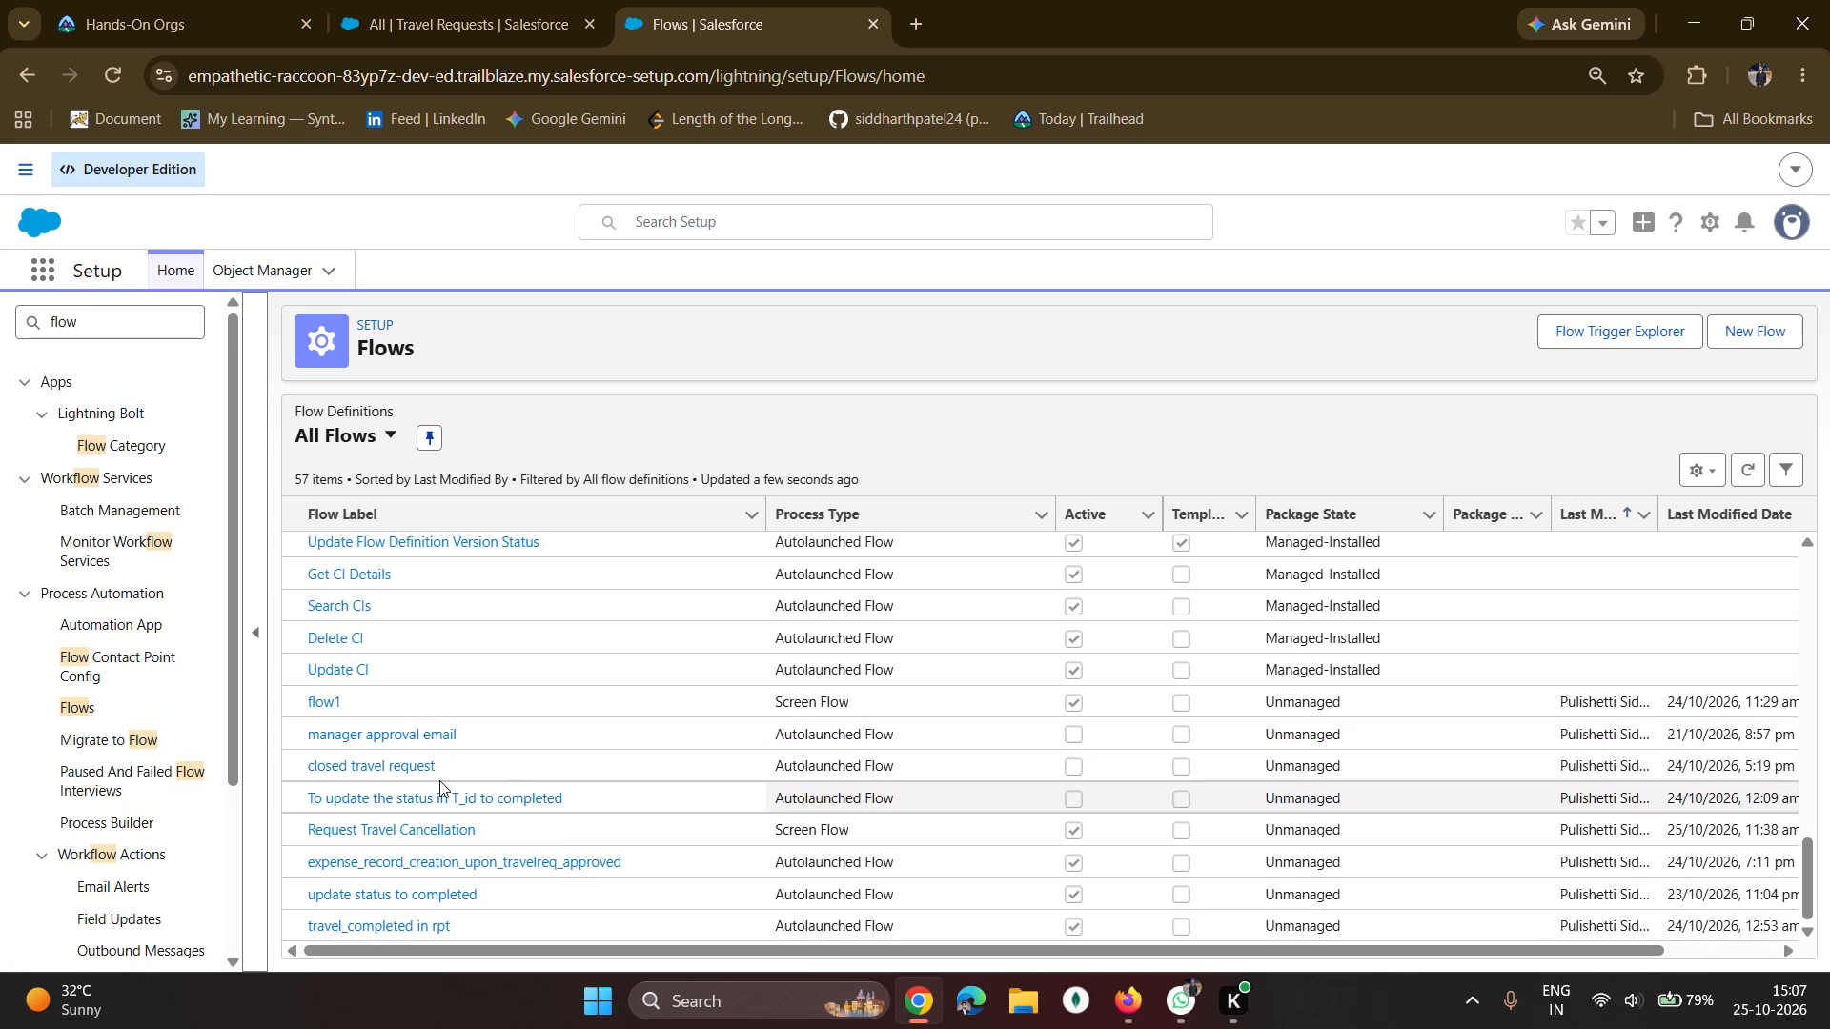
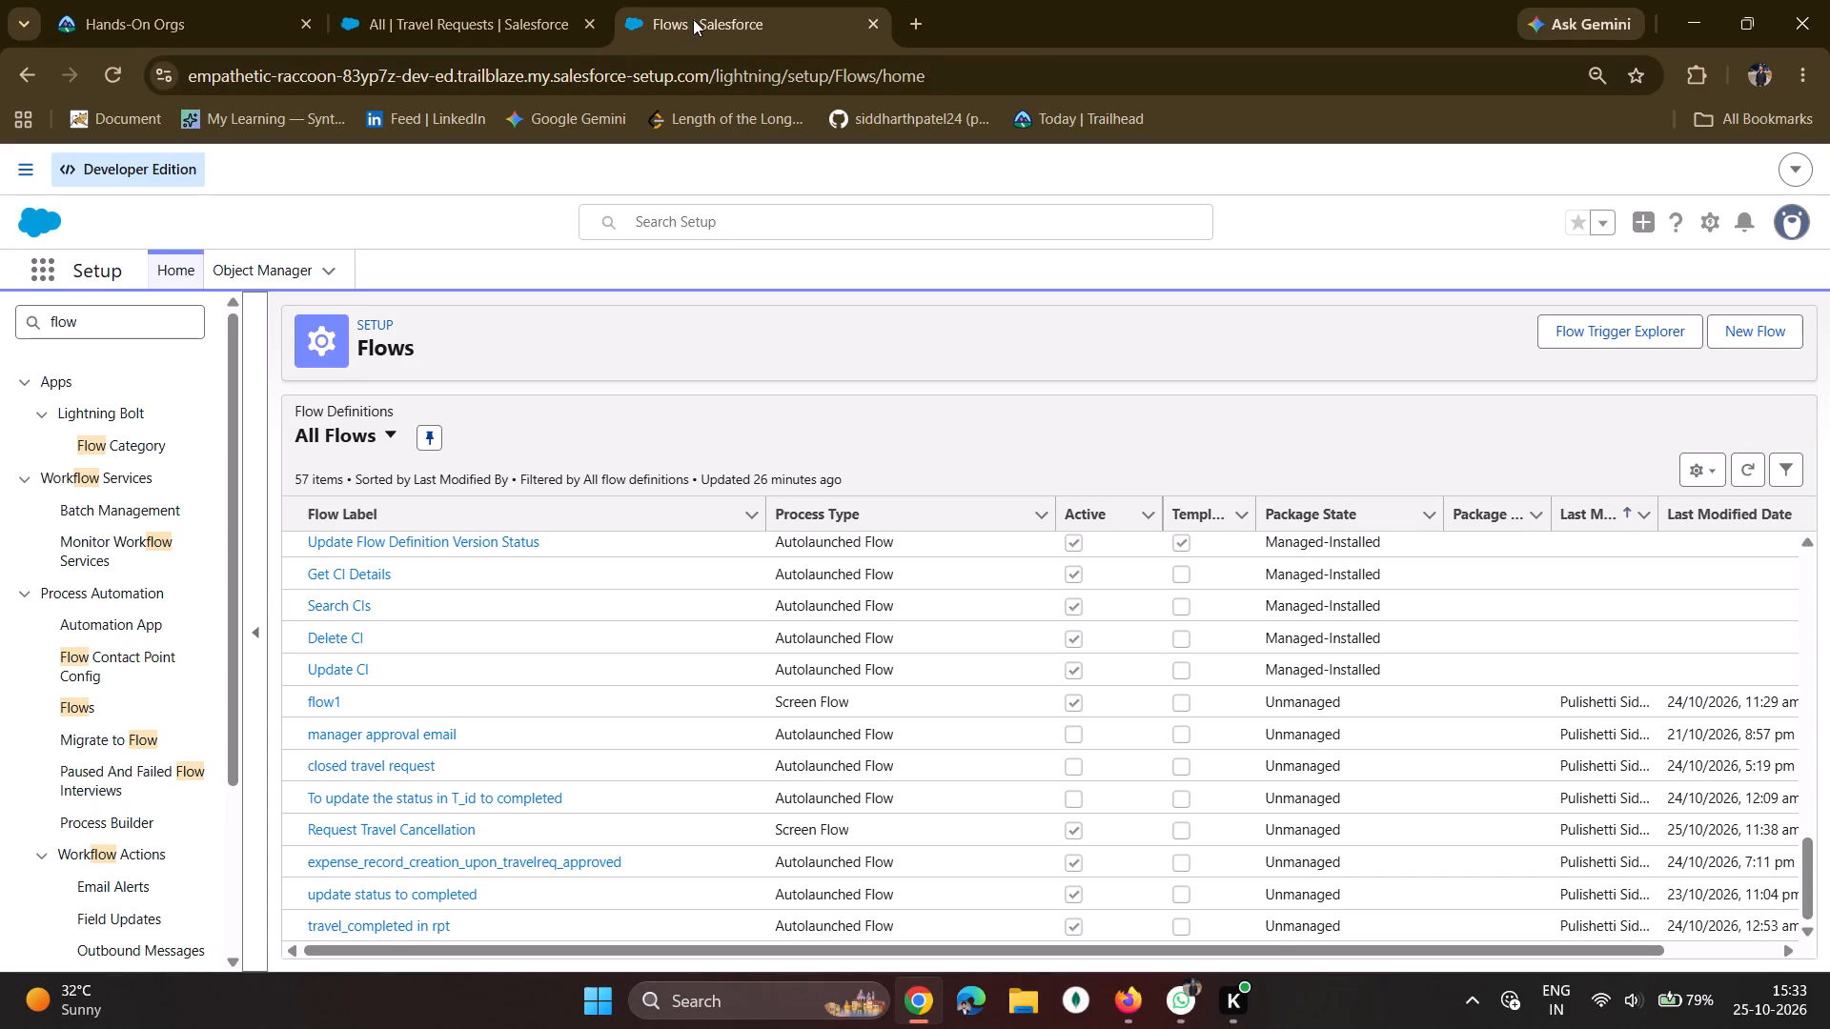
Open the Request Travel Cancellation flow and inspect the properties of its Request Travel Cancellation screen element.
scroll(612, 758, down, 2)
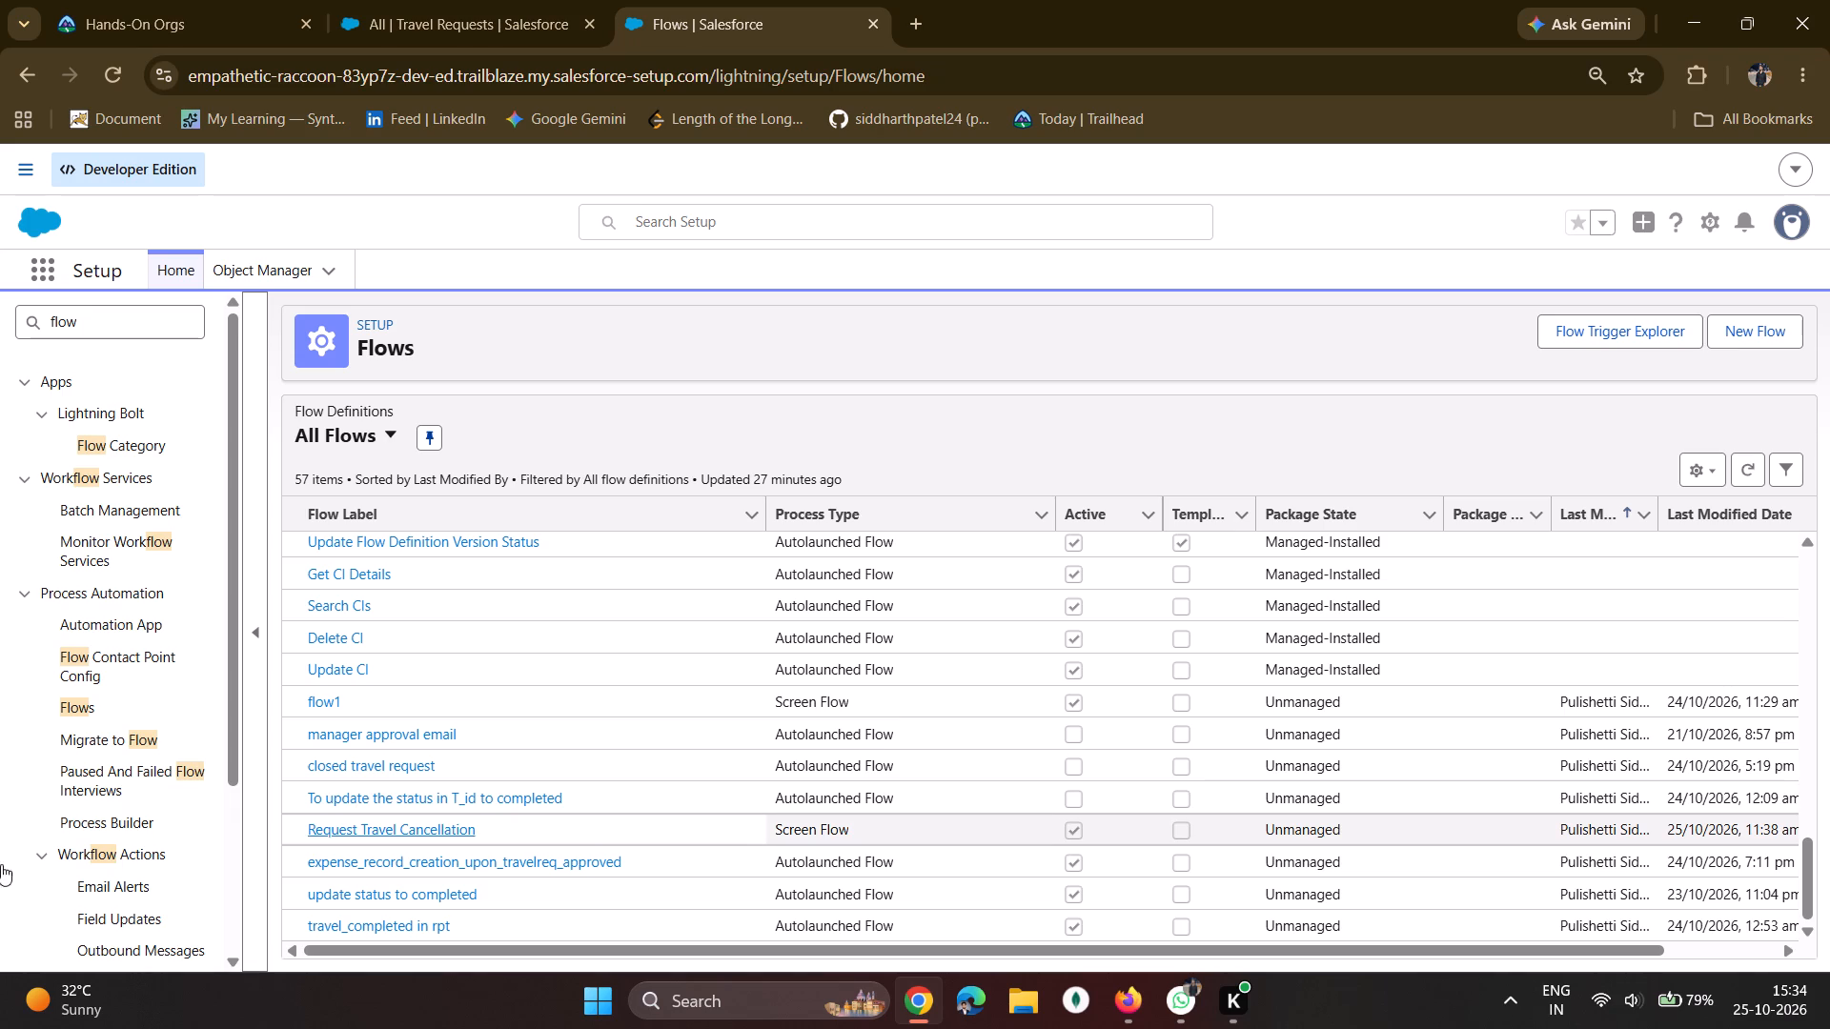
click(350, 828)
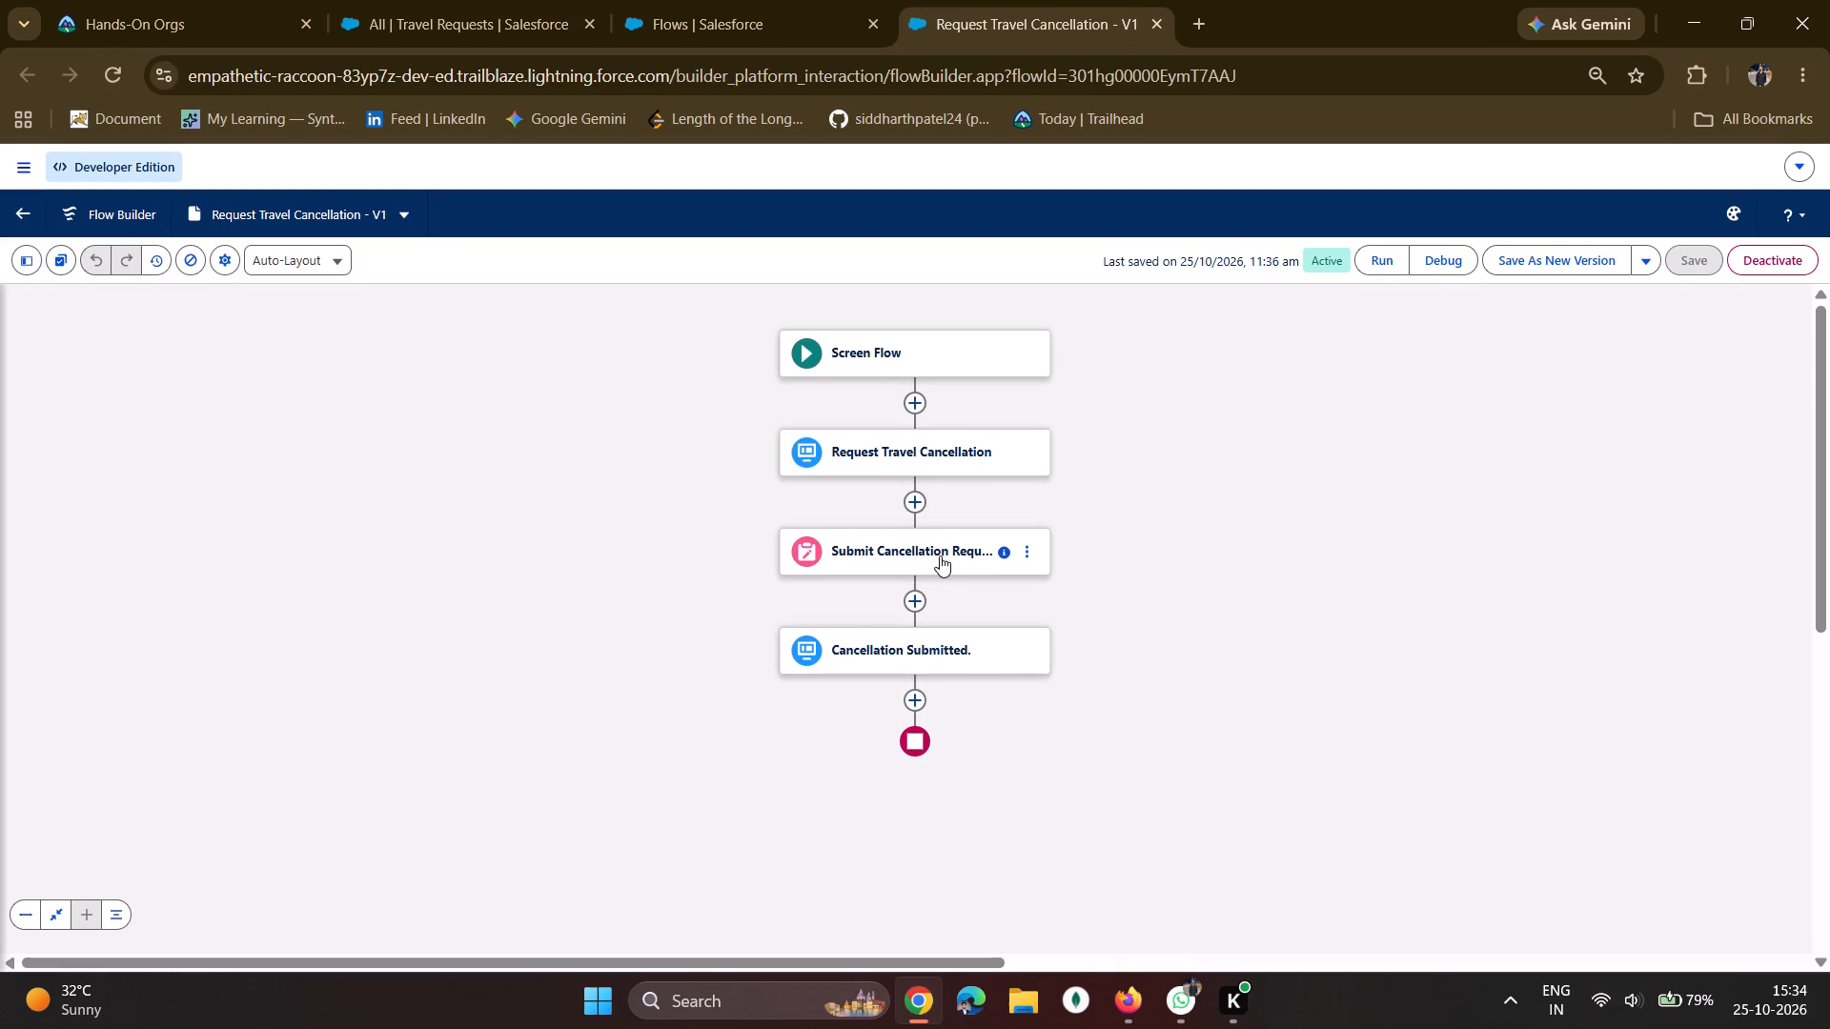
click(880, 446)
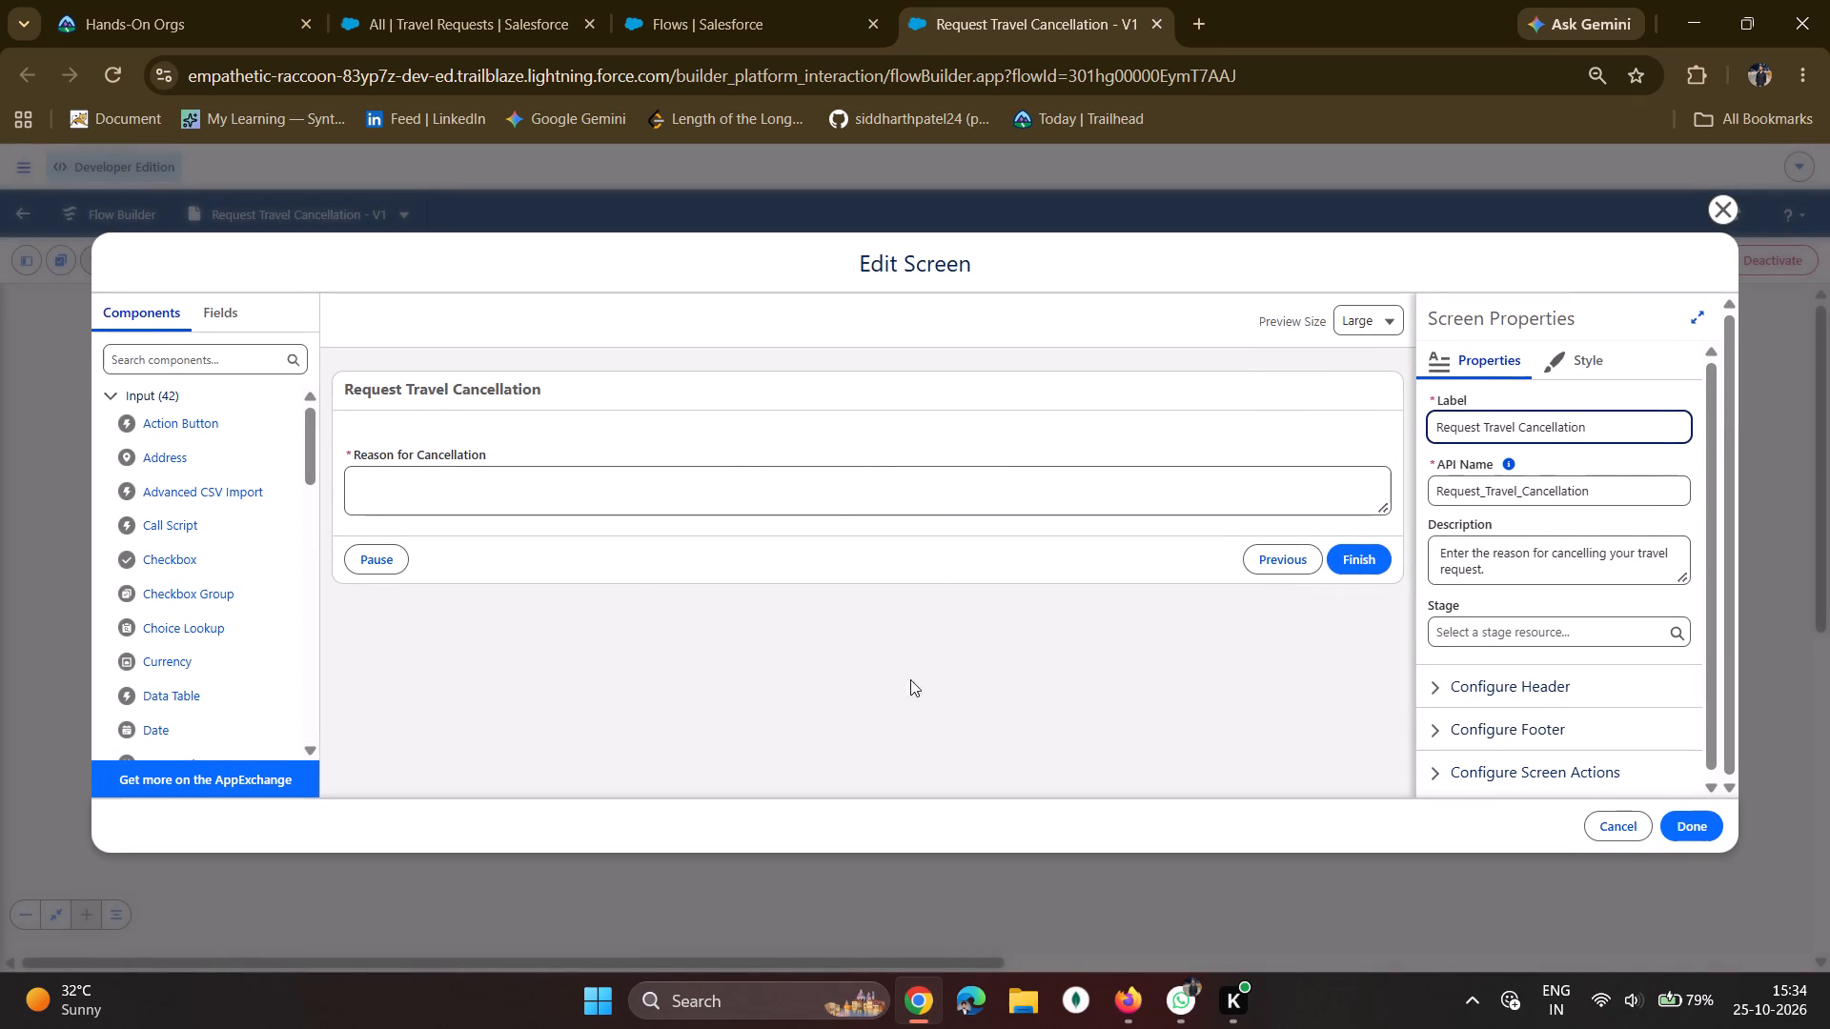
click(1718, 207)
Remove the Cancellation Requested Date and Cancellation Status field assignments from the Submit Cancellation Request update element.
click(848, 555)
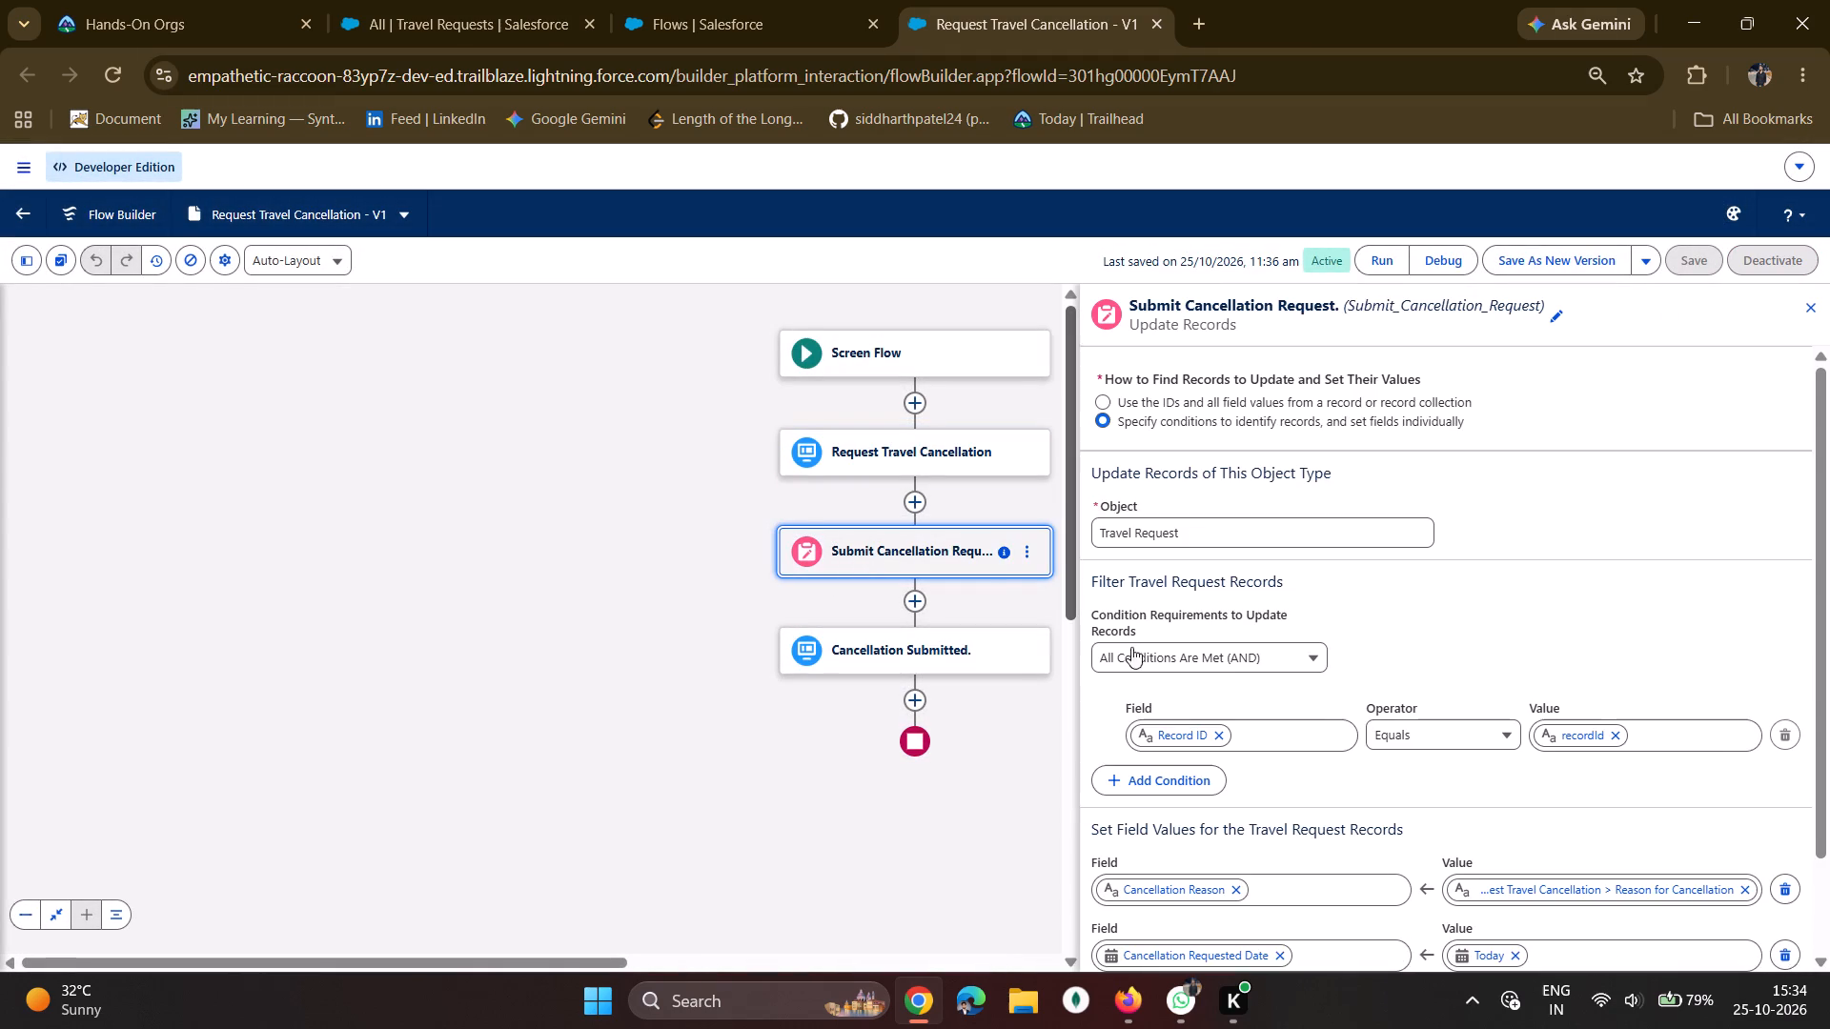
scroll(1210, 653, down, 10)
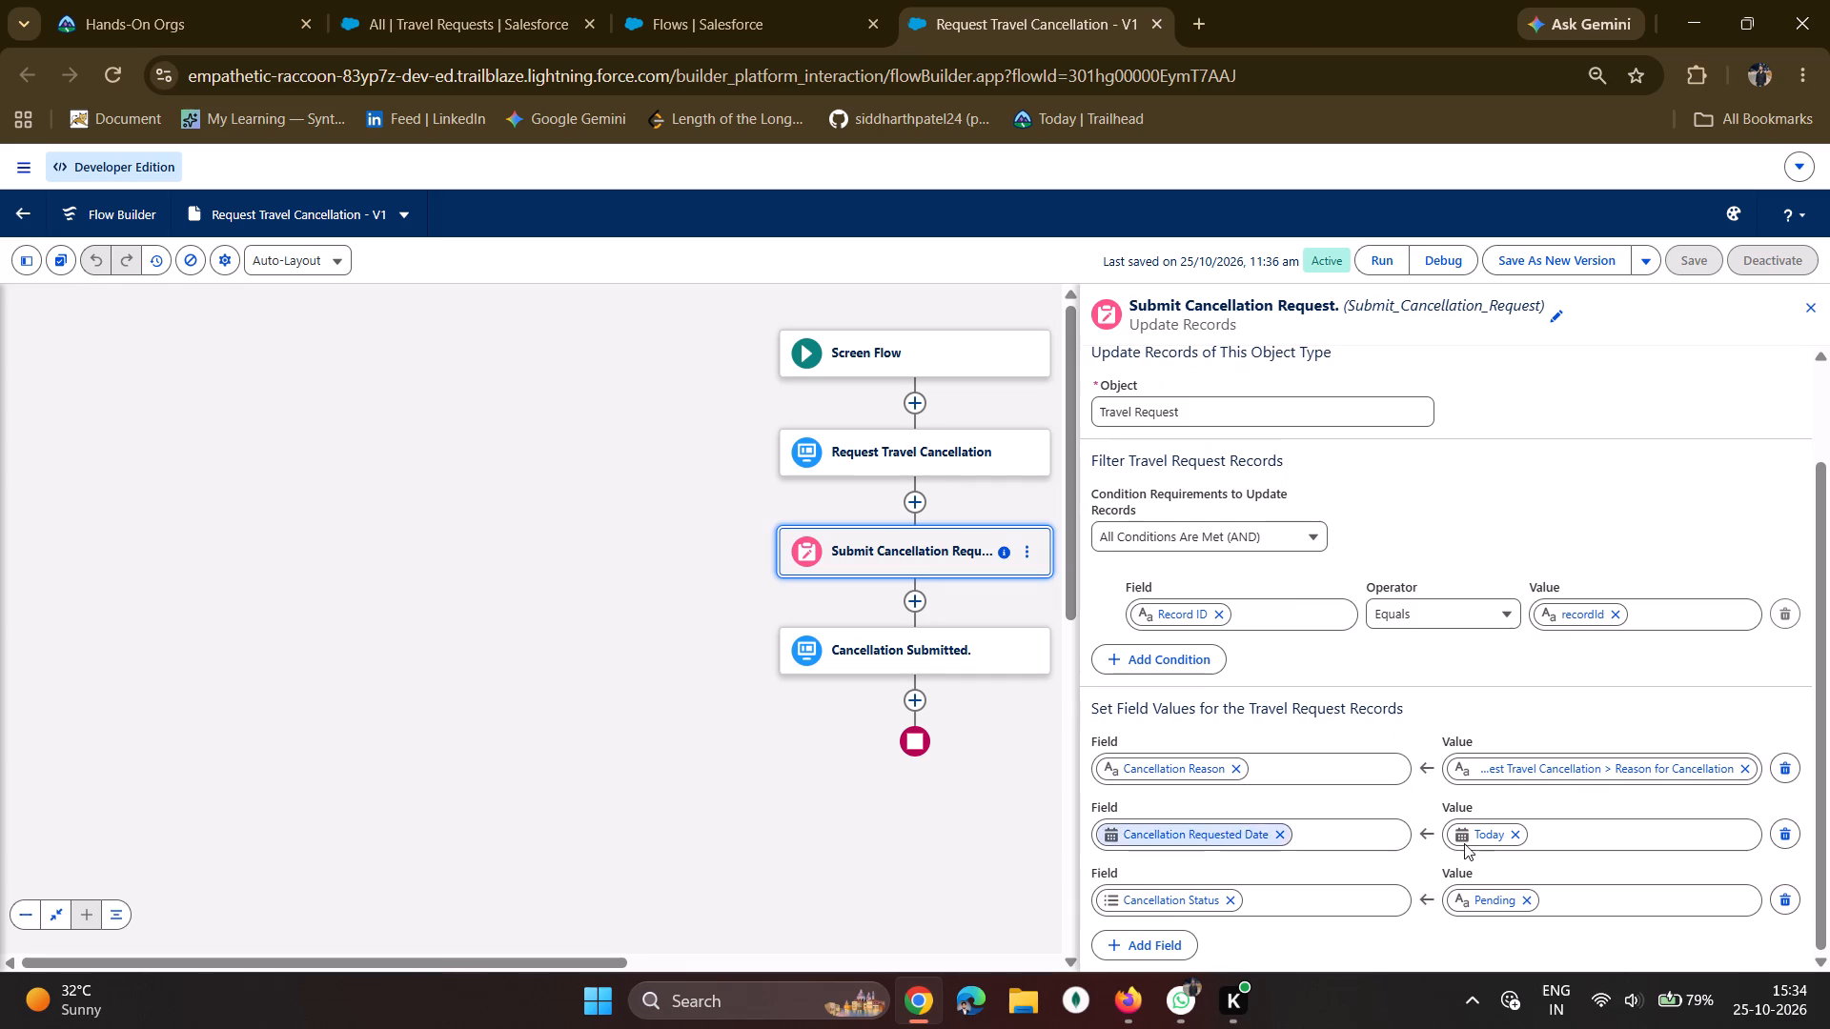
click(1790, 837)
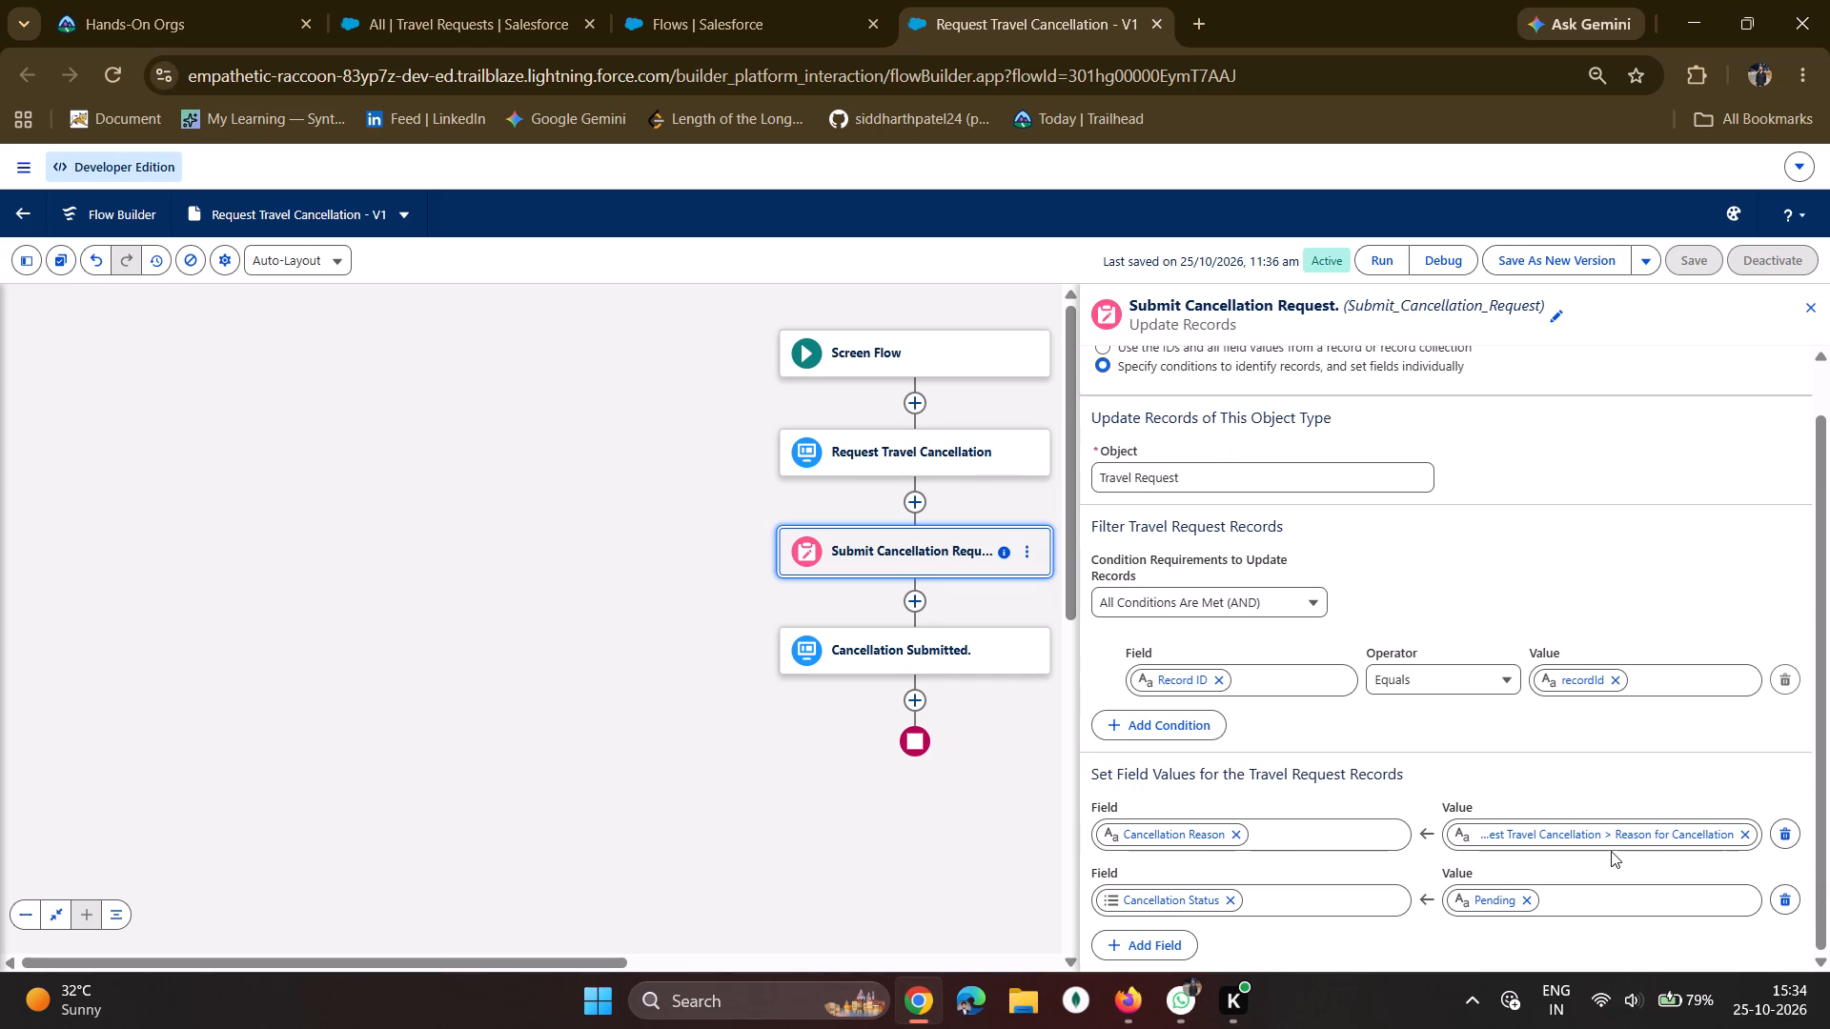
click(1789, 906)
scroll(1629, 866, down, 2)
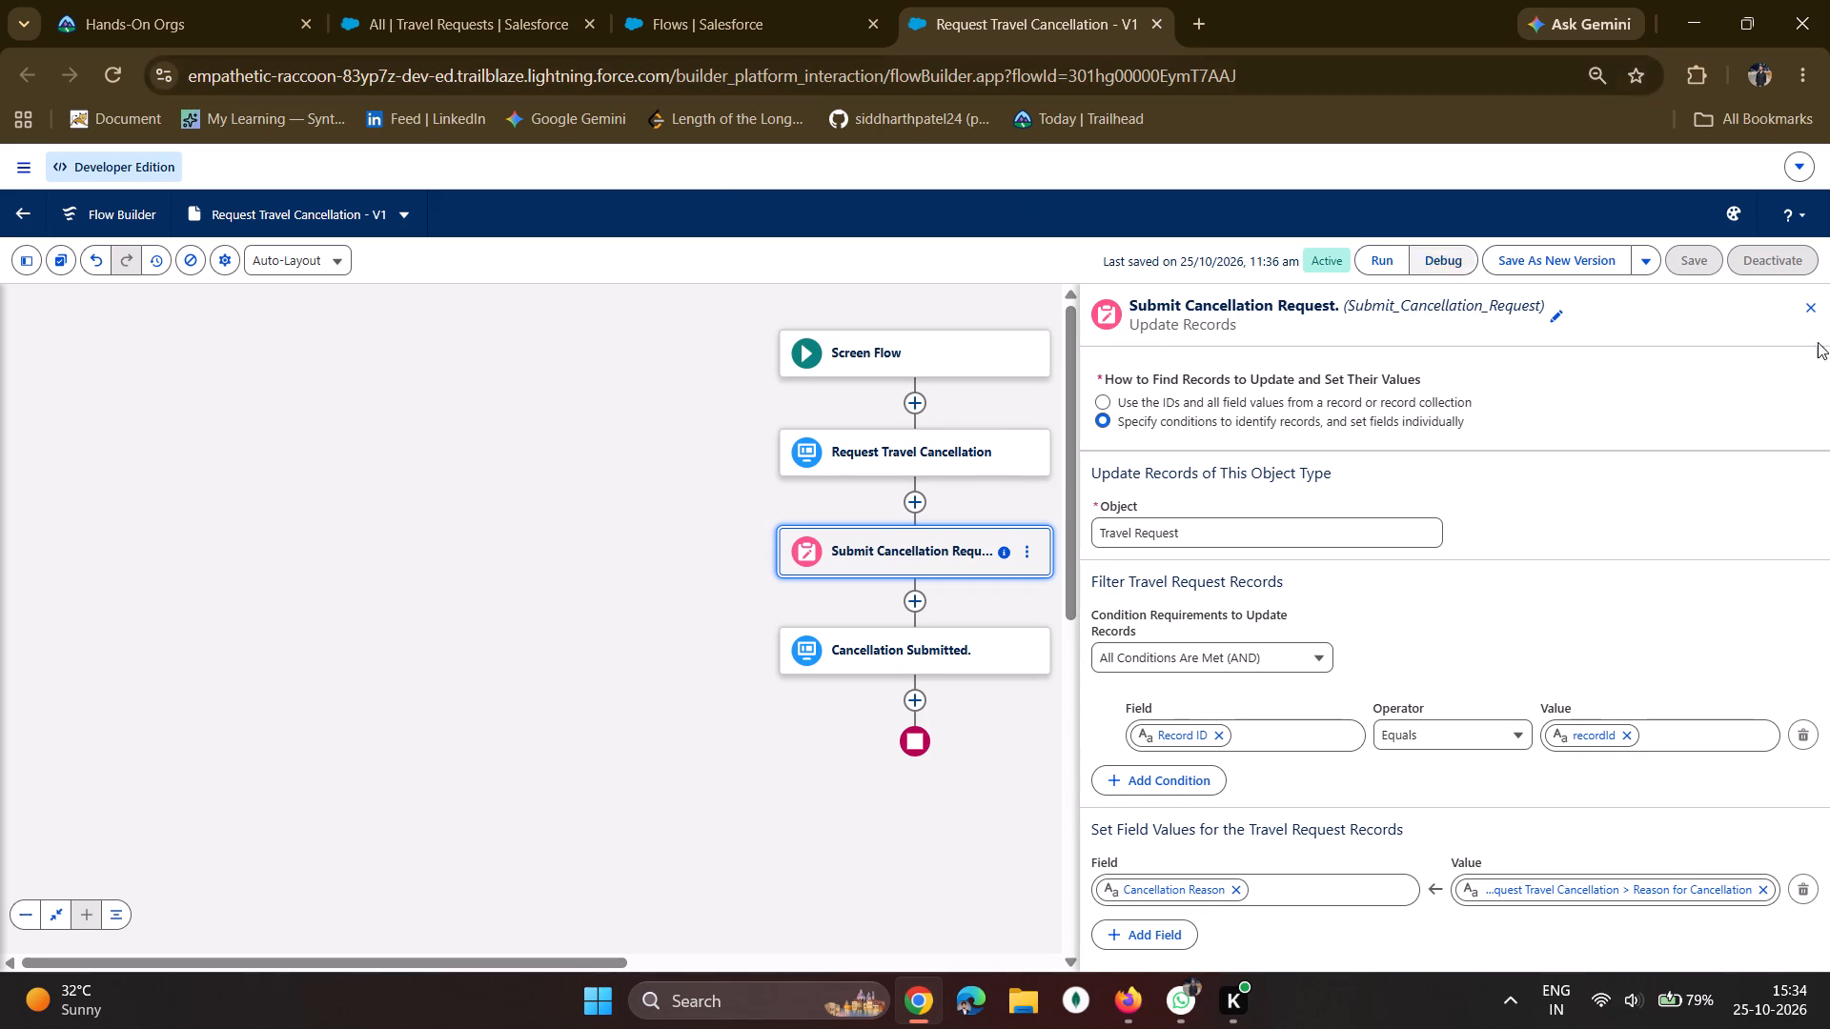
Save the edited Request Travel Cancellation flow as a new version.
click(1550, 253)
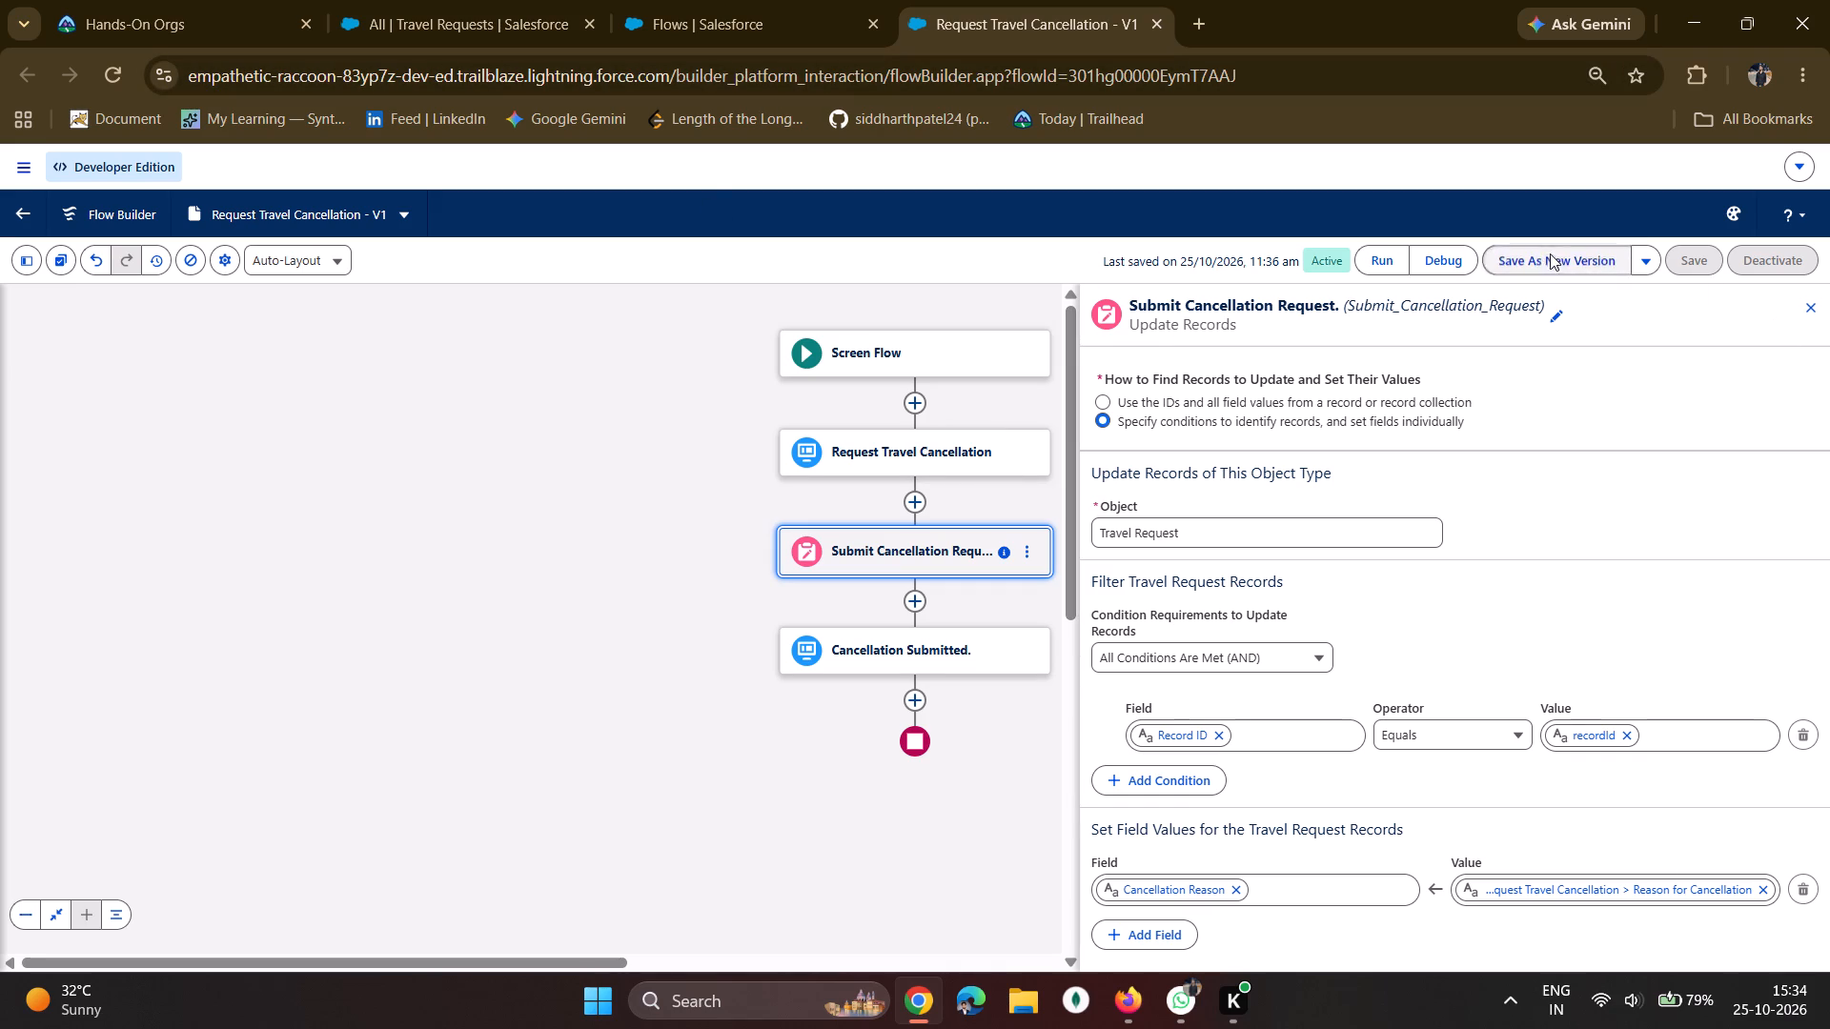
click(1283, 719)
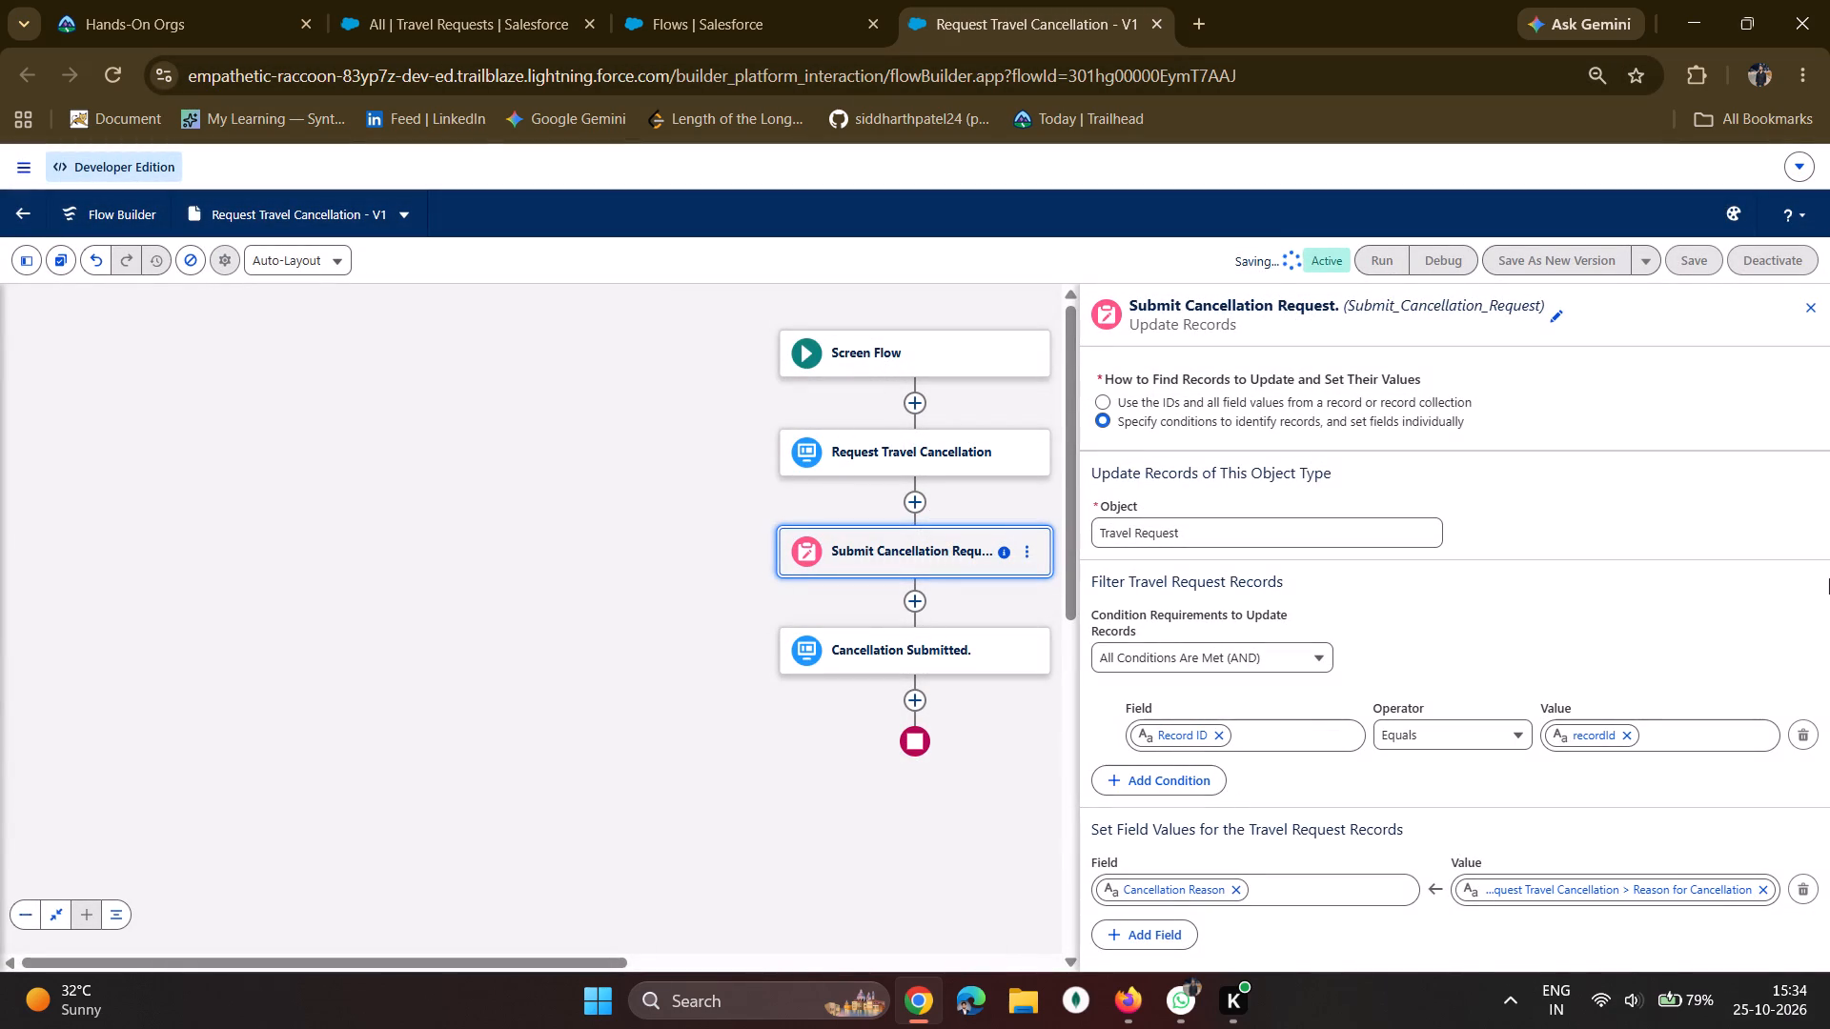
Search Object Manager for "travel" and open the Fields & Relationships list of the Travel Request object.
click(797, 0)
click(453, 0)
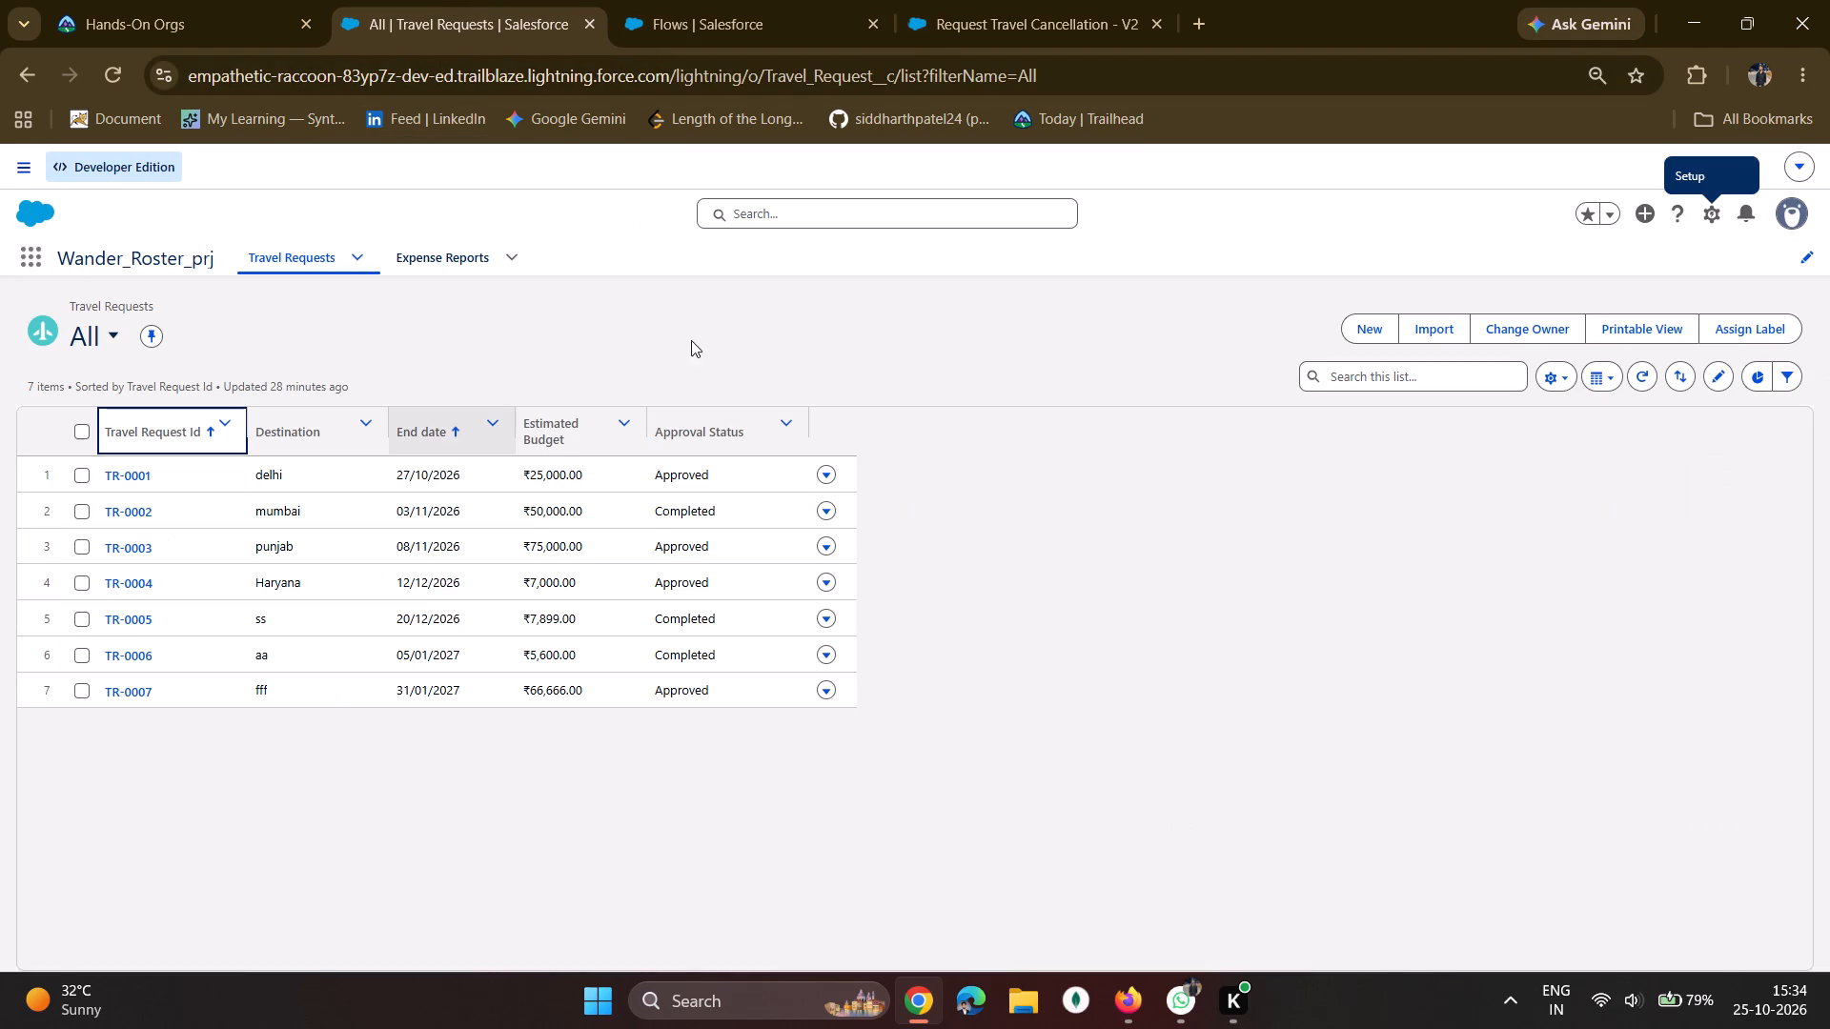
click(762, 0)
click(295, 254)
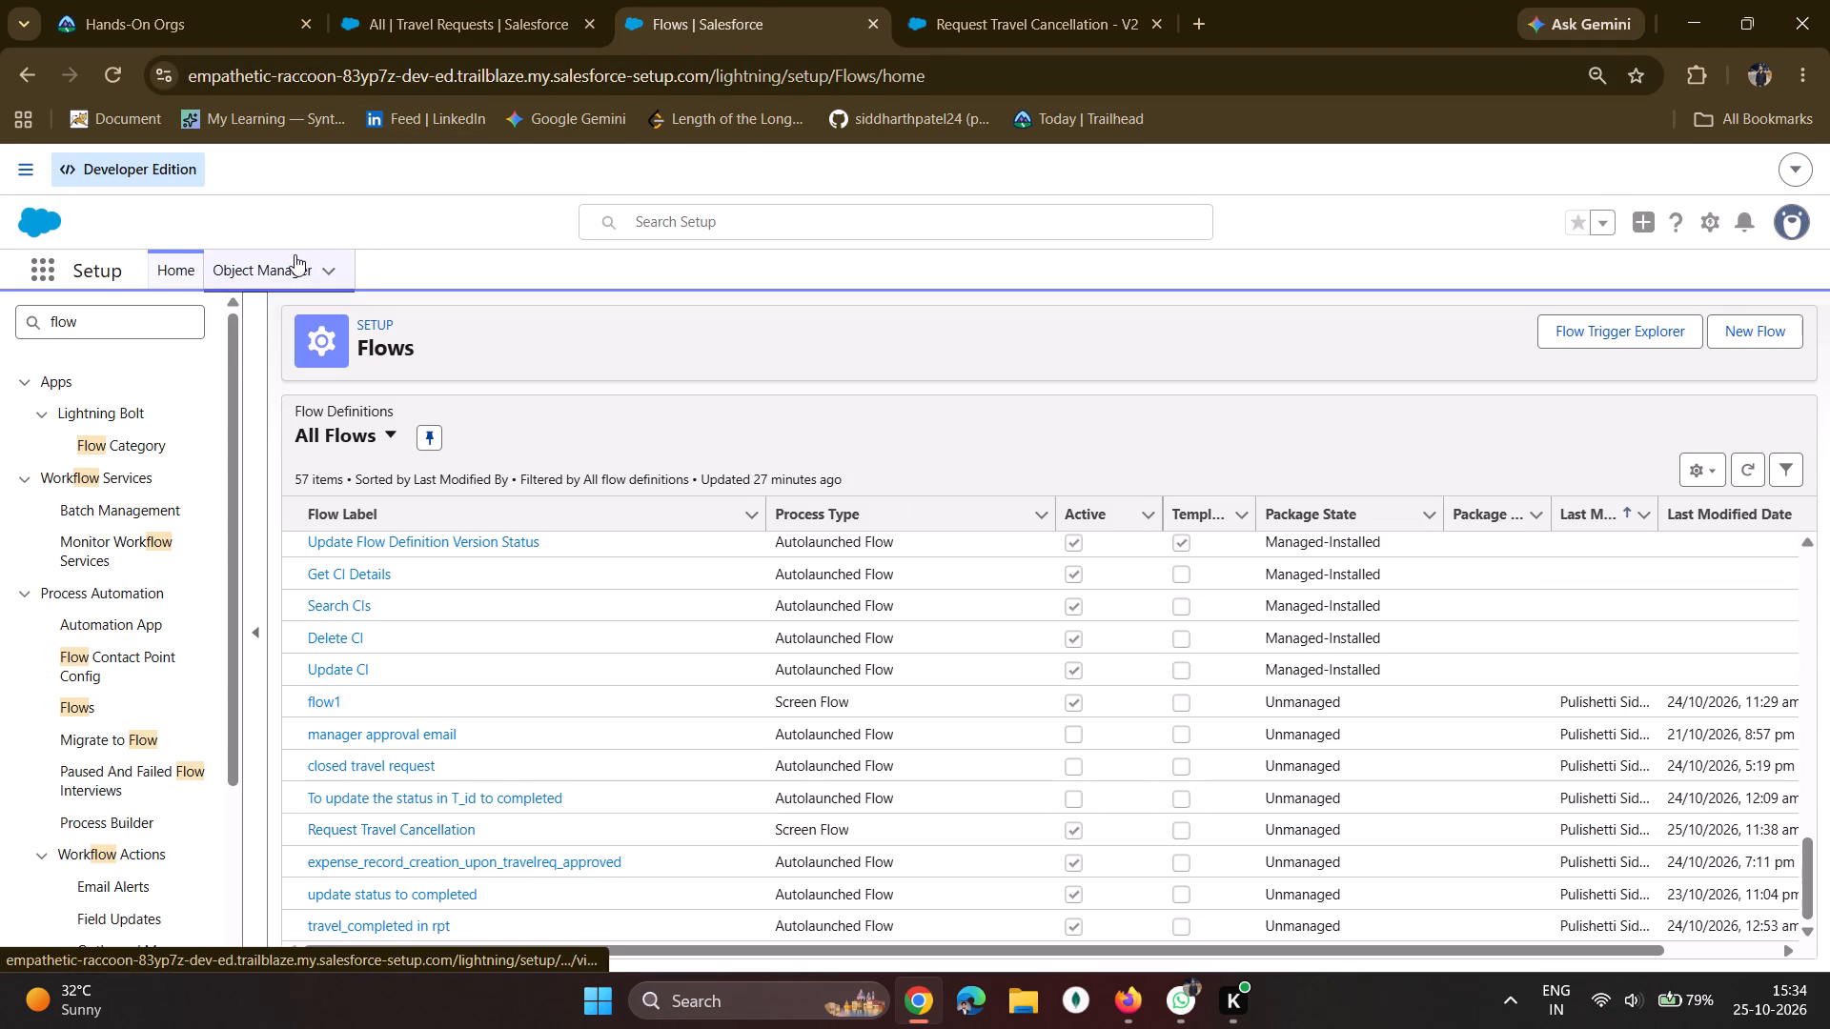
click(1399, 348)
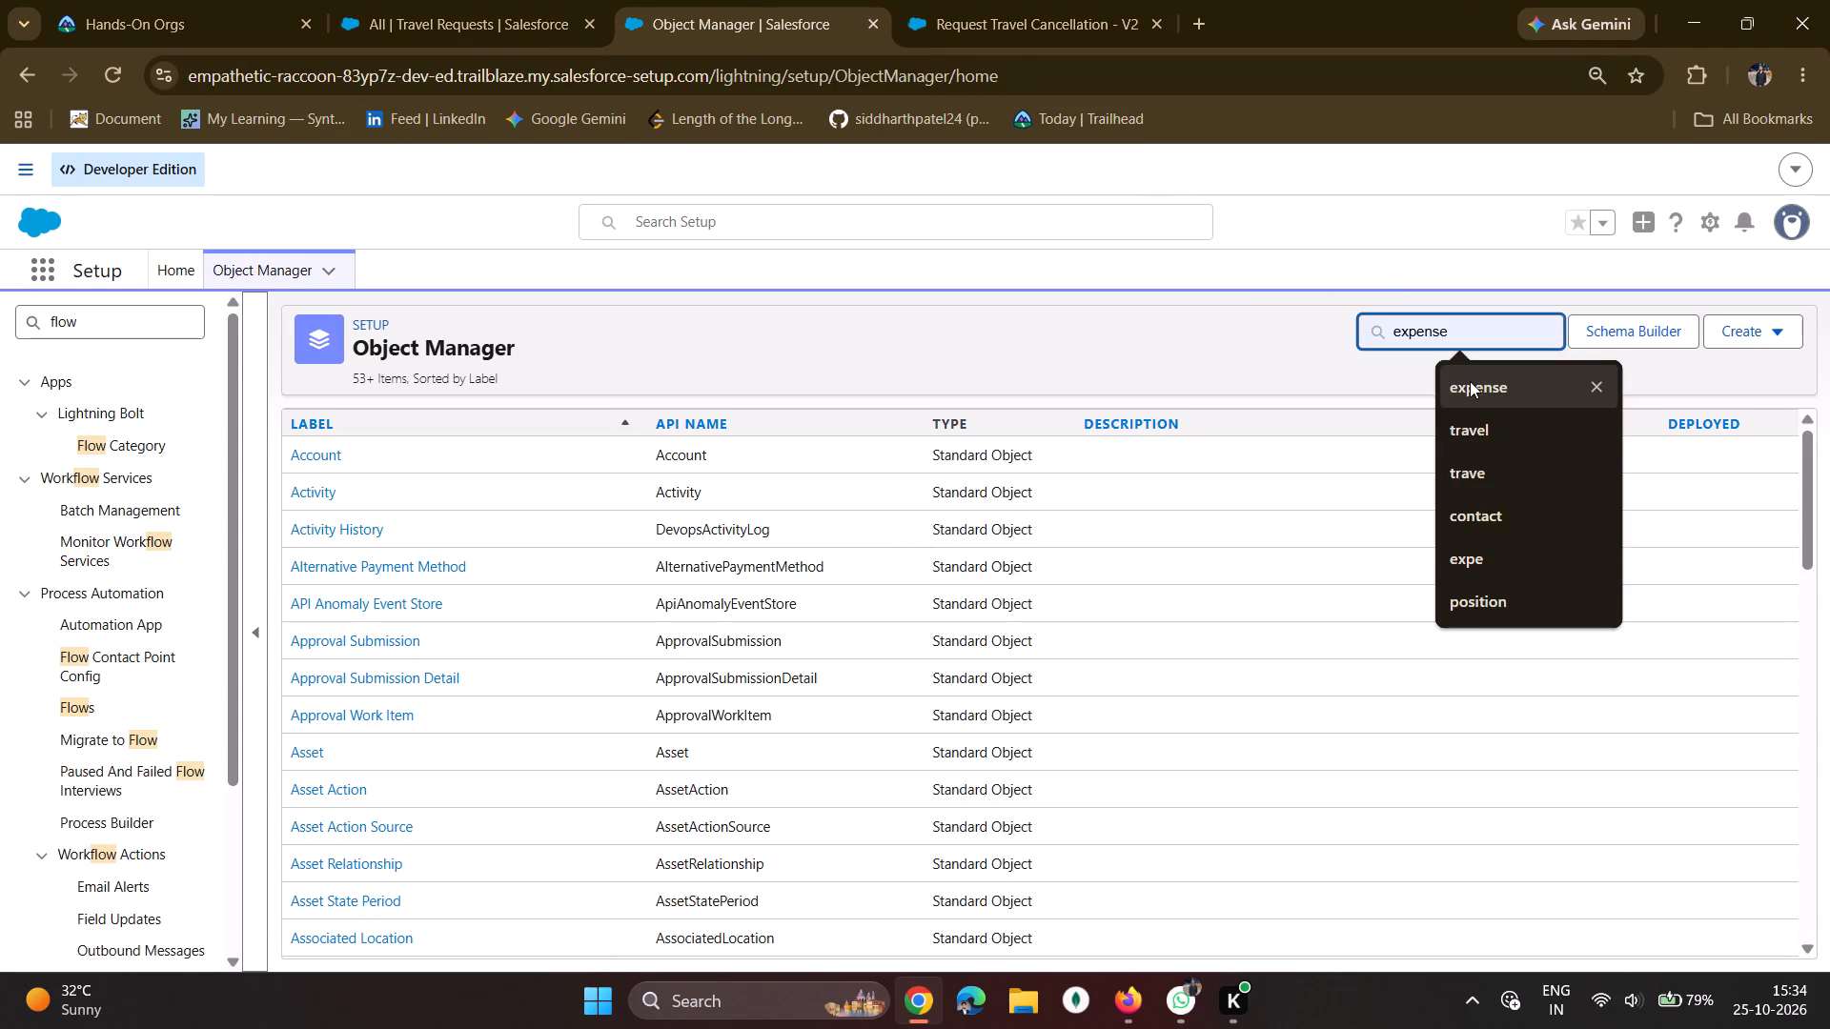
click(1470, 381)
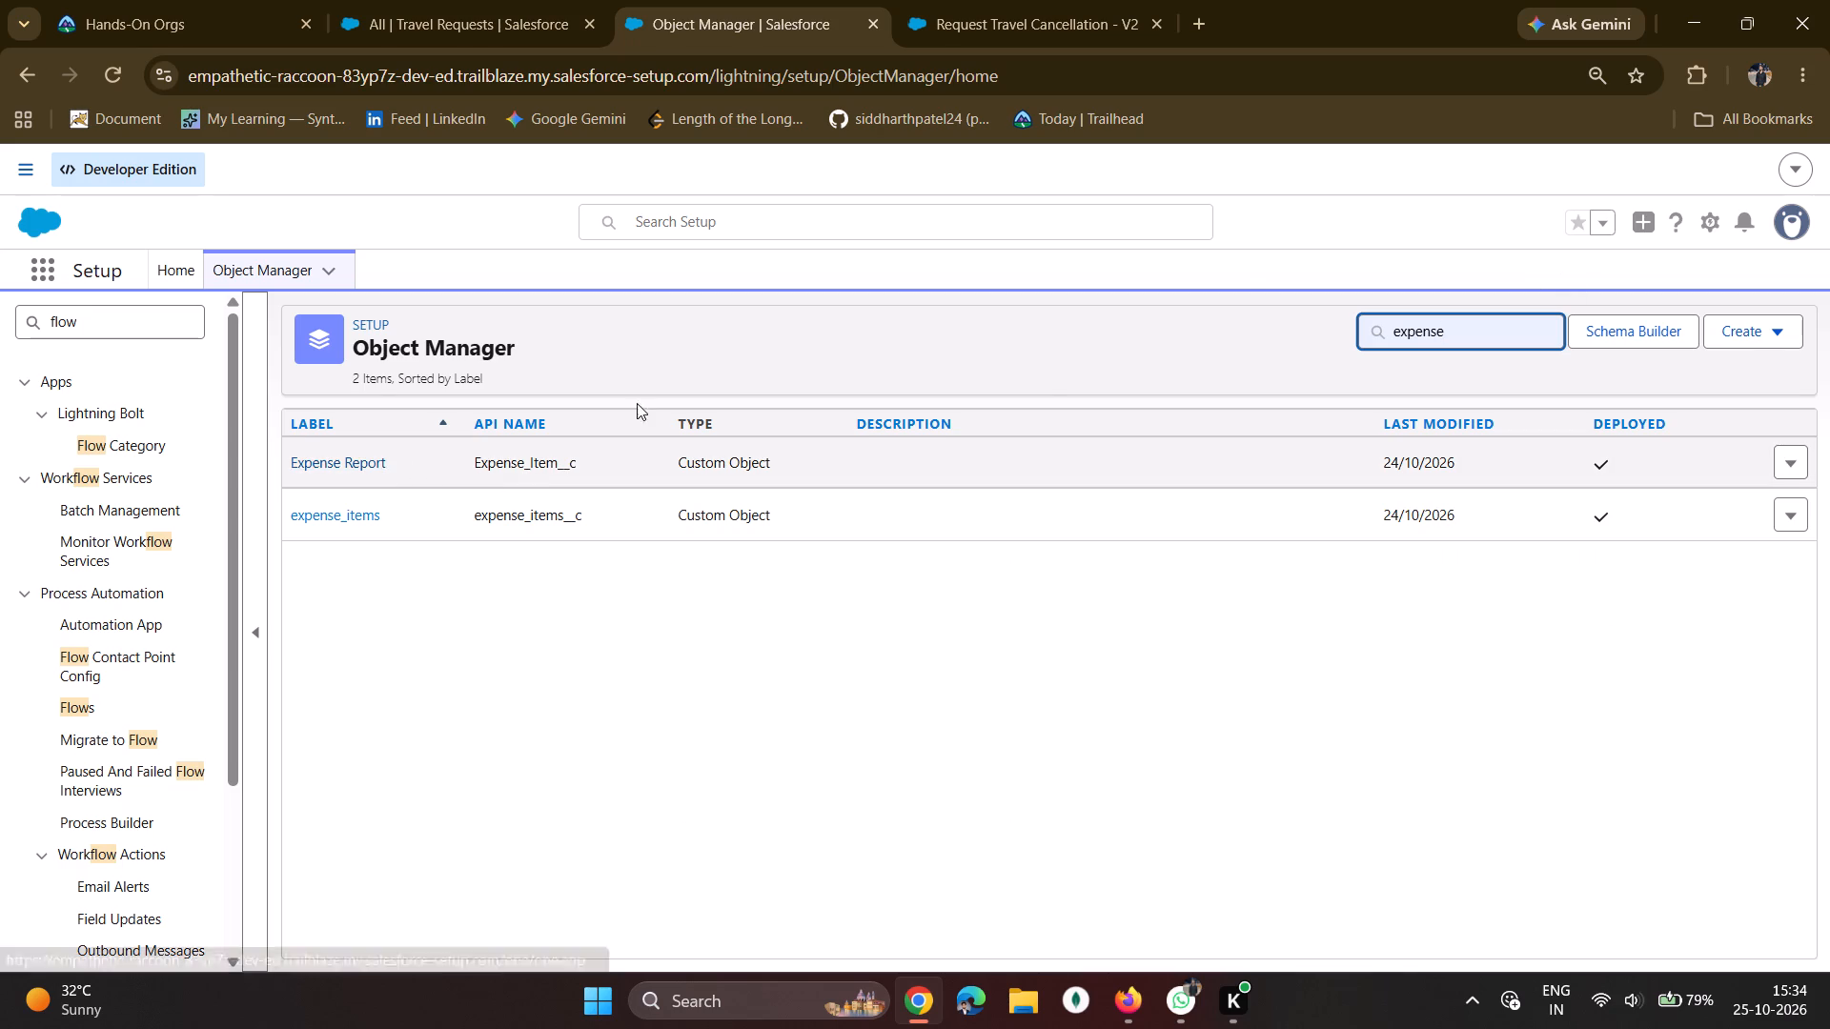
drag(1463, 333, 1282, 333)
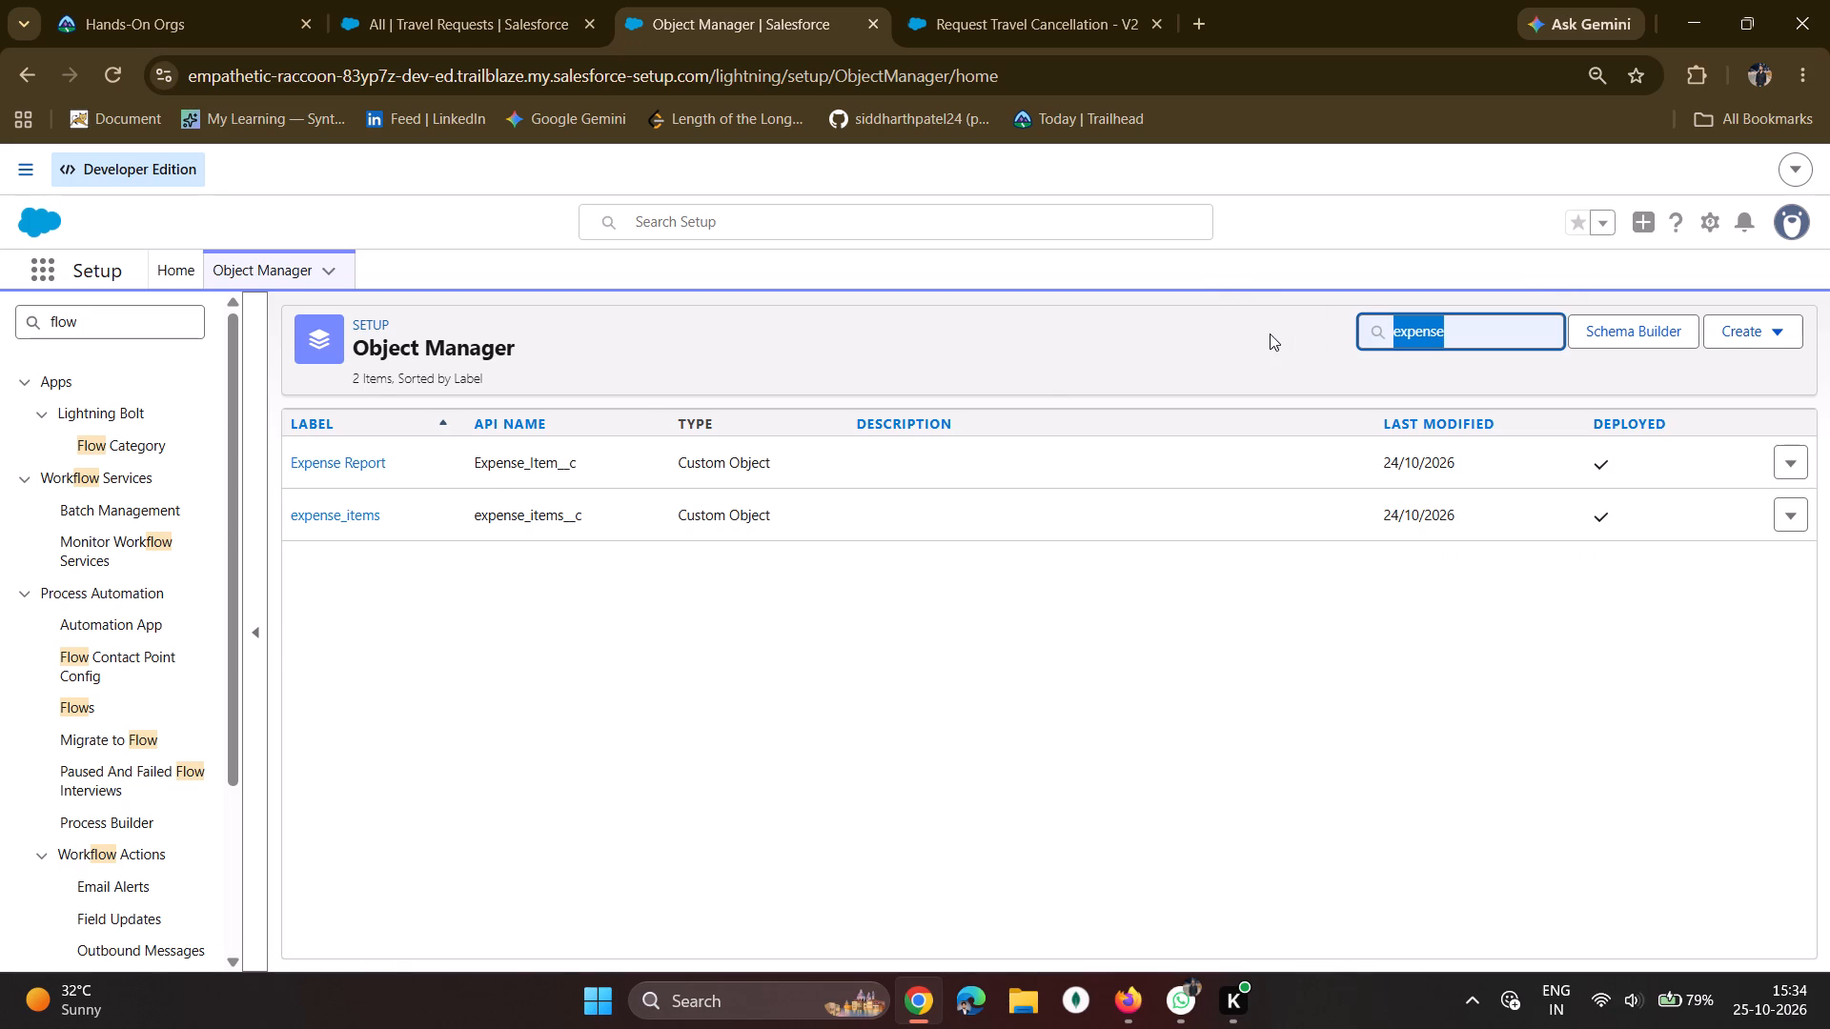
text(tr)
click(1512, 377)
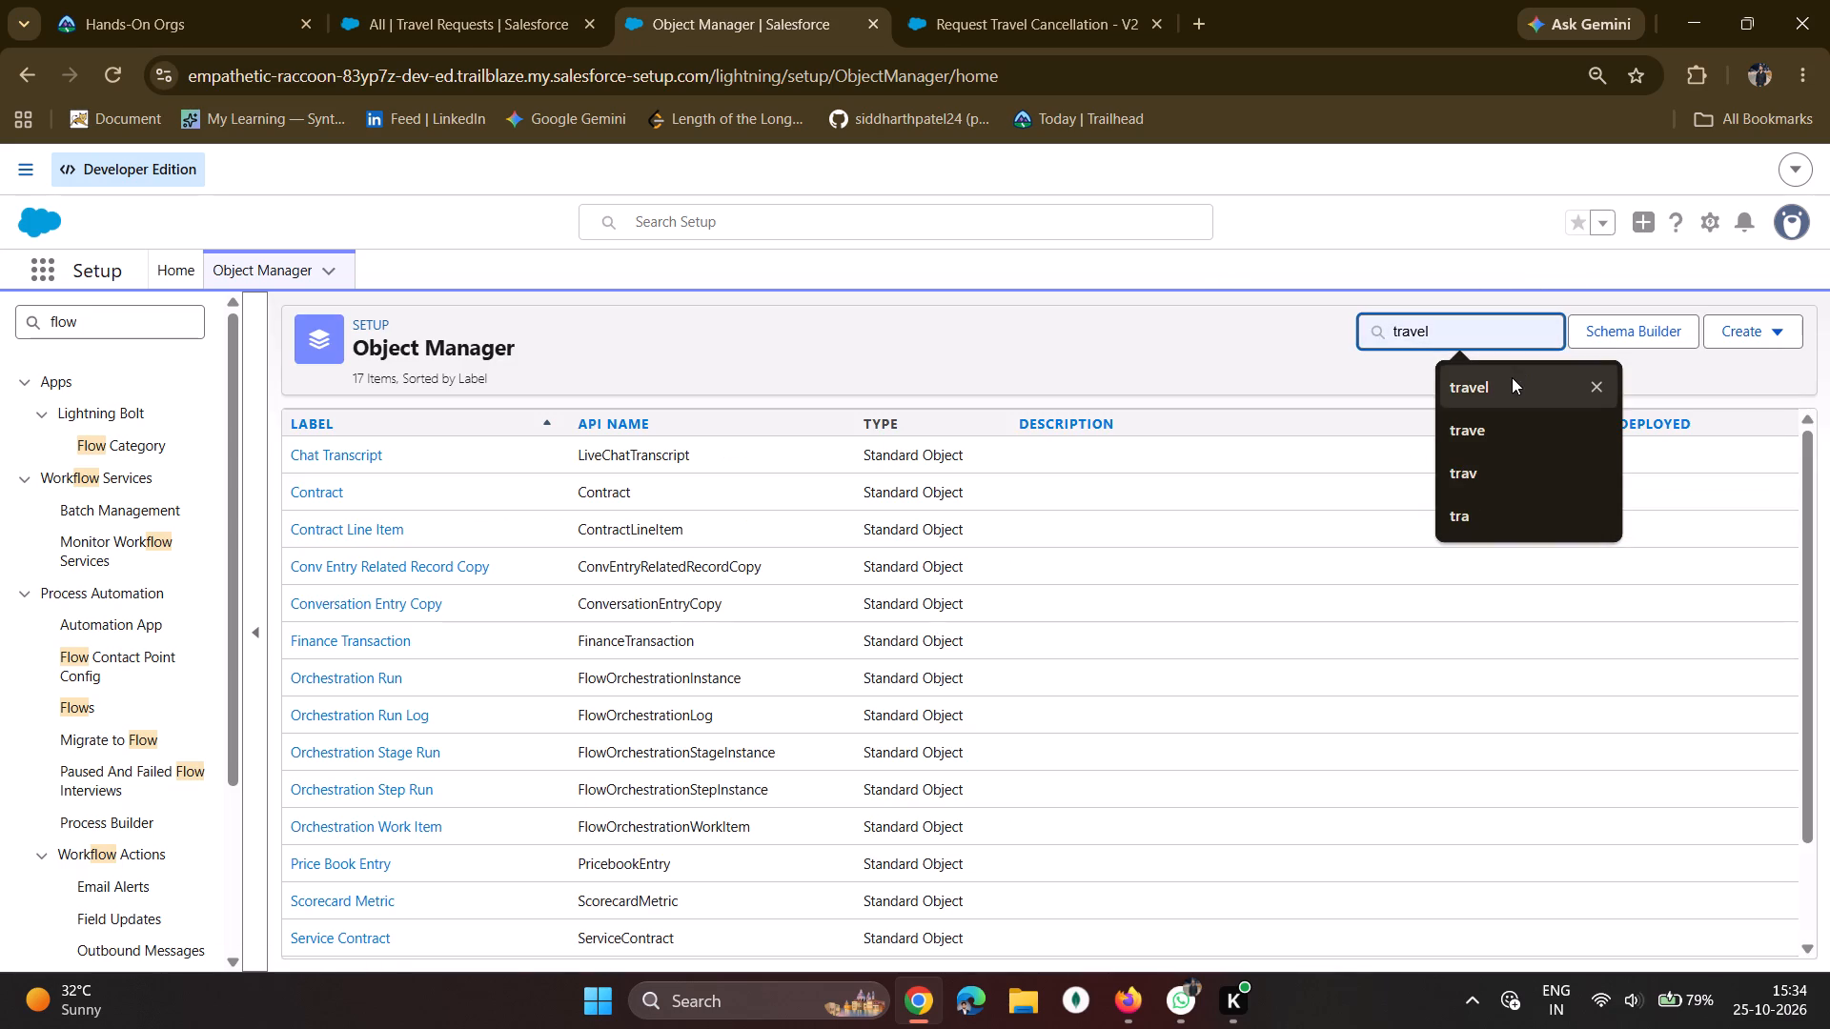
click(347, 426)
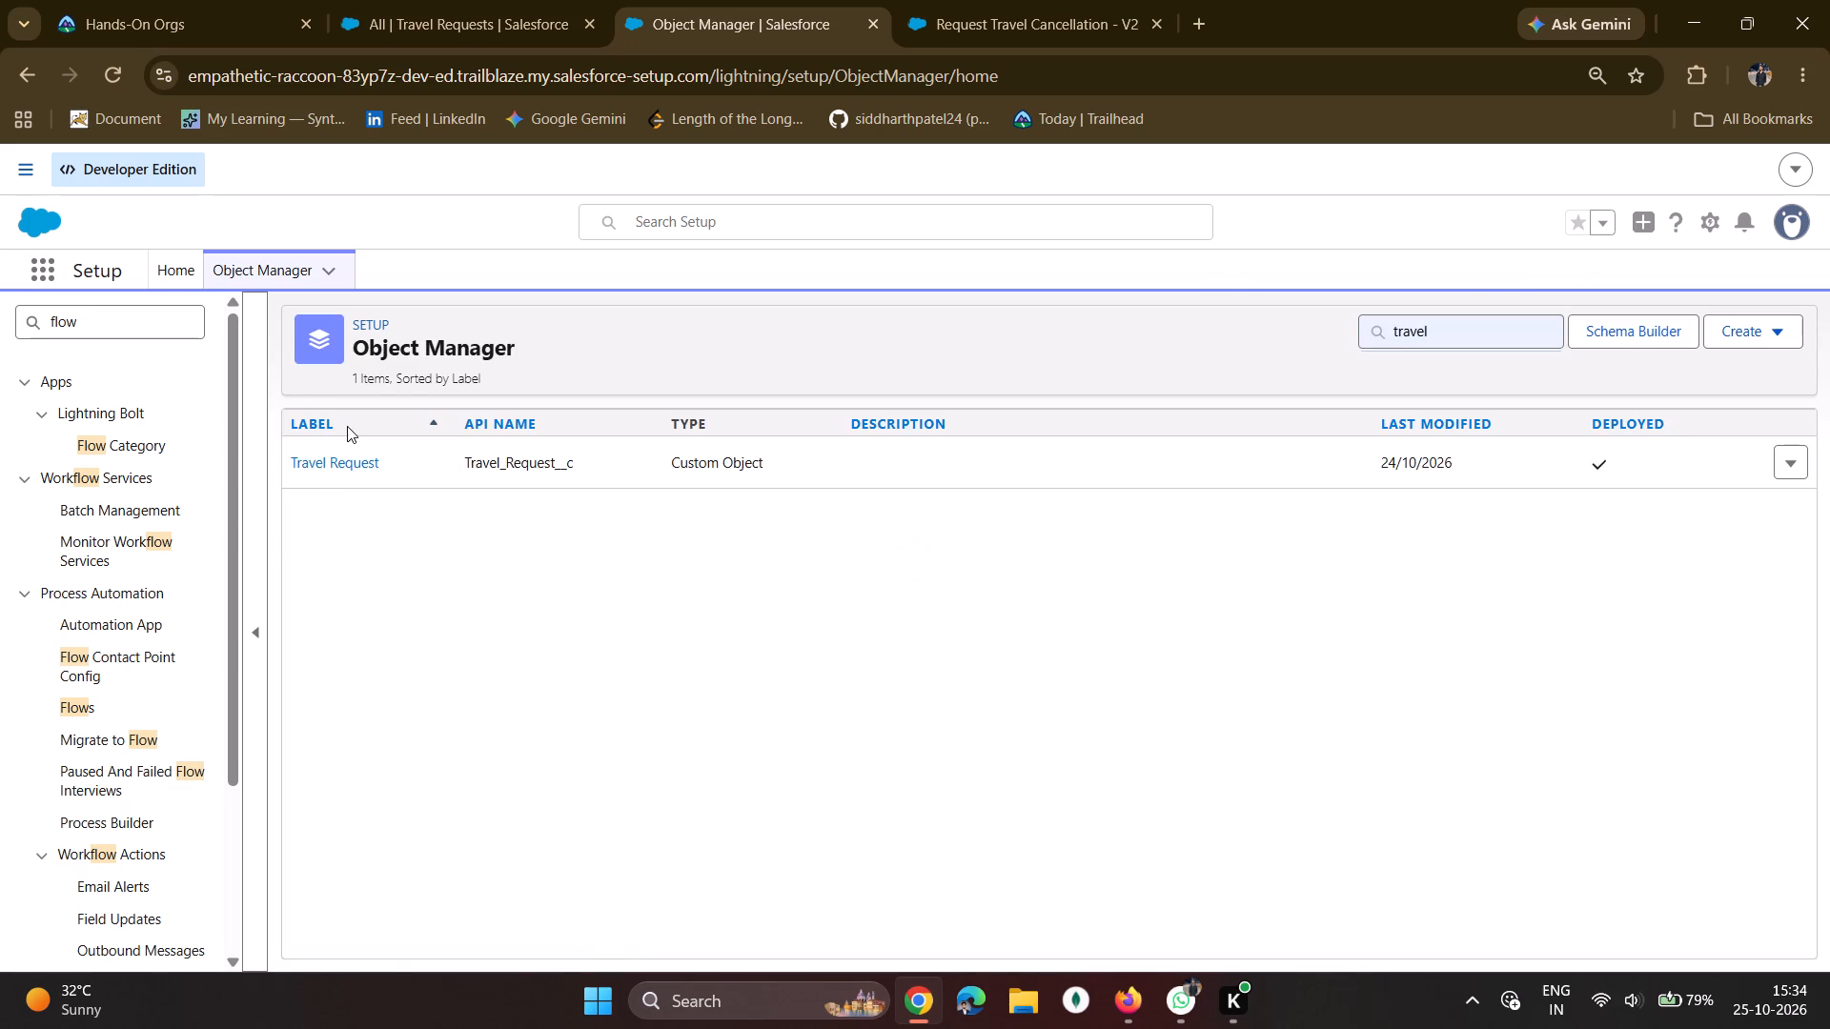
click(352, 468)
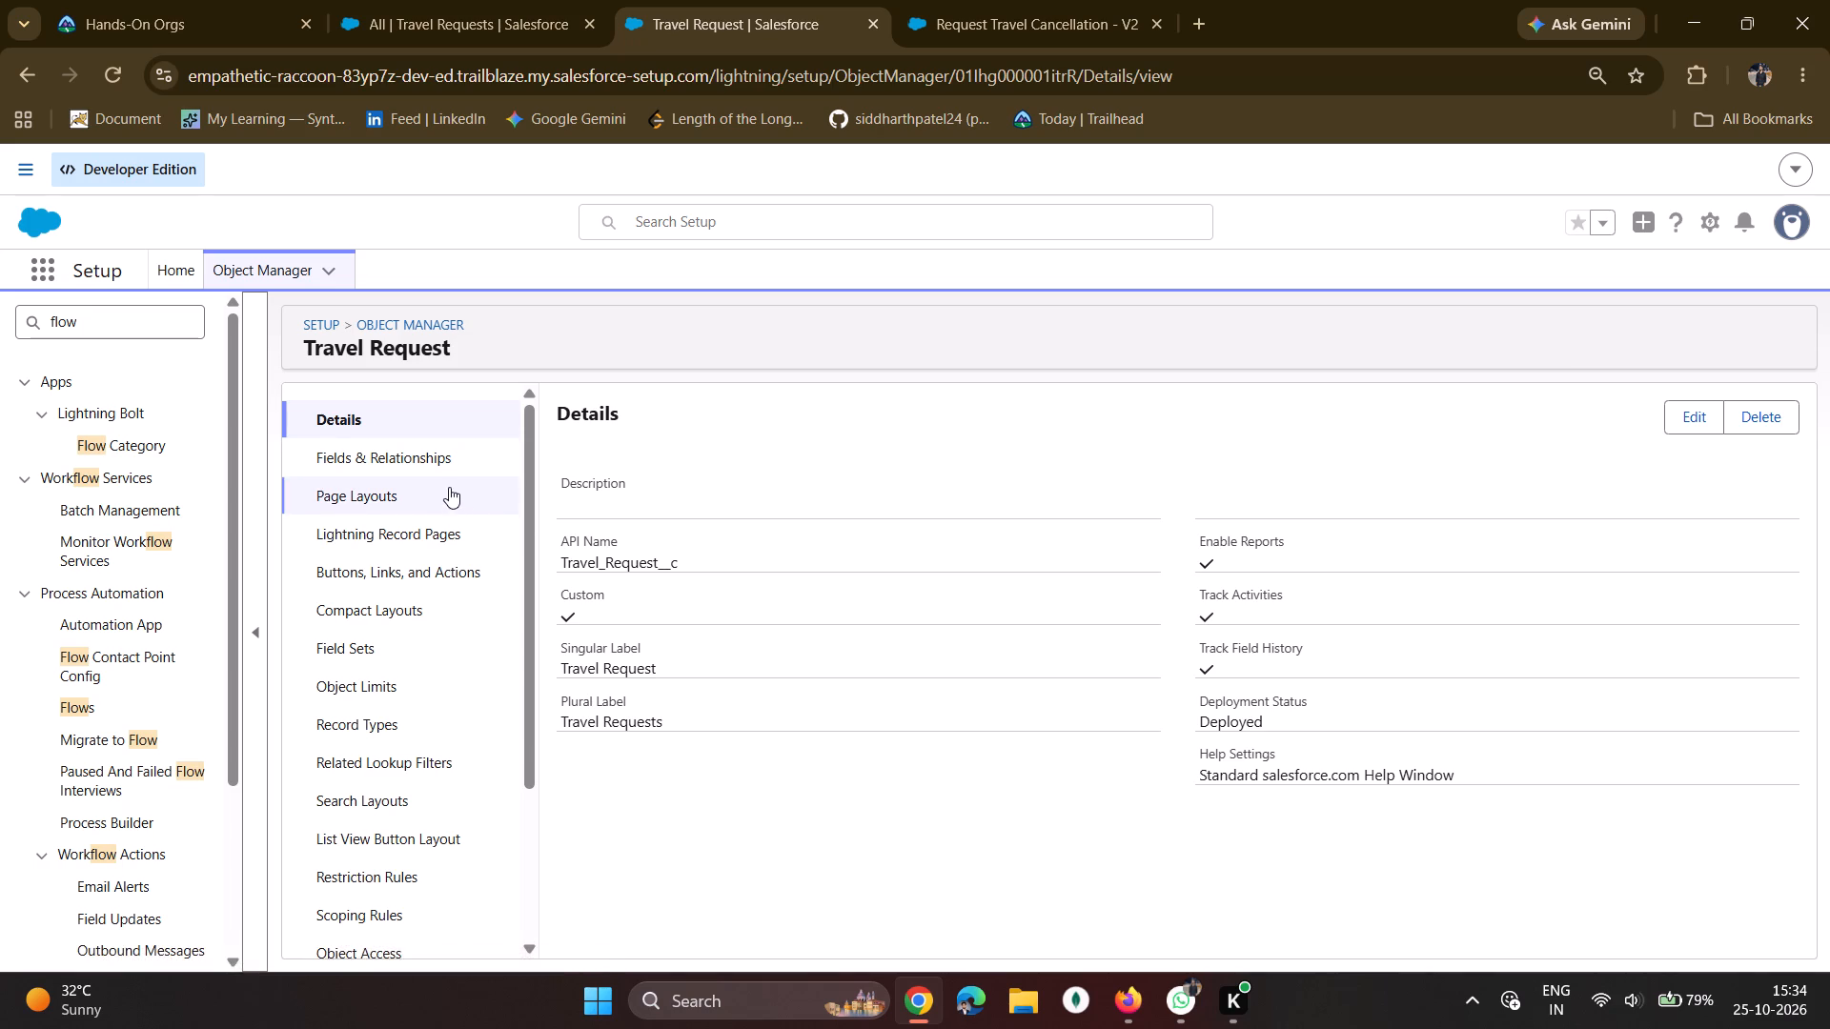
click(439, 469)
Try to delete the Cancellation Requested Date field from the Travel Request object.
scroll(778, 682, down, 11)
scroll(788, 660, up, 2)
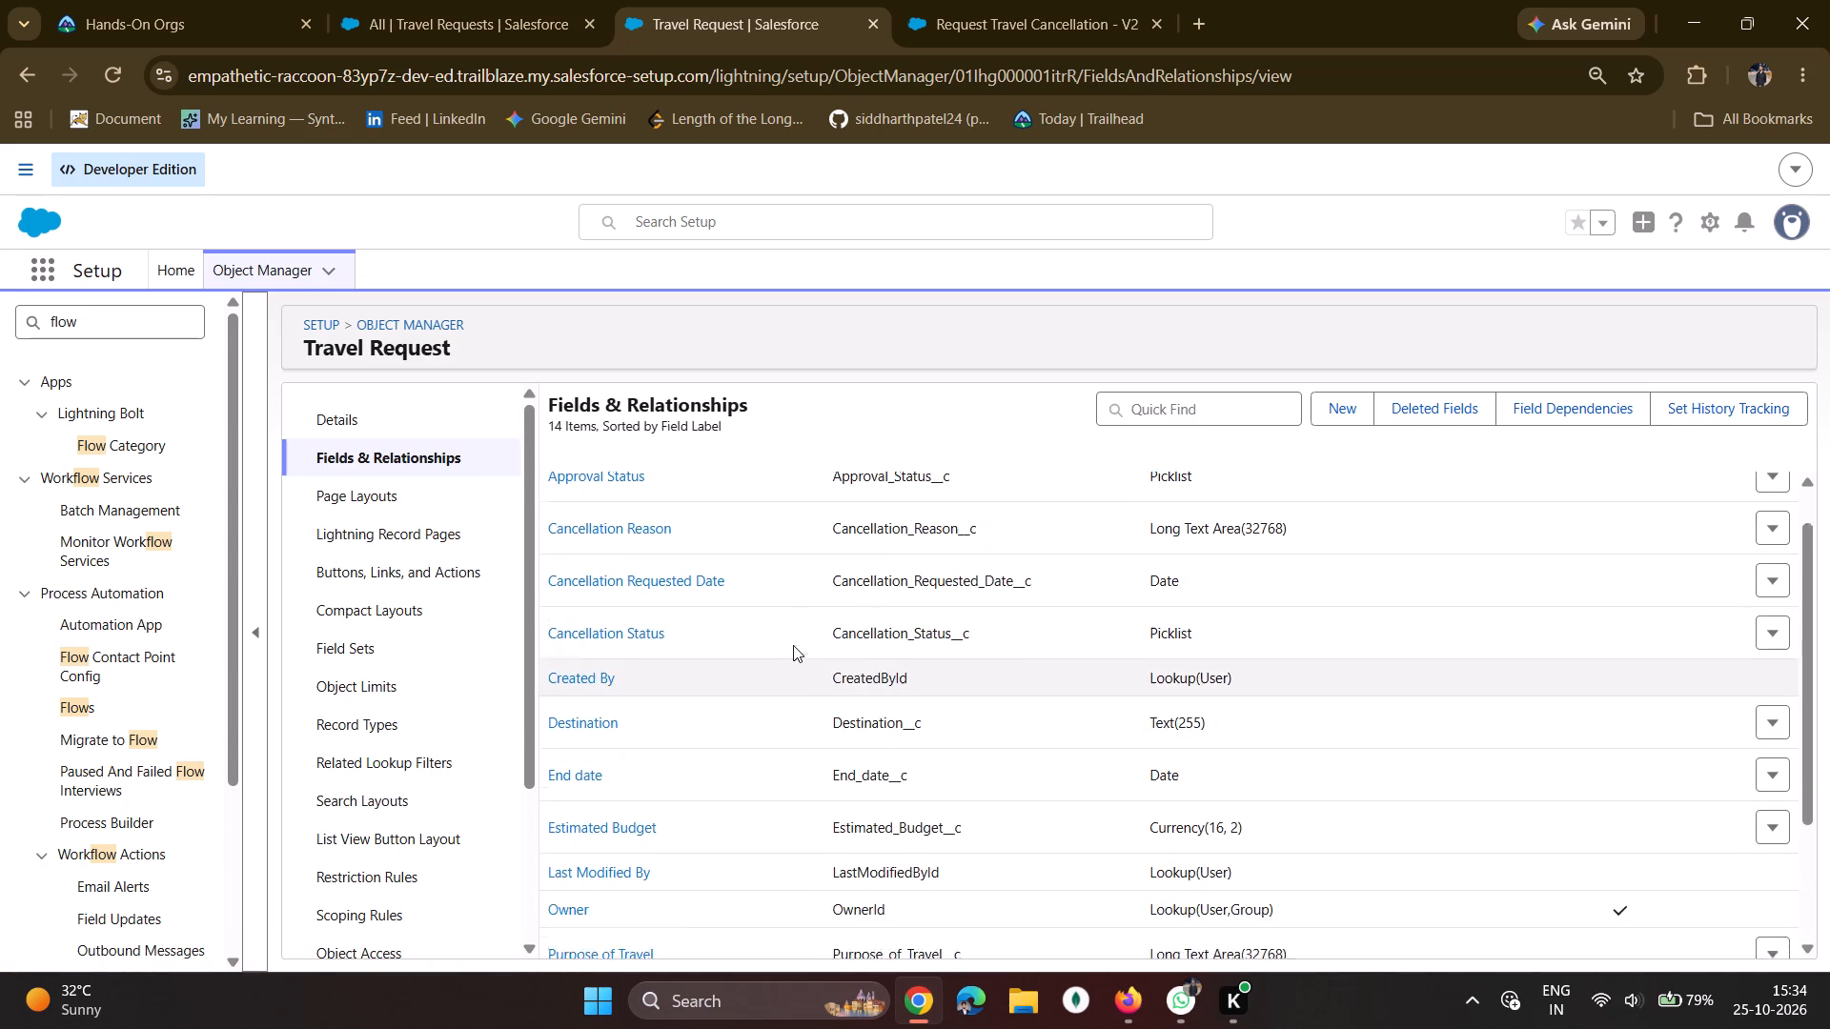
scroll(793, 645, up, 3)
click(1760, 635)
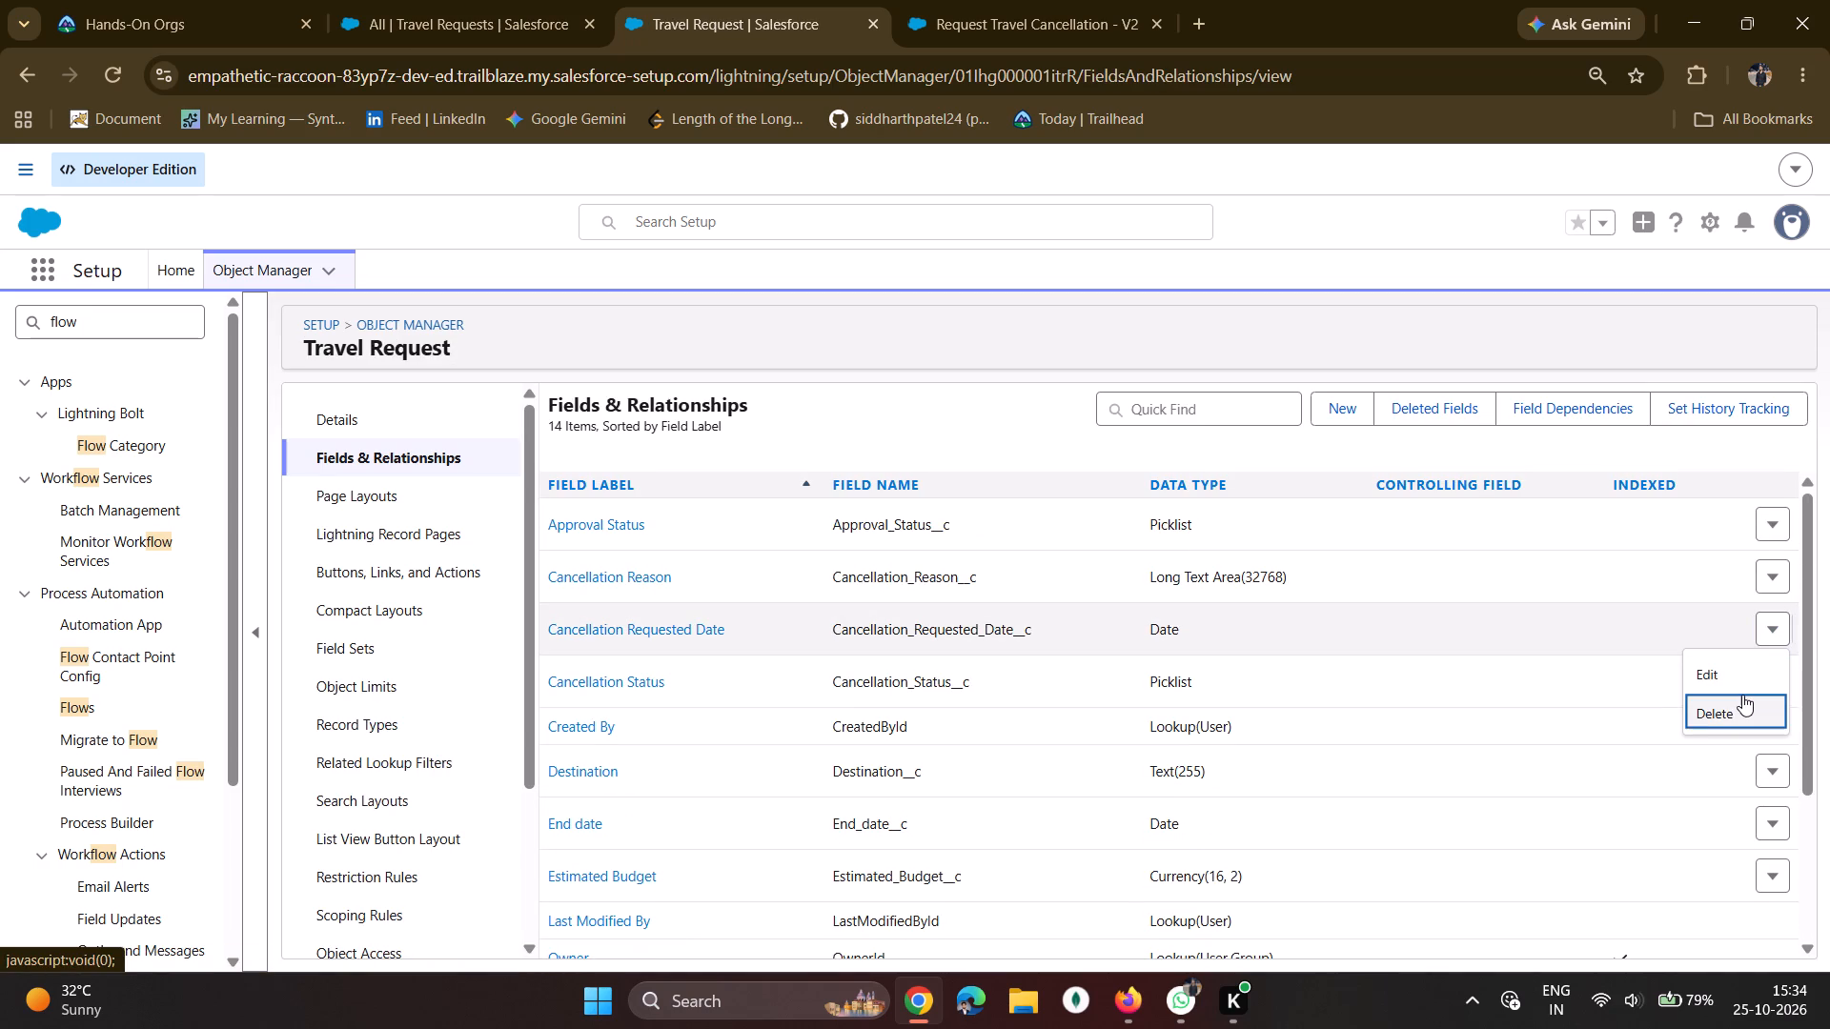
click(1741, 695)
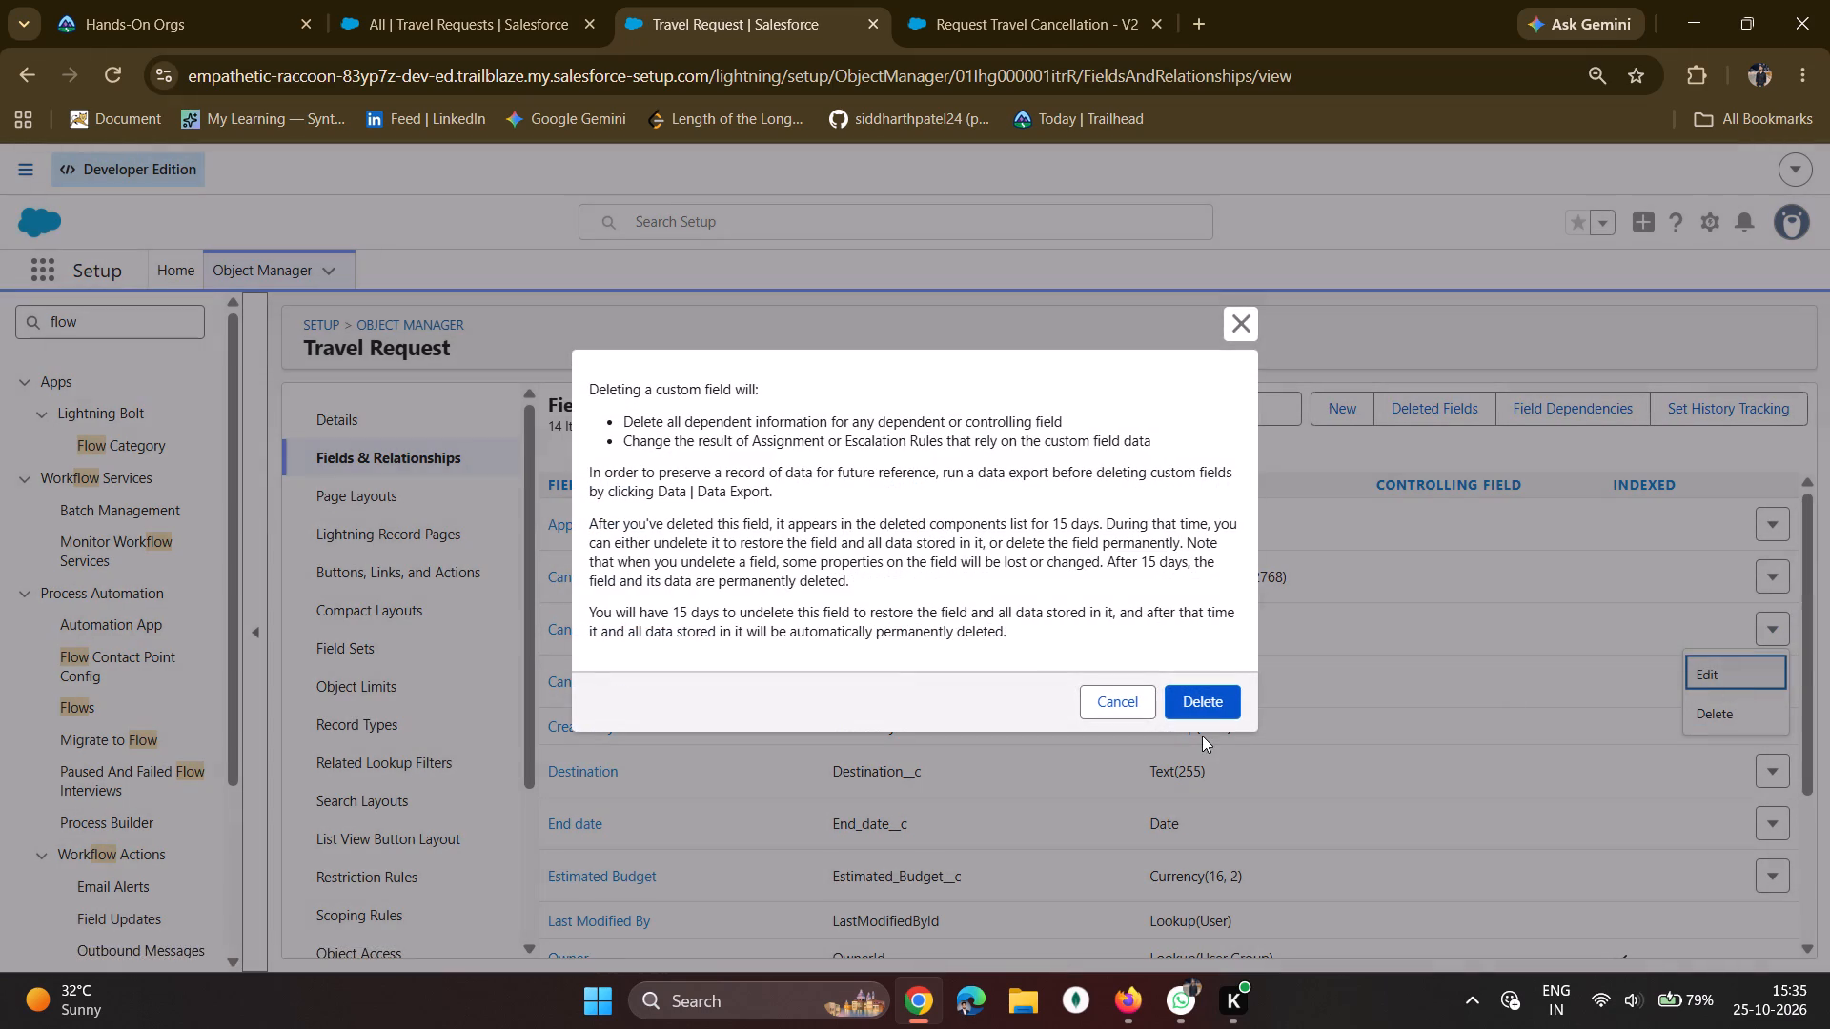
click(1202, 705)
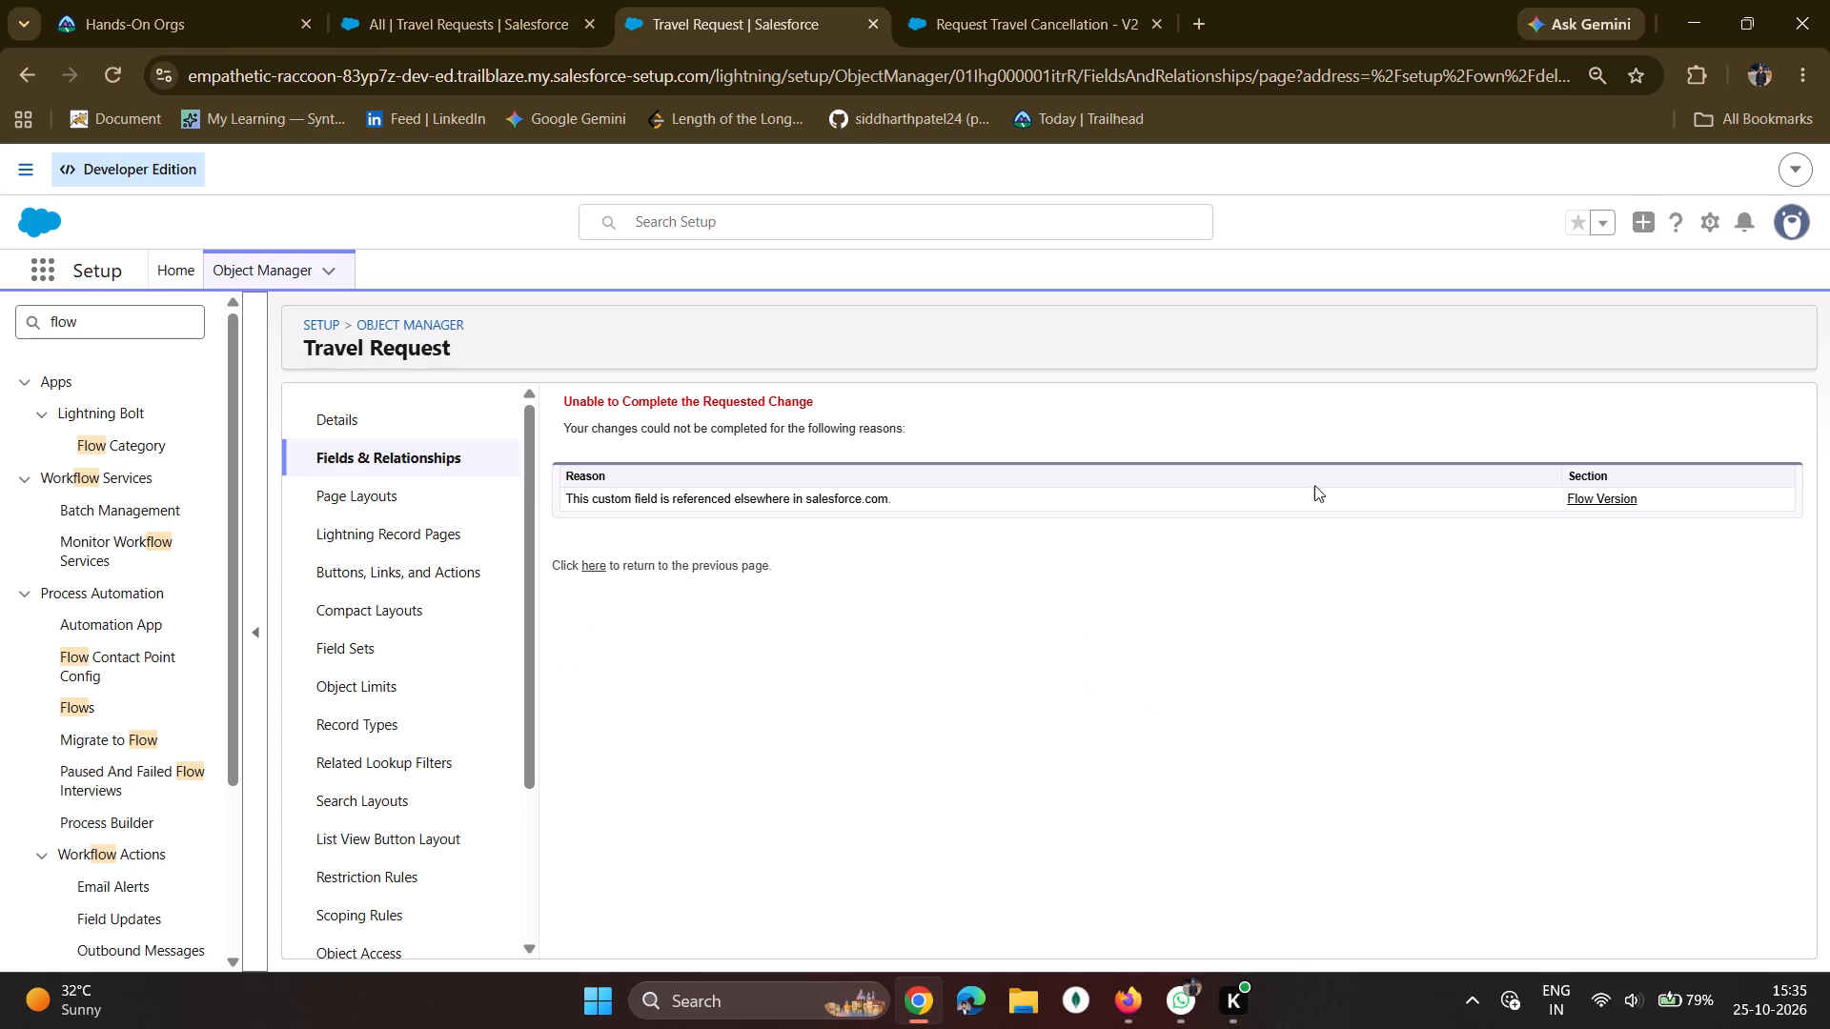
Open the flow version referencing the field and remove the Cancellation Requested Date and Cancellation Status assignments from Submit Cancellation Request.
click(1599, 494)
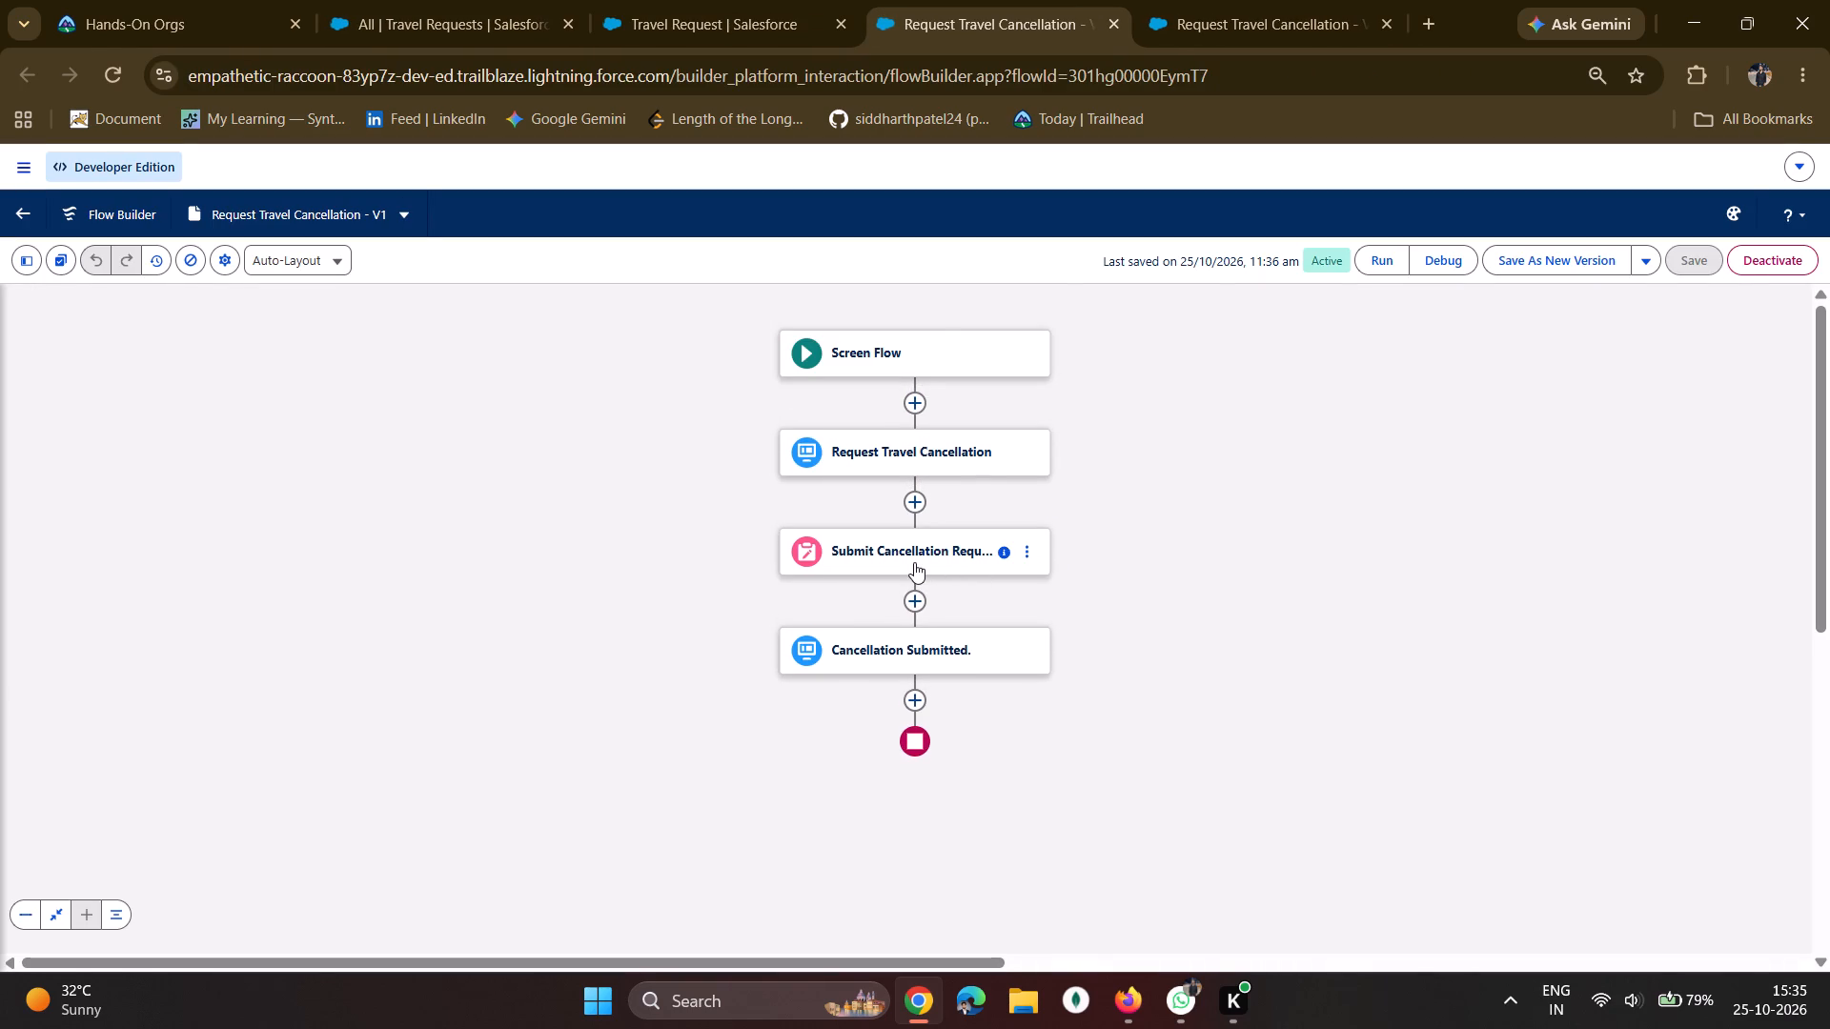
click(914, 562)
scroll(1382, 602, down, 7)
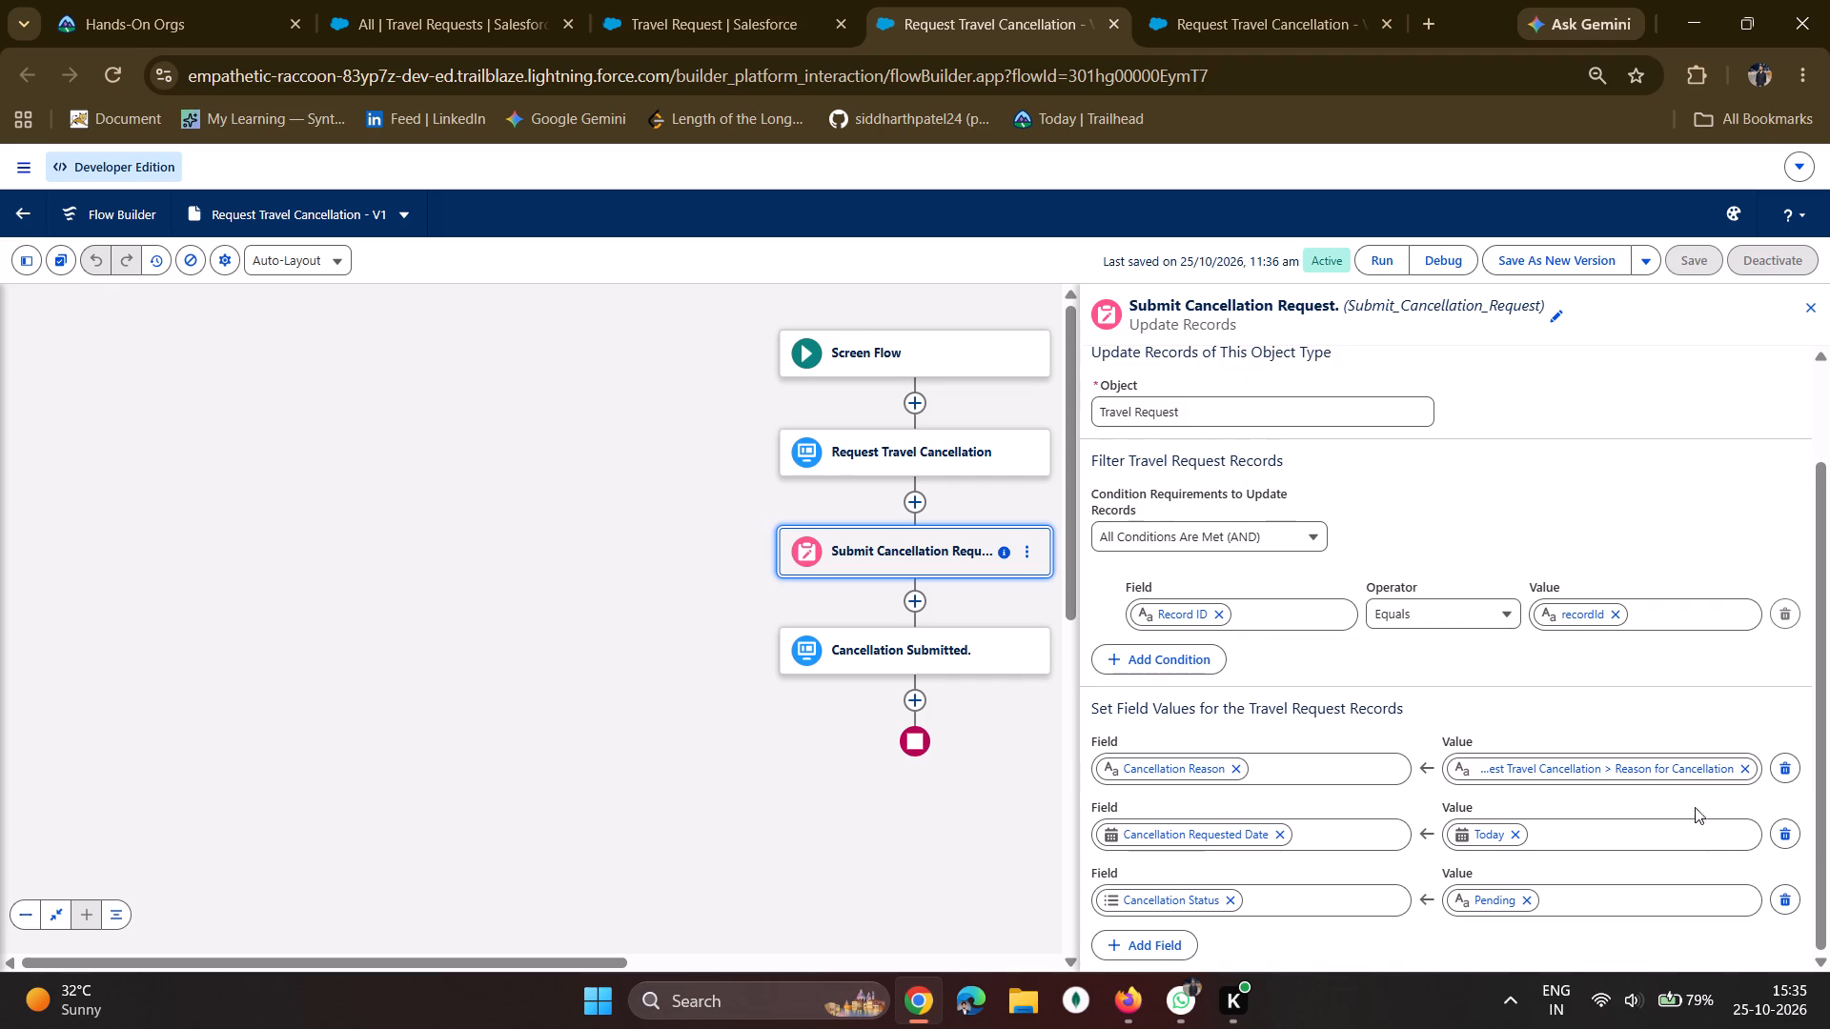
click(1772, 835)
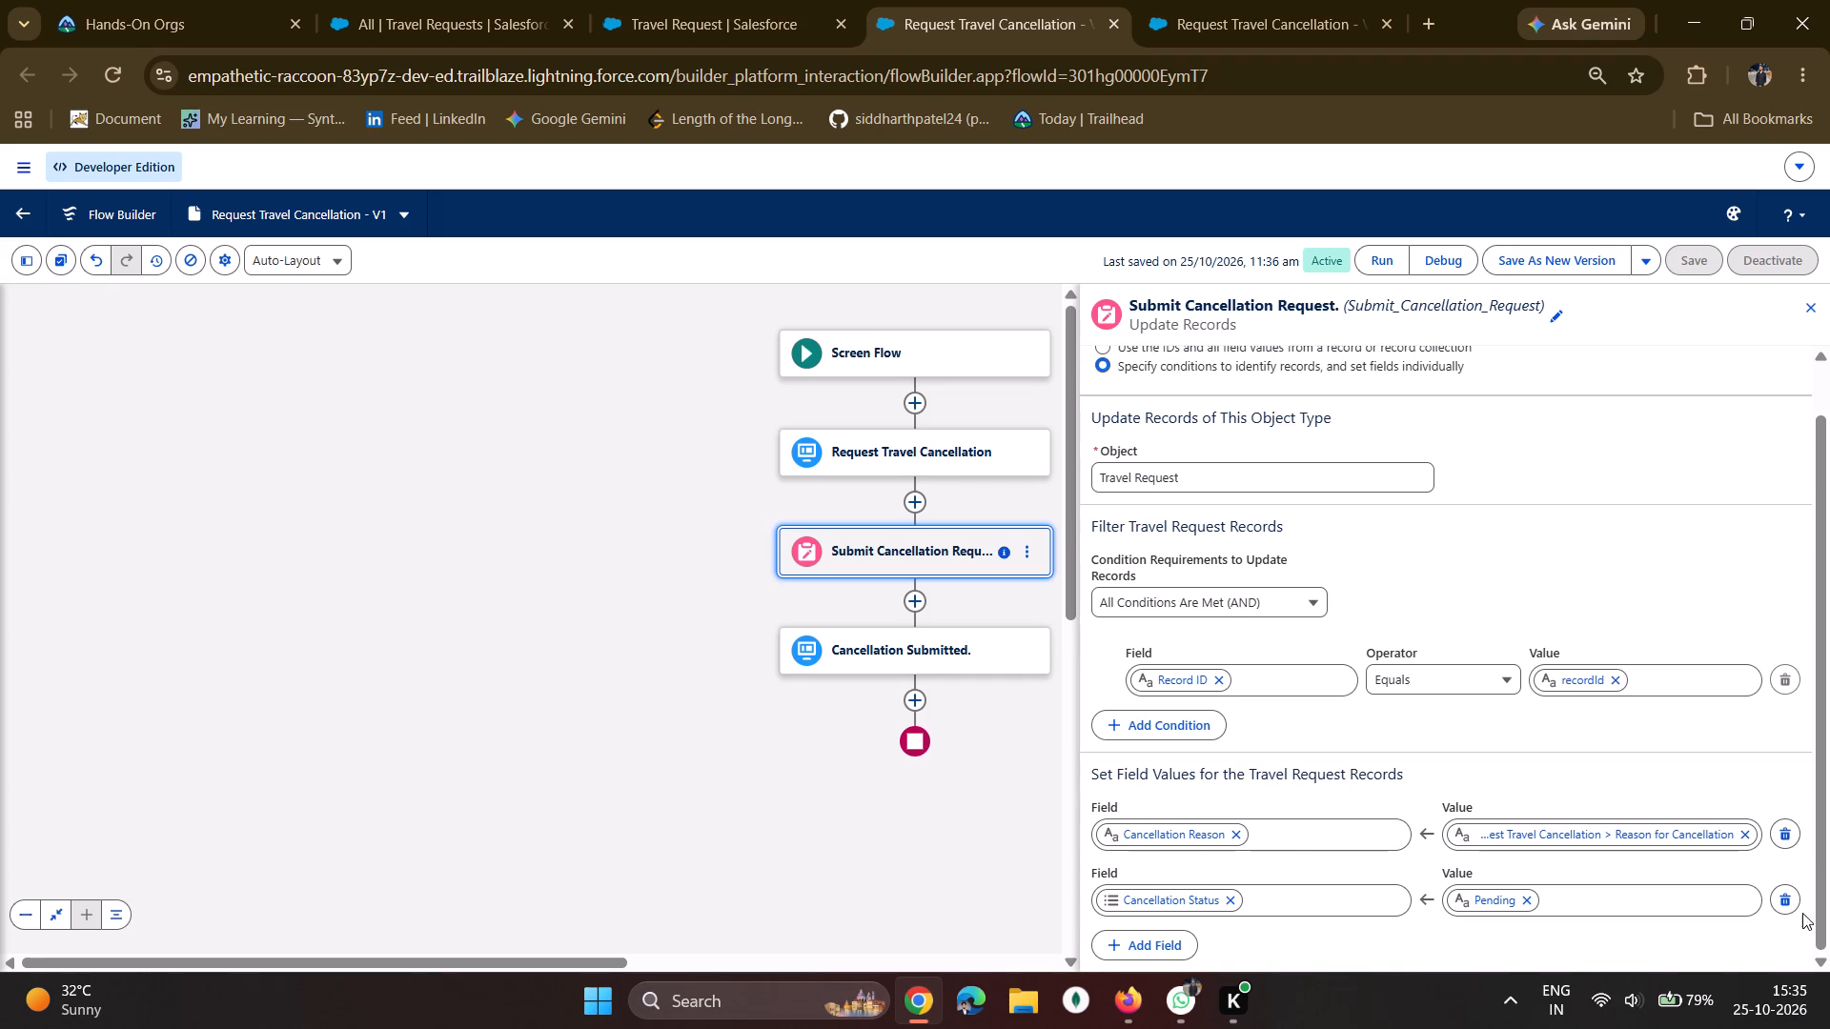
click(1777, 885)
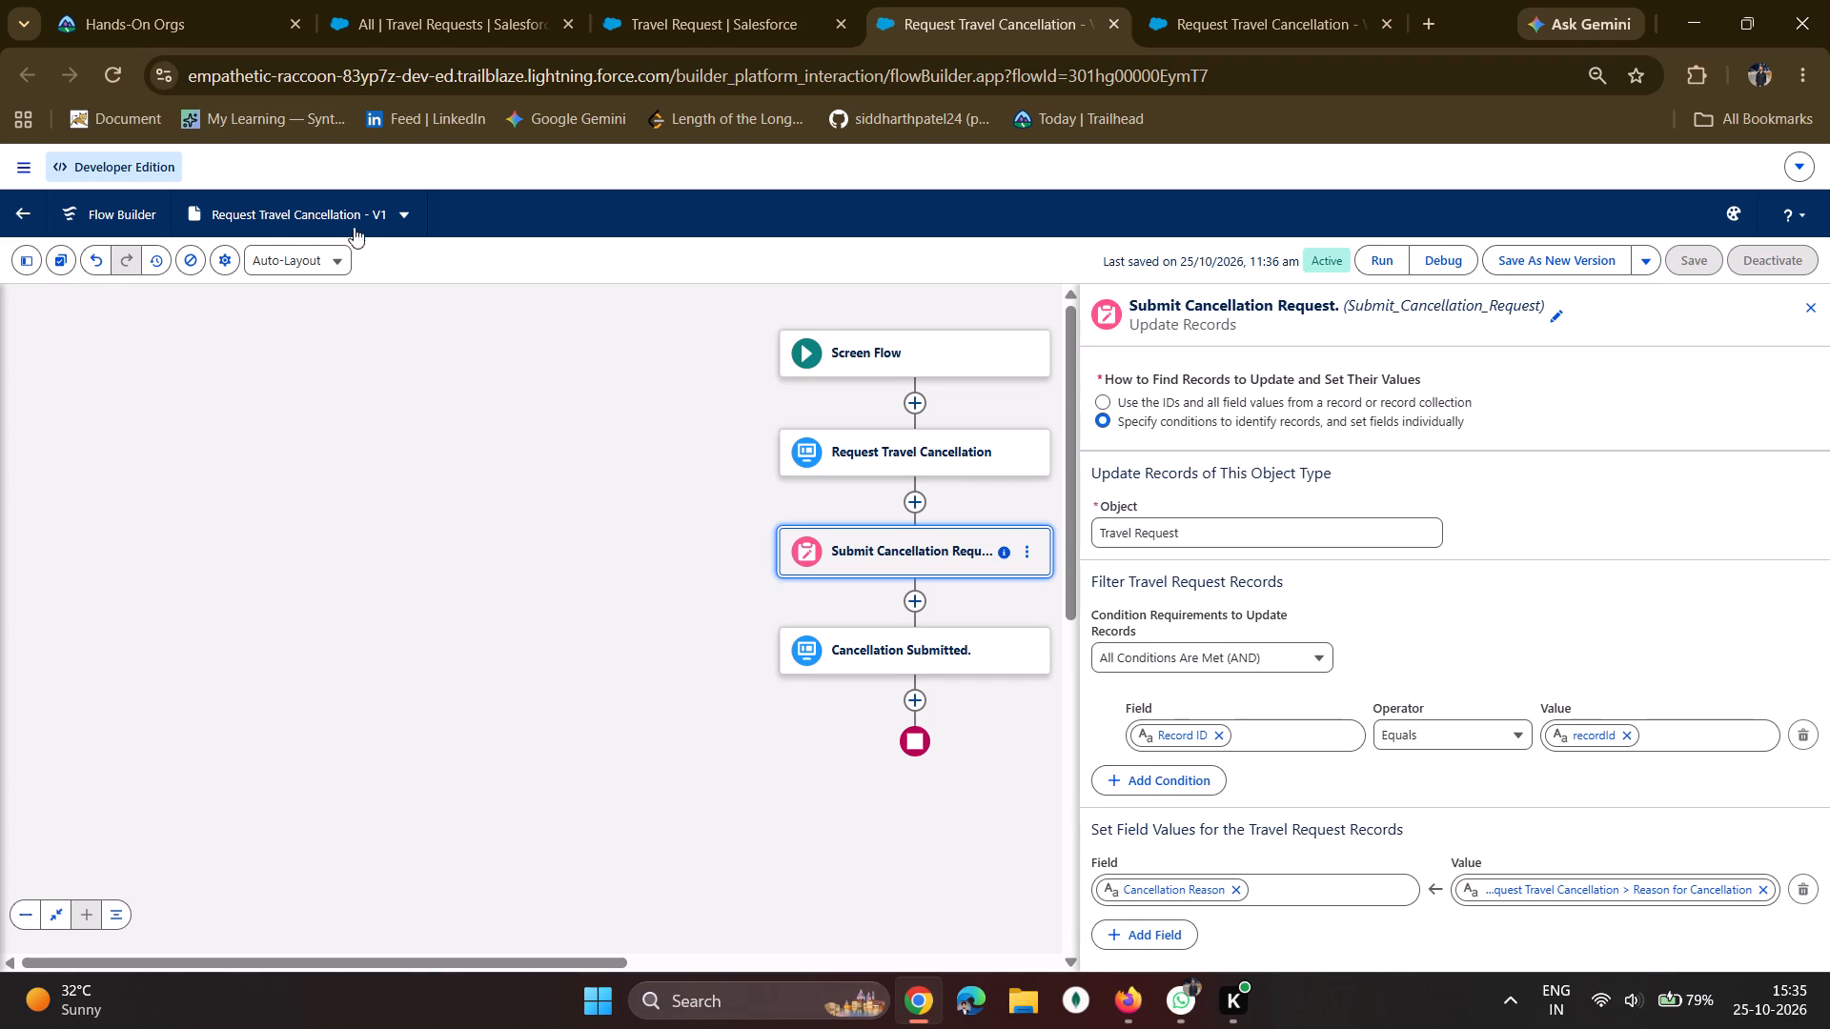
Open version 2 of the Request Travel Cancellation flow and close version 1, discarding its unsaved changes.
click(368, 201)
click(356, 364)
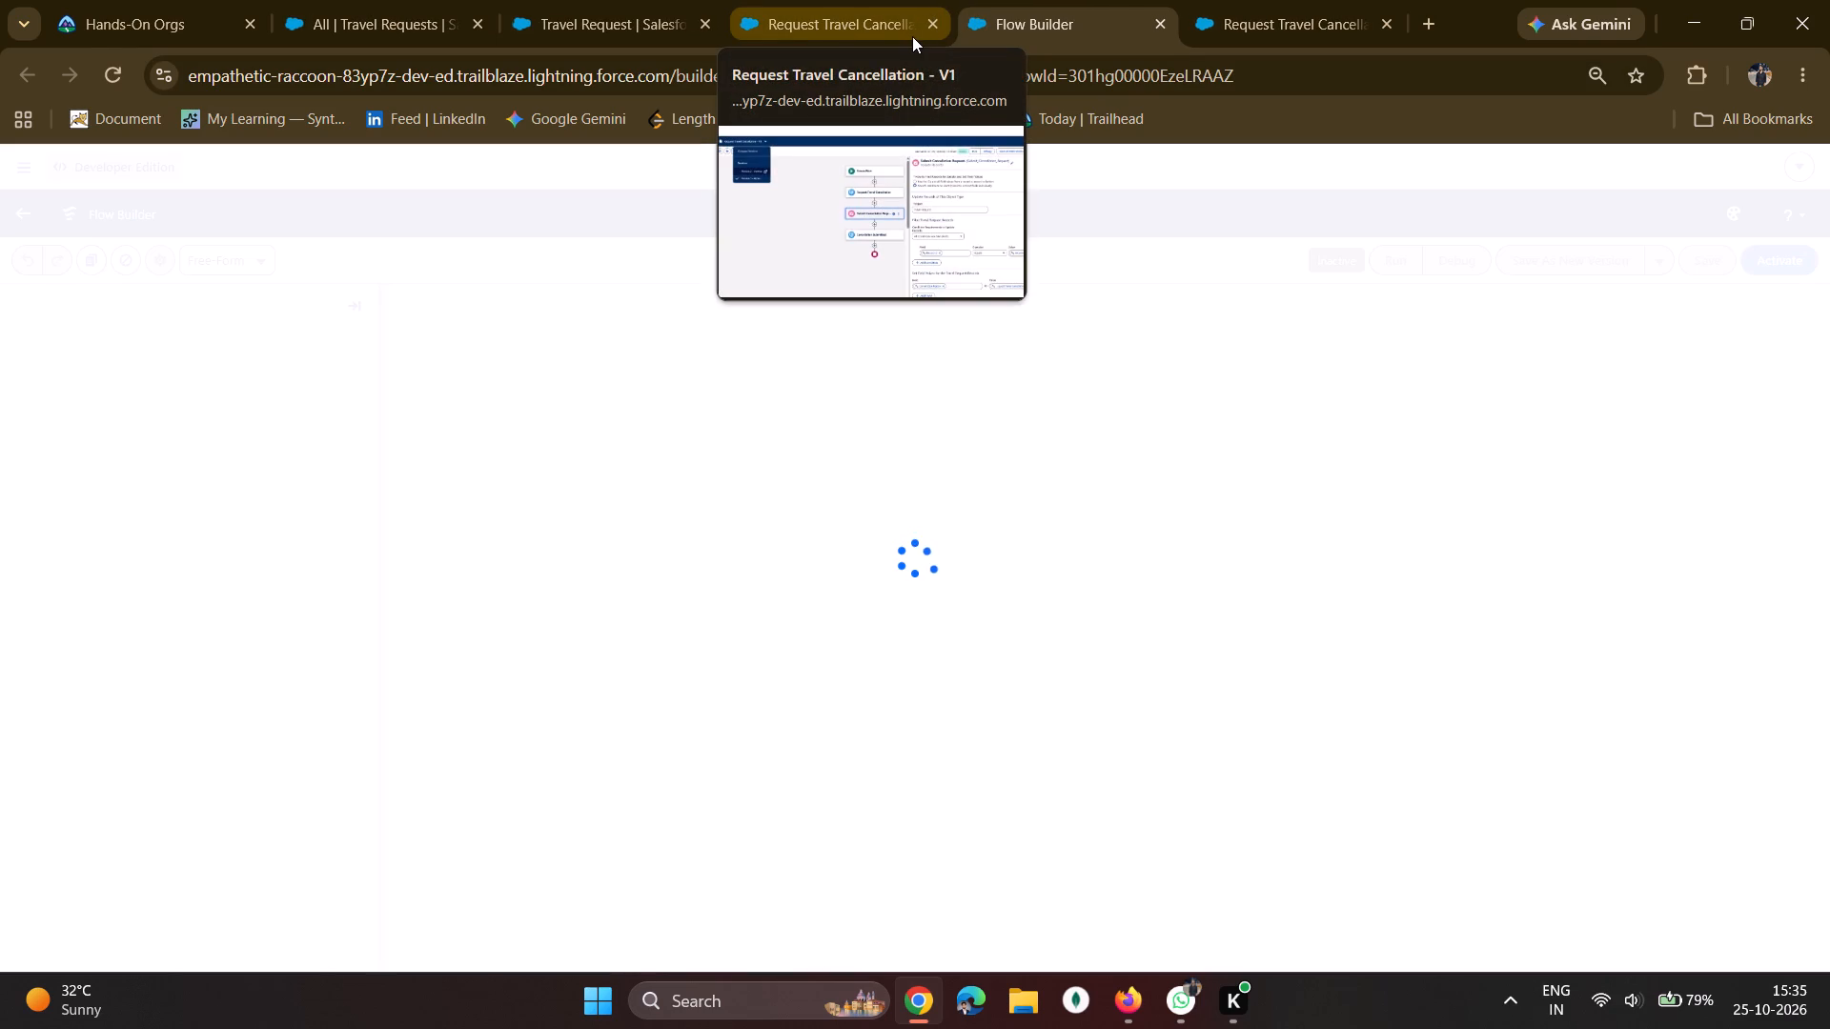
click(854, 19)
click(935, 15)
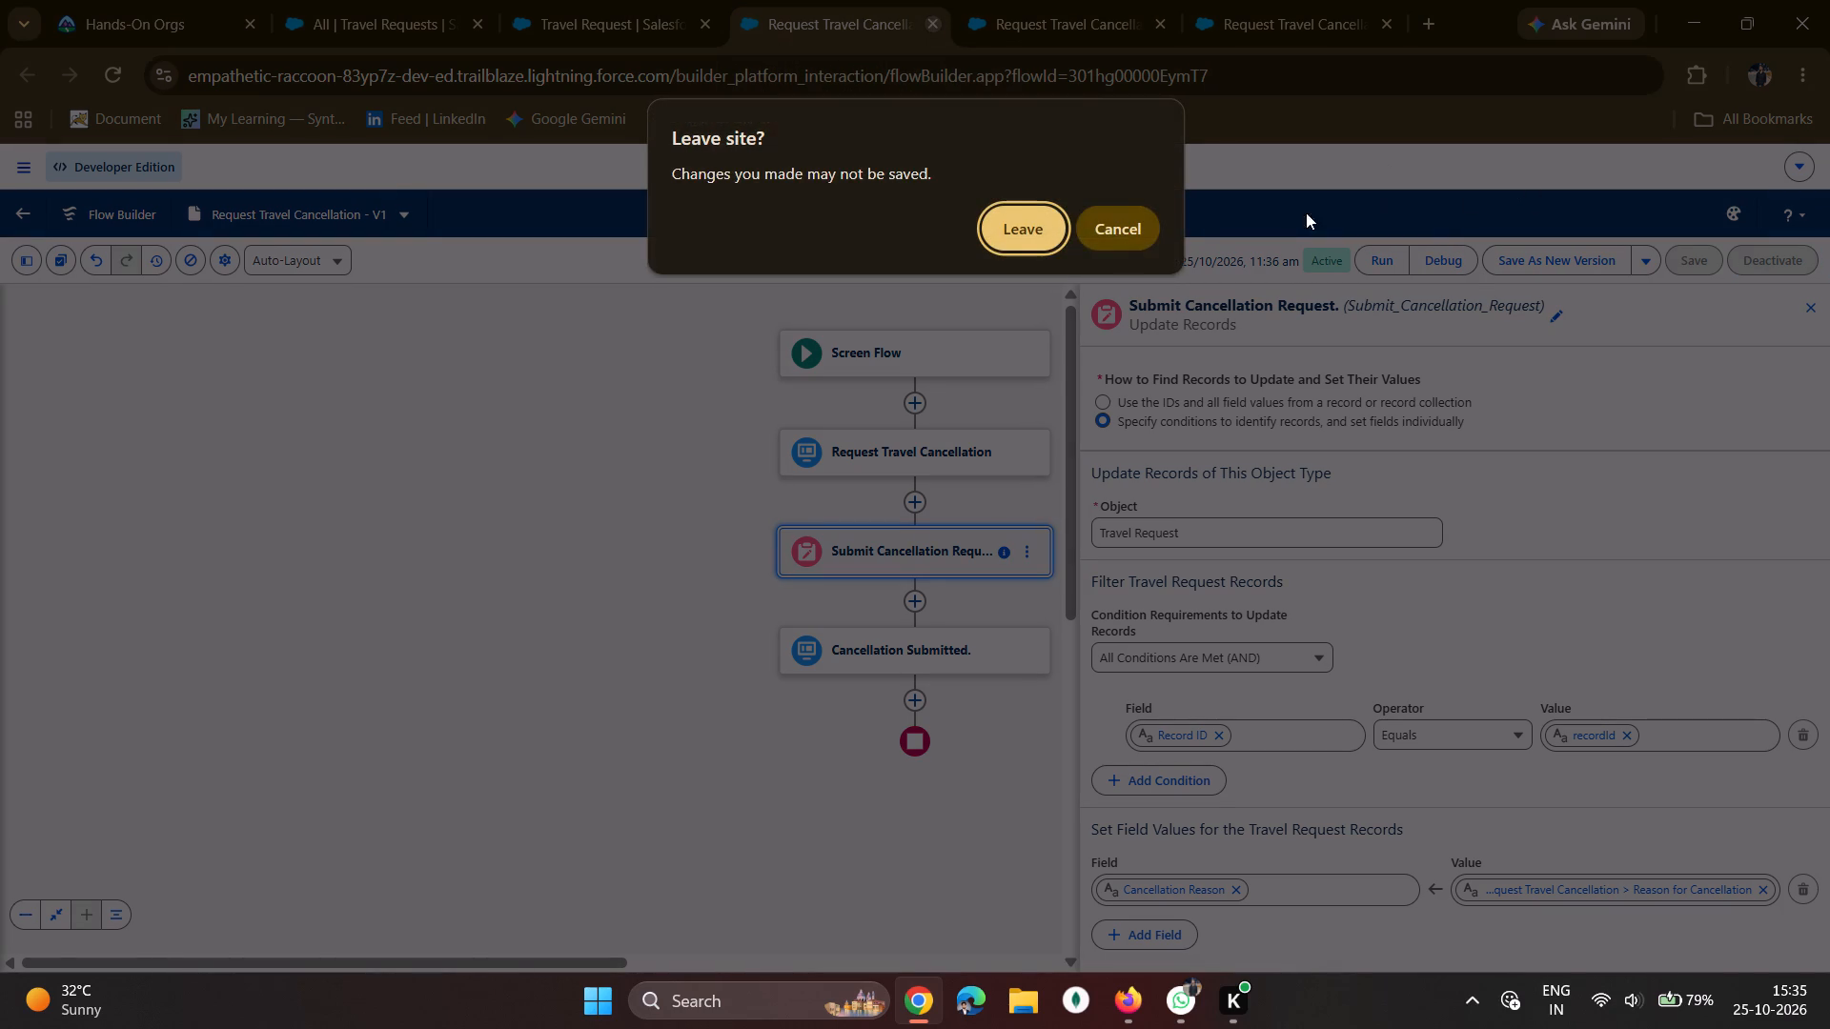
click(1015, 243)
Activate version 2 of the Request Travel Cancellation flow.
click(1779, 272)
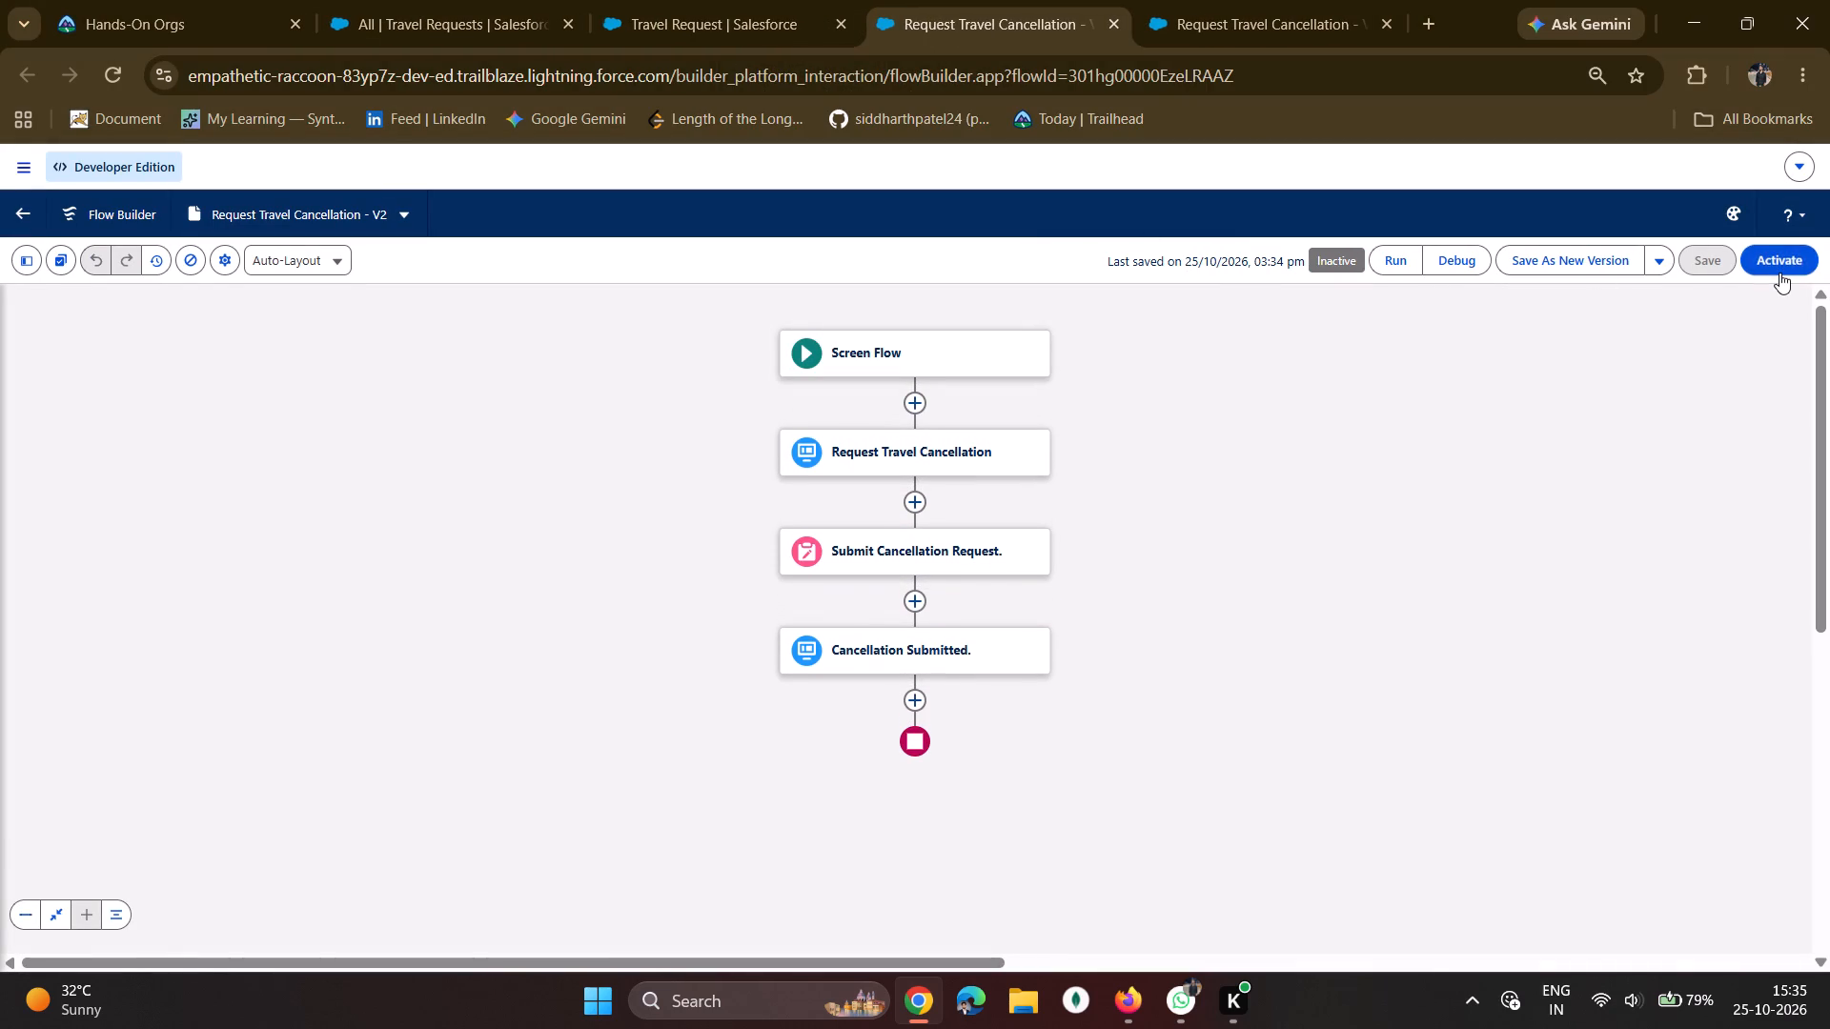
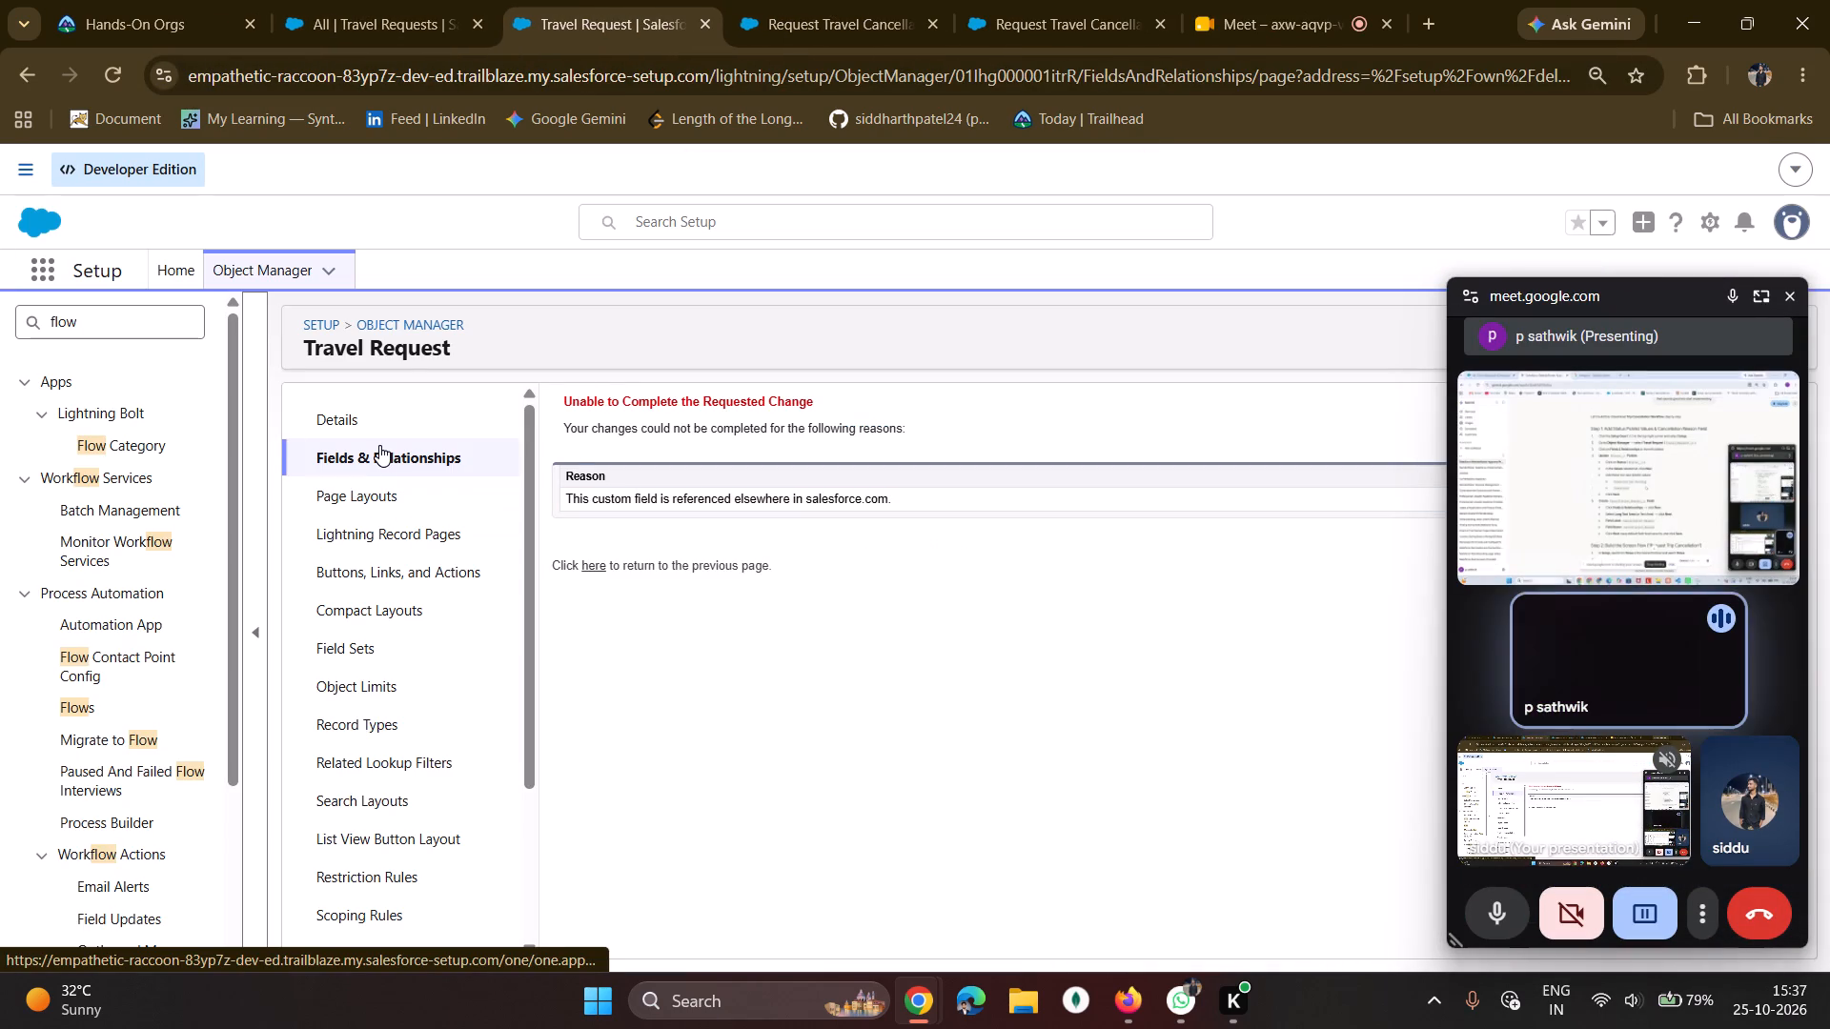
Return to the Travel Request object's Fields & Relationships list.
click(379, 445)
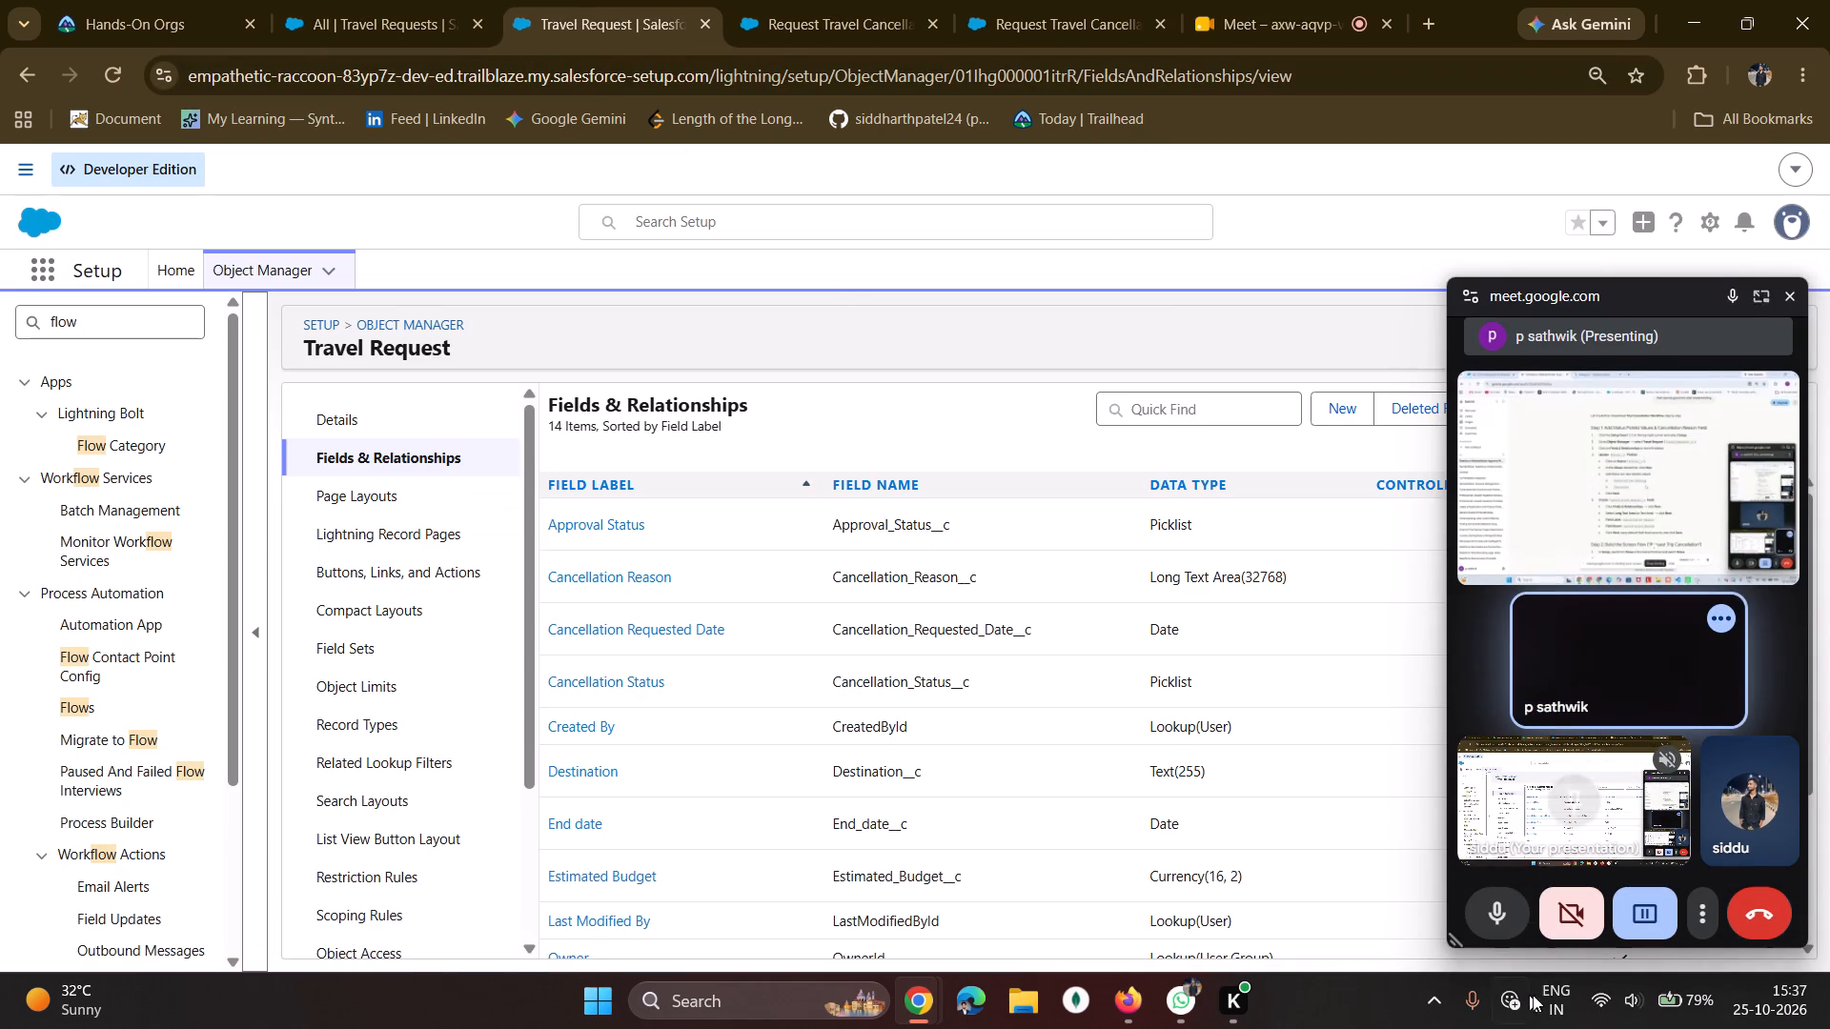
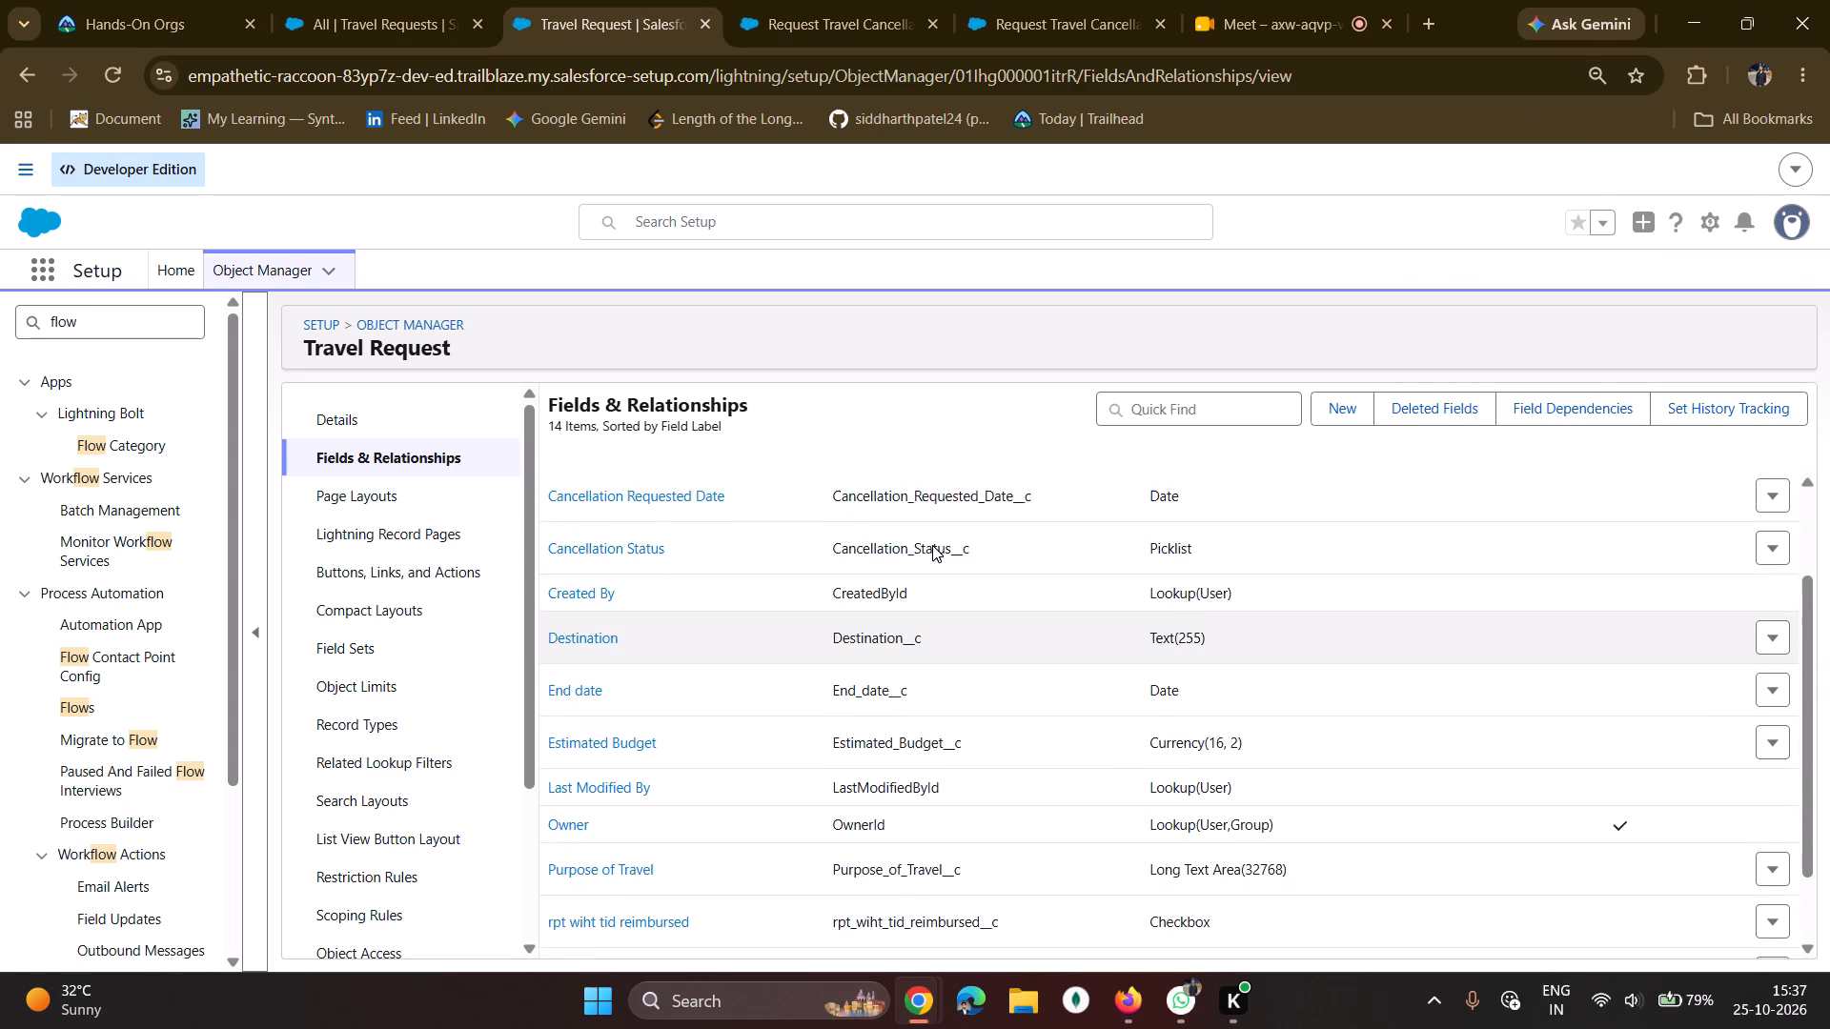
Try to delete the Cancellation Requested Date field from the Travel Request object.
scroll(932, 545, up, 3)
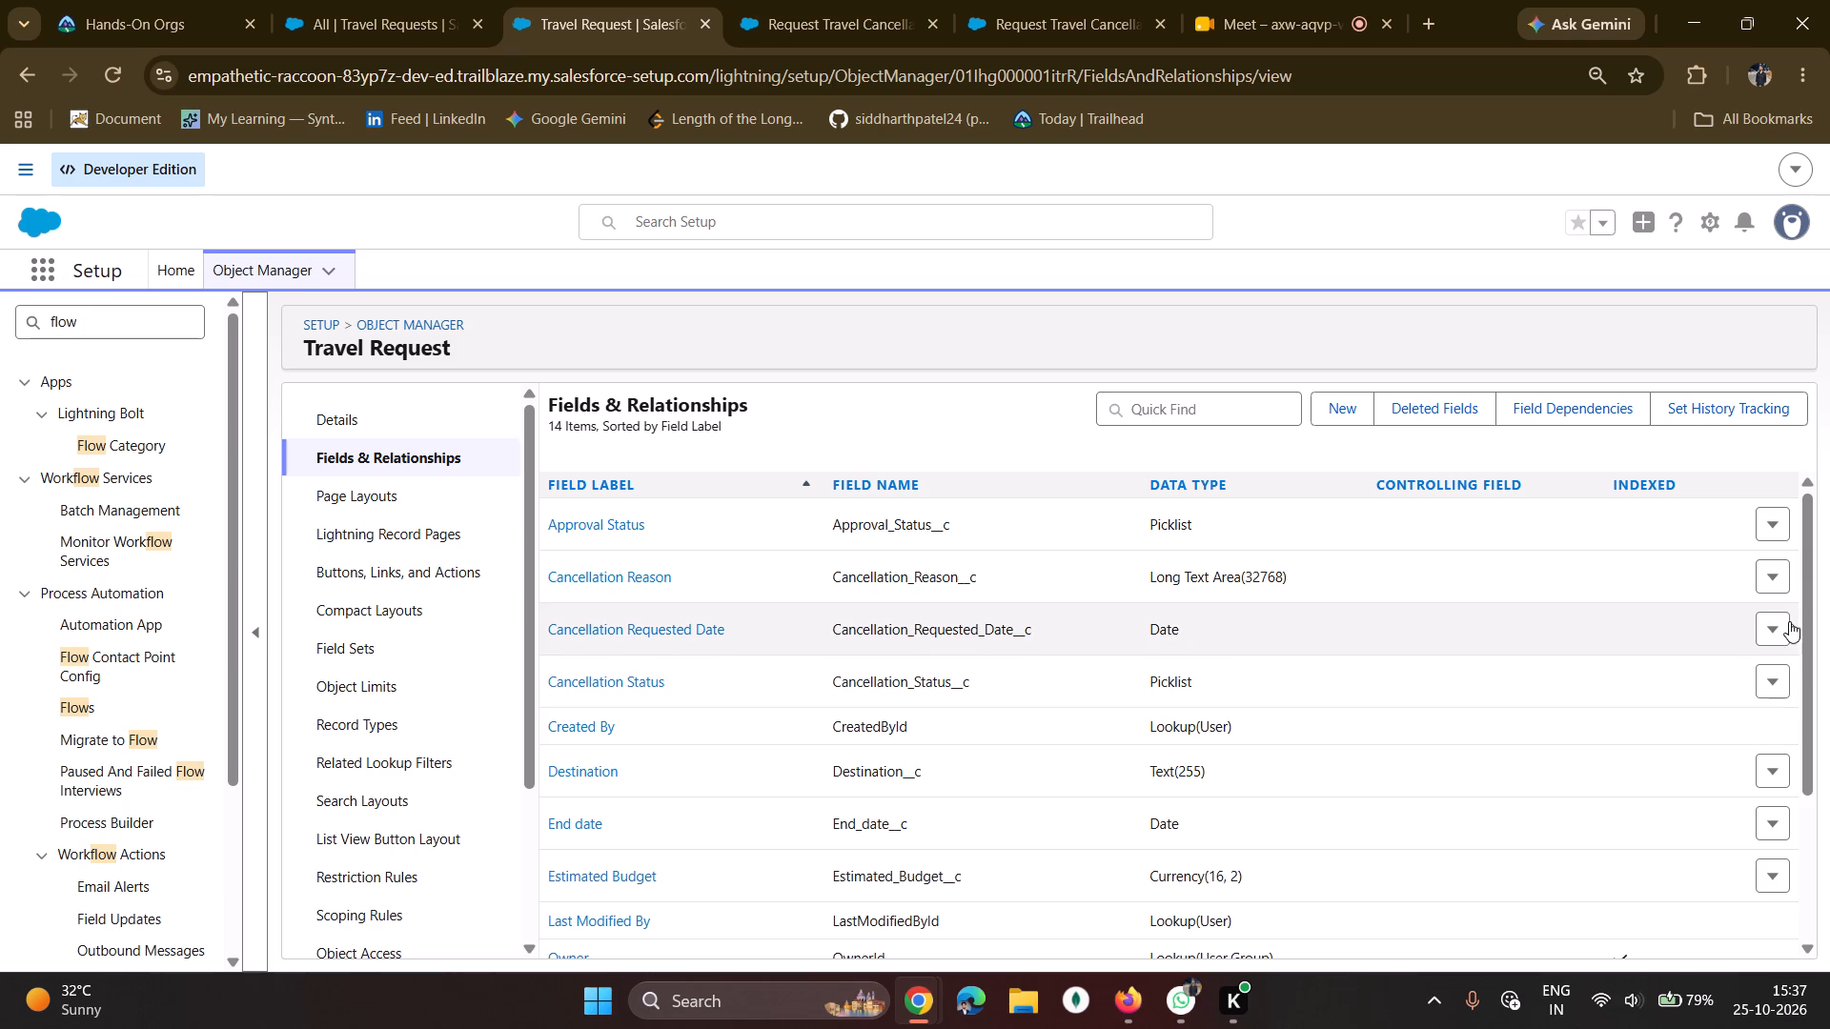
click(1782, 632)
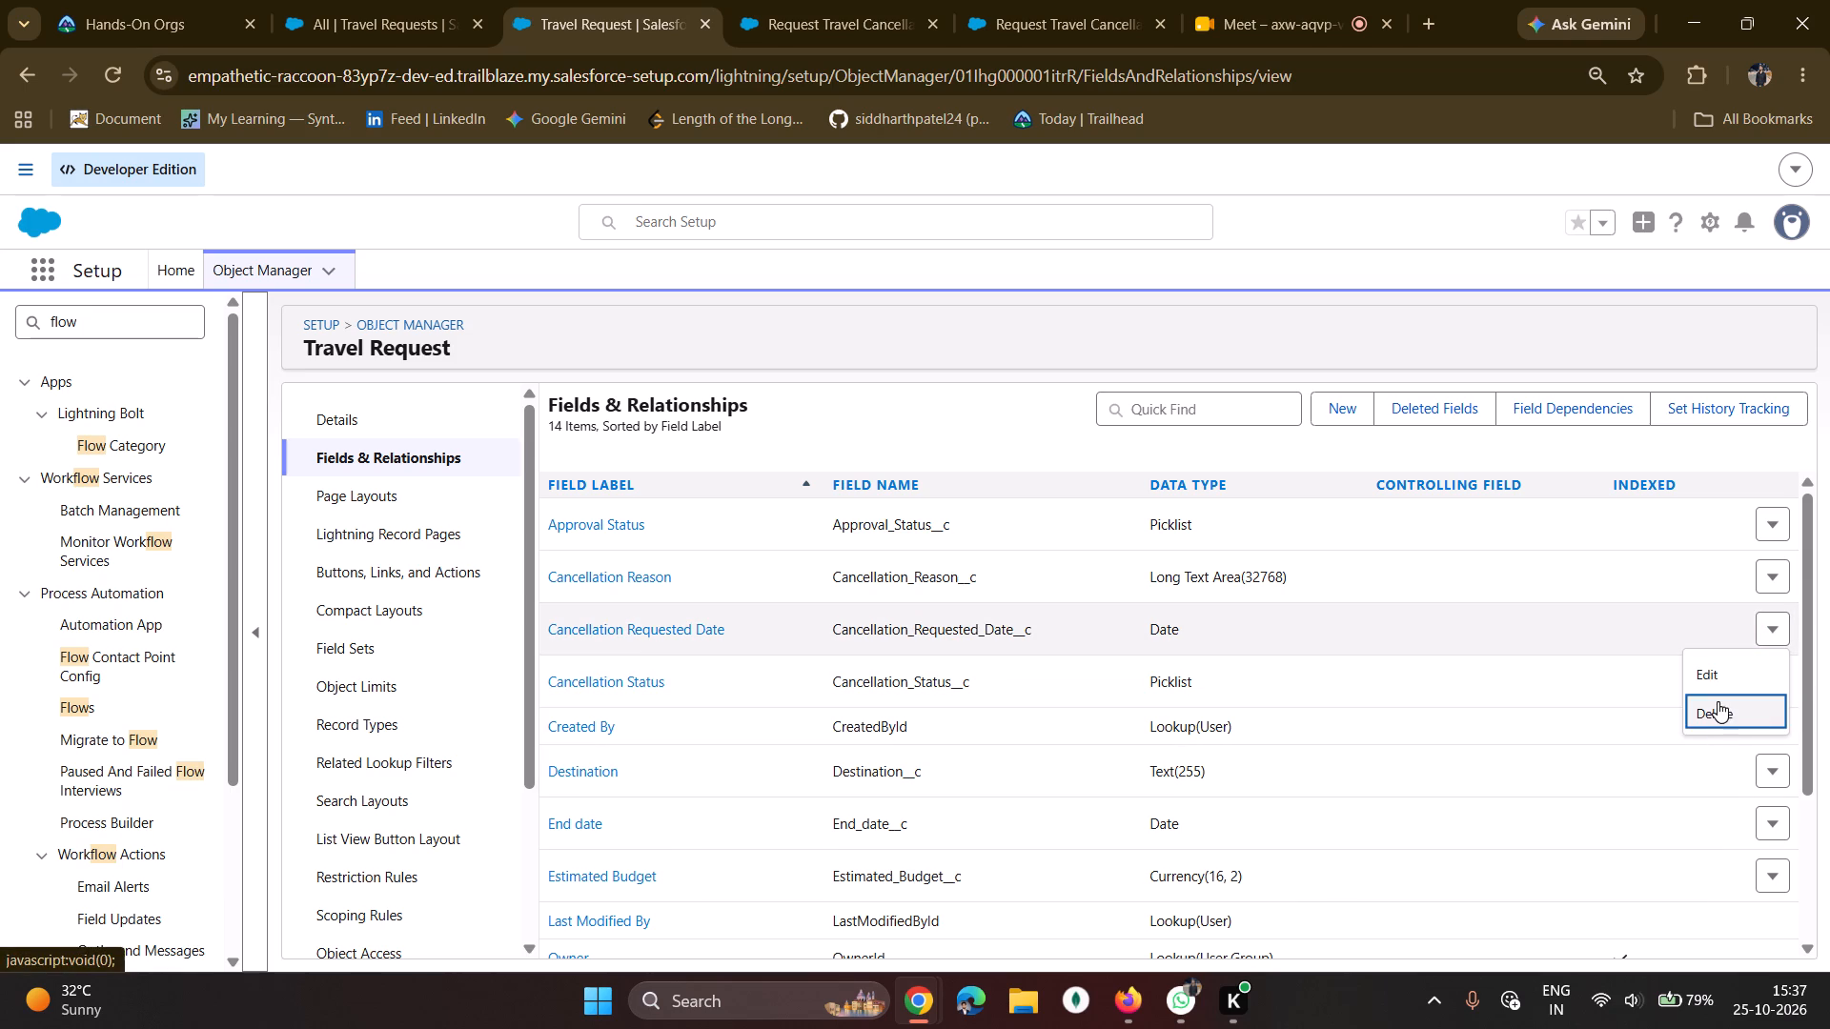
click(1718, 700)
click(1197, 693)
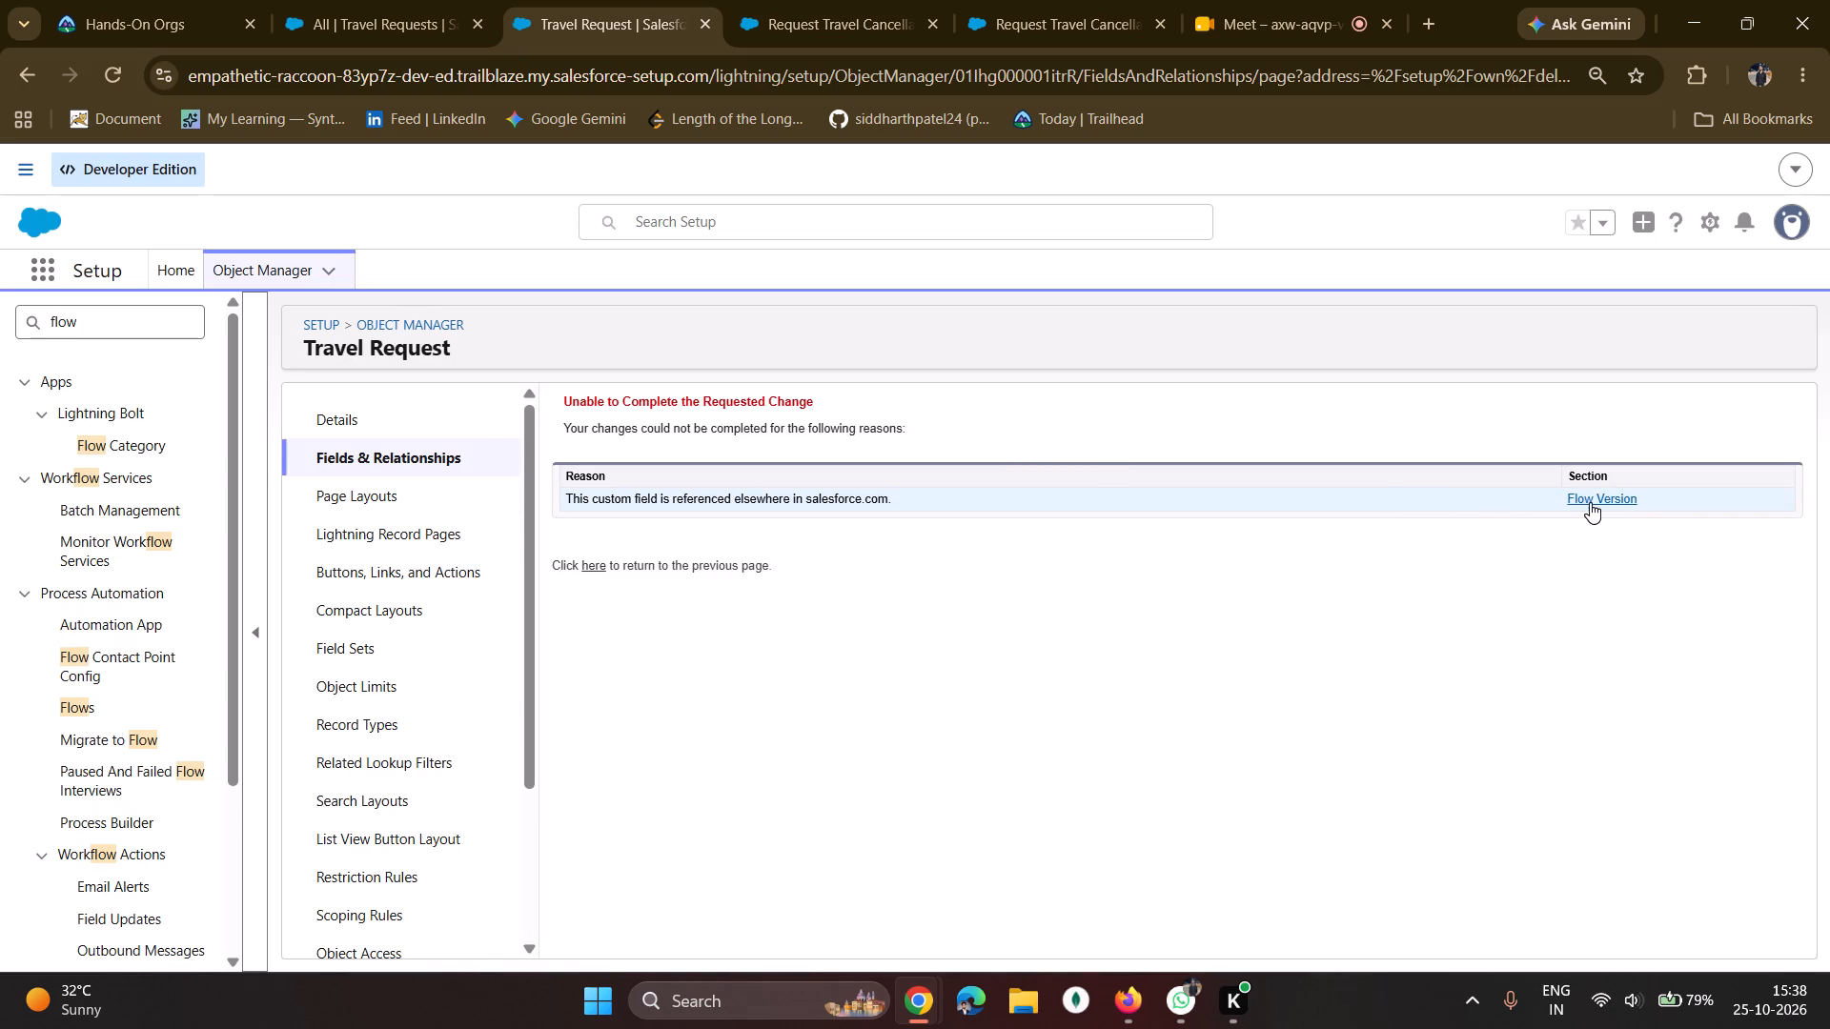
Open the flow version that references the Cancellation Requested Date field and check the flow's list of versions.
click(1588, 502)
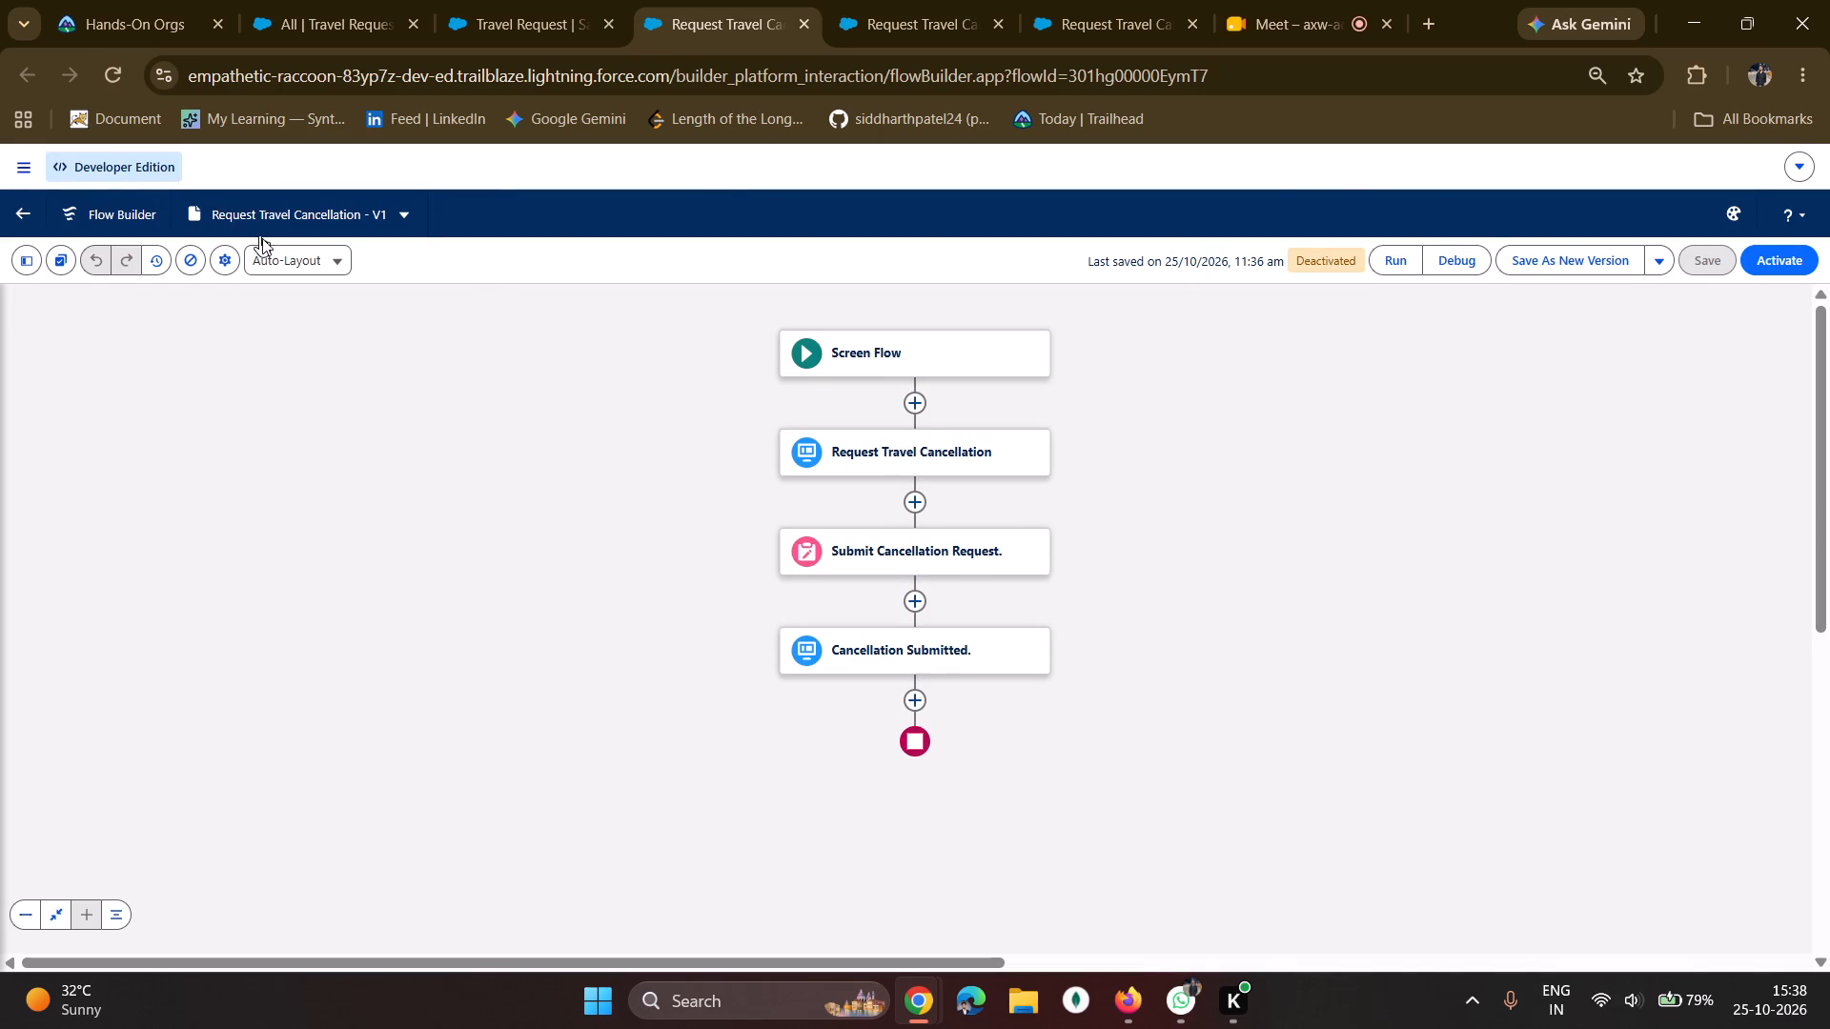
click(286, 221)
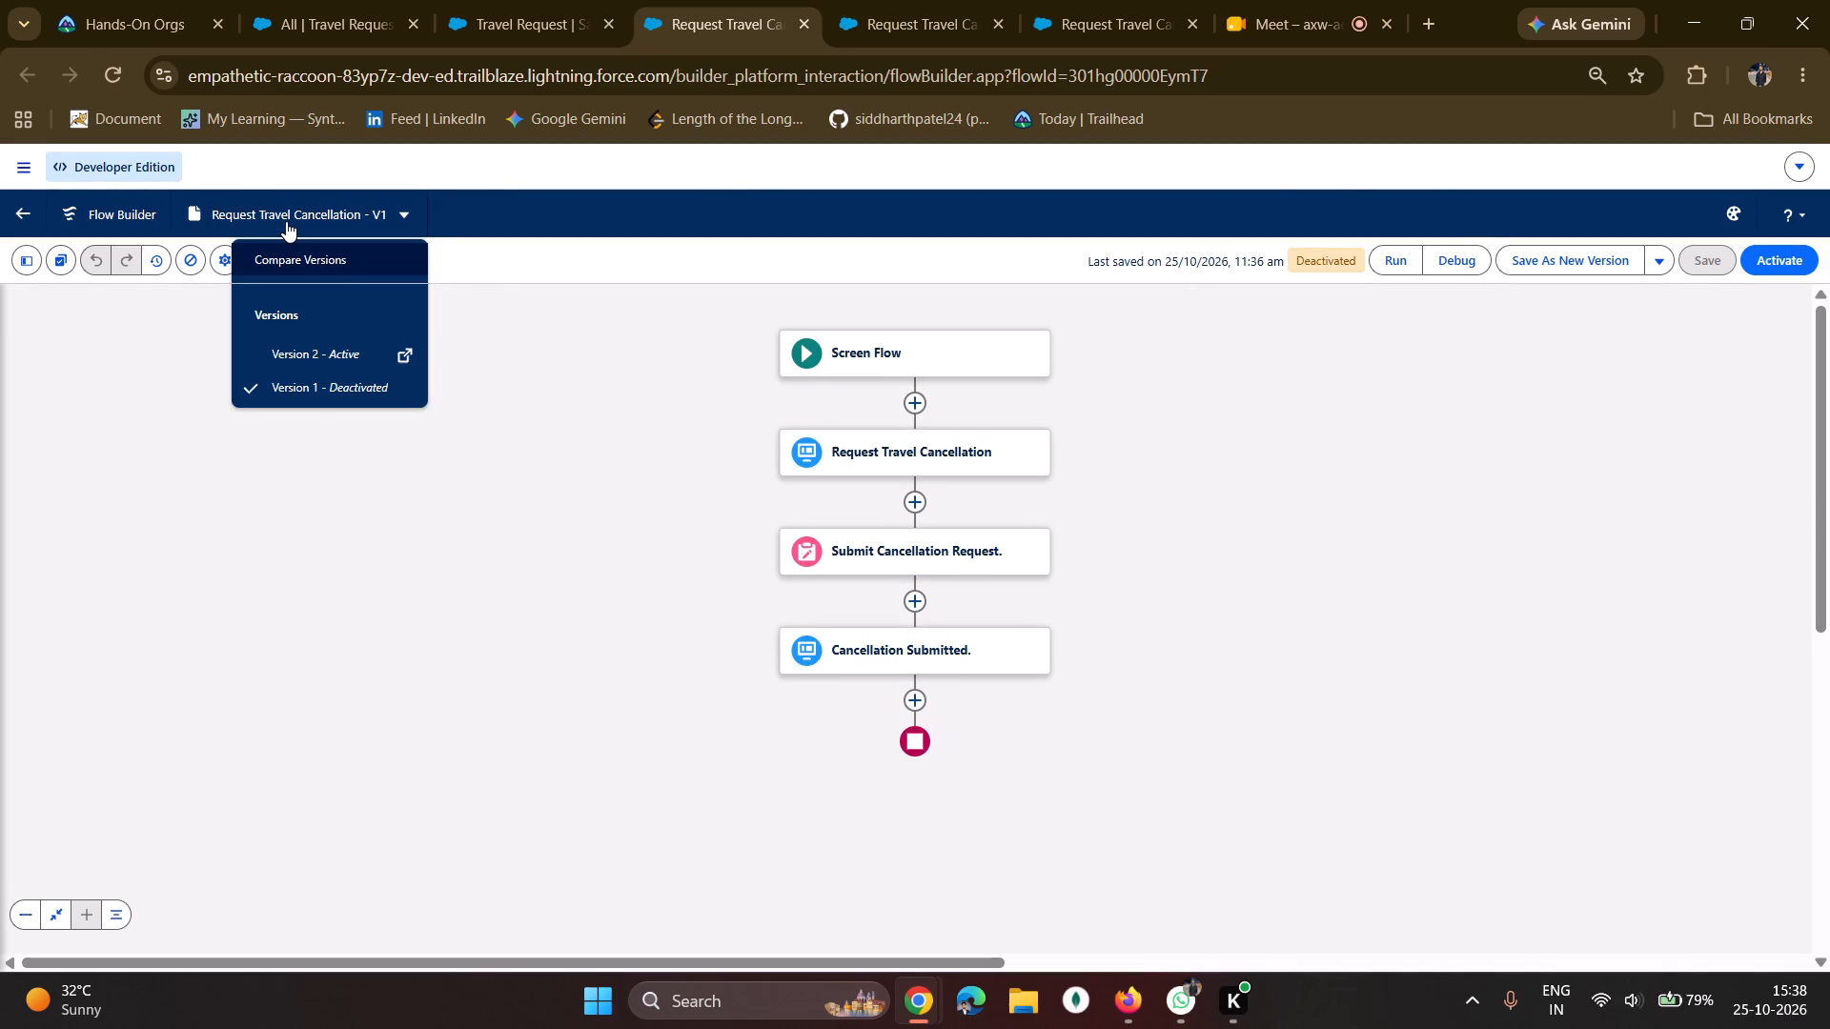
click(286, 221)
click(302, 215)
click(302, 215)
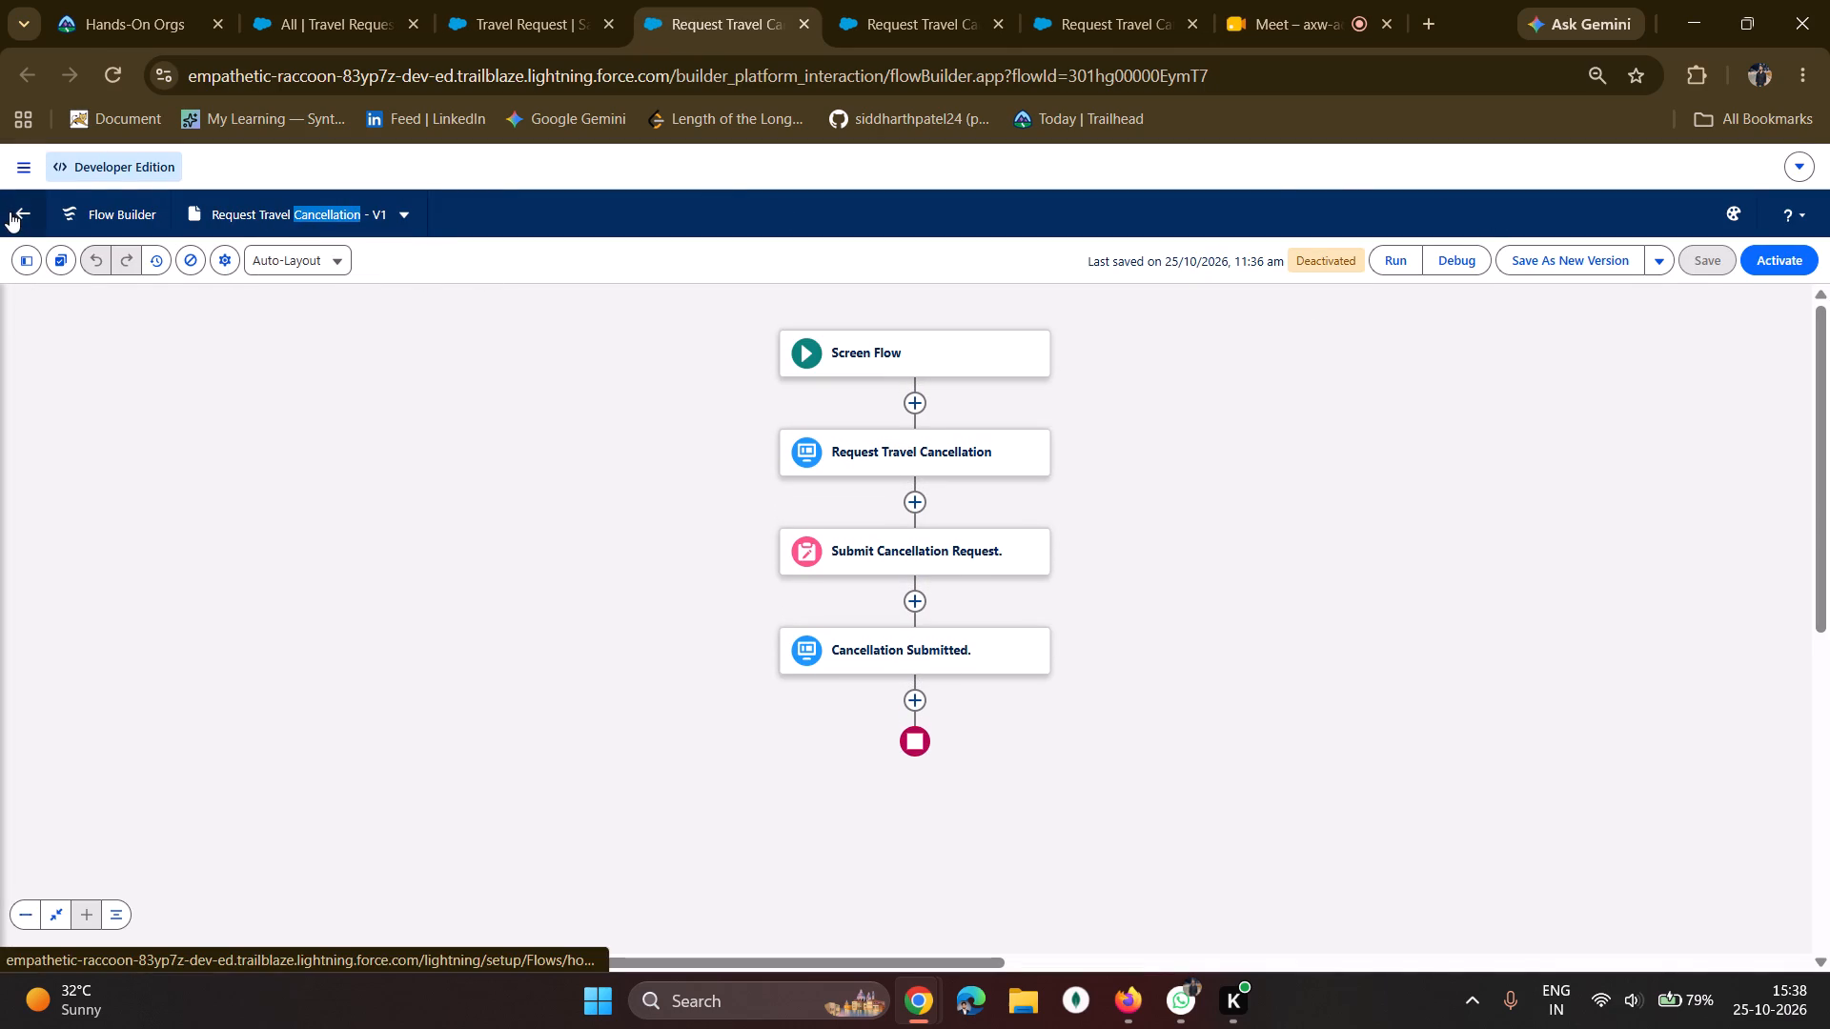
Open the Request Travel Cancellation flow from the All Flows list and close the duplicate tabs of that flow.
click(10, 212)
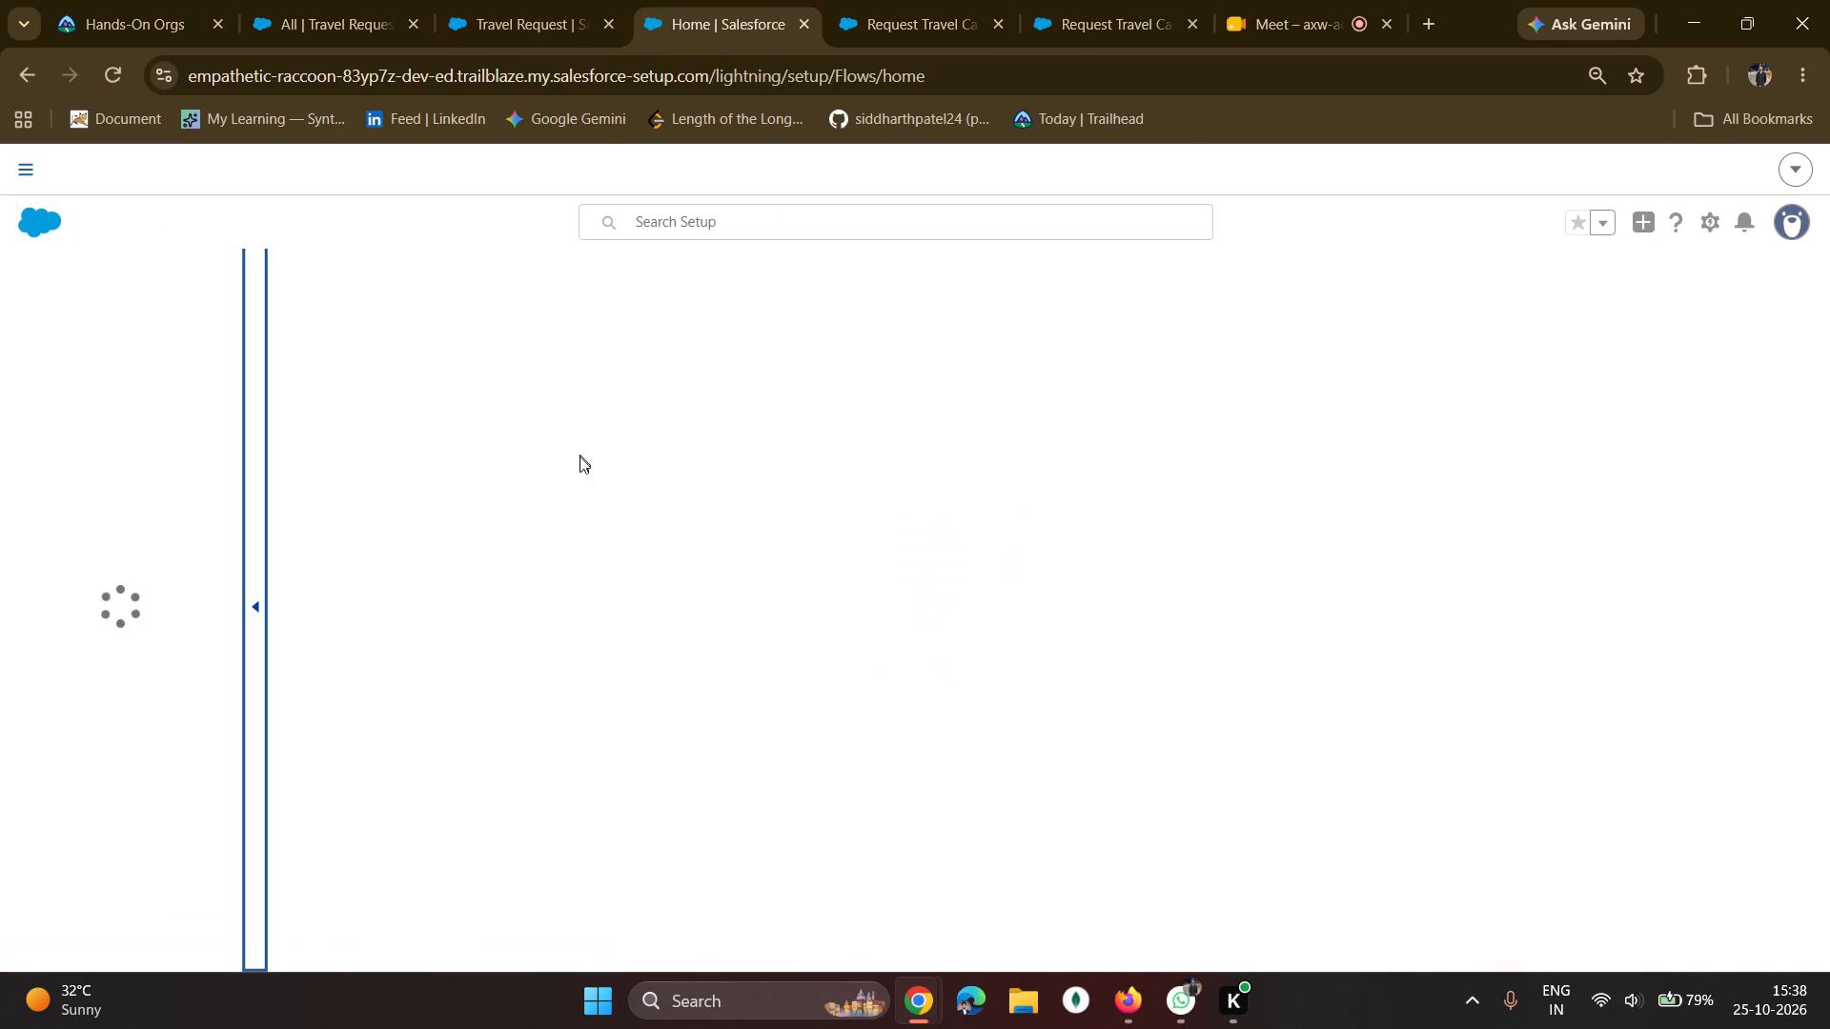
scroll(511, 585, down, 11)
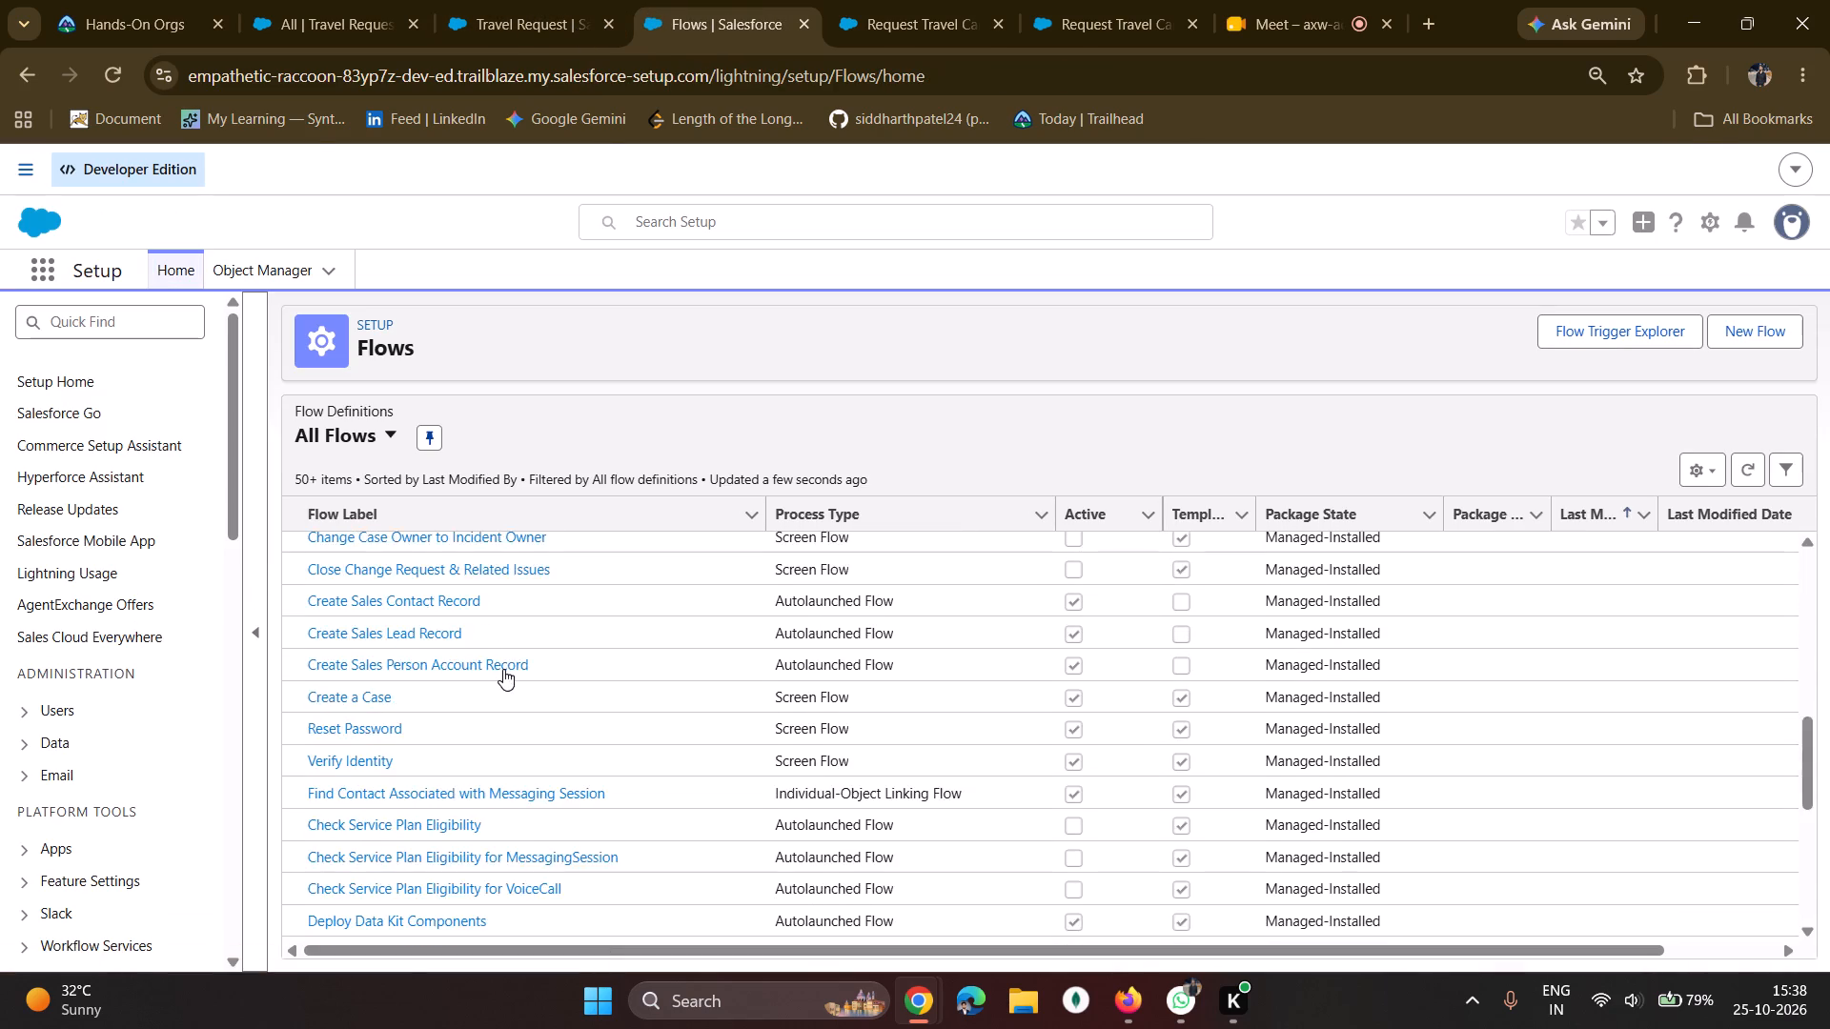
scroll(503, 669, down, 20)
scroll(503, 669, down, 18)
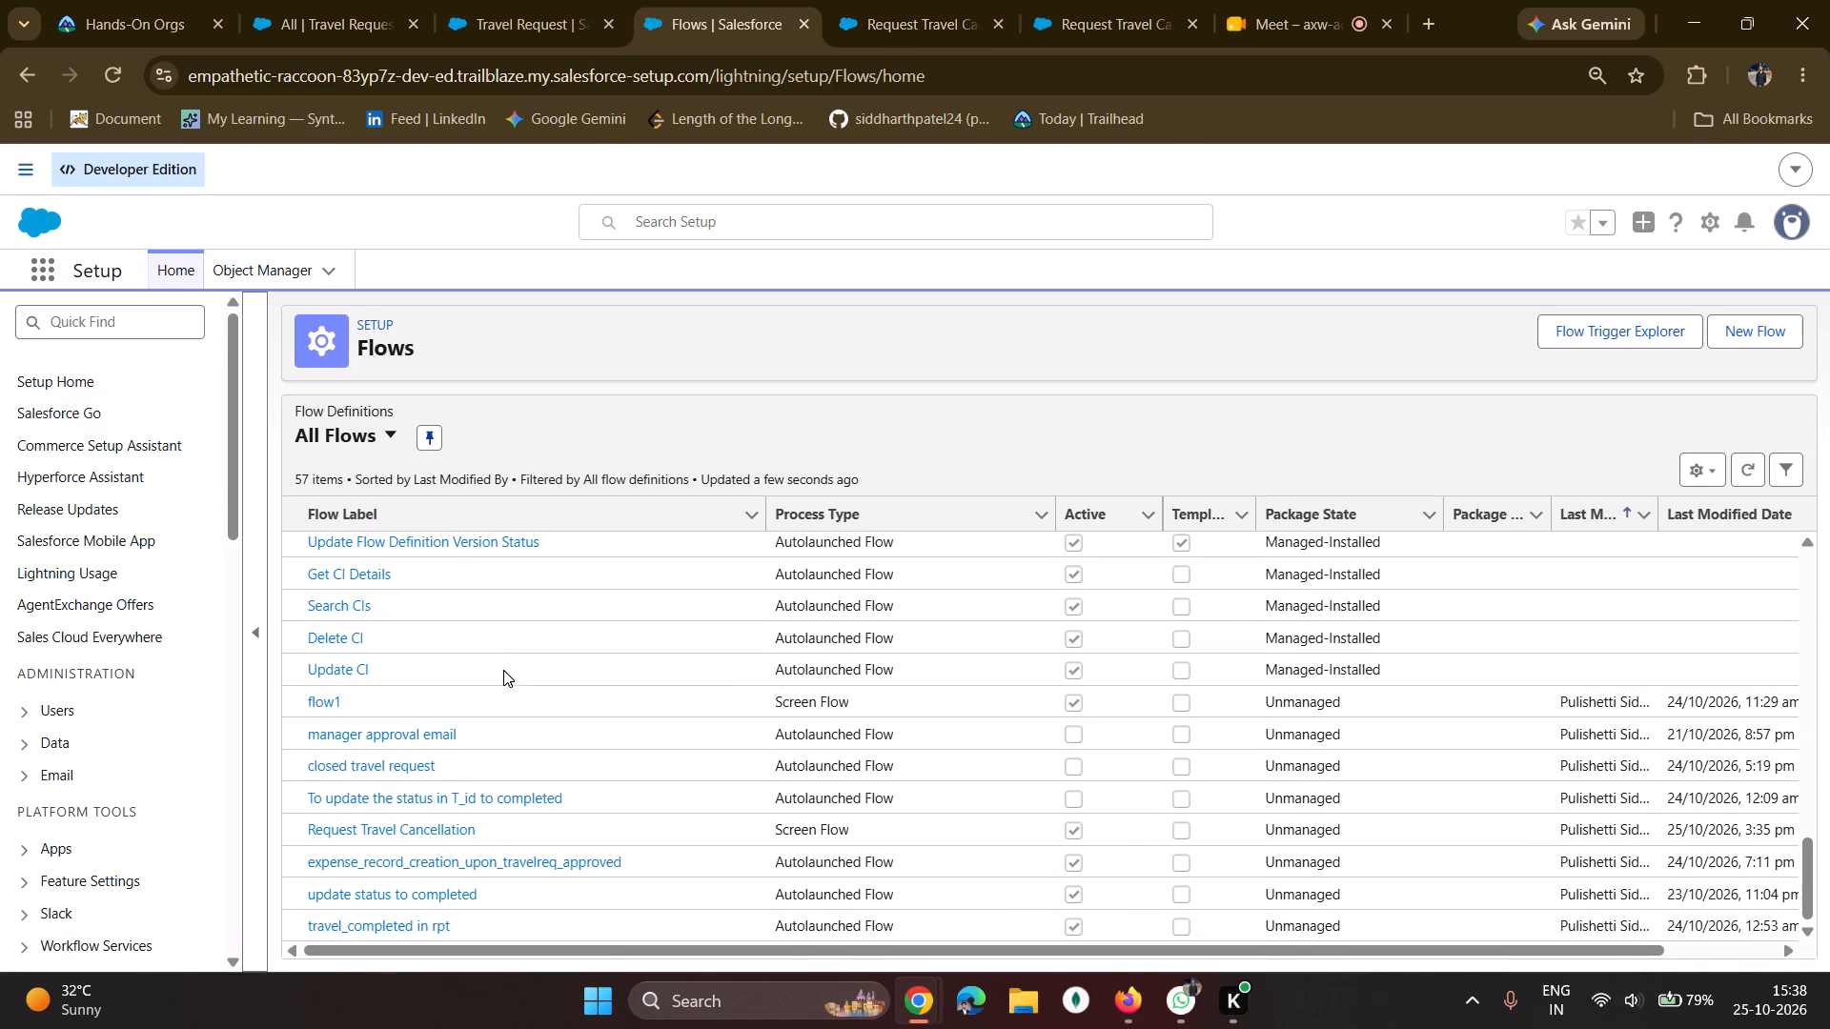
scroll(503, 670, down, 7)
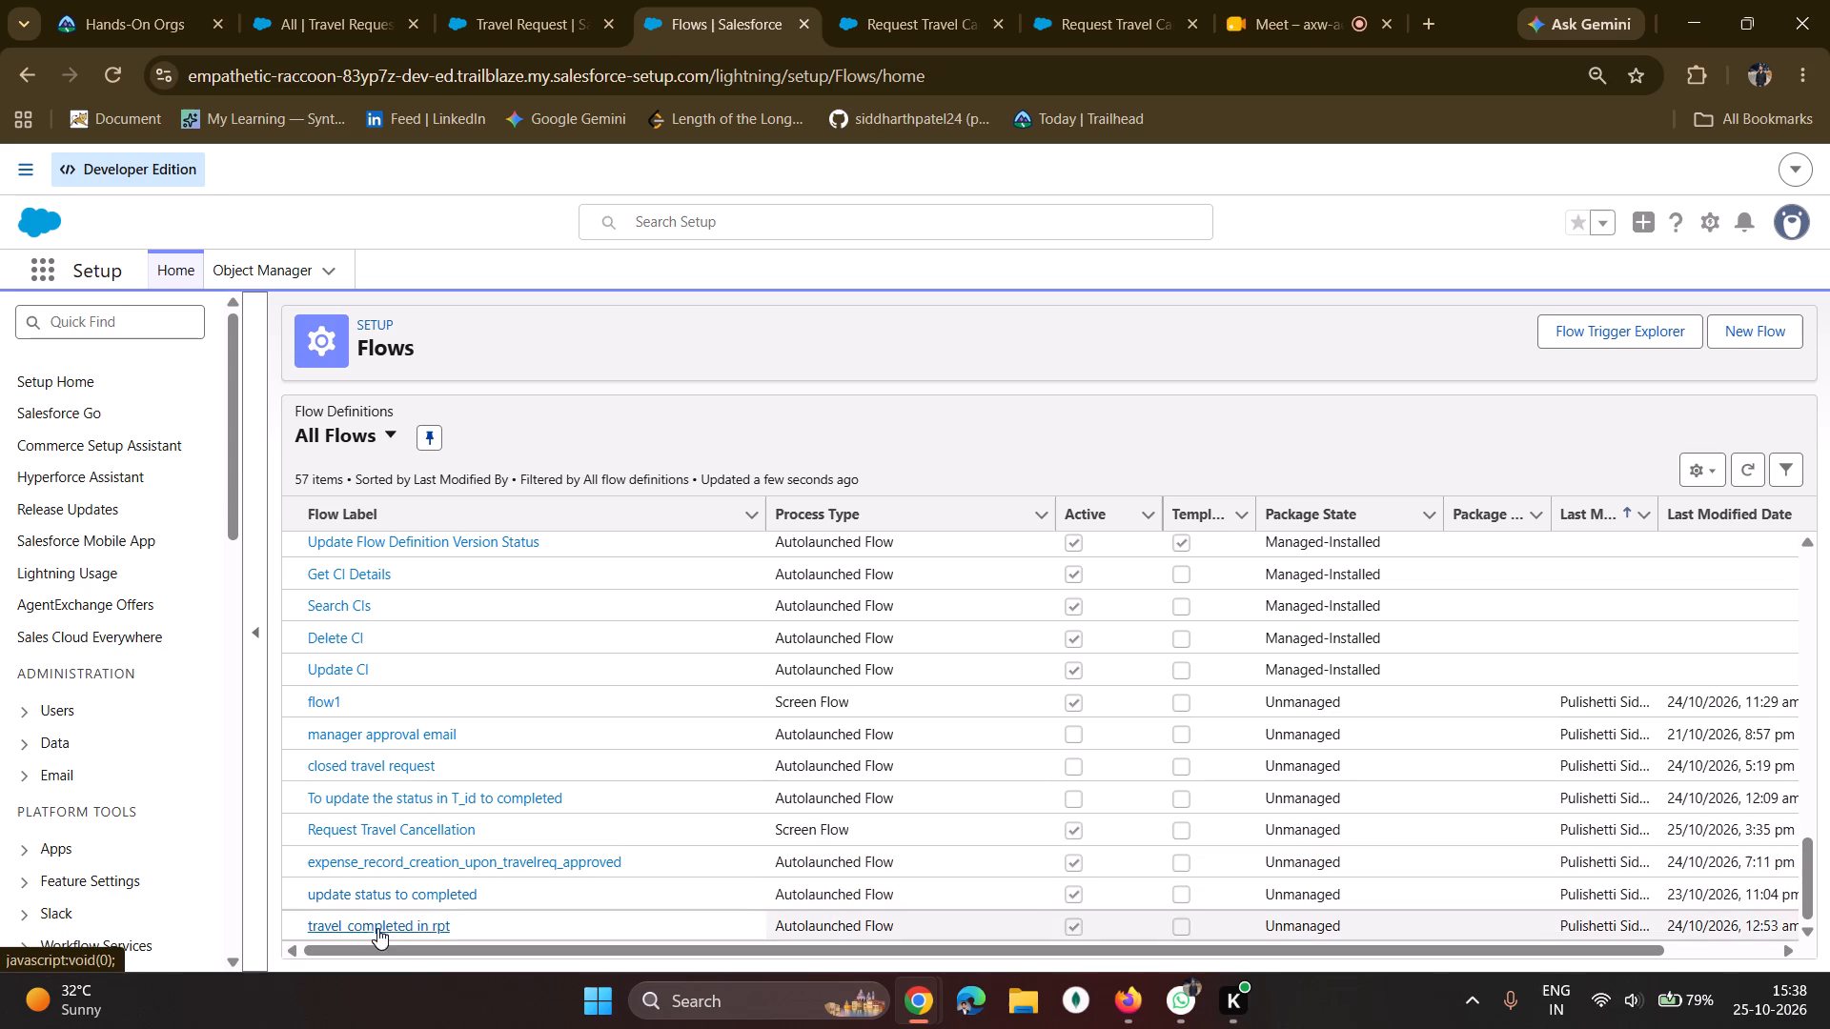
click(379, 829)
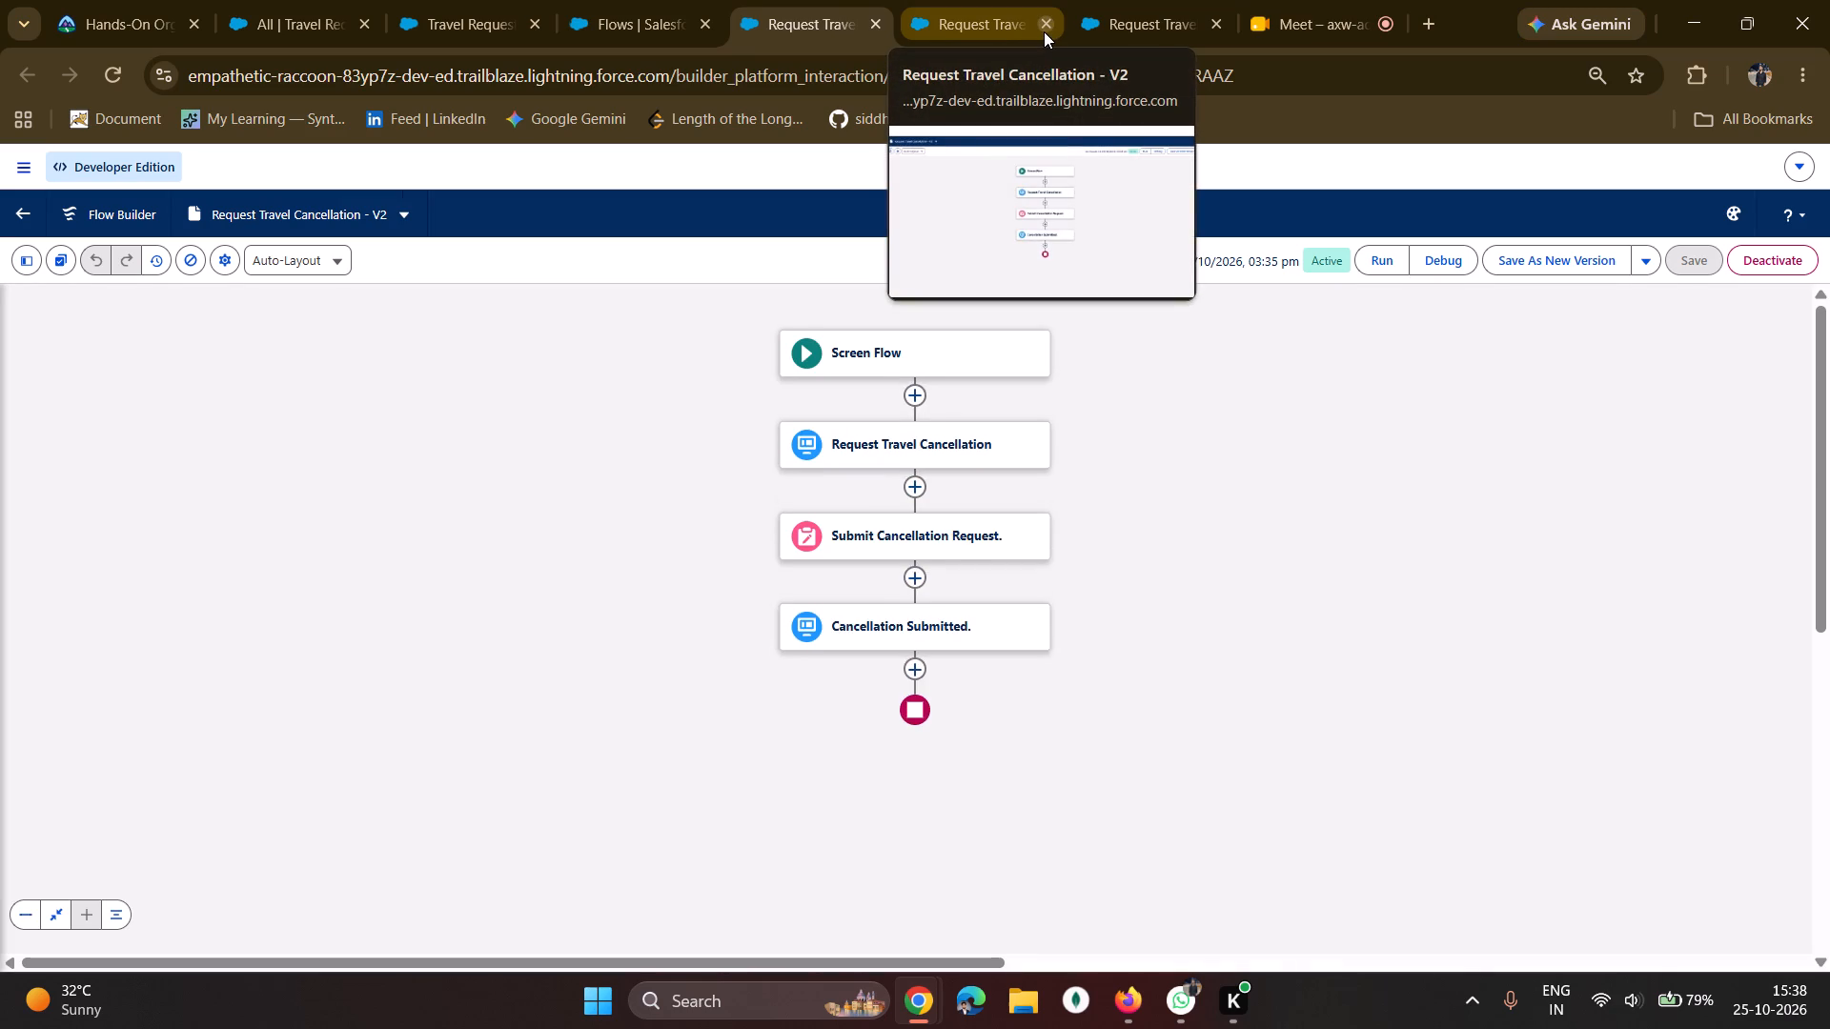
click(1044, 31)
click(1044, 31)
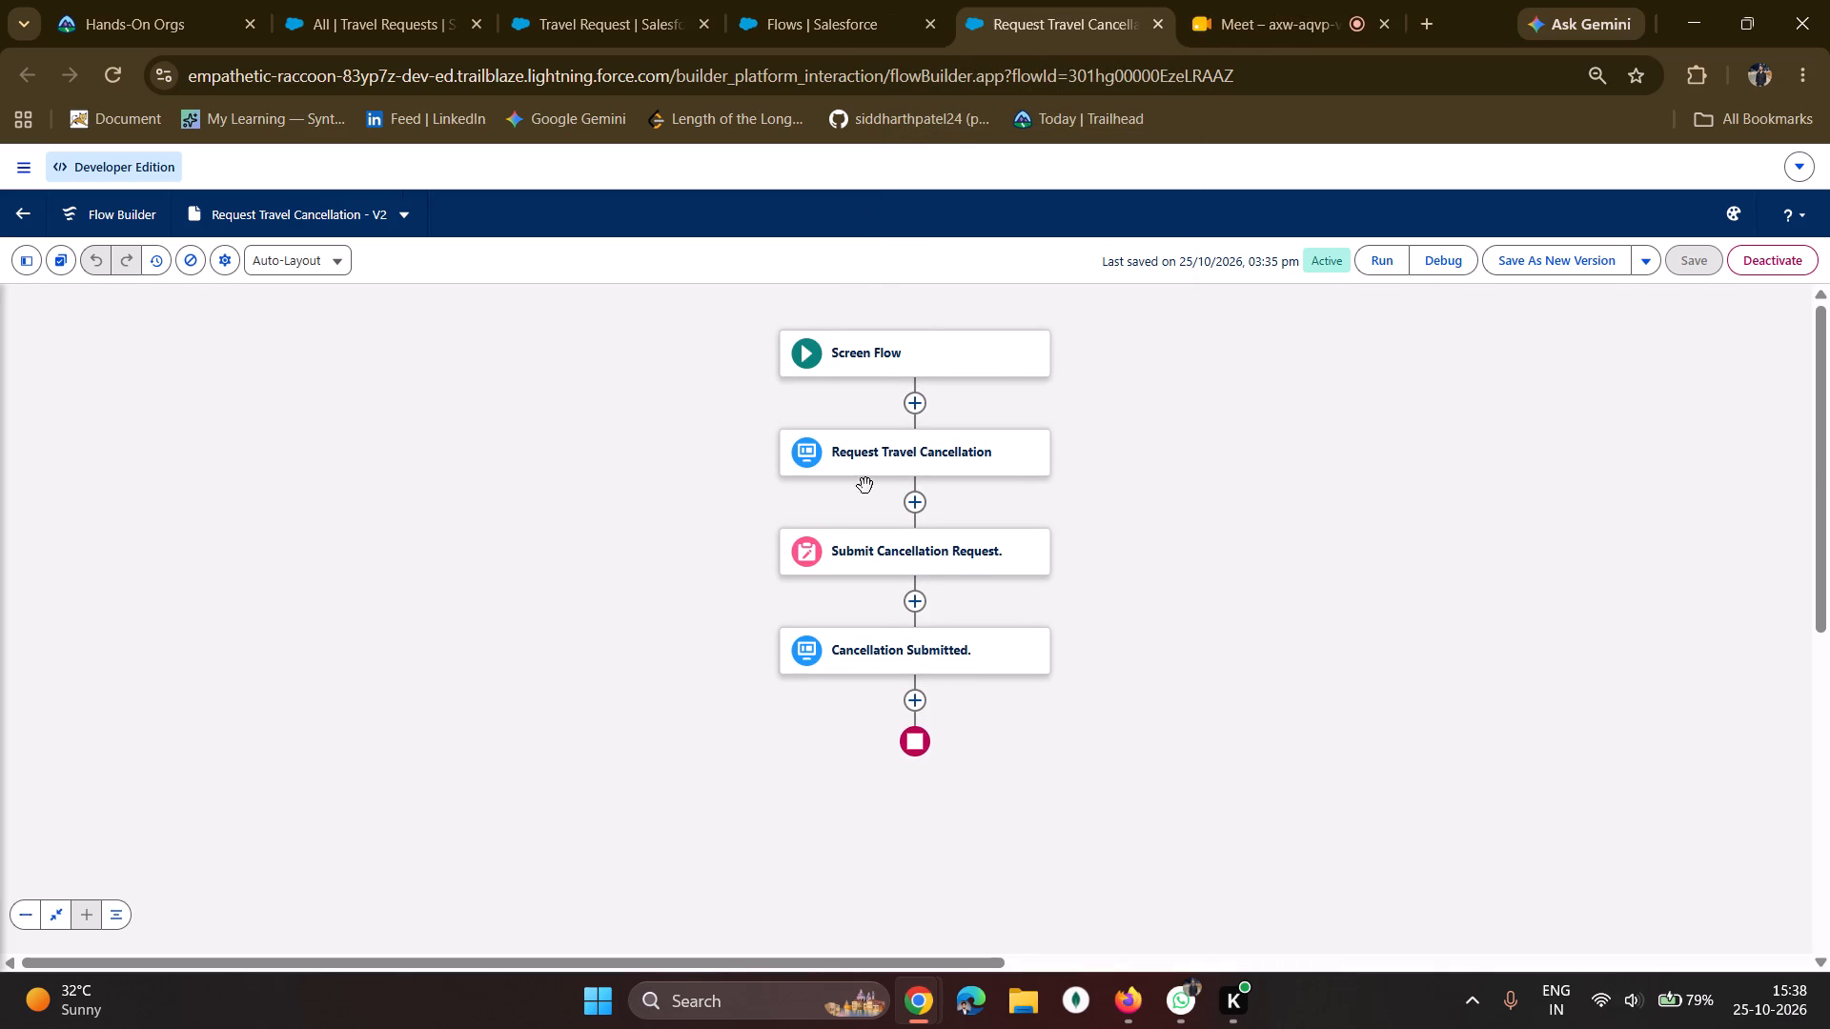
click(290, 220)
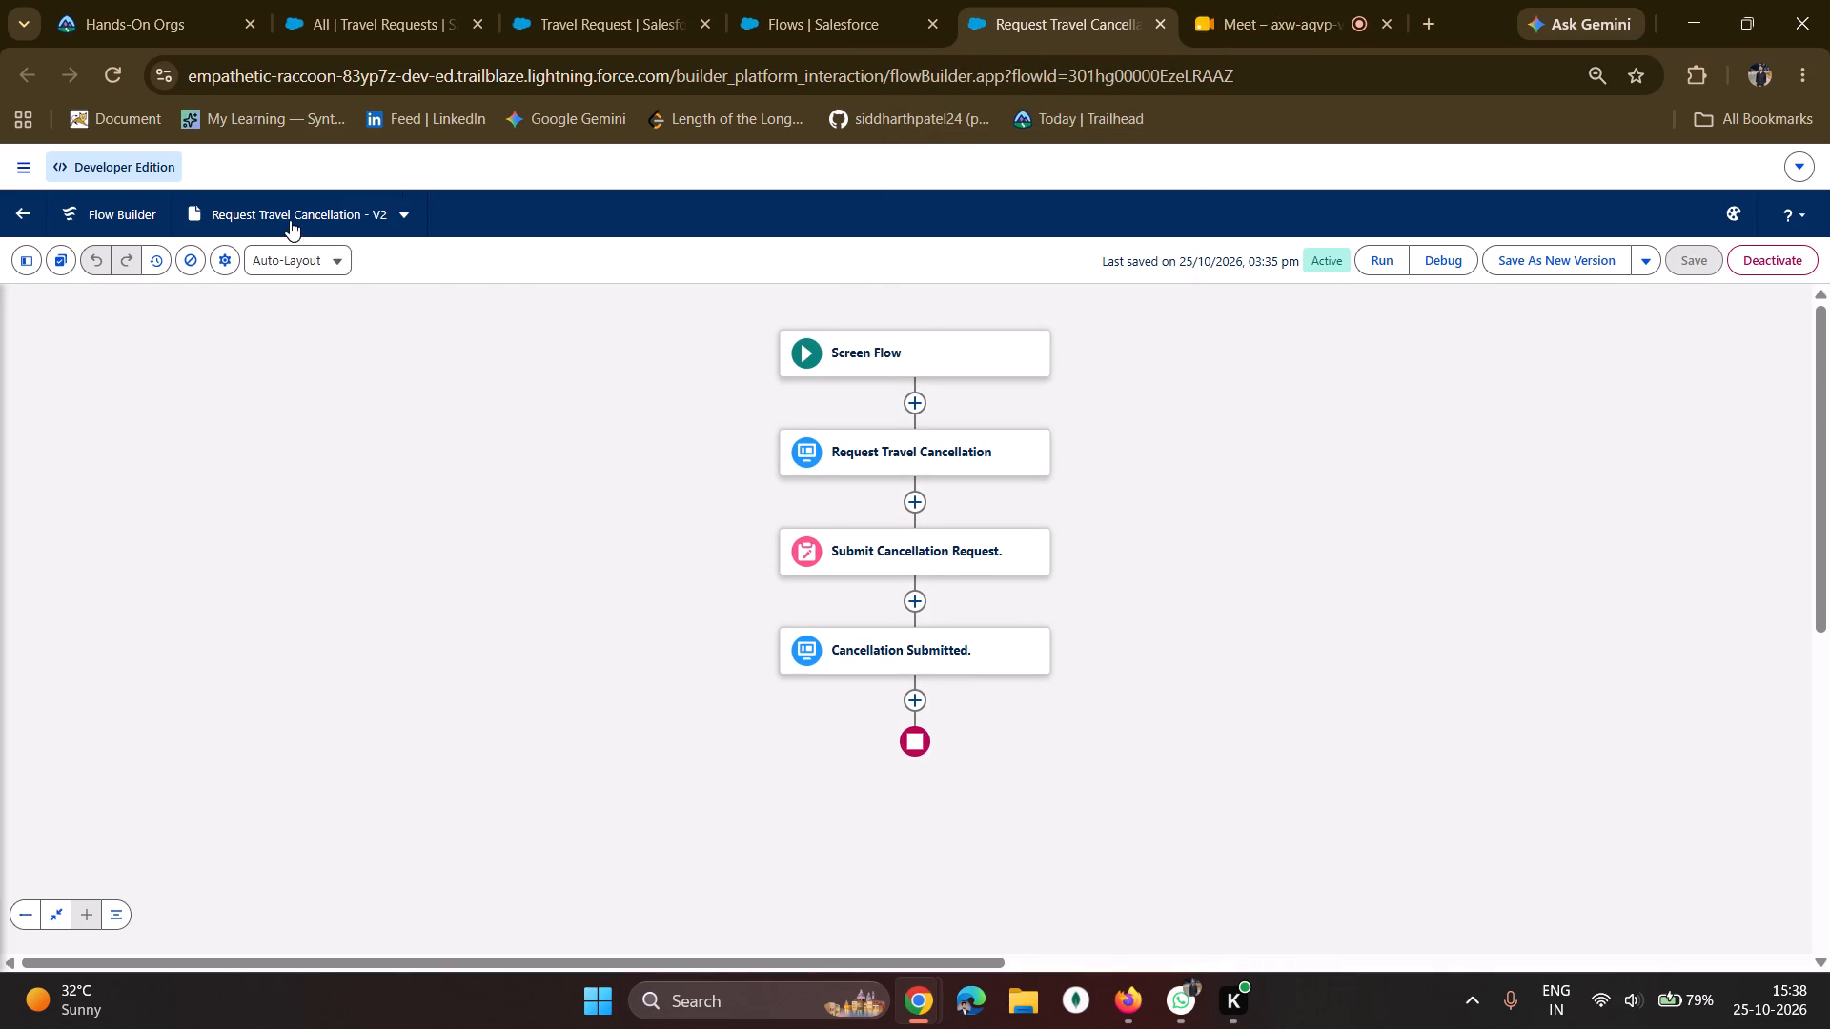
drag(415, 587, 423, 587)
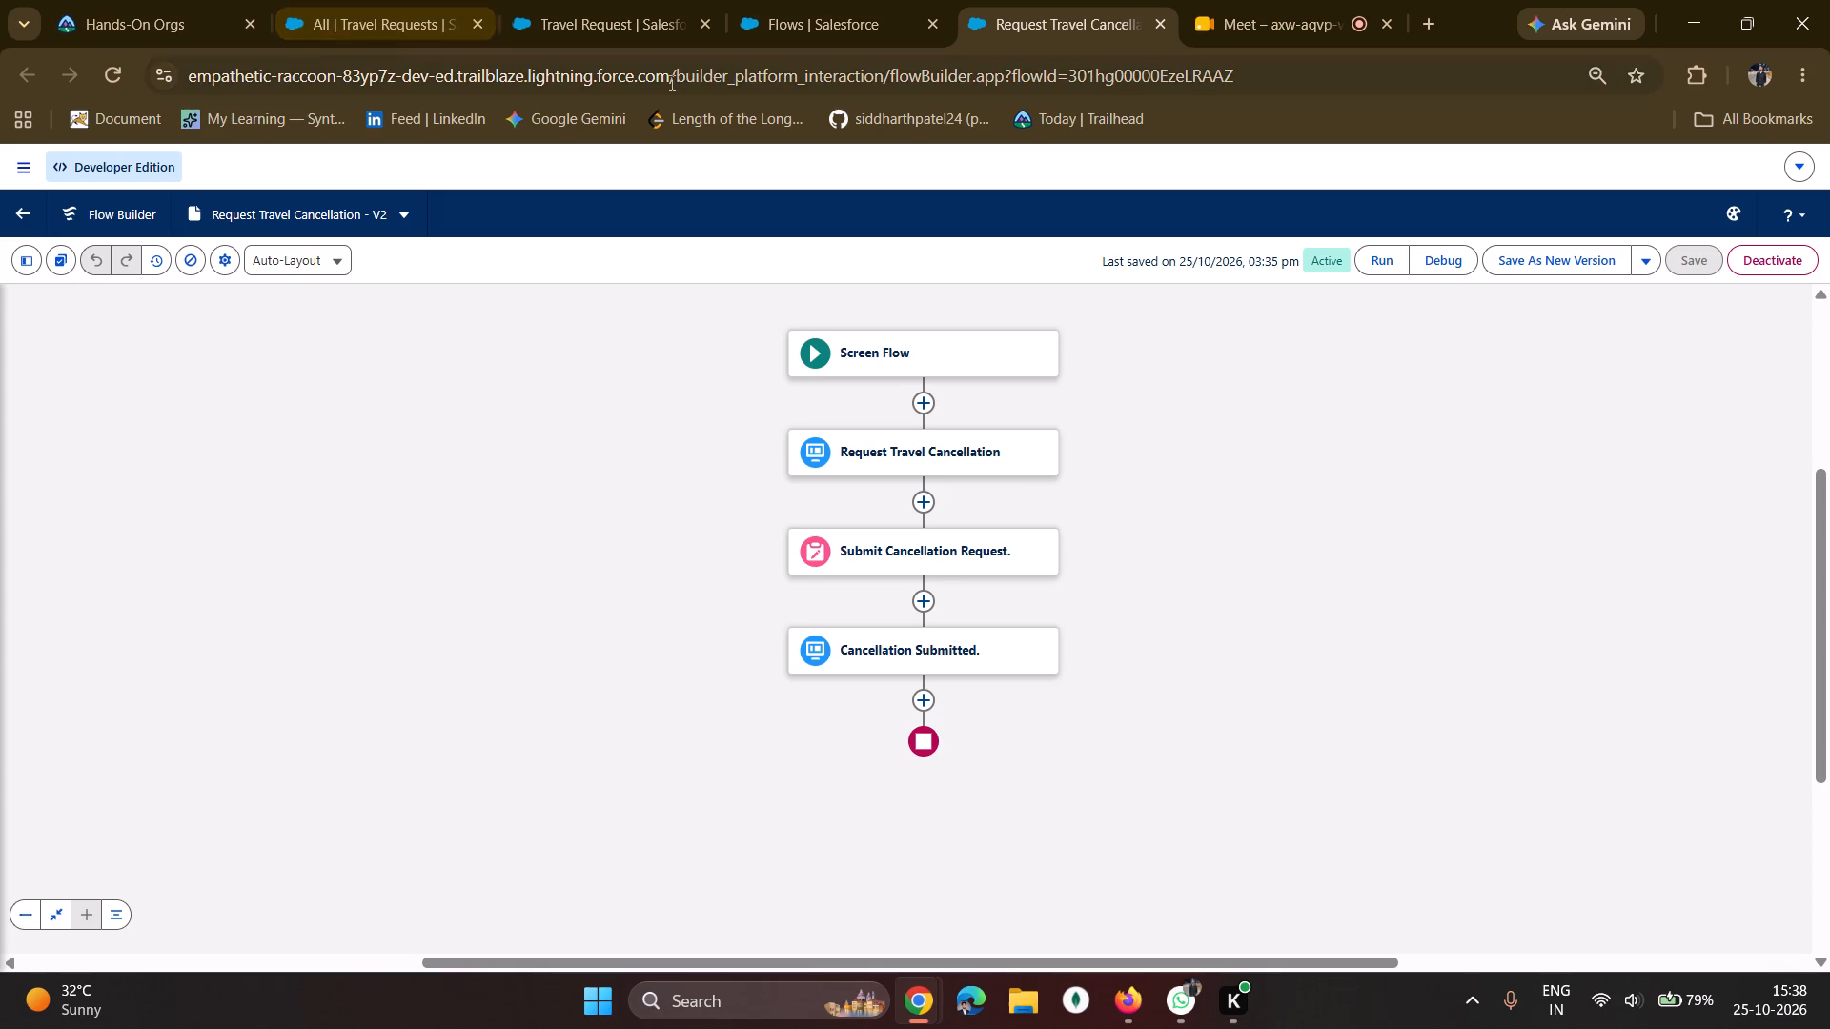
Open the Approval Status field of the Travel Request object and go to its picklist values.
click(764, 27)
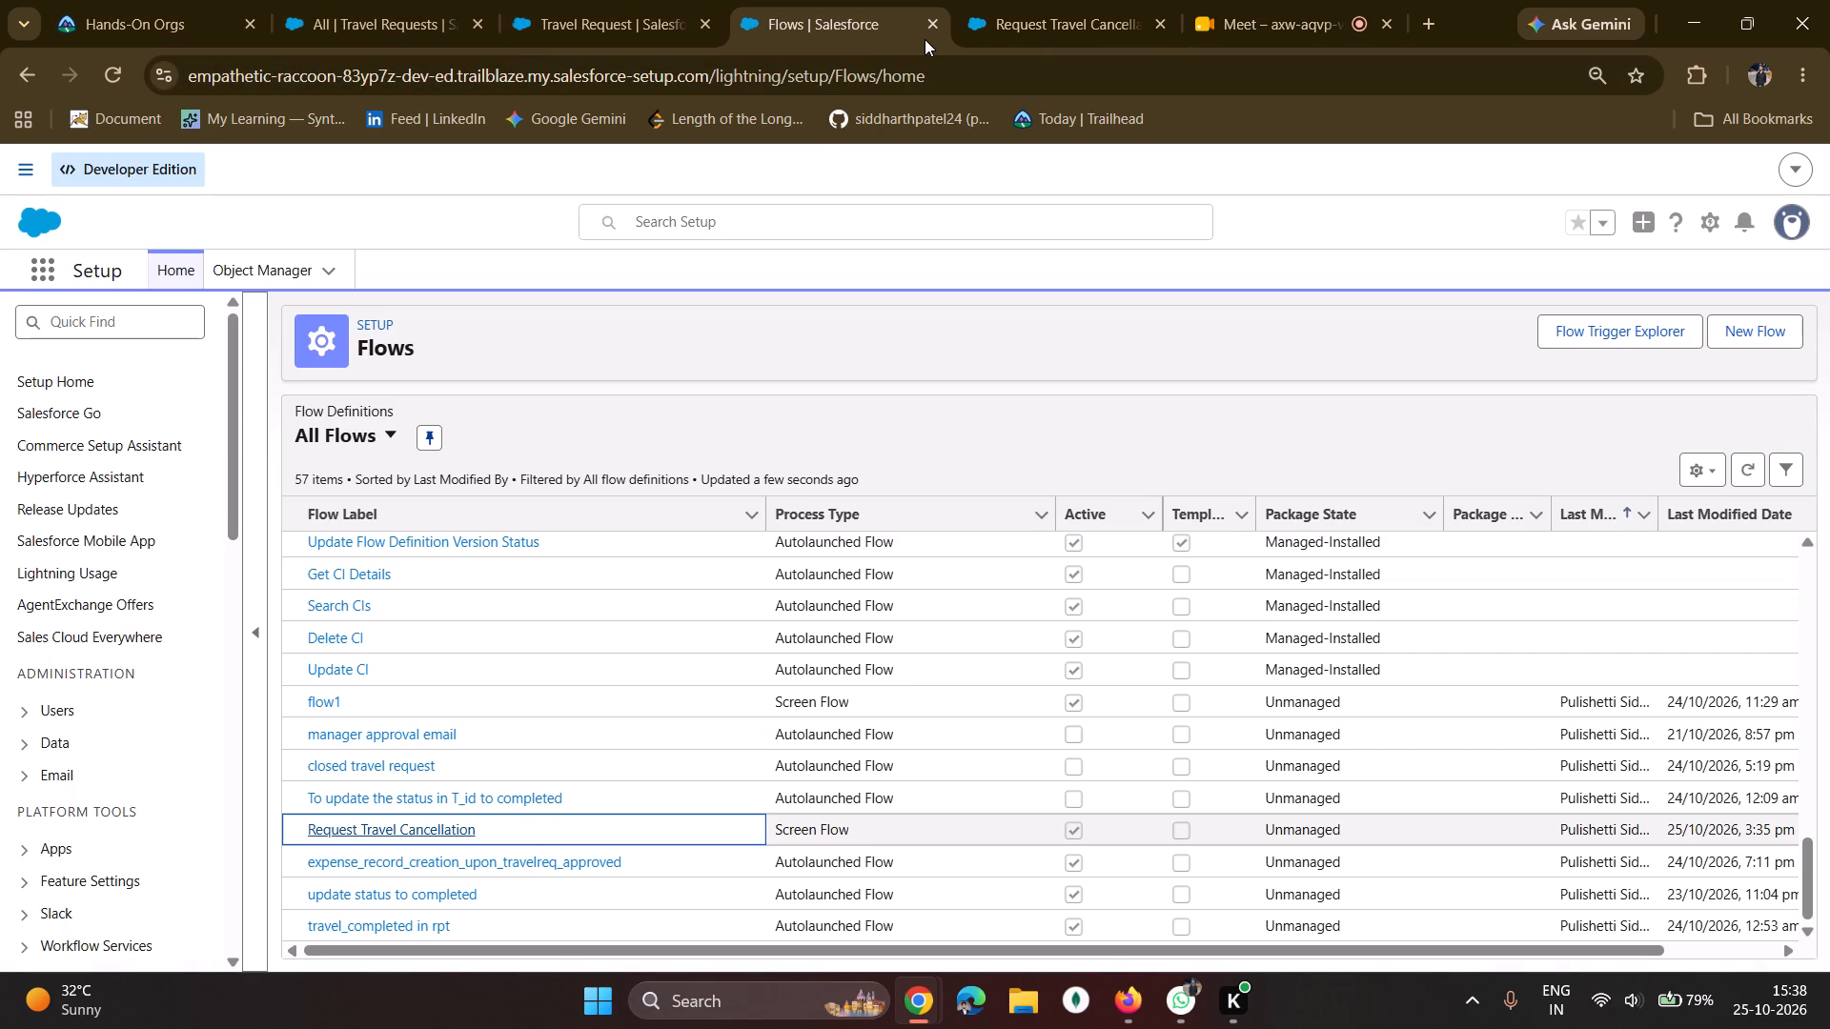
click(605, 0)
click(426, 43)
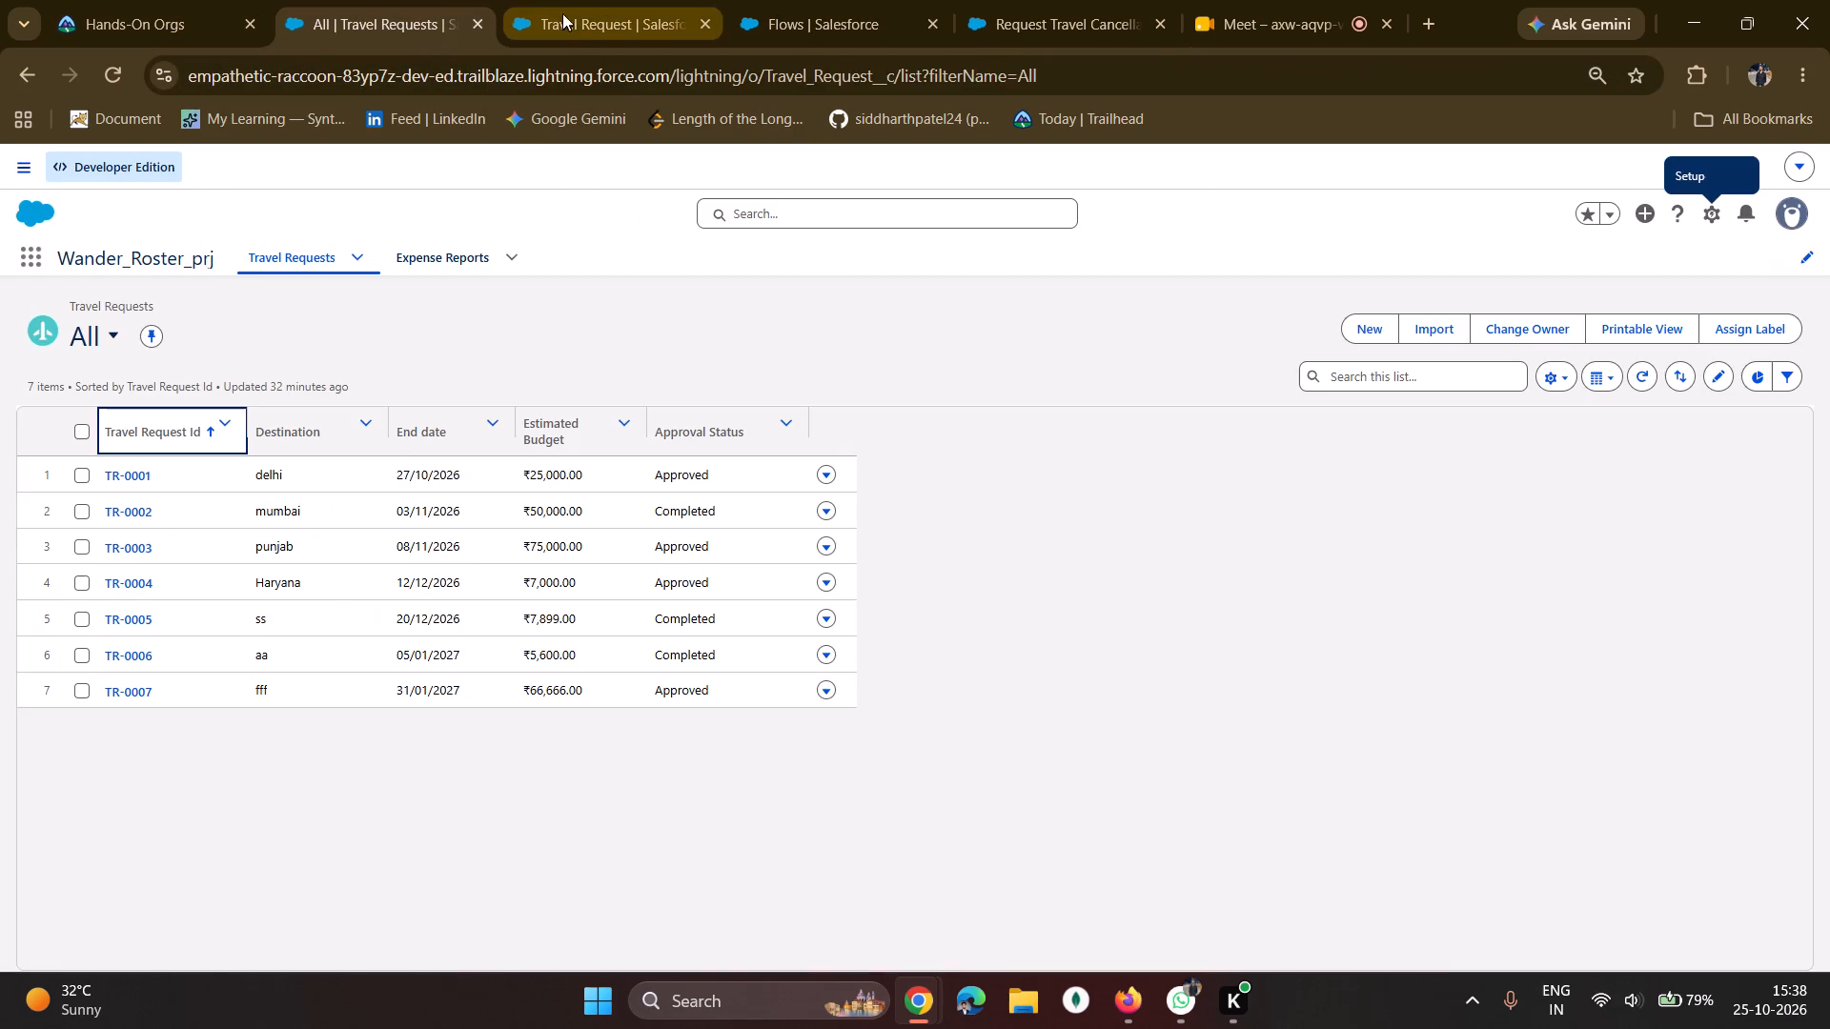
click(579, 10)
click(359, 434)
click(360, 468)
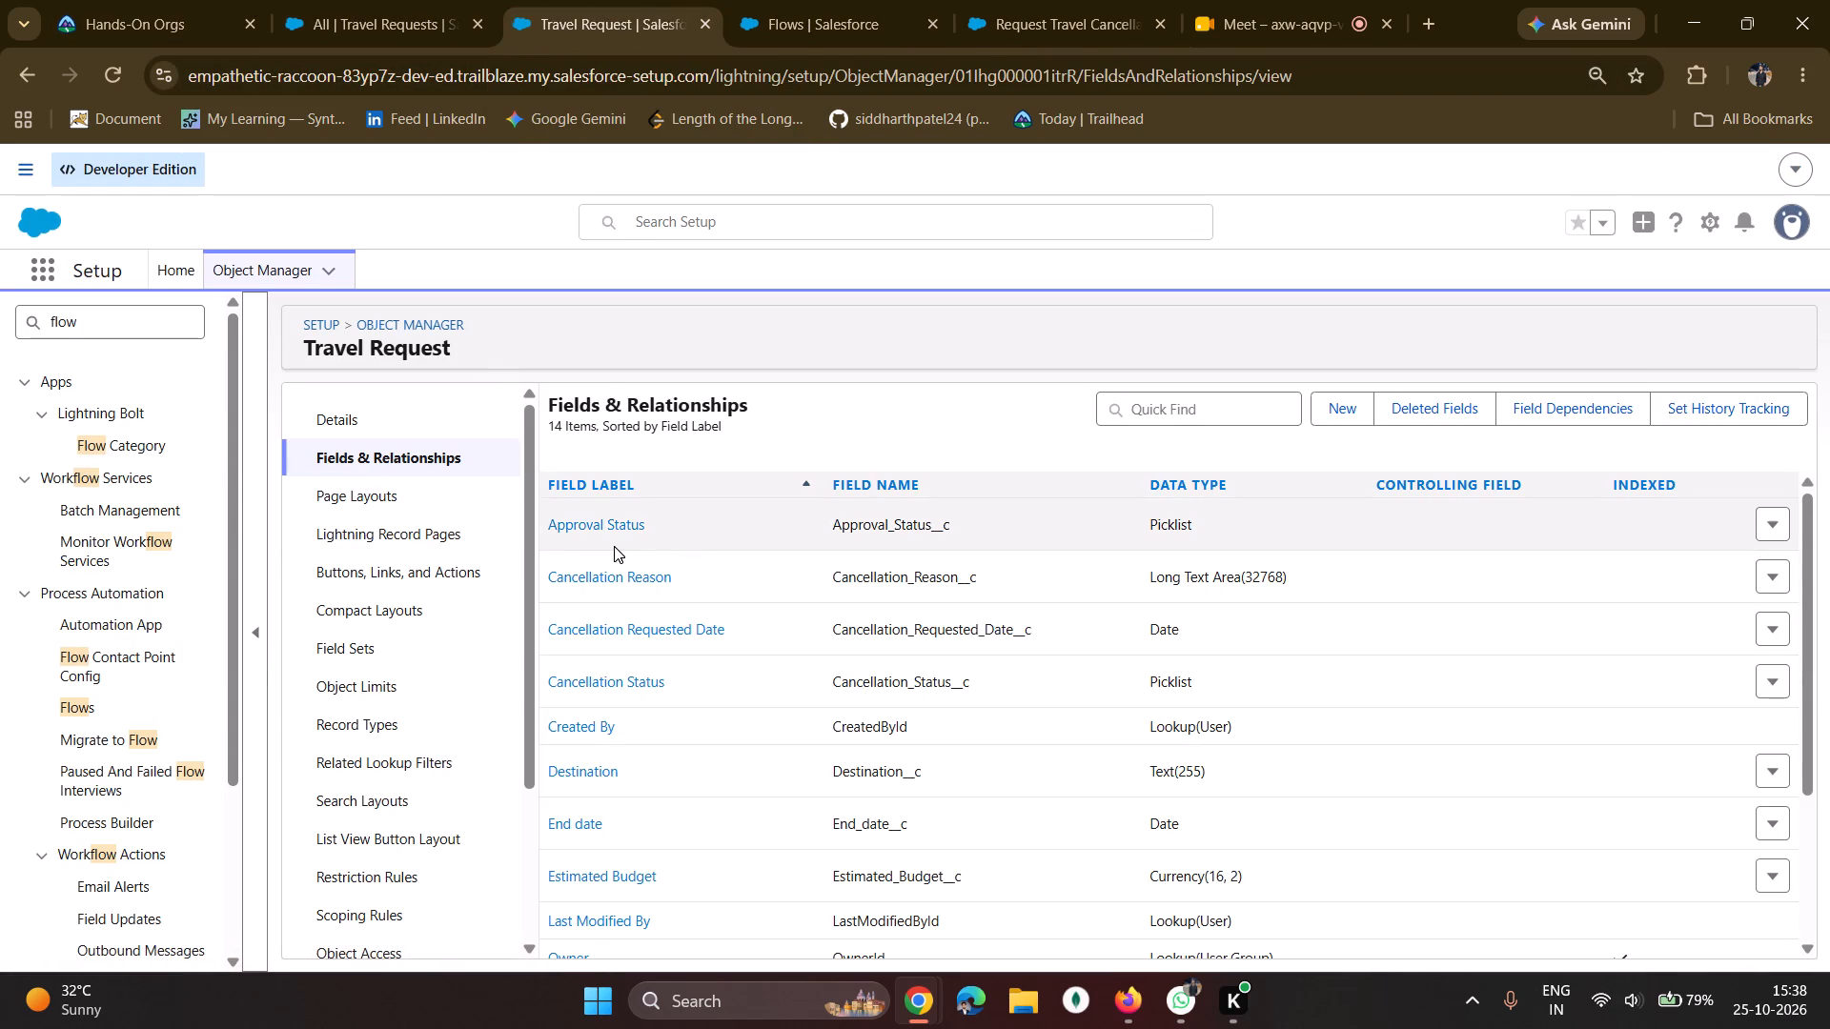
click(604, 525)
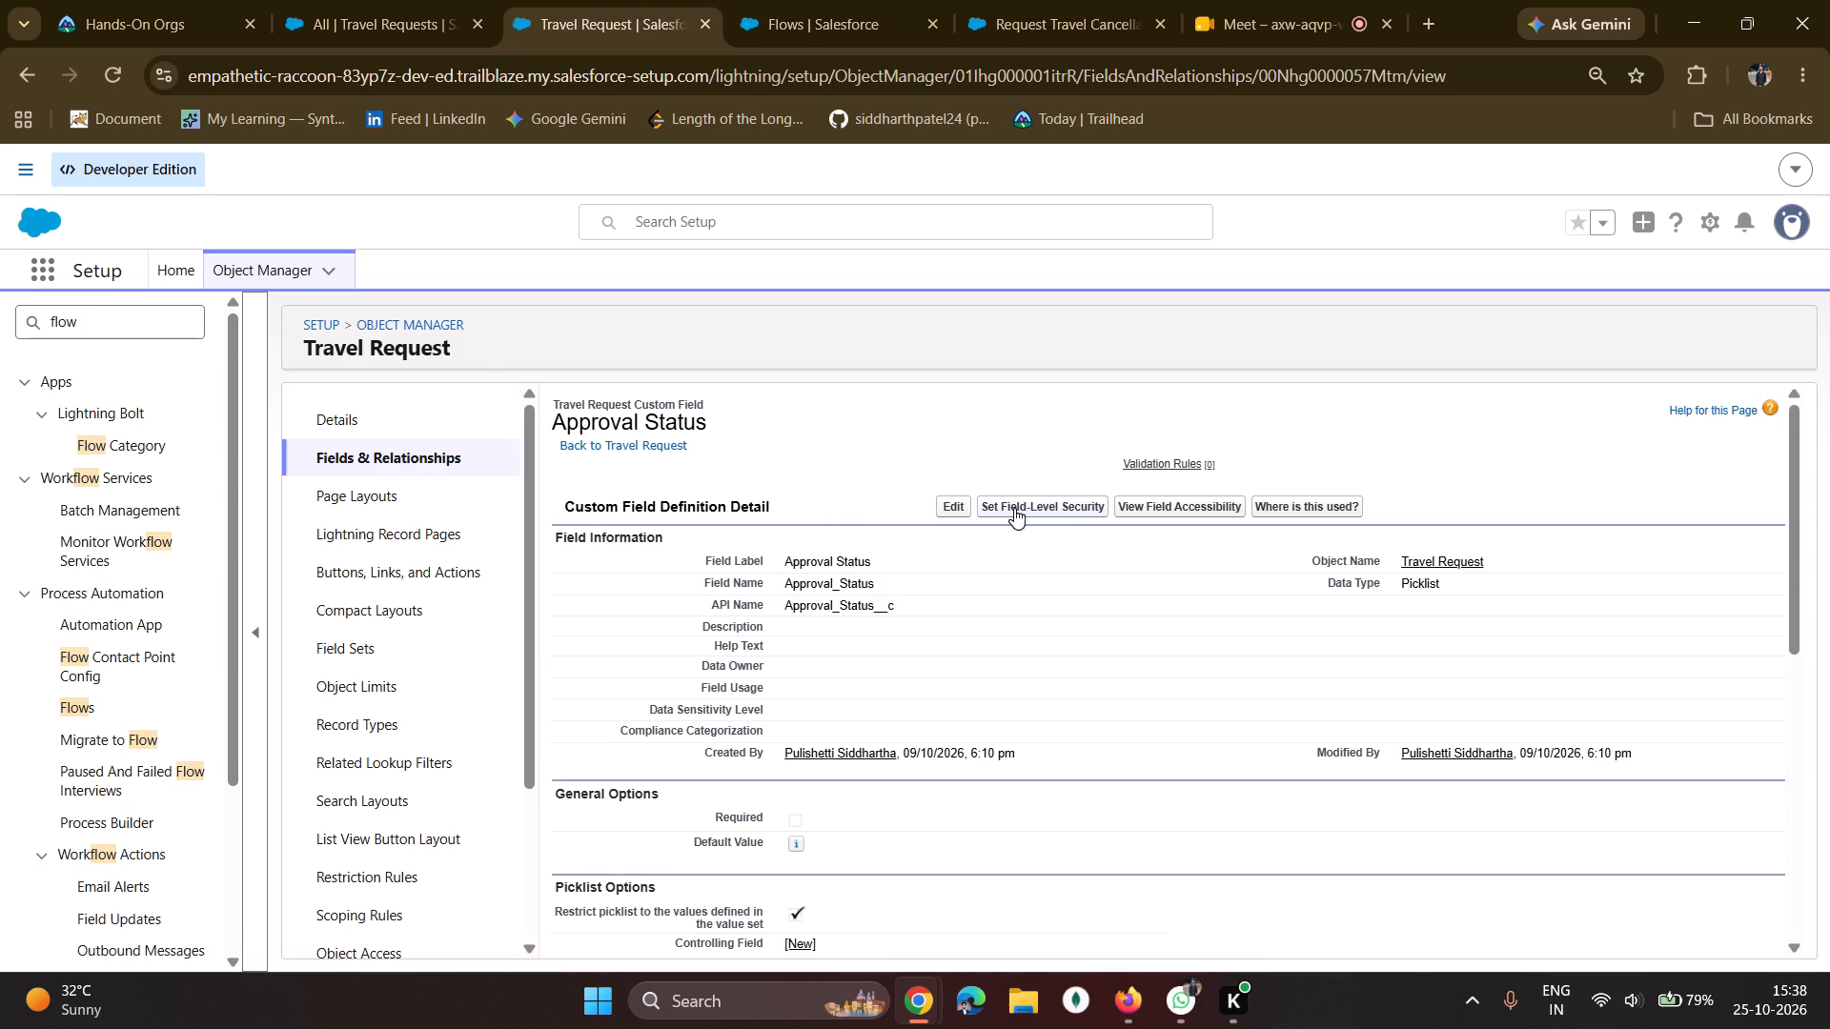
scroll(820, 808, down, 4)
scroll(892, 525, down, 7)
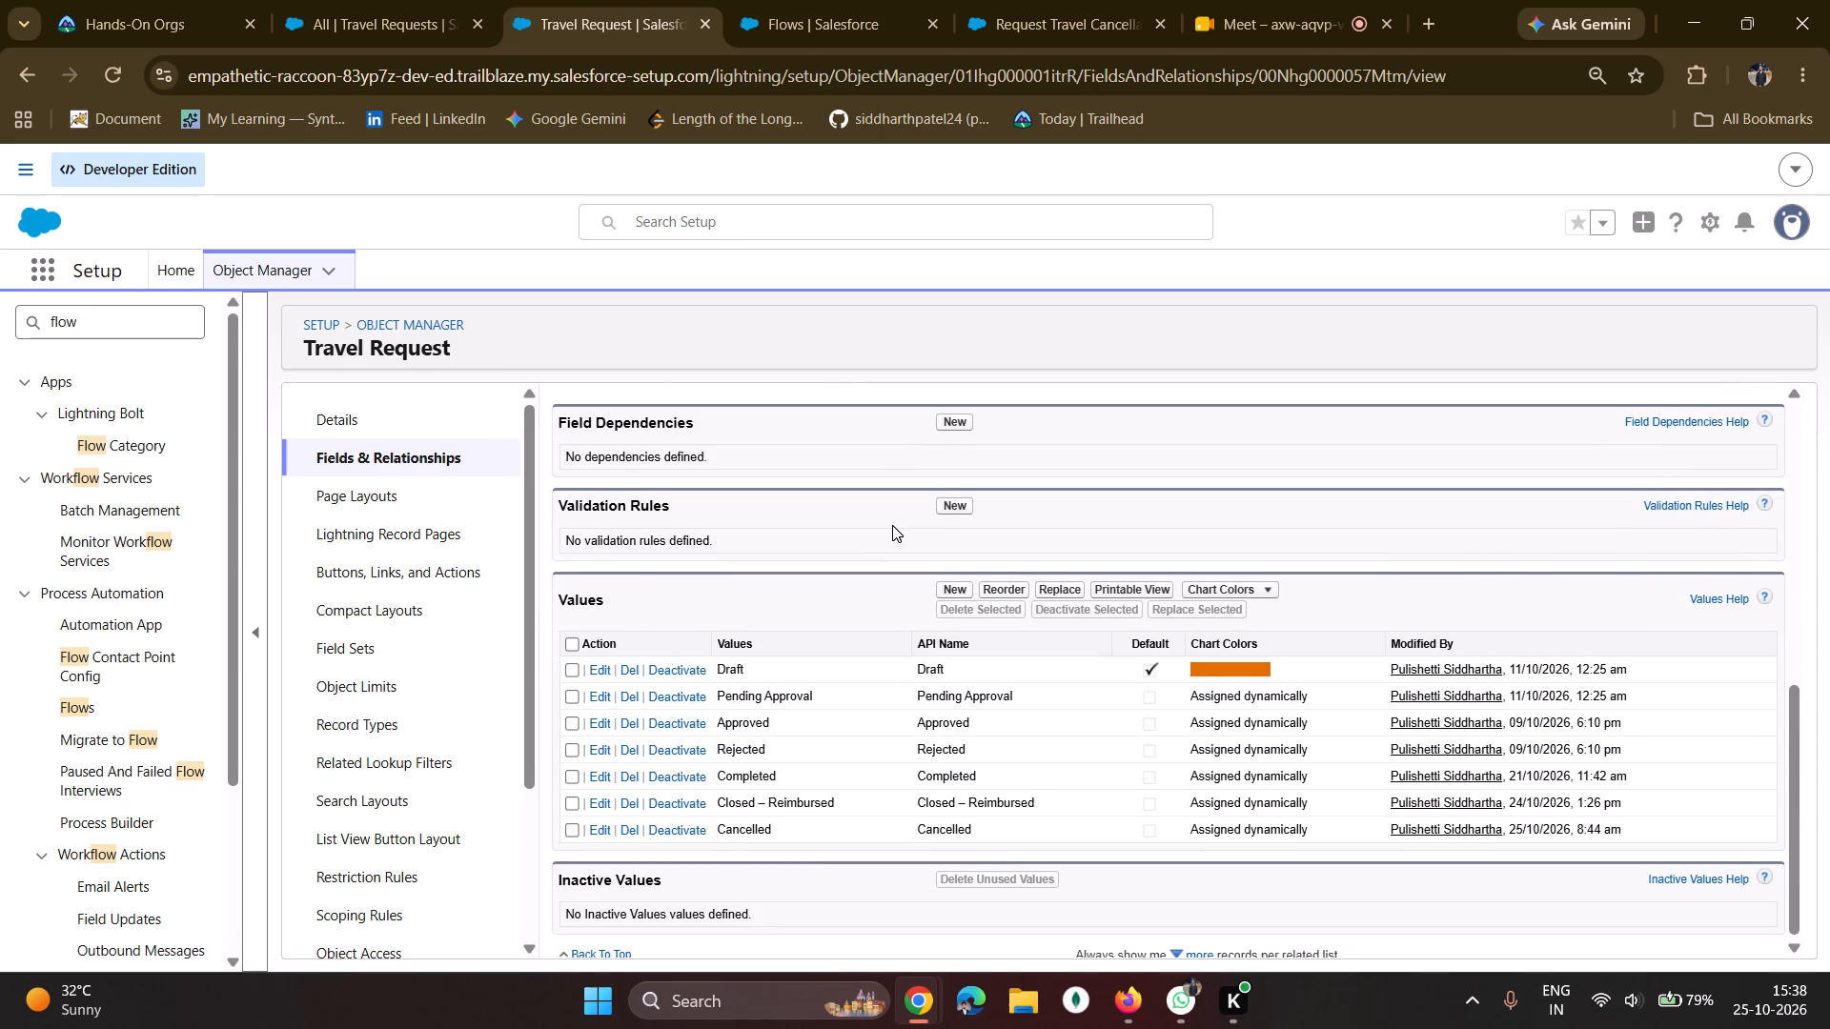
scroll(892, 525, down, 1)
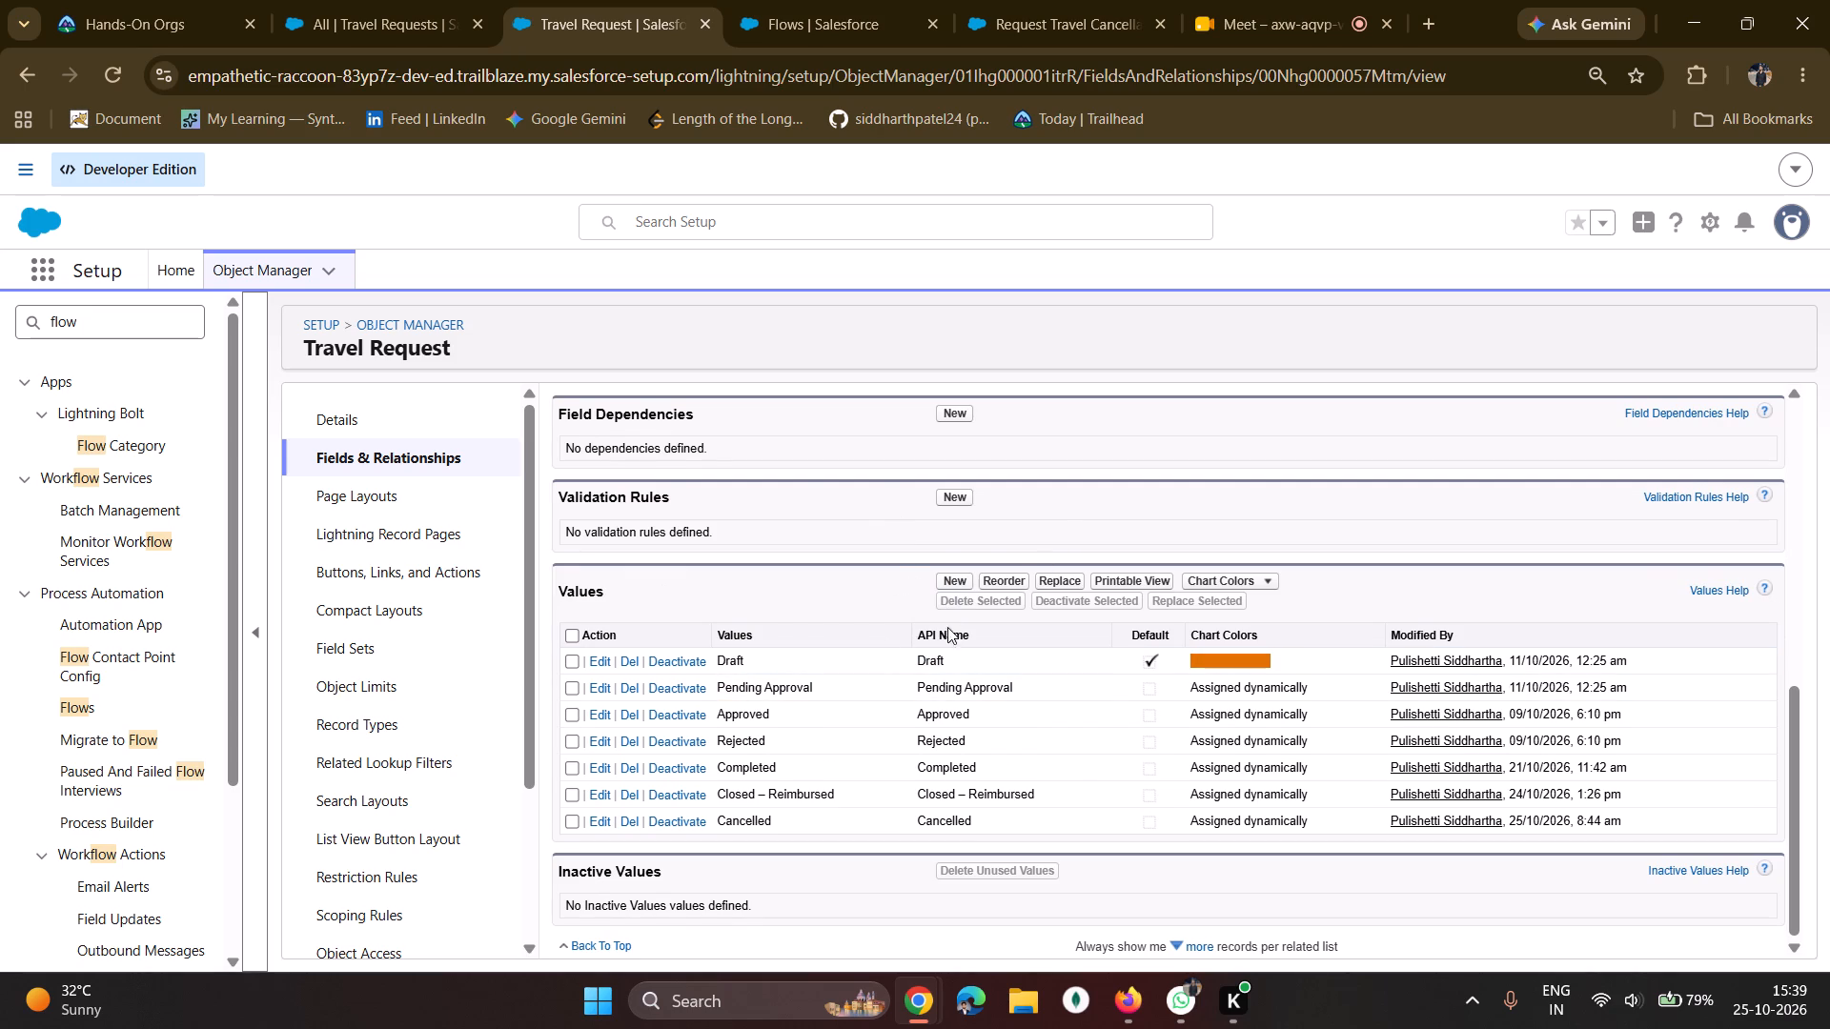
Add the picklist value Cancellation Pending to the Approval Status field and save it.
click(954, 582)
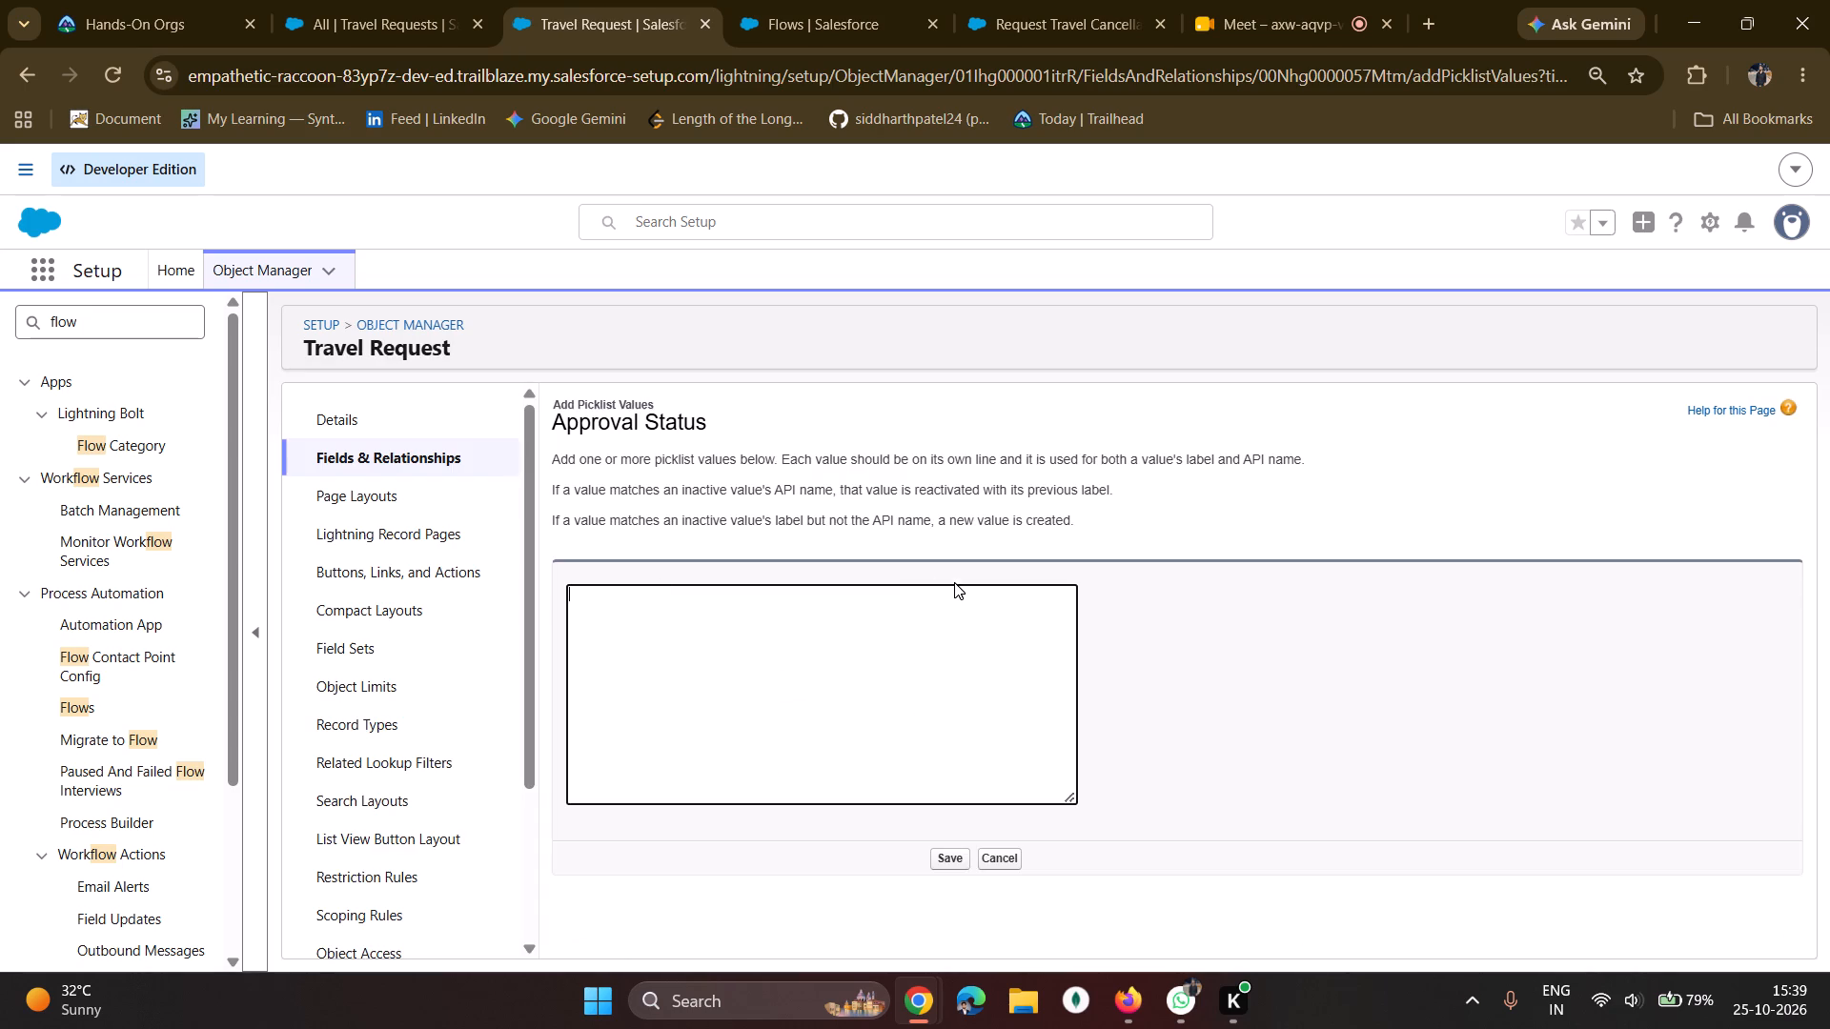
click(694, 587)
text(Cancellation)
key(space)
text(Pending)
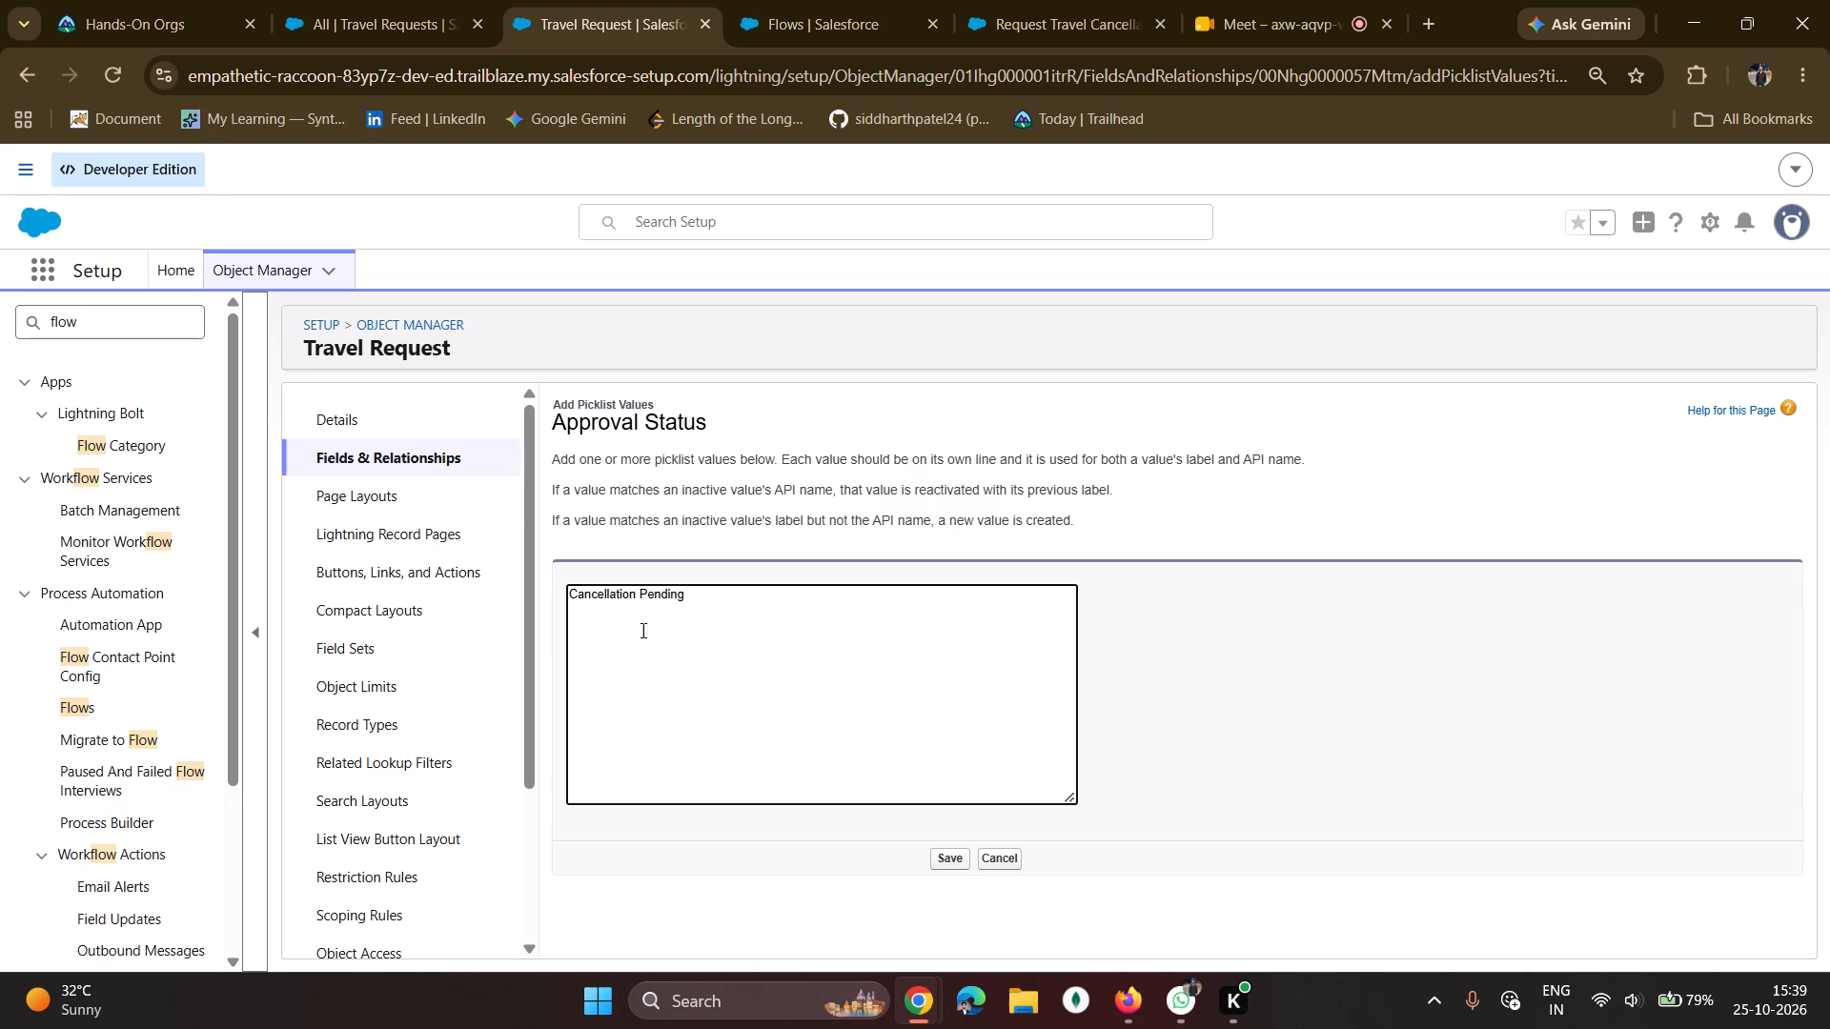
click(952, 864)
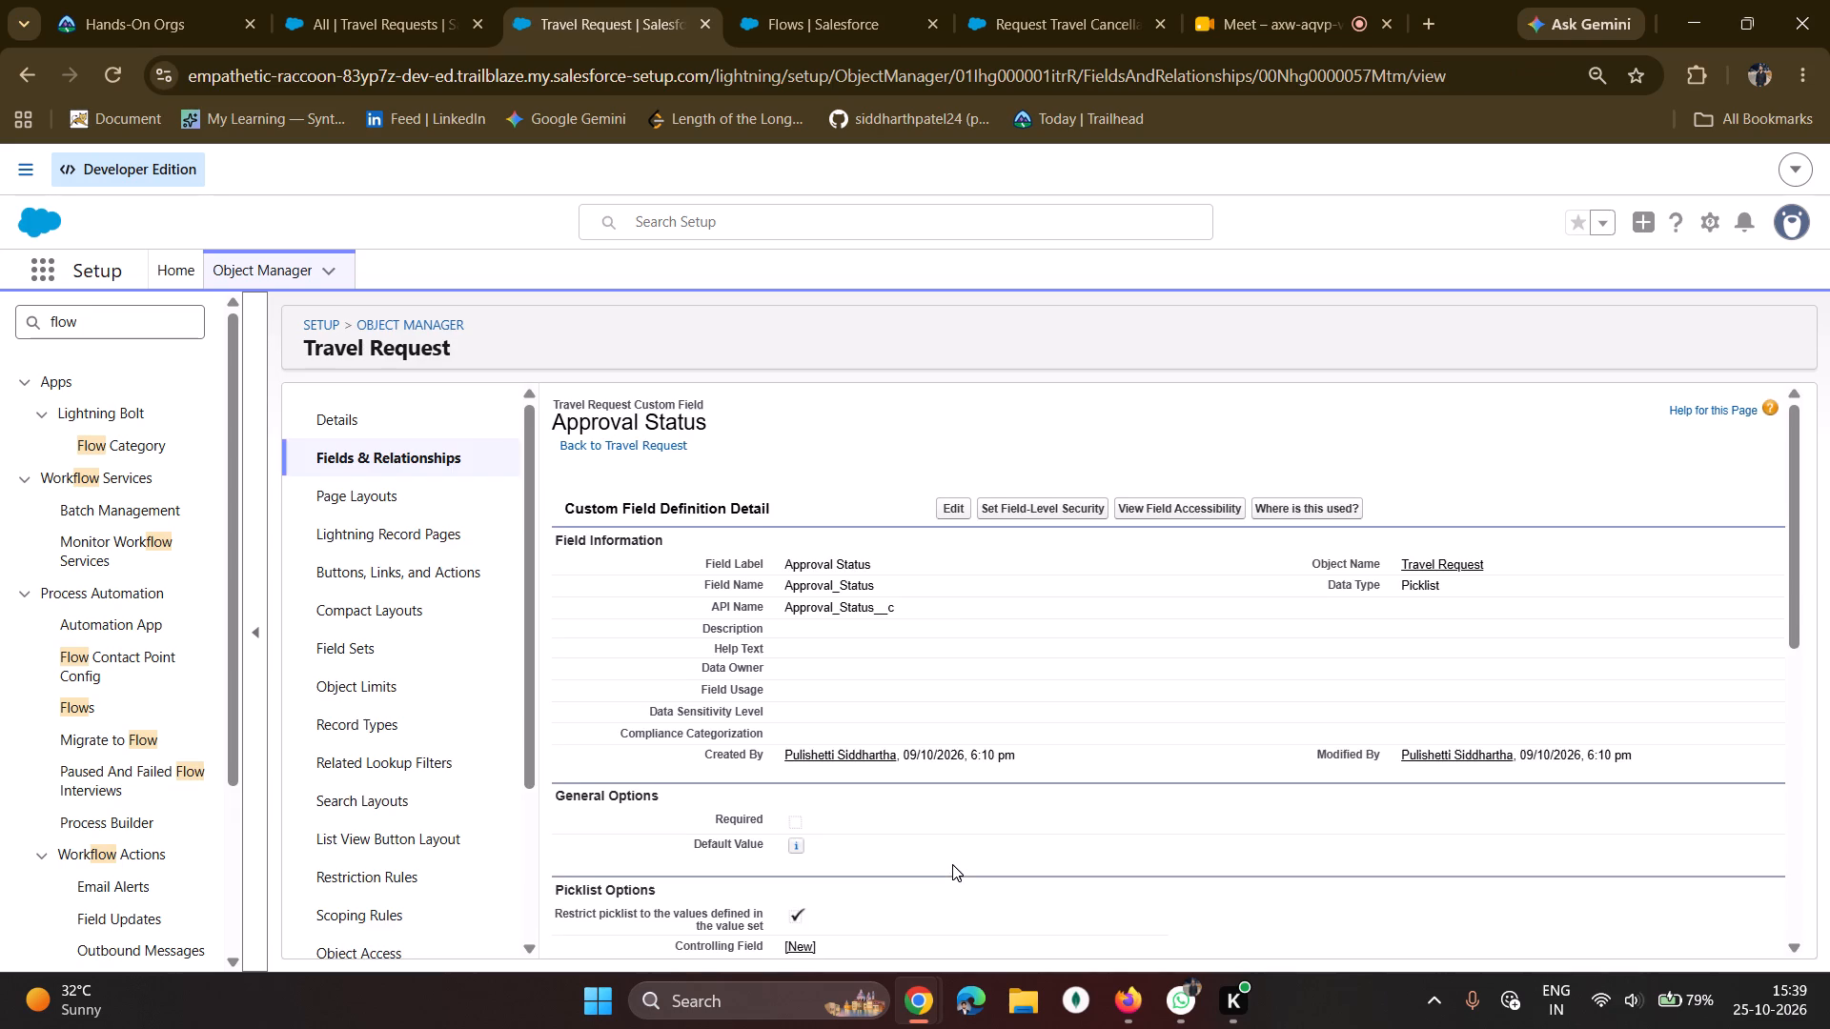
Reload the Request Travel Cancellation flow and examine its Request Travel Cancellation screen and the Reason for Cancellation text area.
click(998, 3)
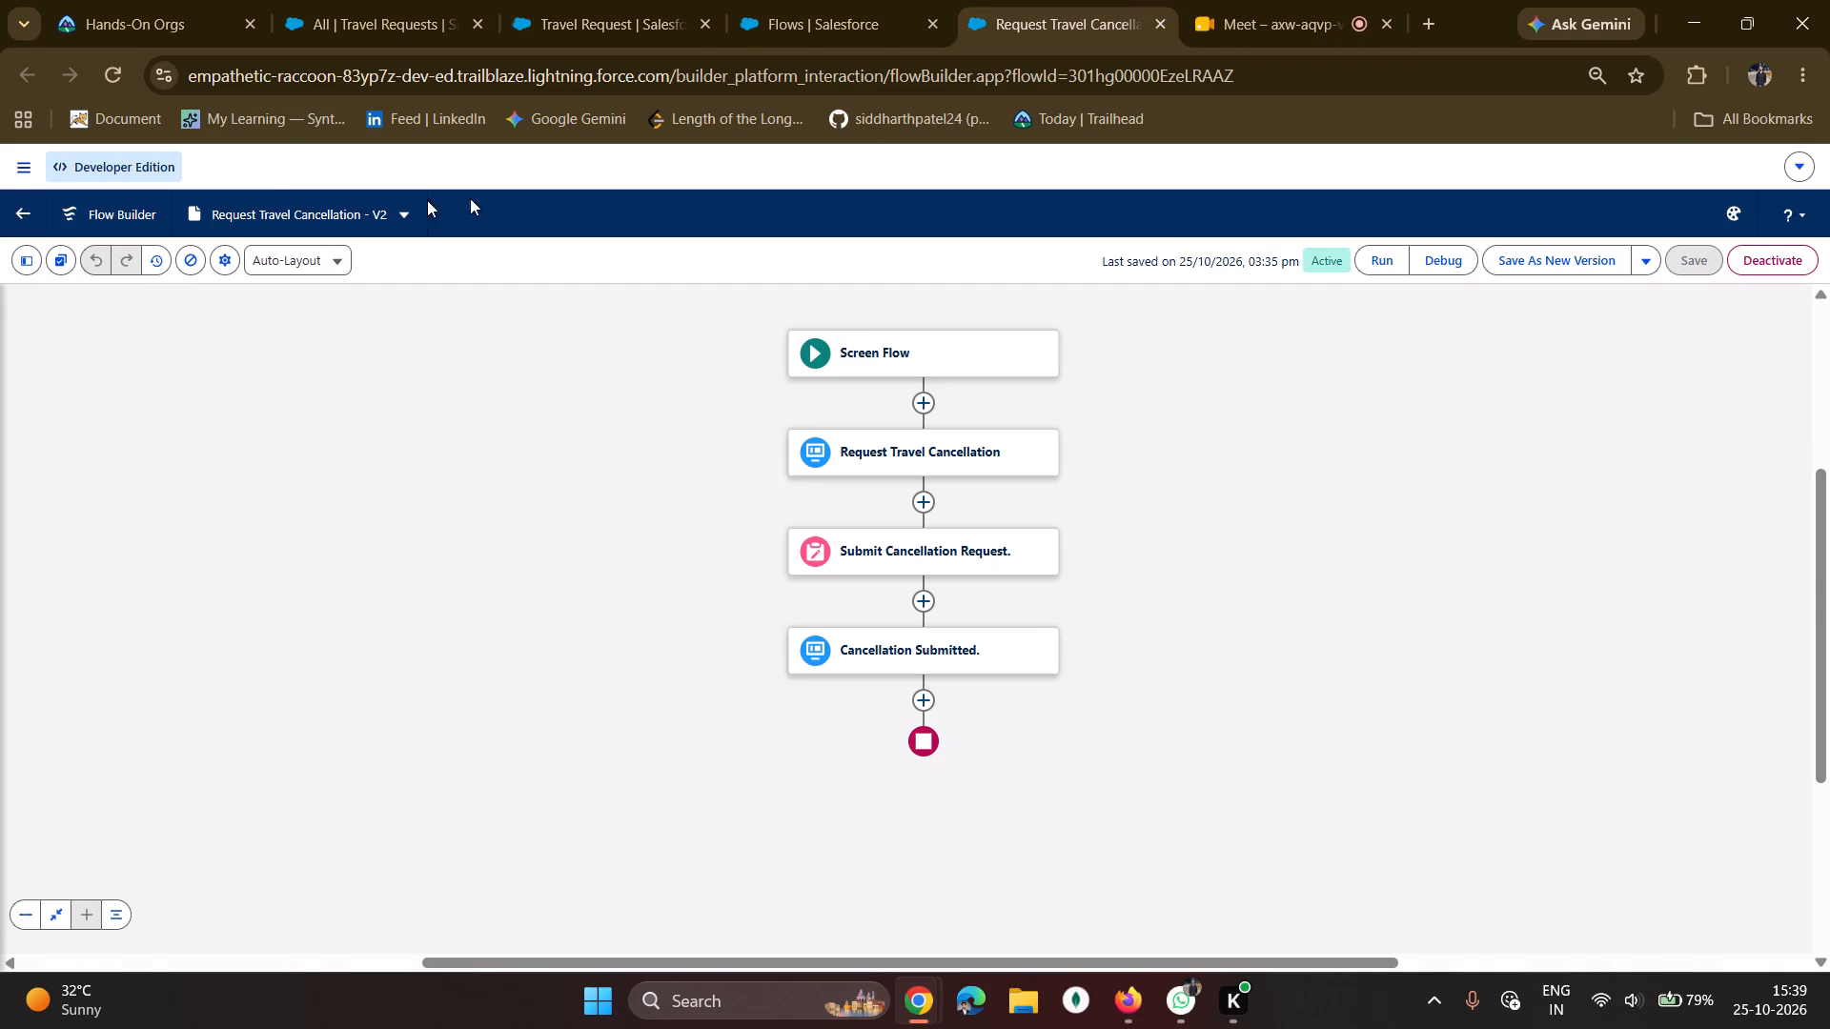
click(100, 62)
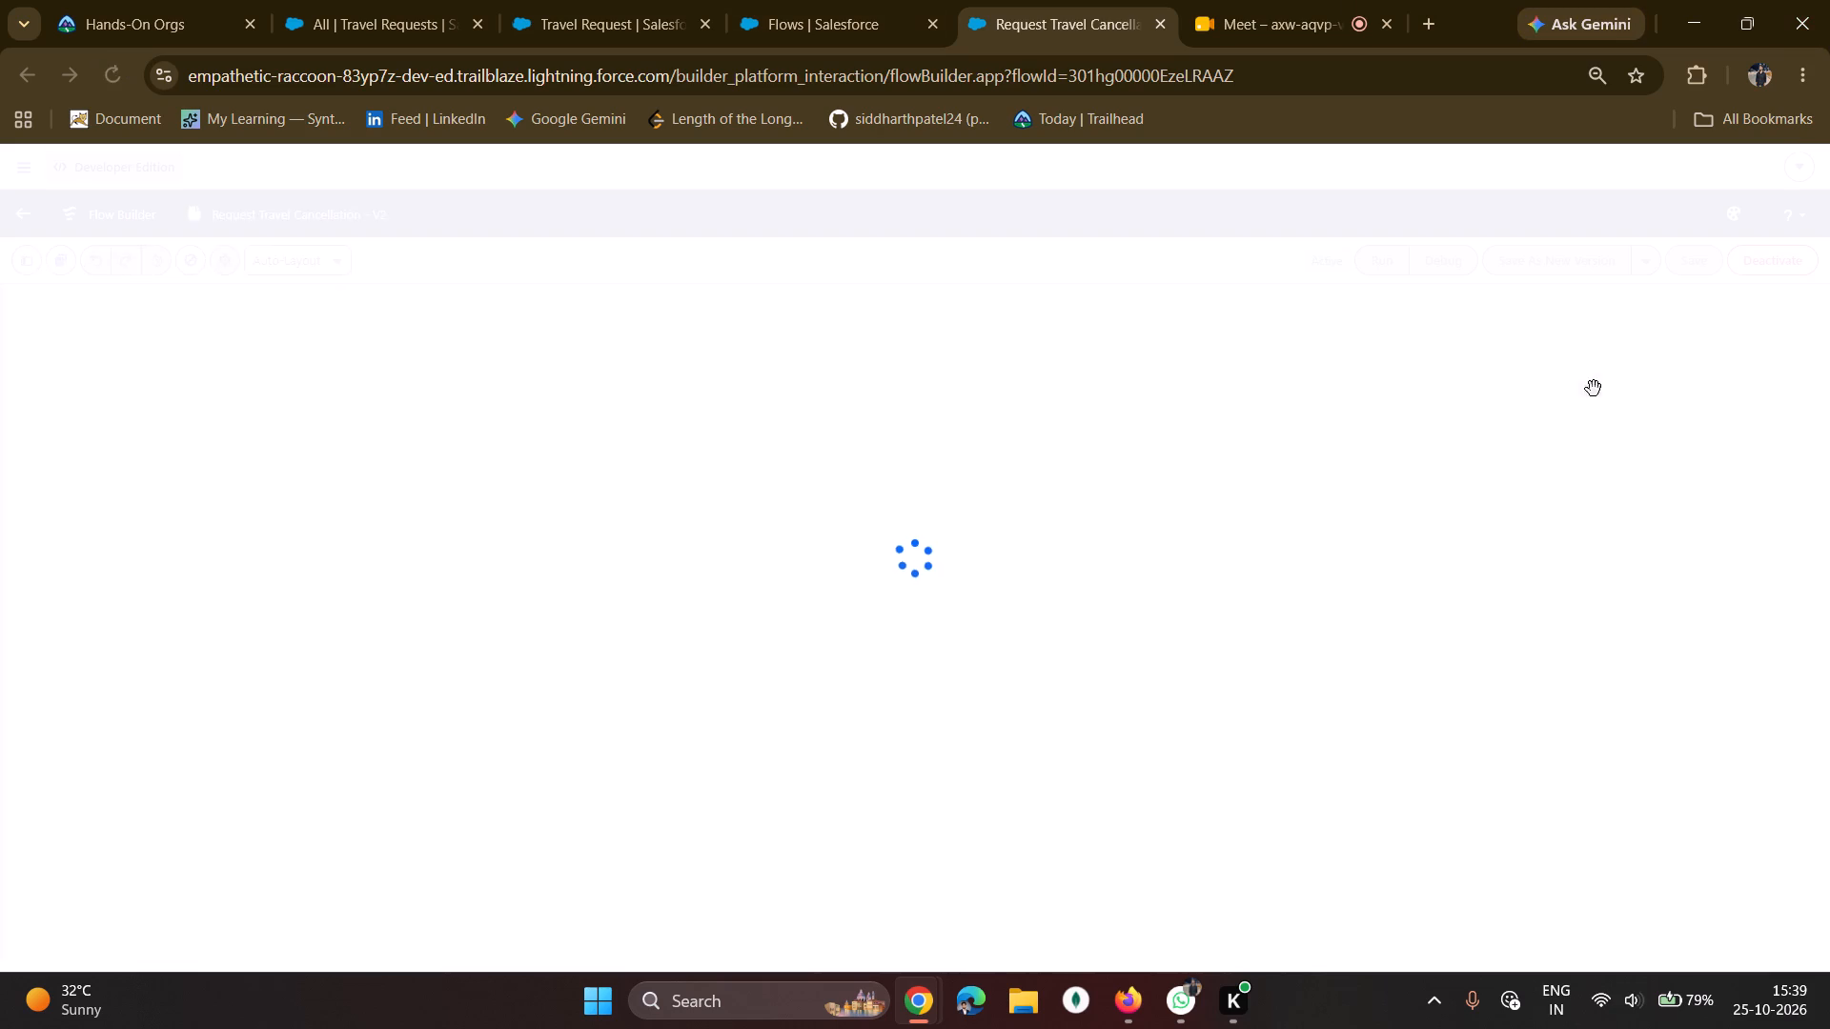
click(841, 461)
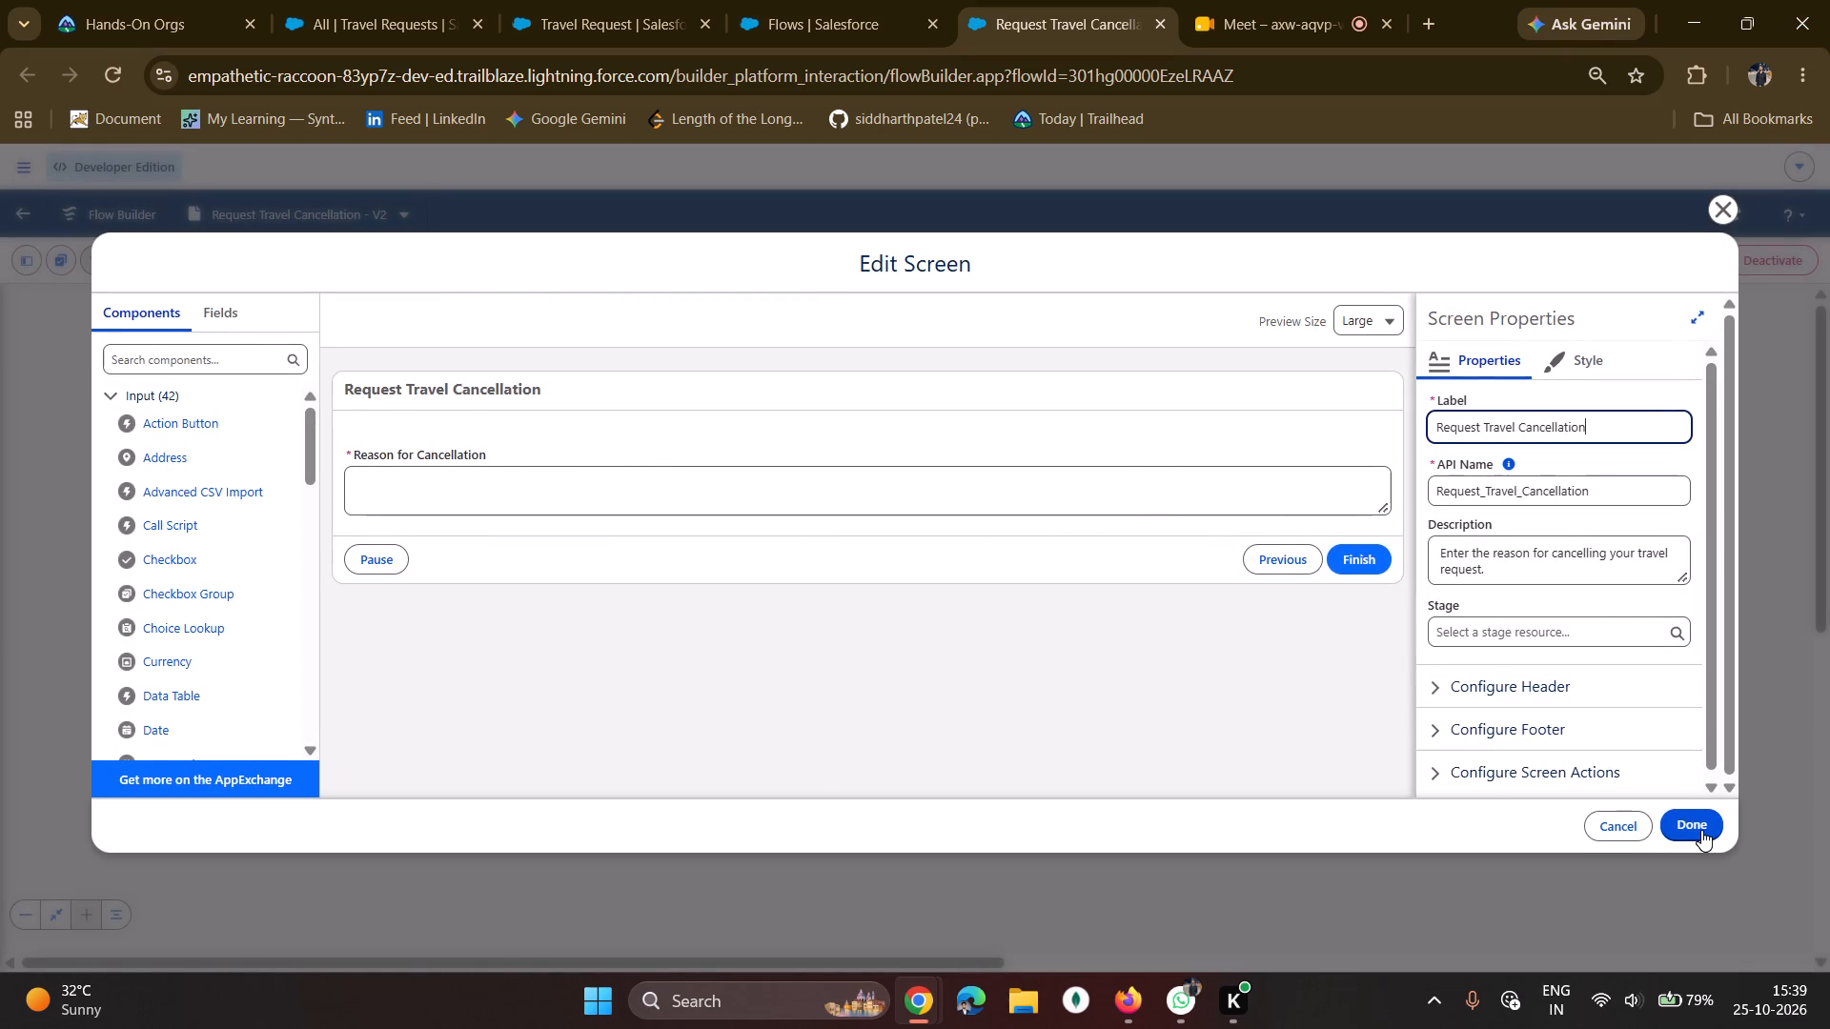
click(902, 498)
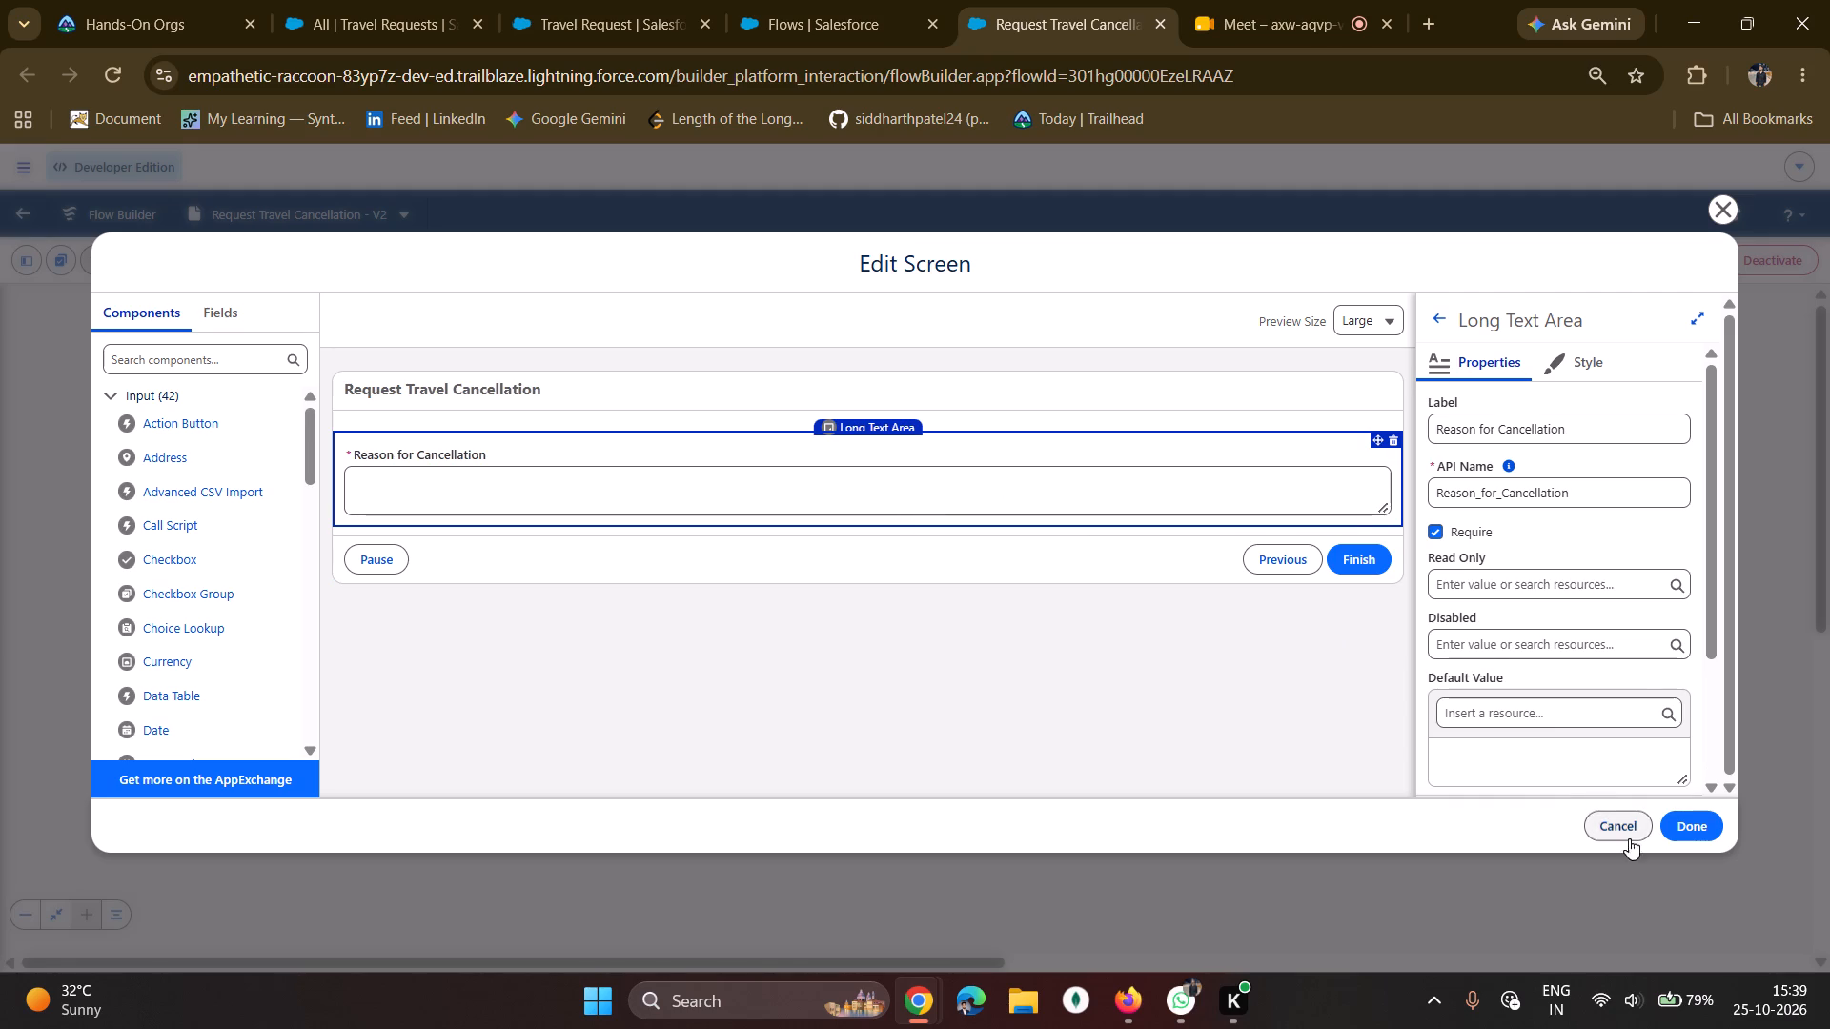
click(1675, 818)
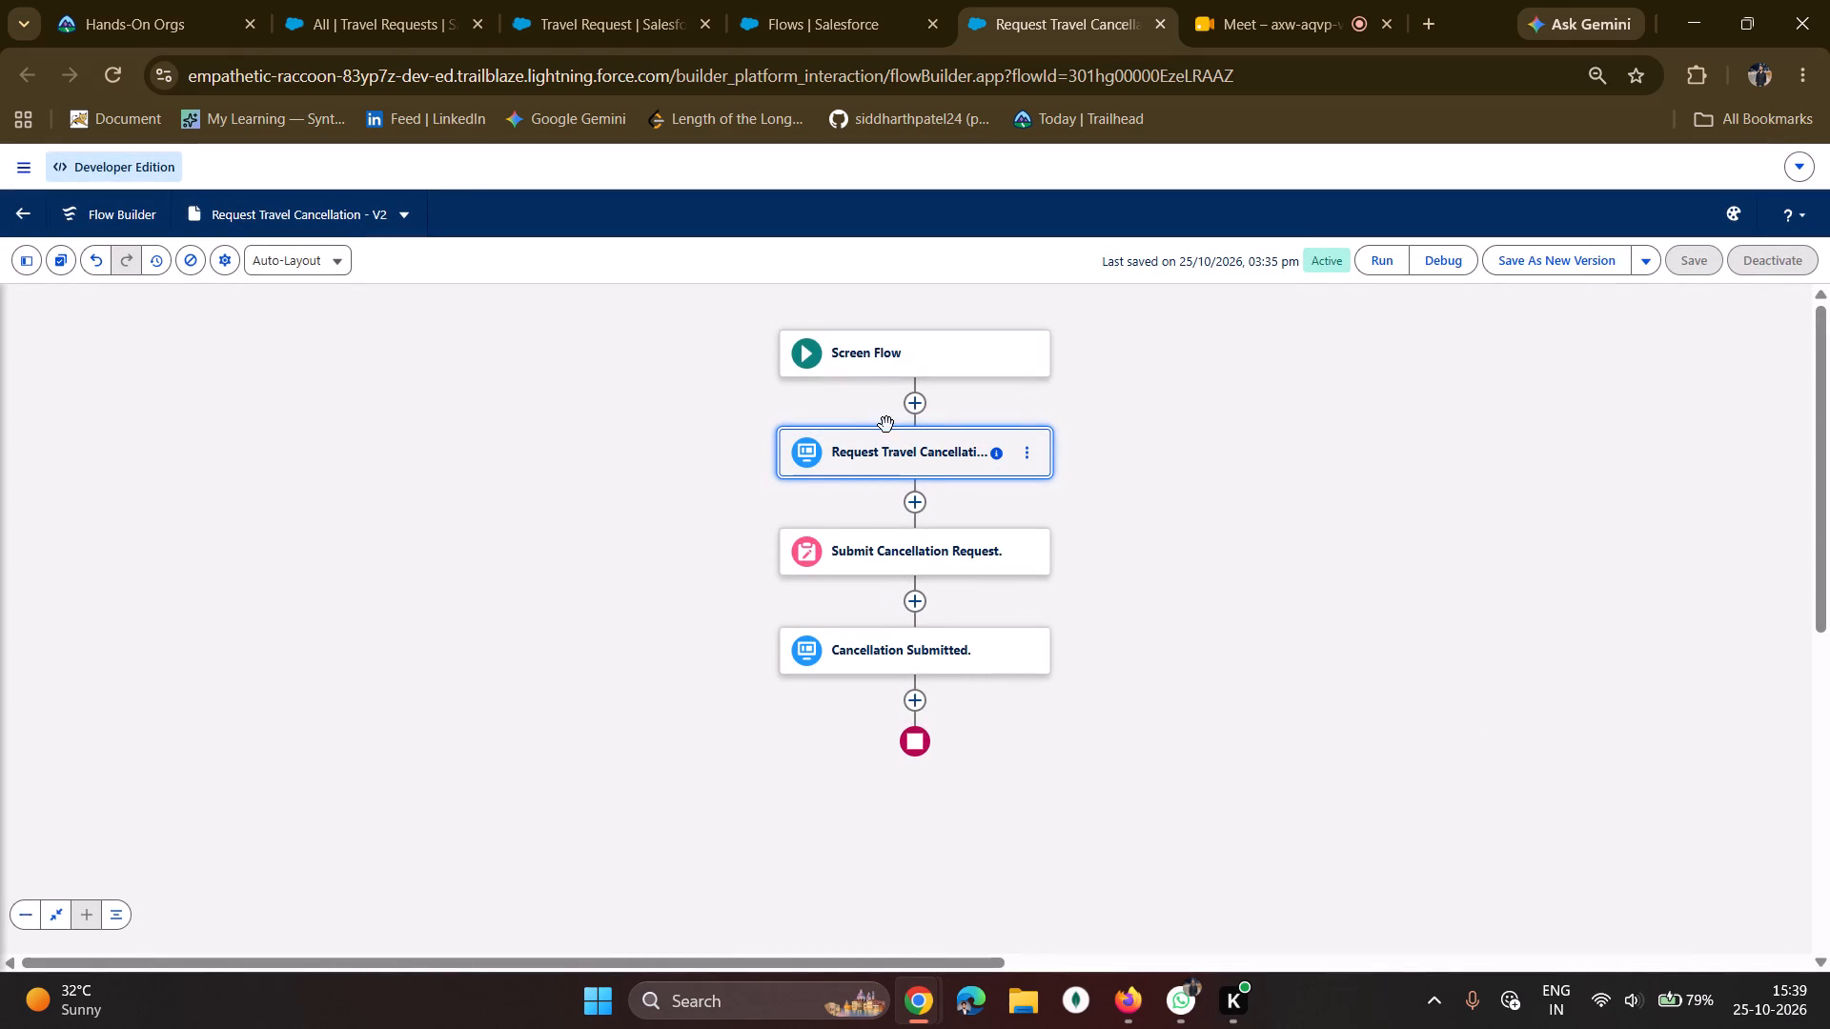
click(880, 449)
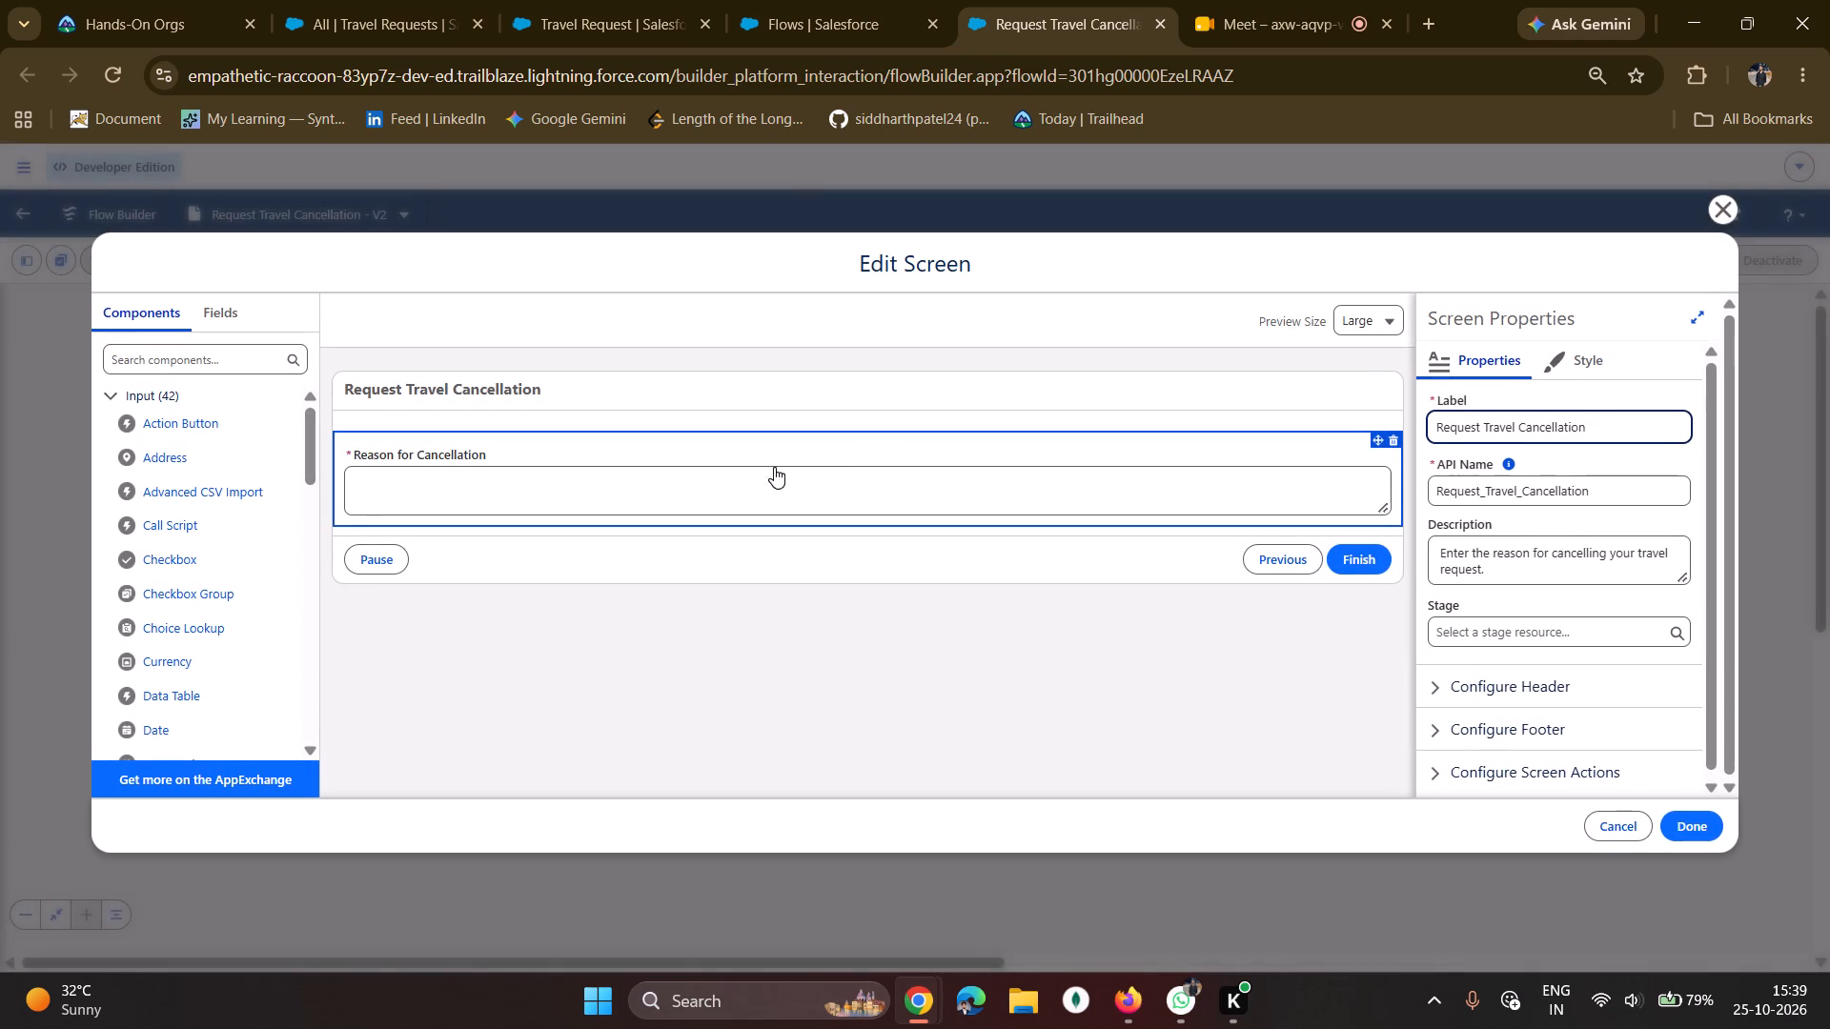
click(727, 494)
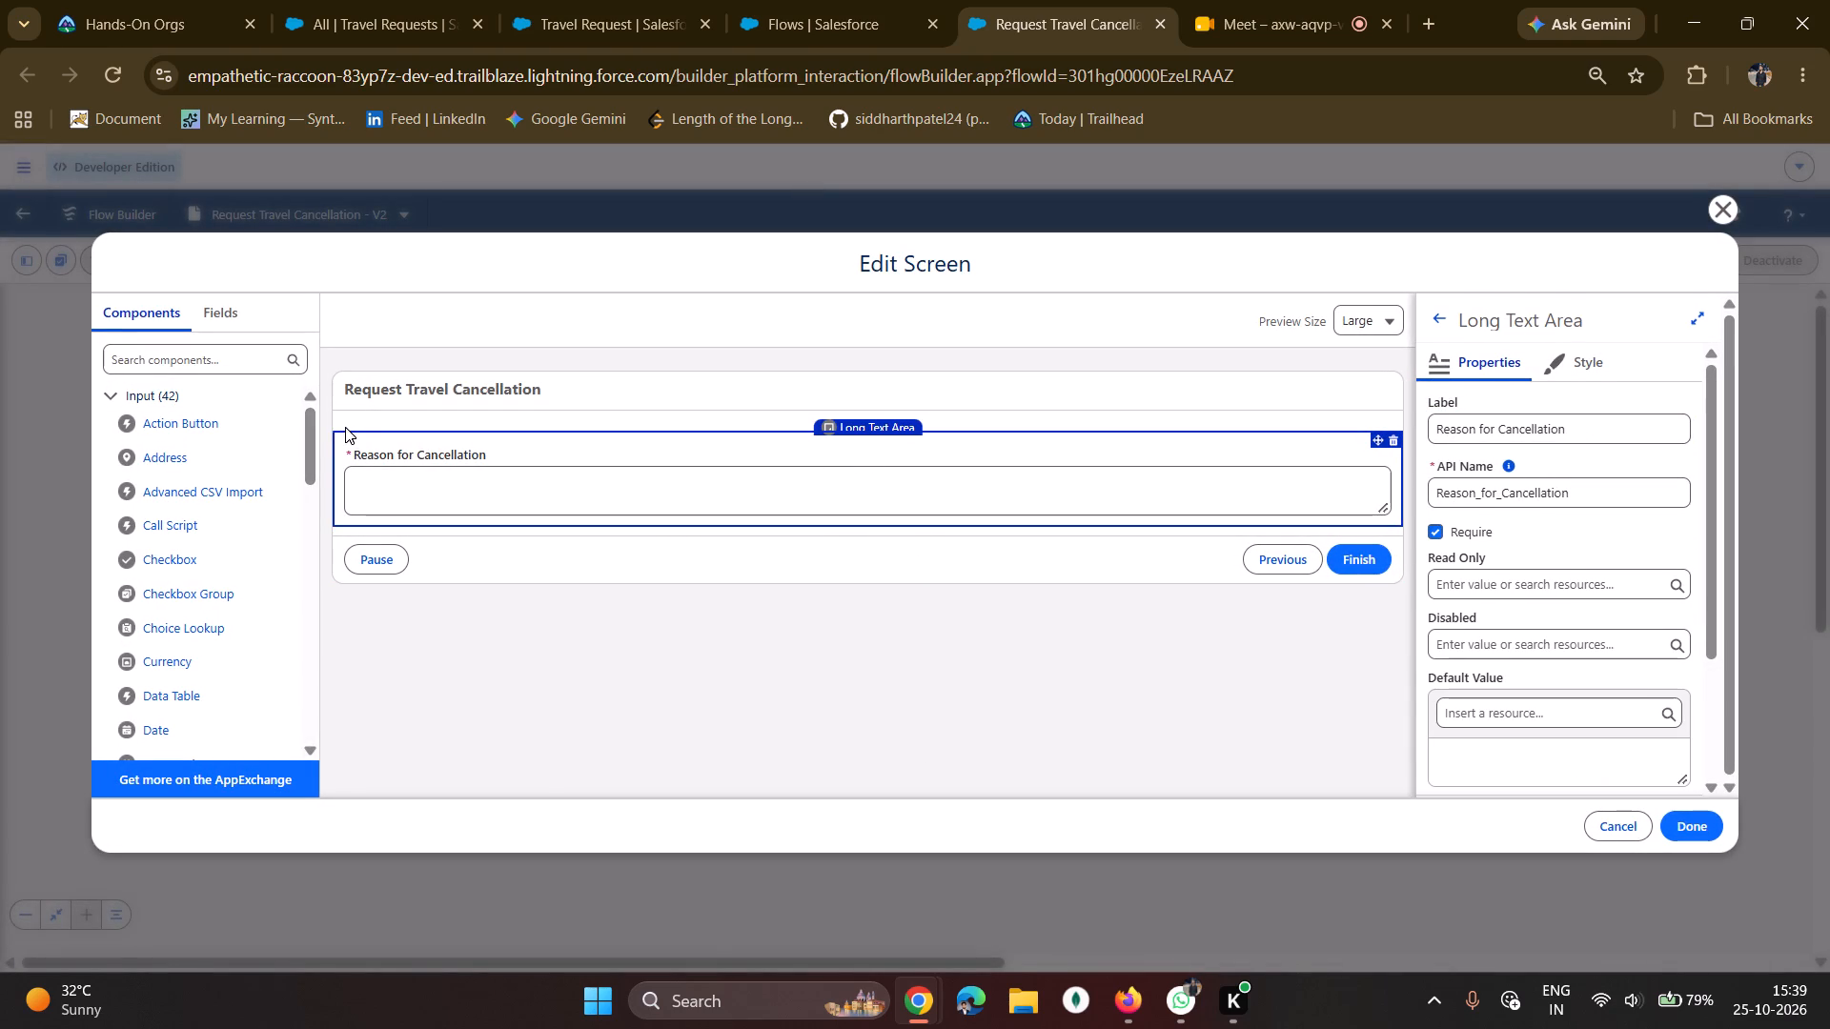
drag(346, 447, 485, 453)
click(1712, 212)
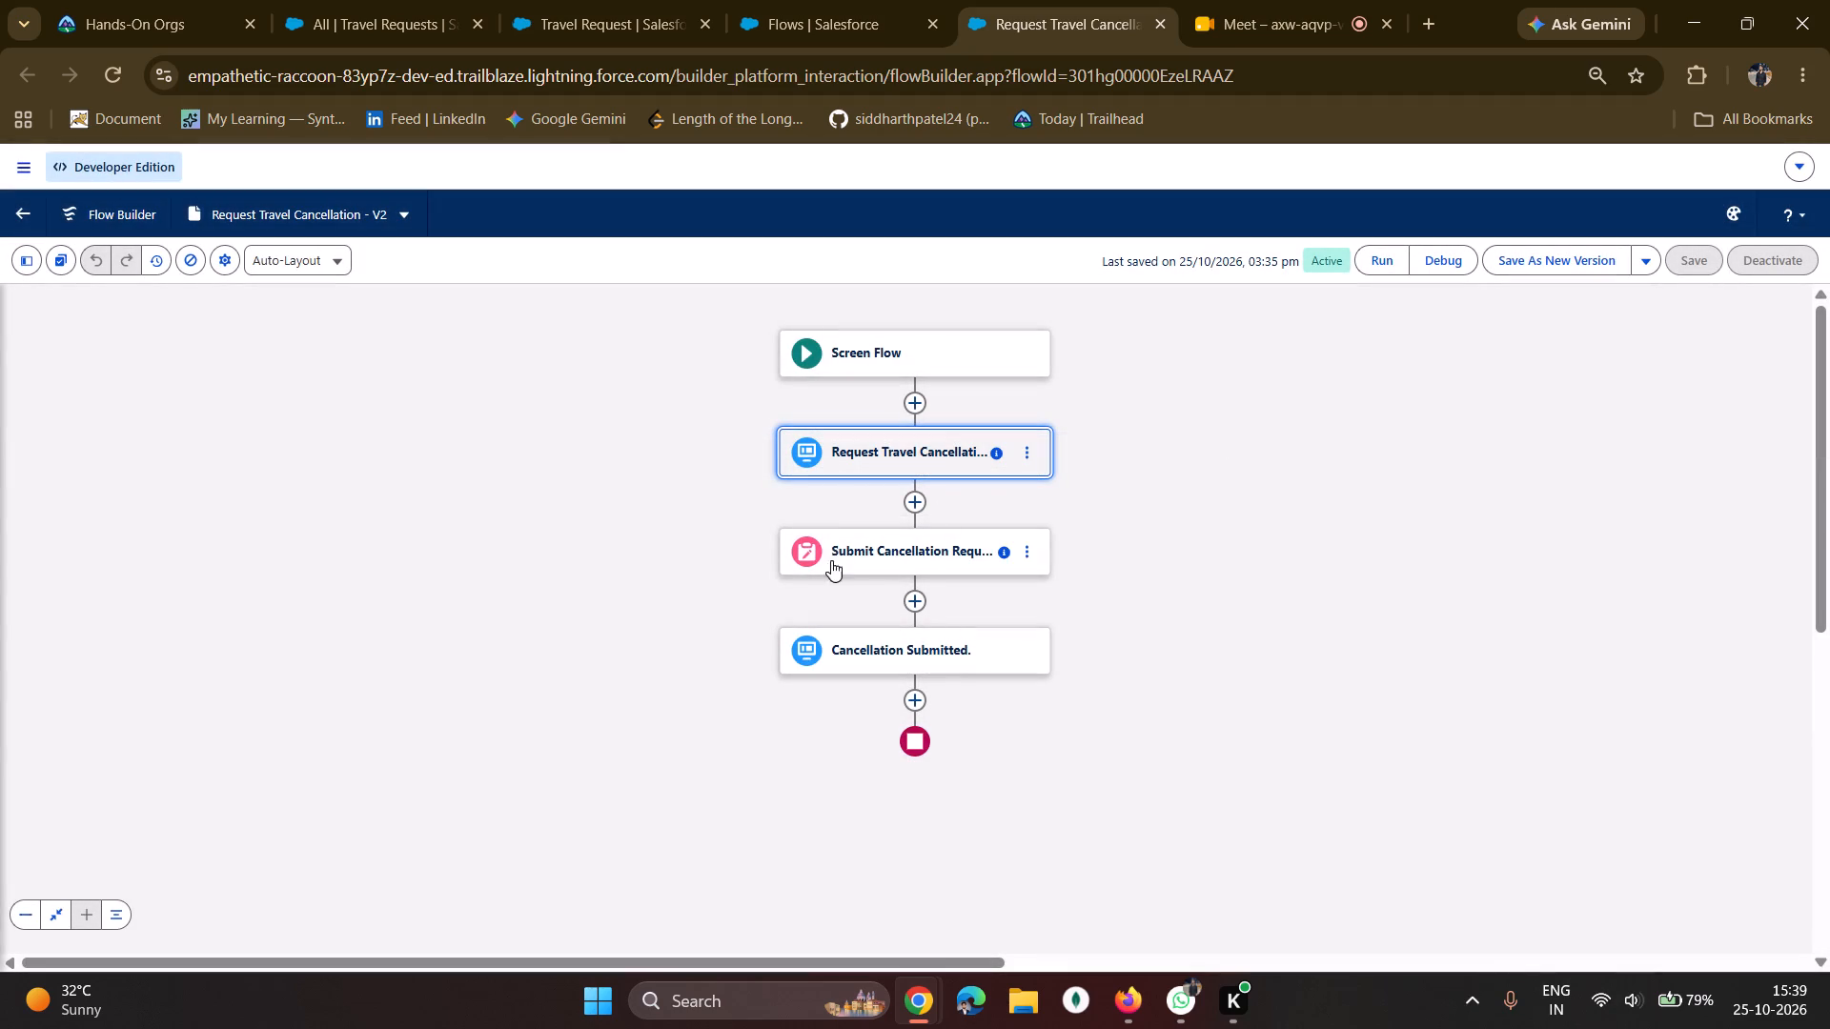
Review the Submit Cancellation Request update settings and the message on the Cancellation Submitted screen.
click(863, 542)
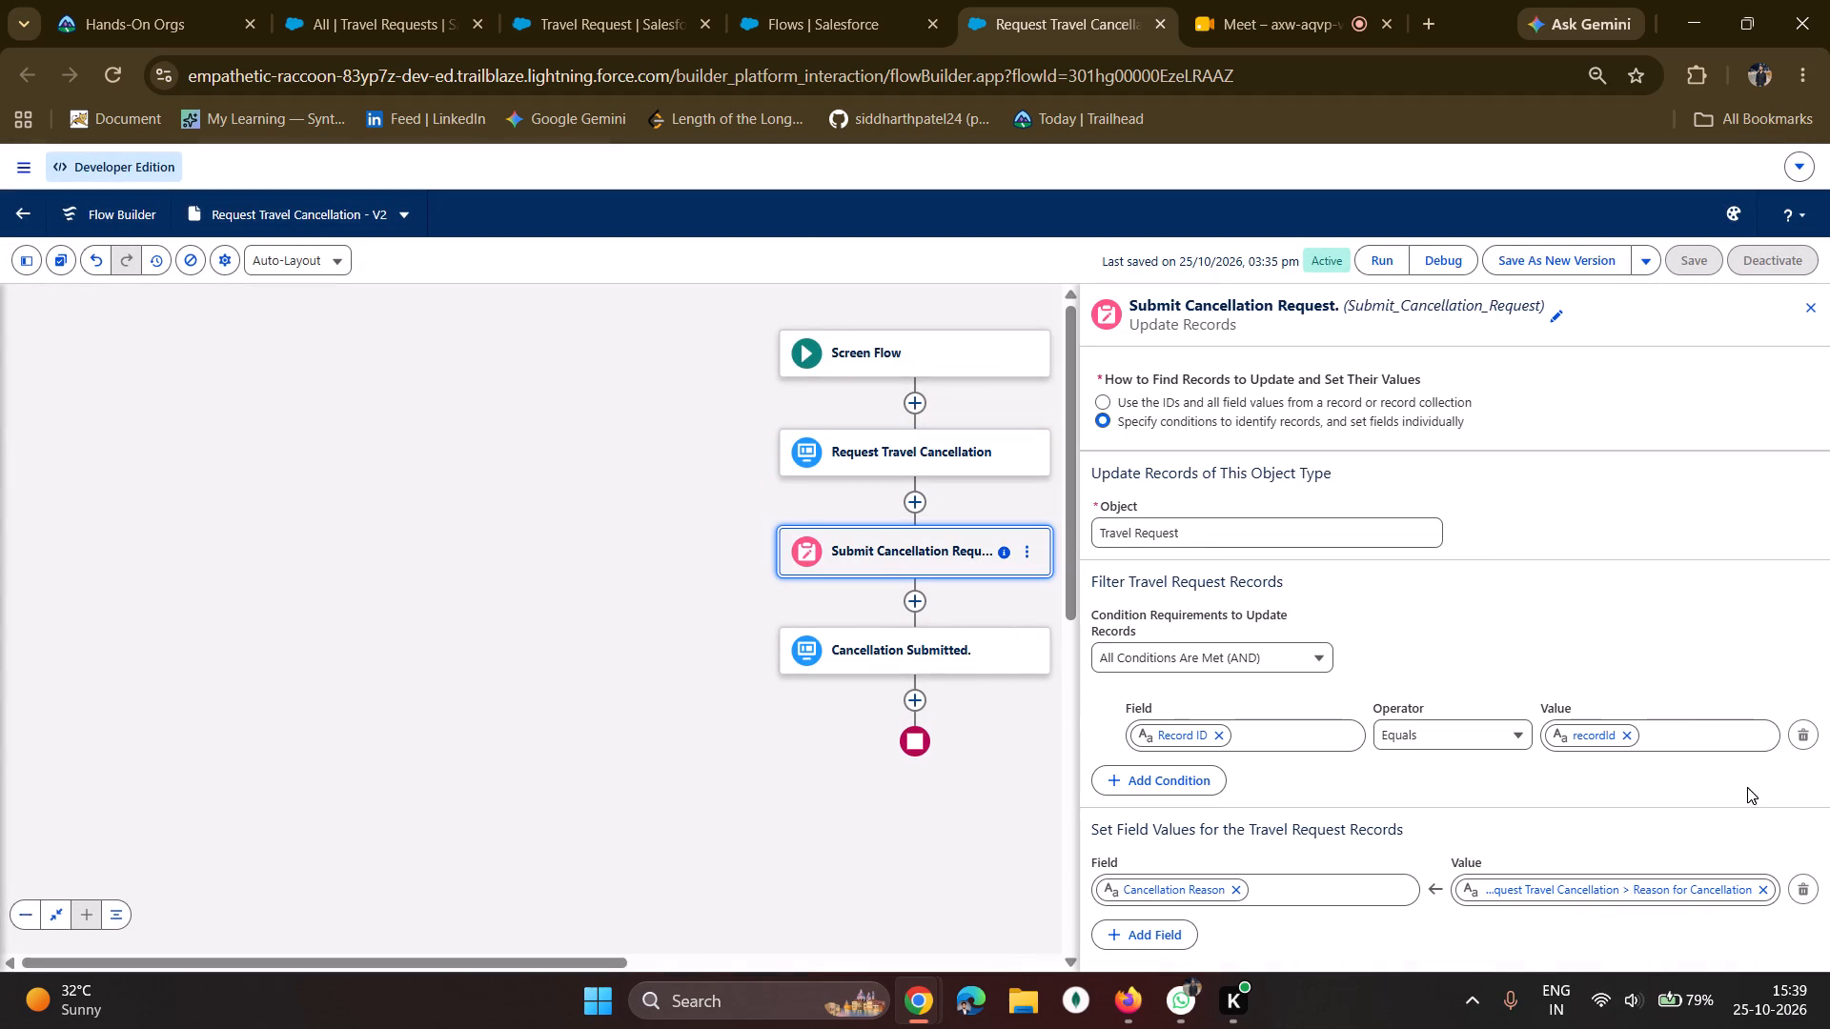
scroll(1748, 787, down, 3)
click(869, 646)
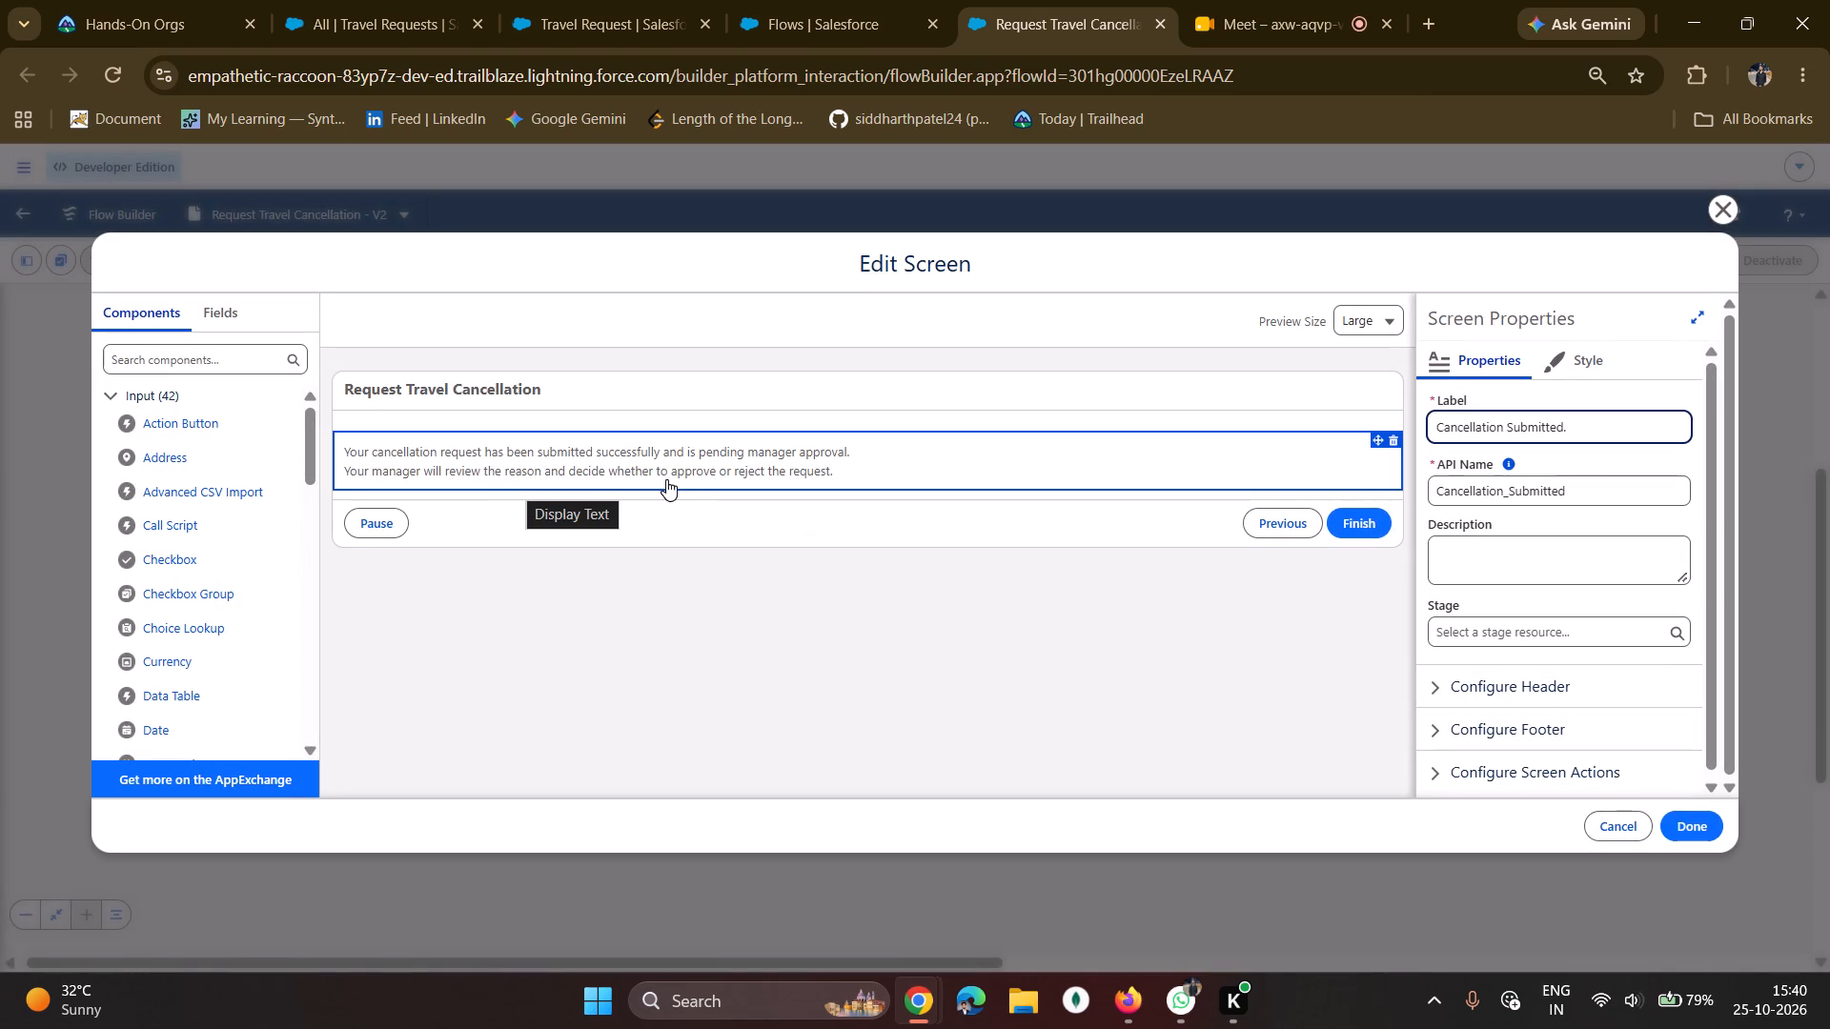
click(1718, 209)
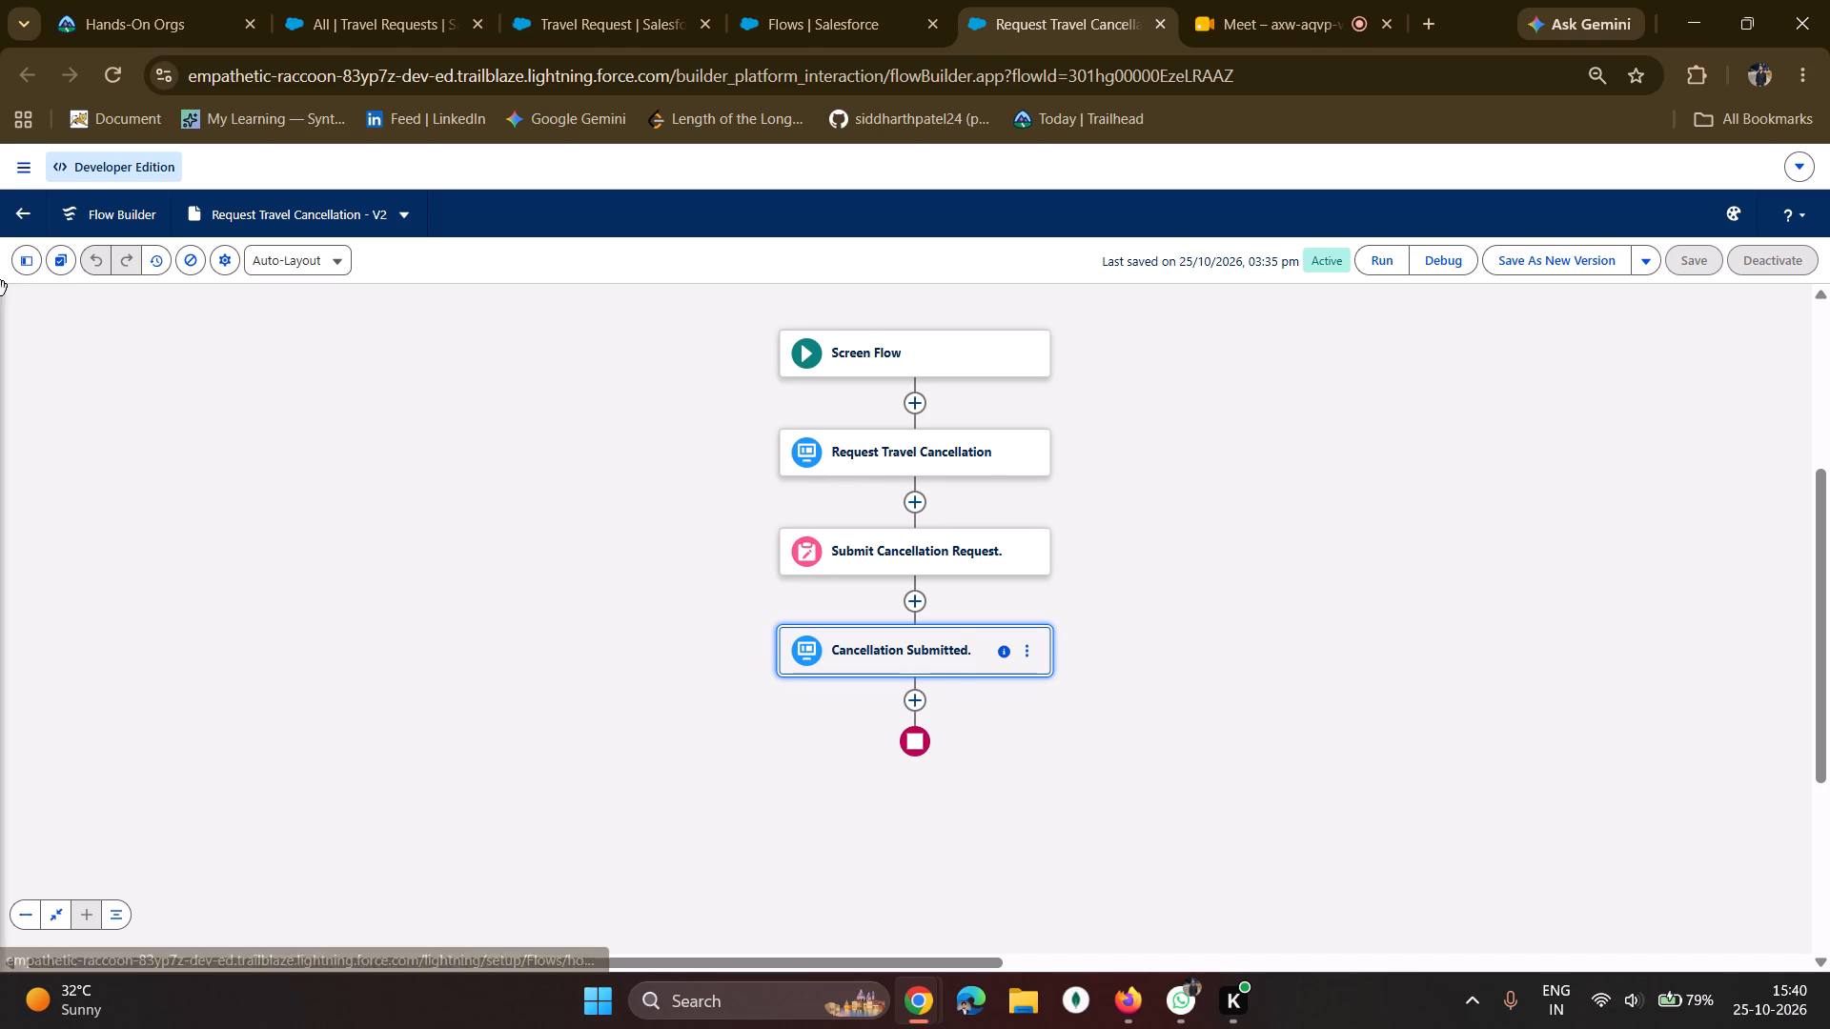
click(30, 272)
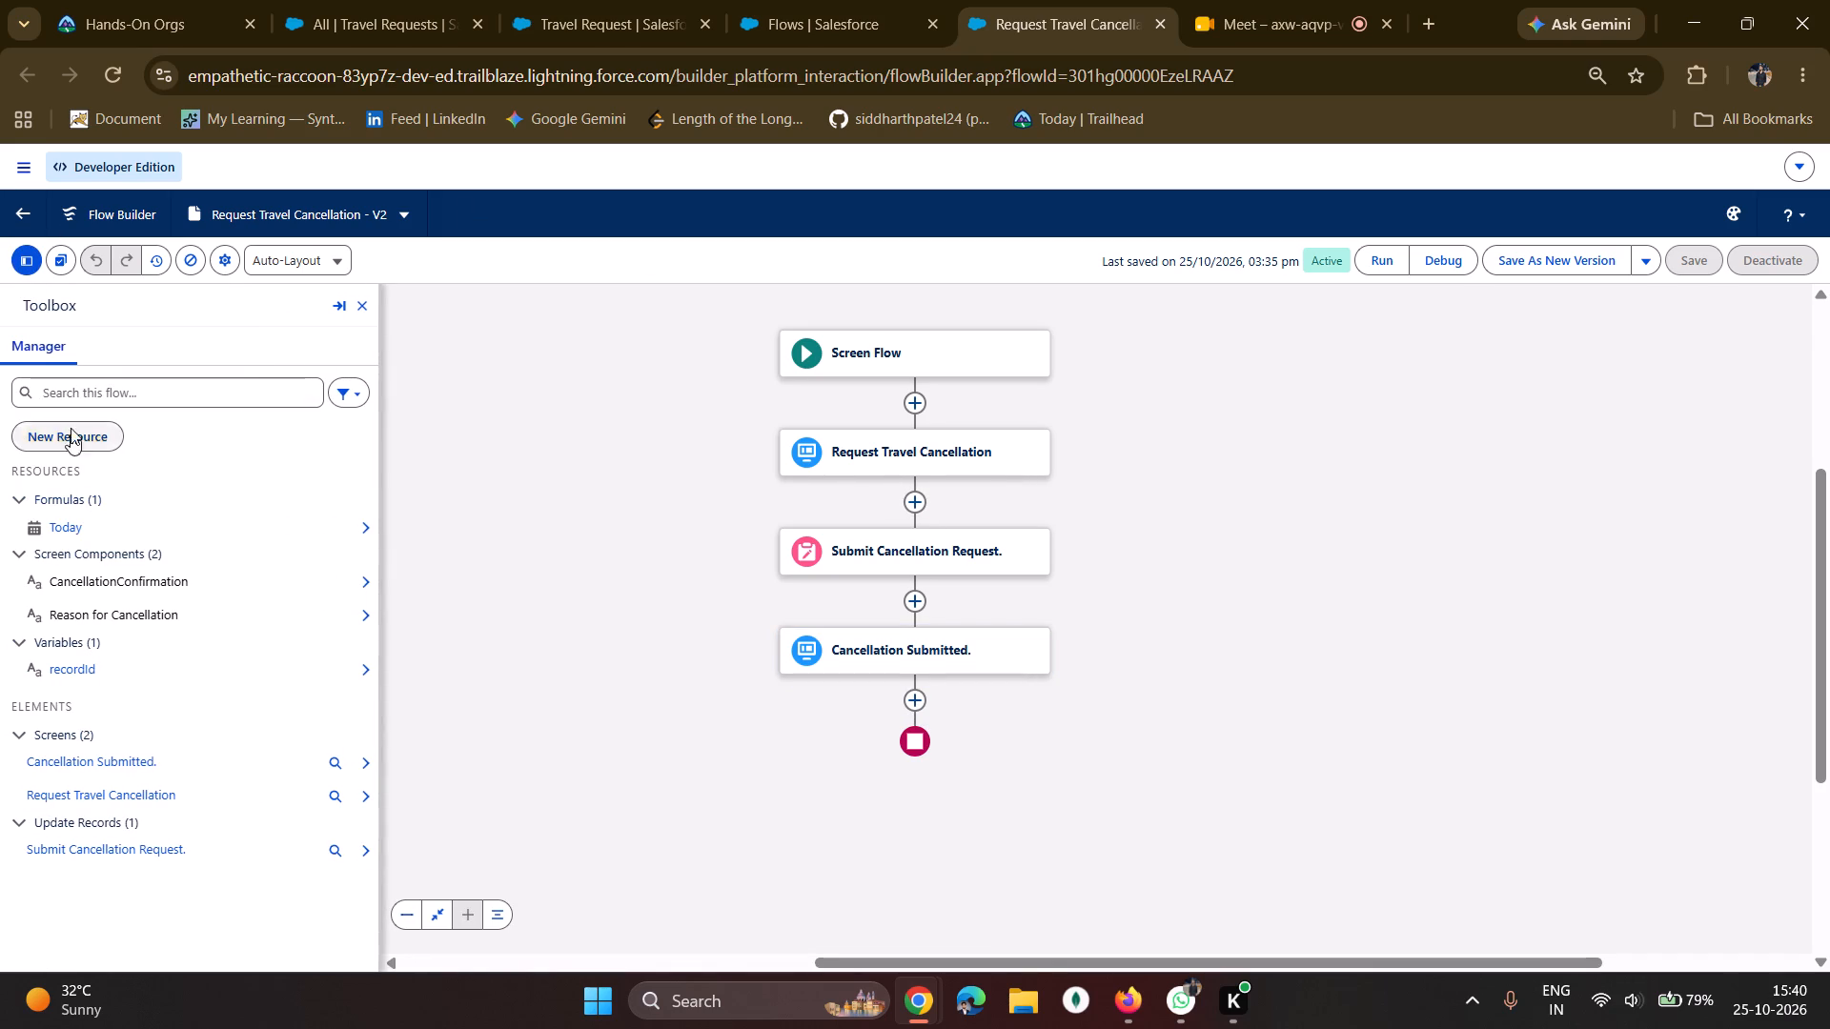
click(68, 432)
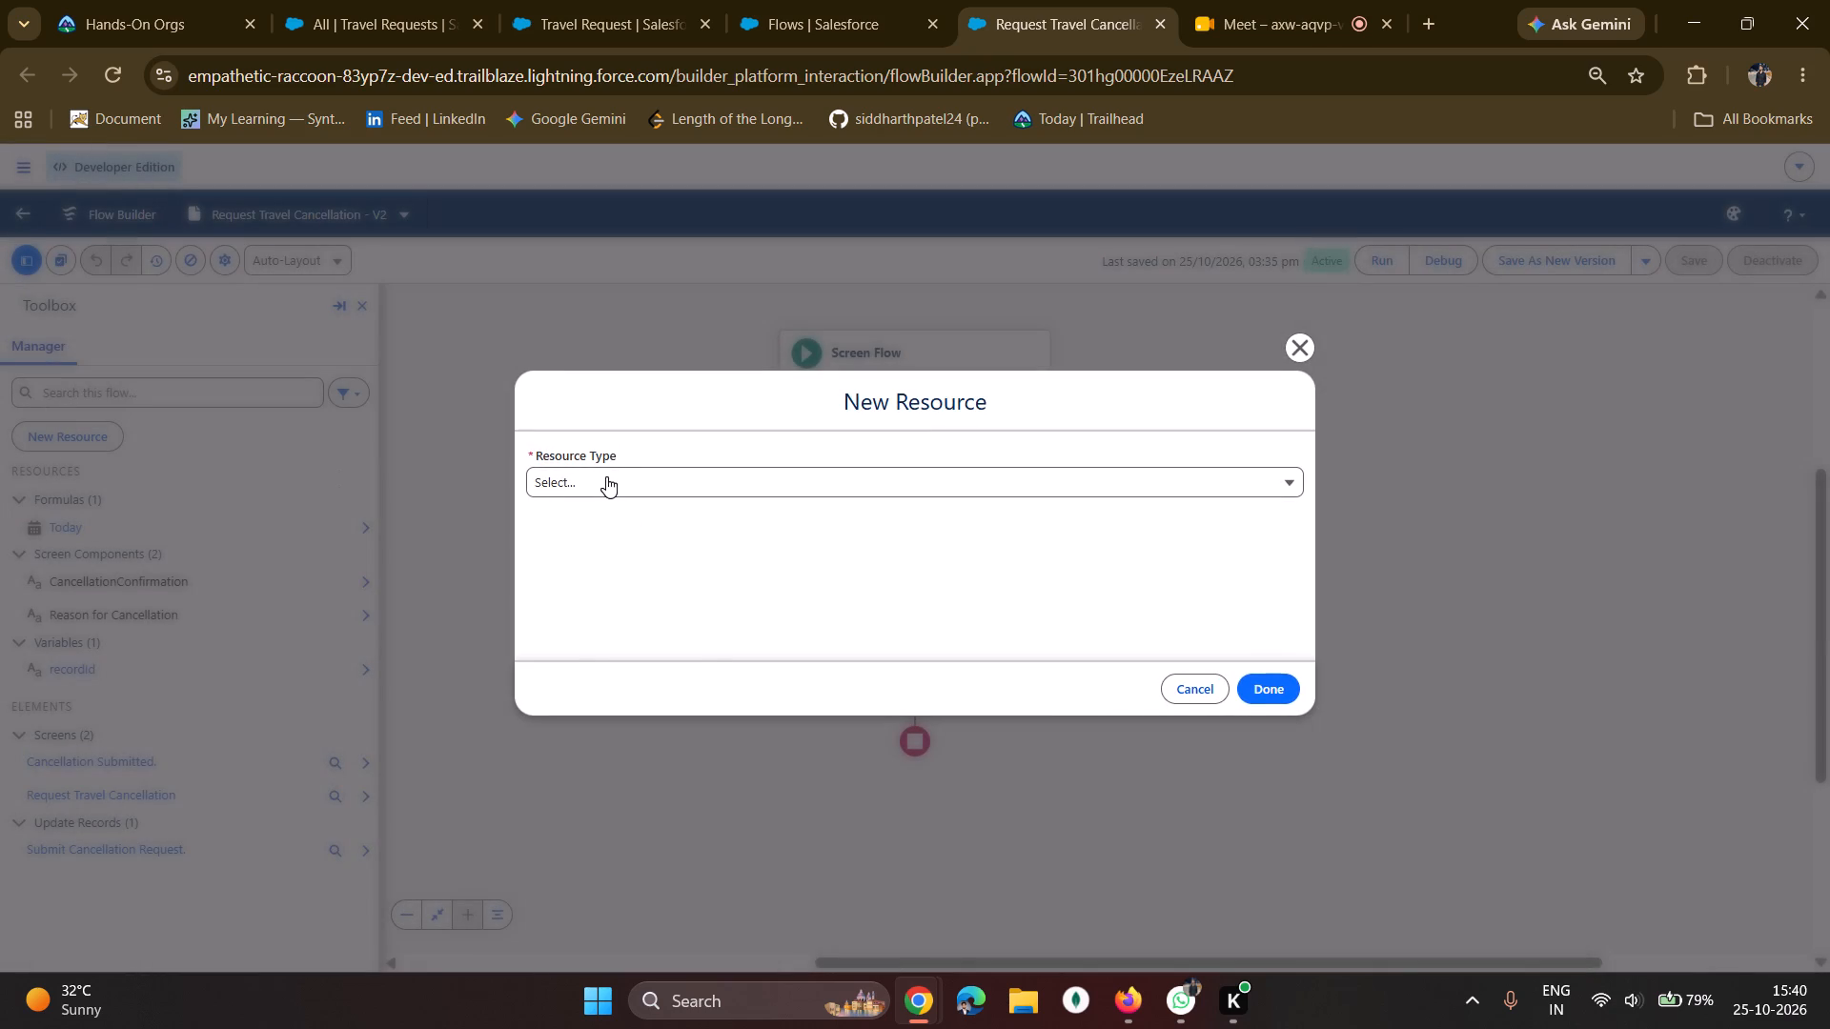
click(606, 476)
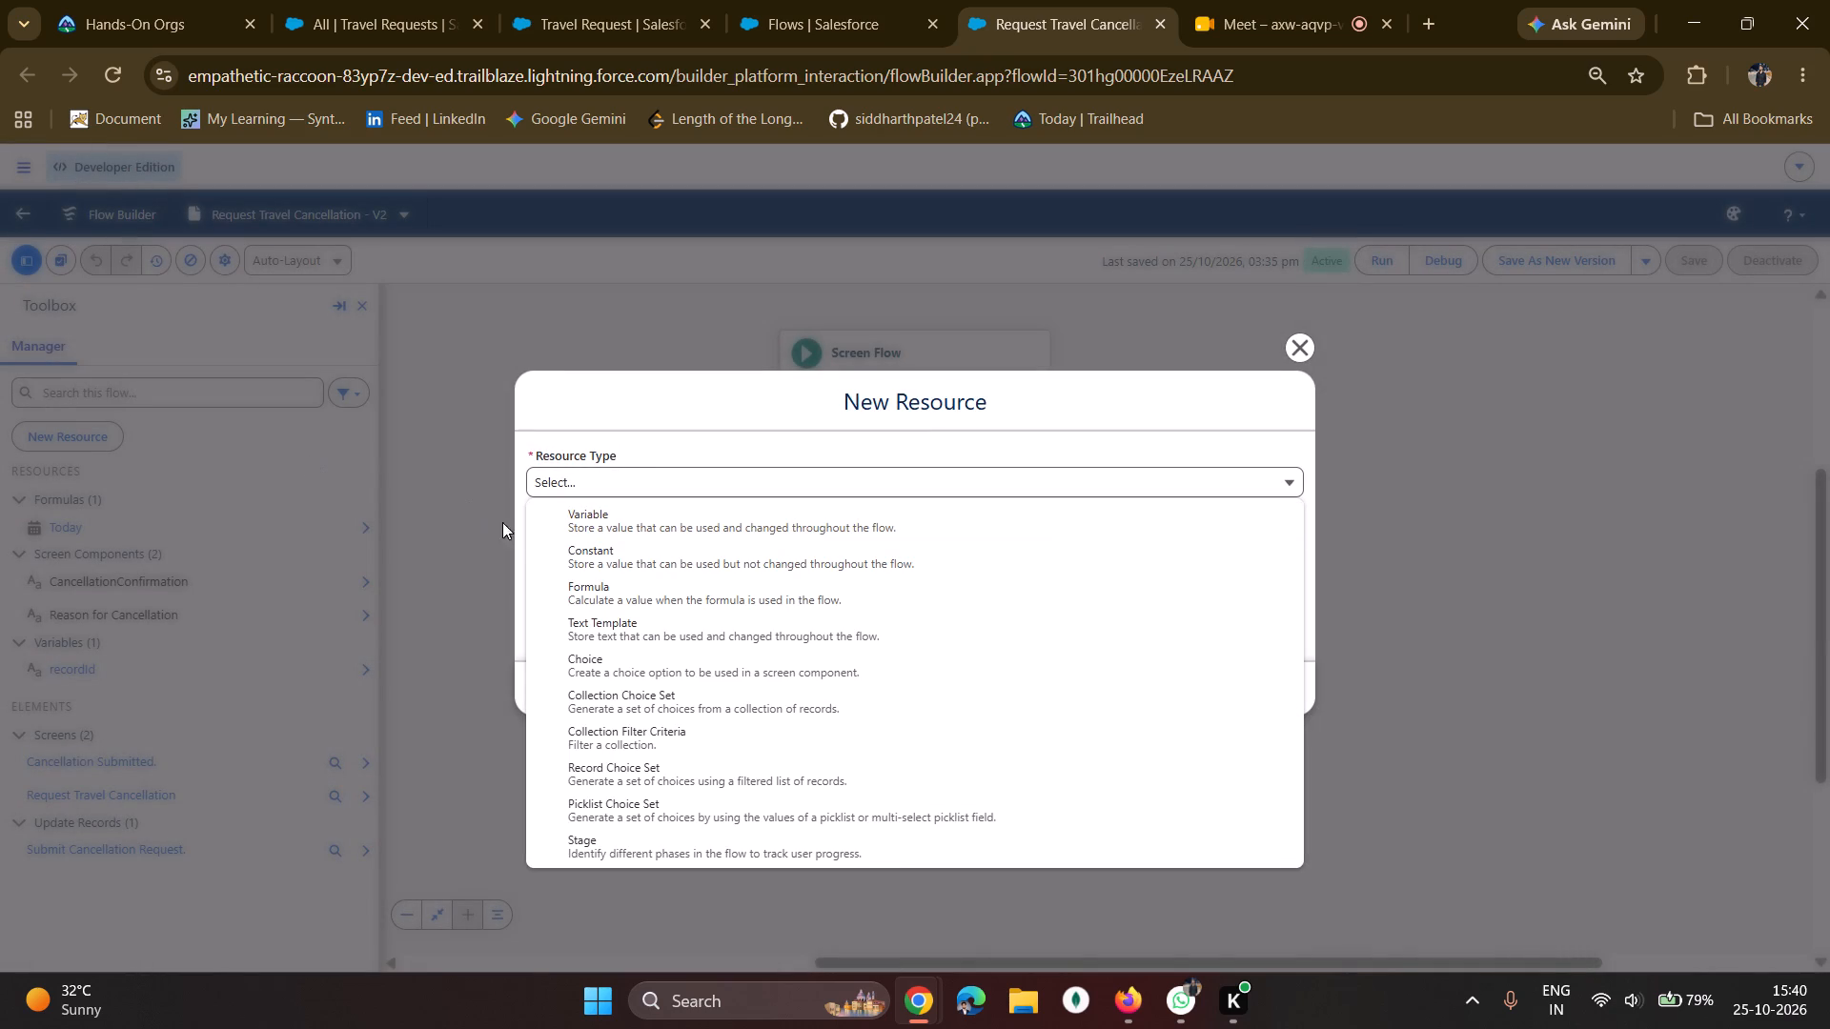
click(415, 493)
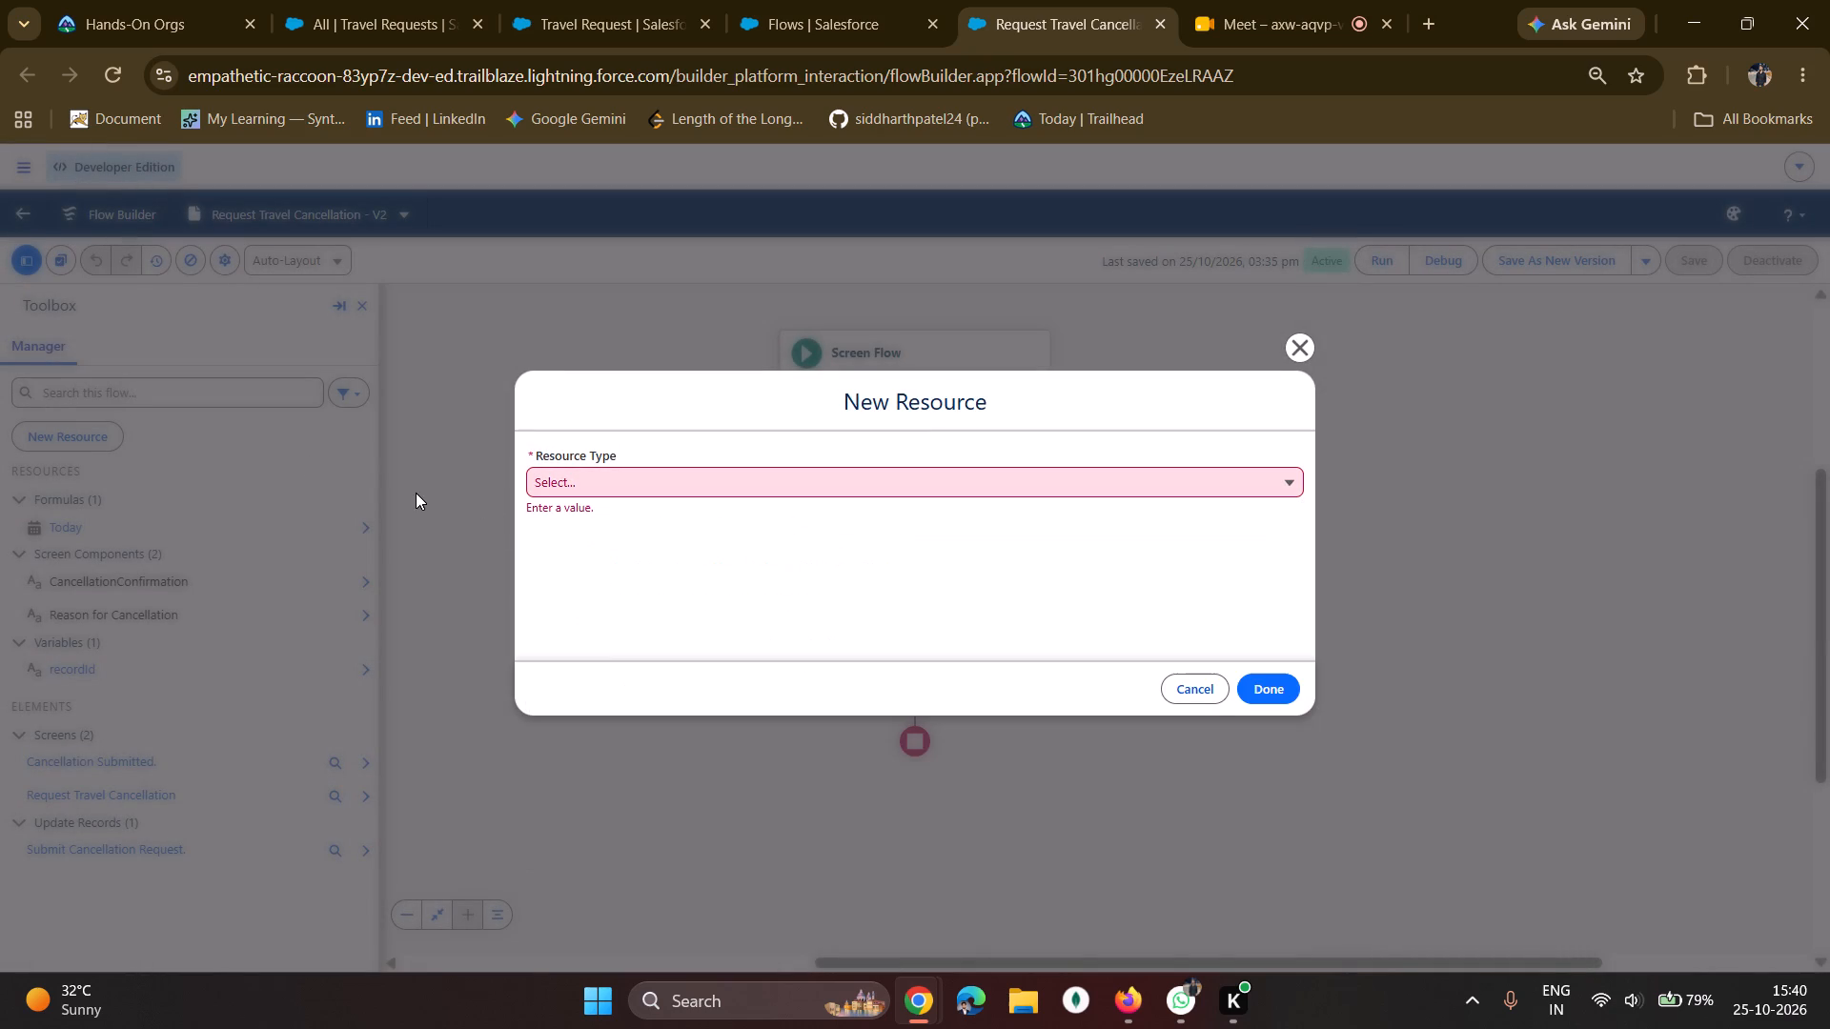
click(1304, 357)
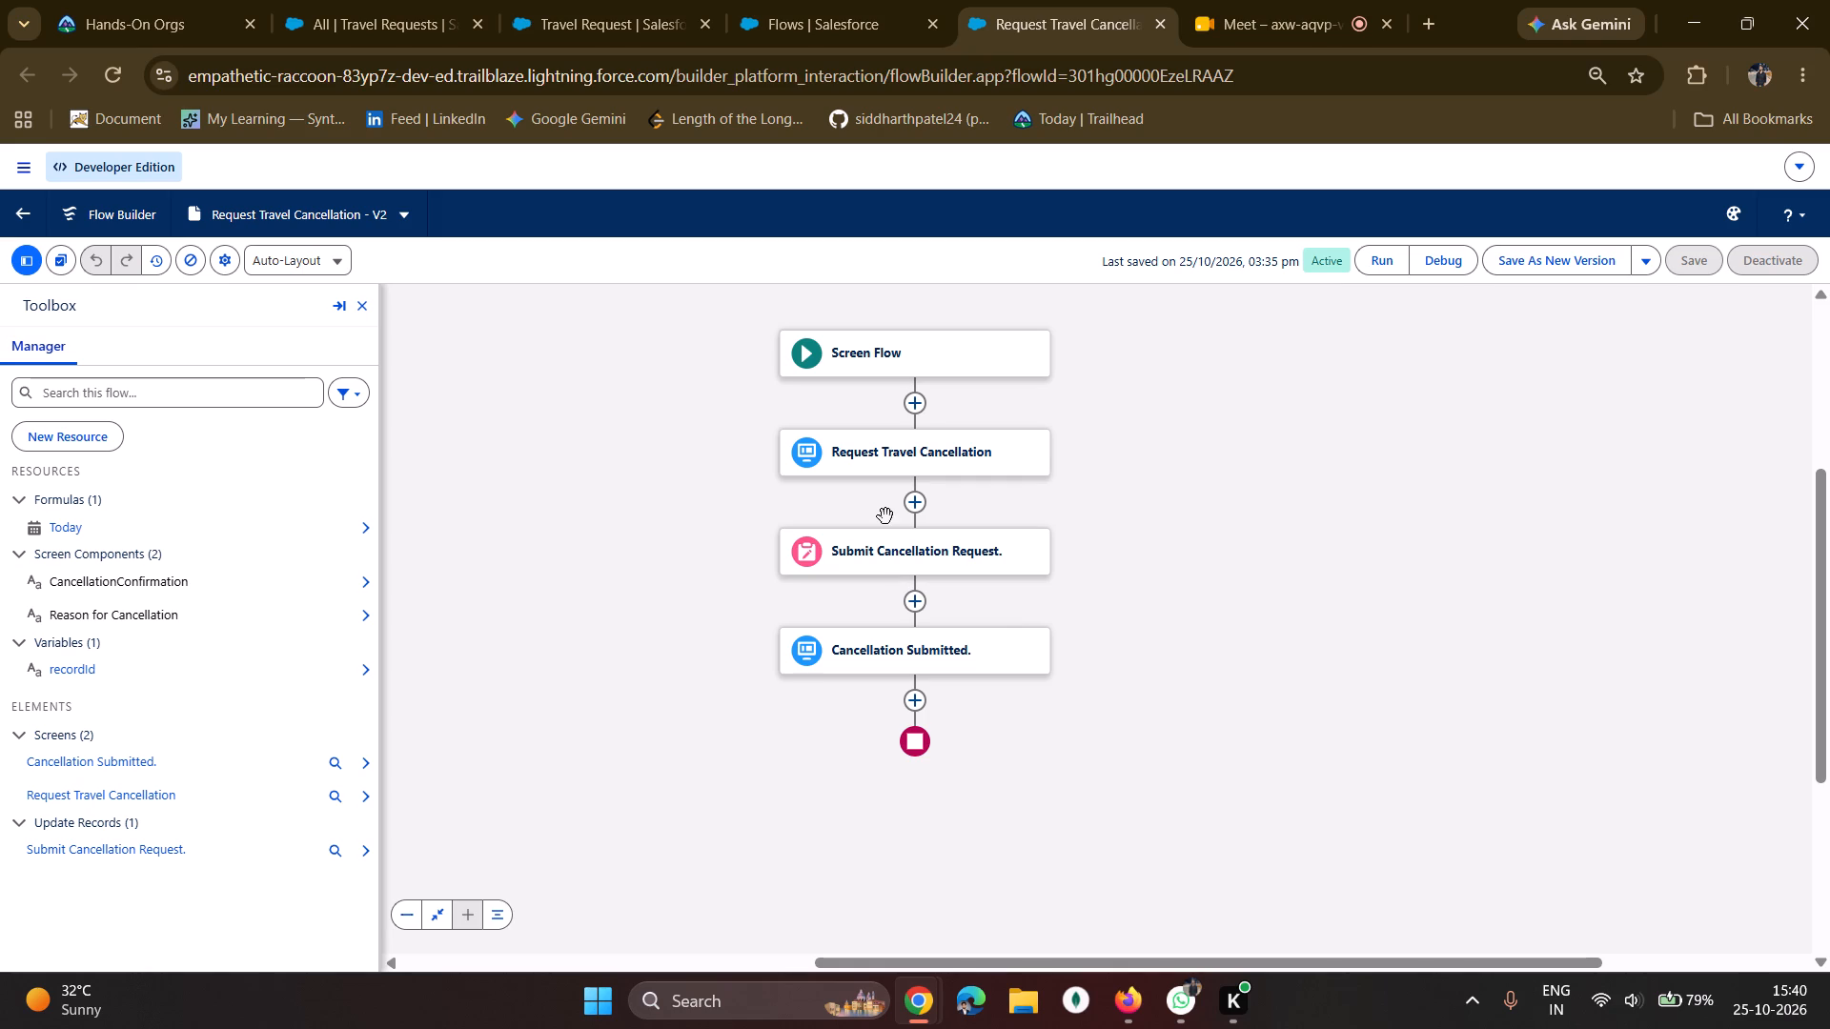
Examine the Request Travel Cancellation screen's properties, including its header, footer and screen action settings.
click(886, 449)
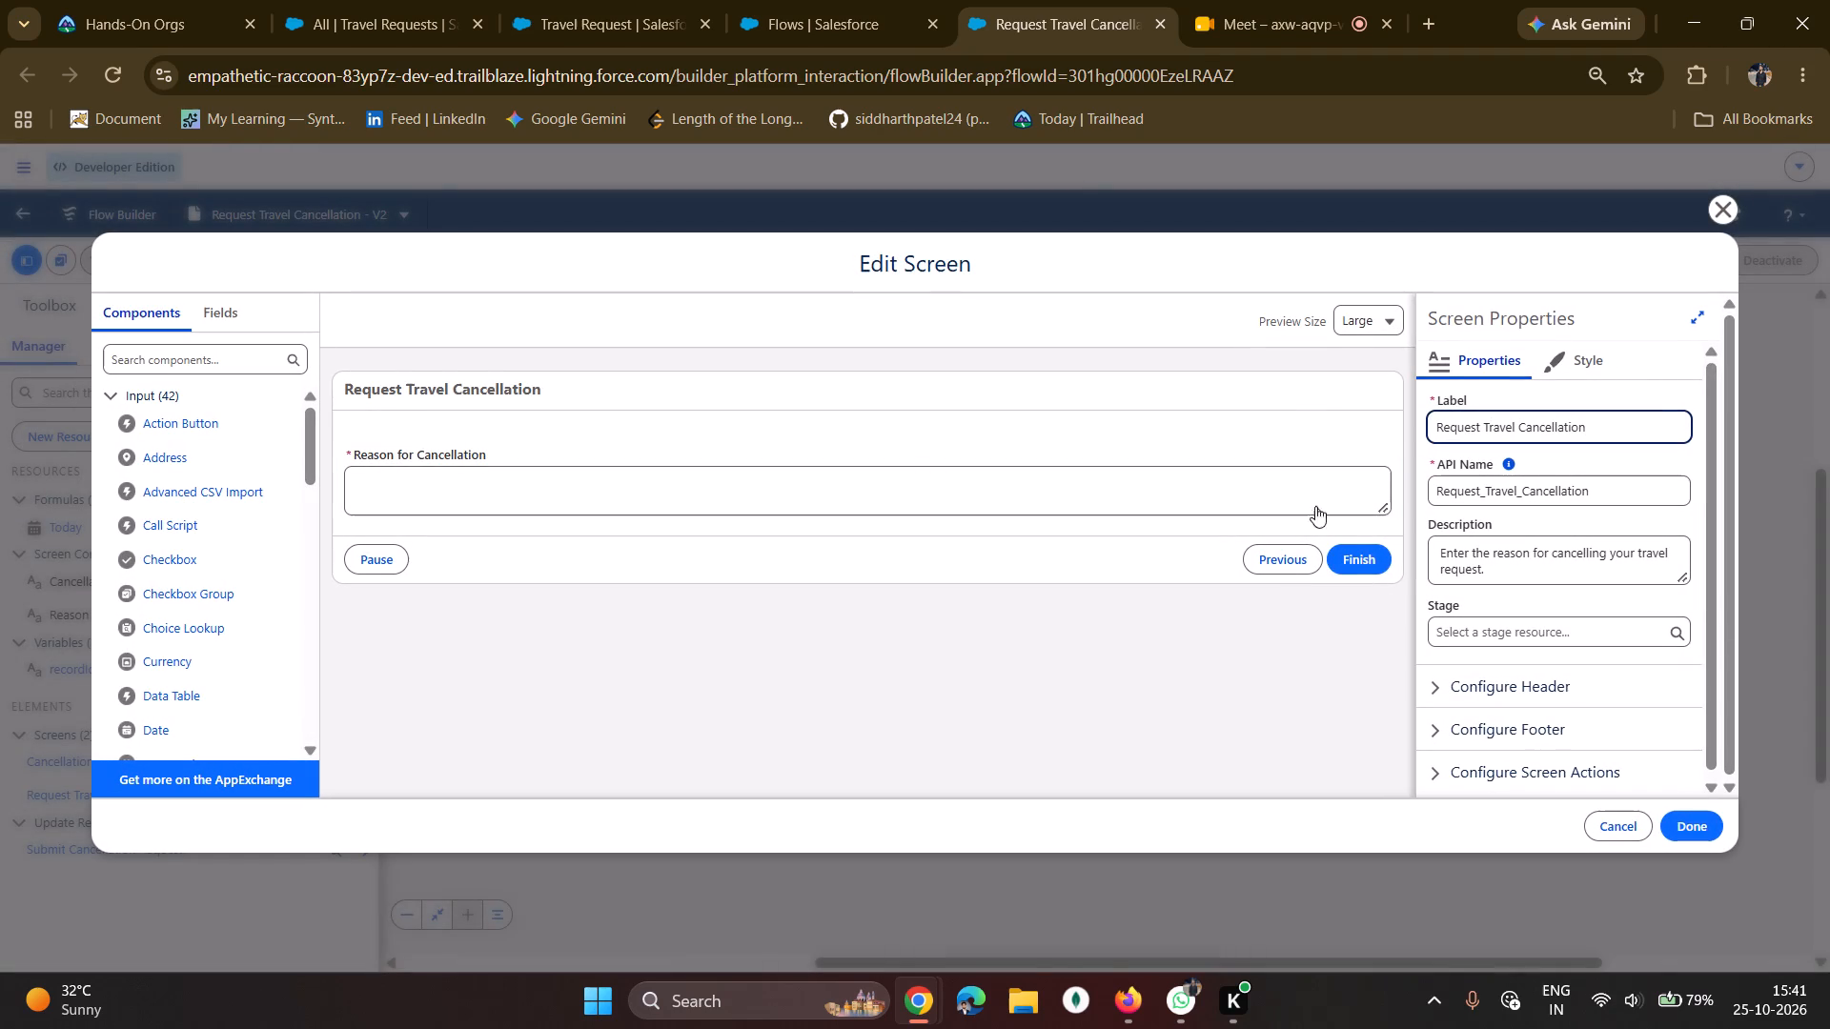
scroll(1515, 592, down, 1)
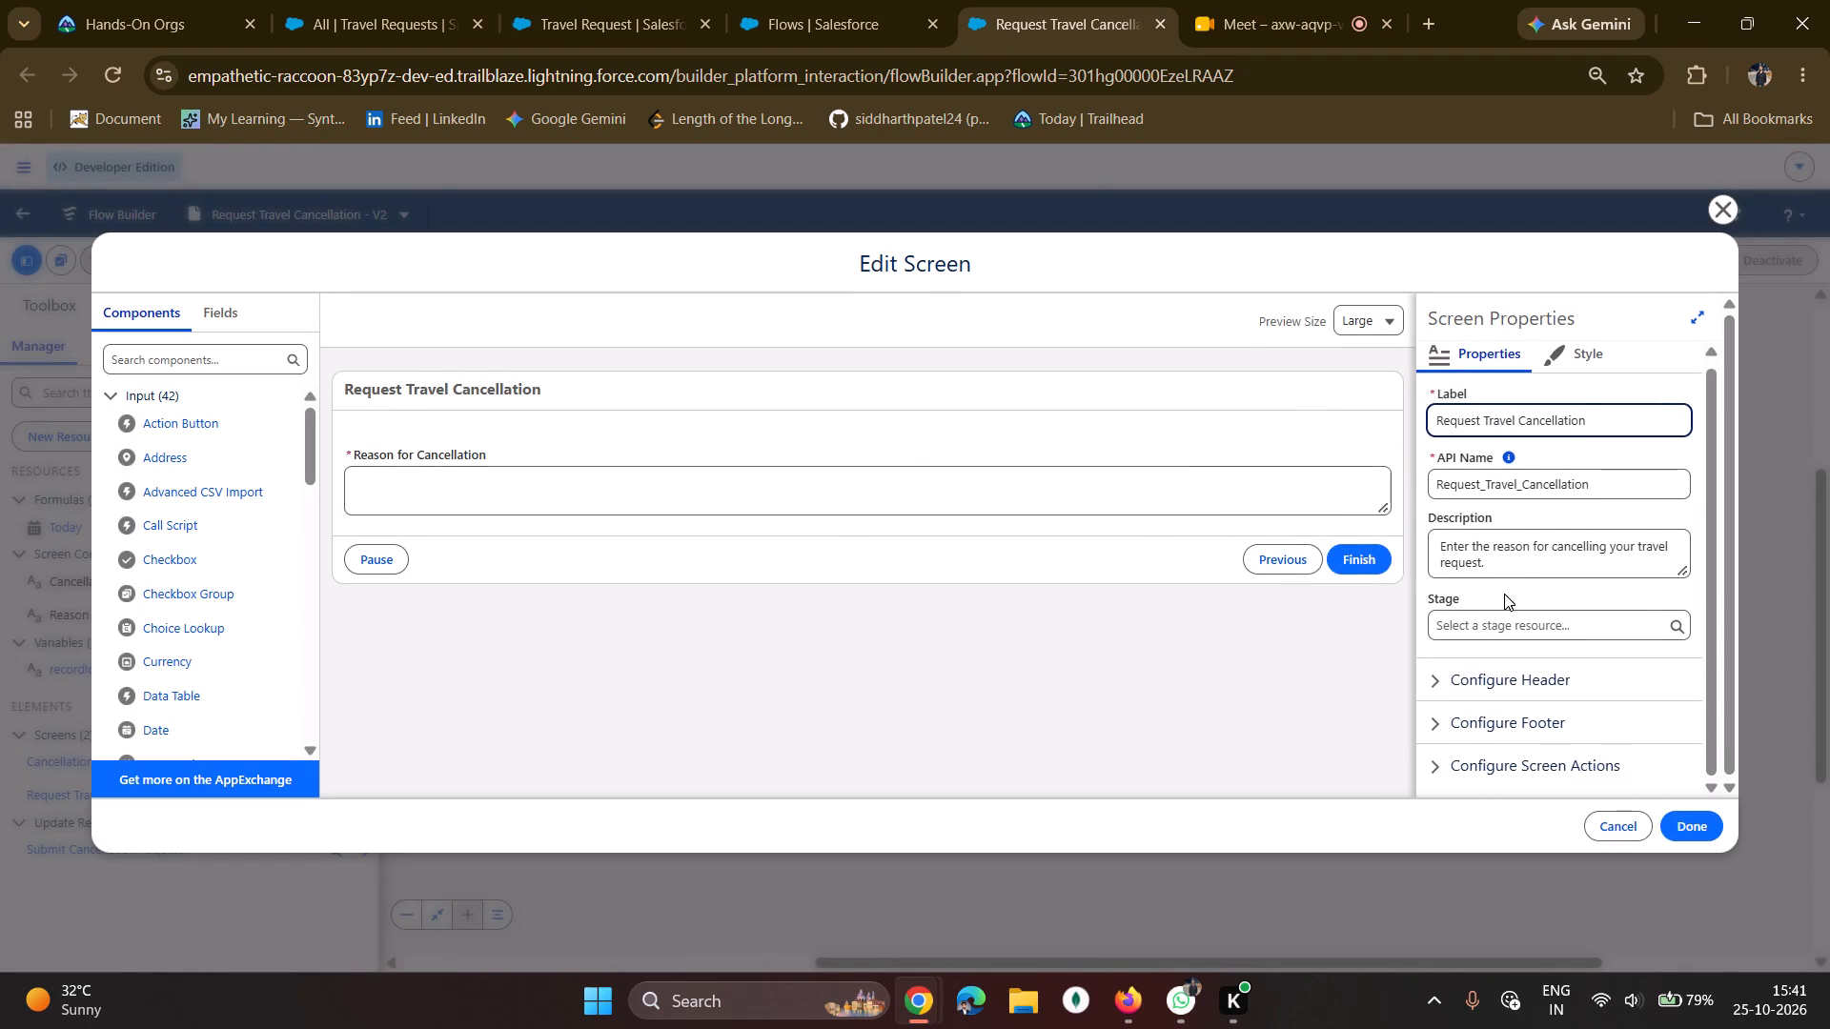
scroll(1504, 594, down, 1)
scroll(1486, 578, up, 1)
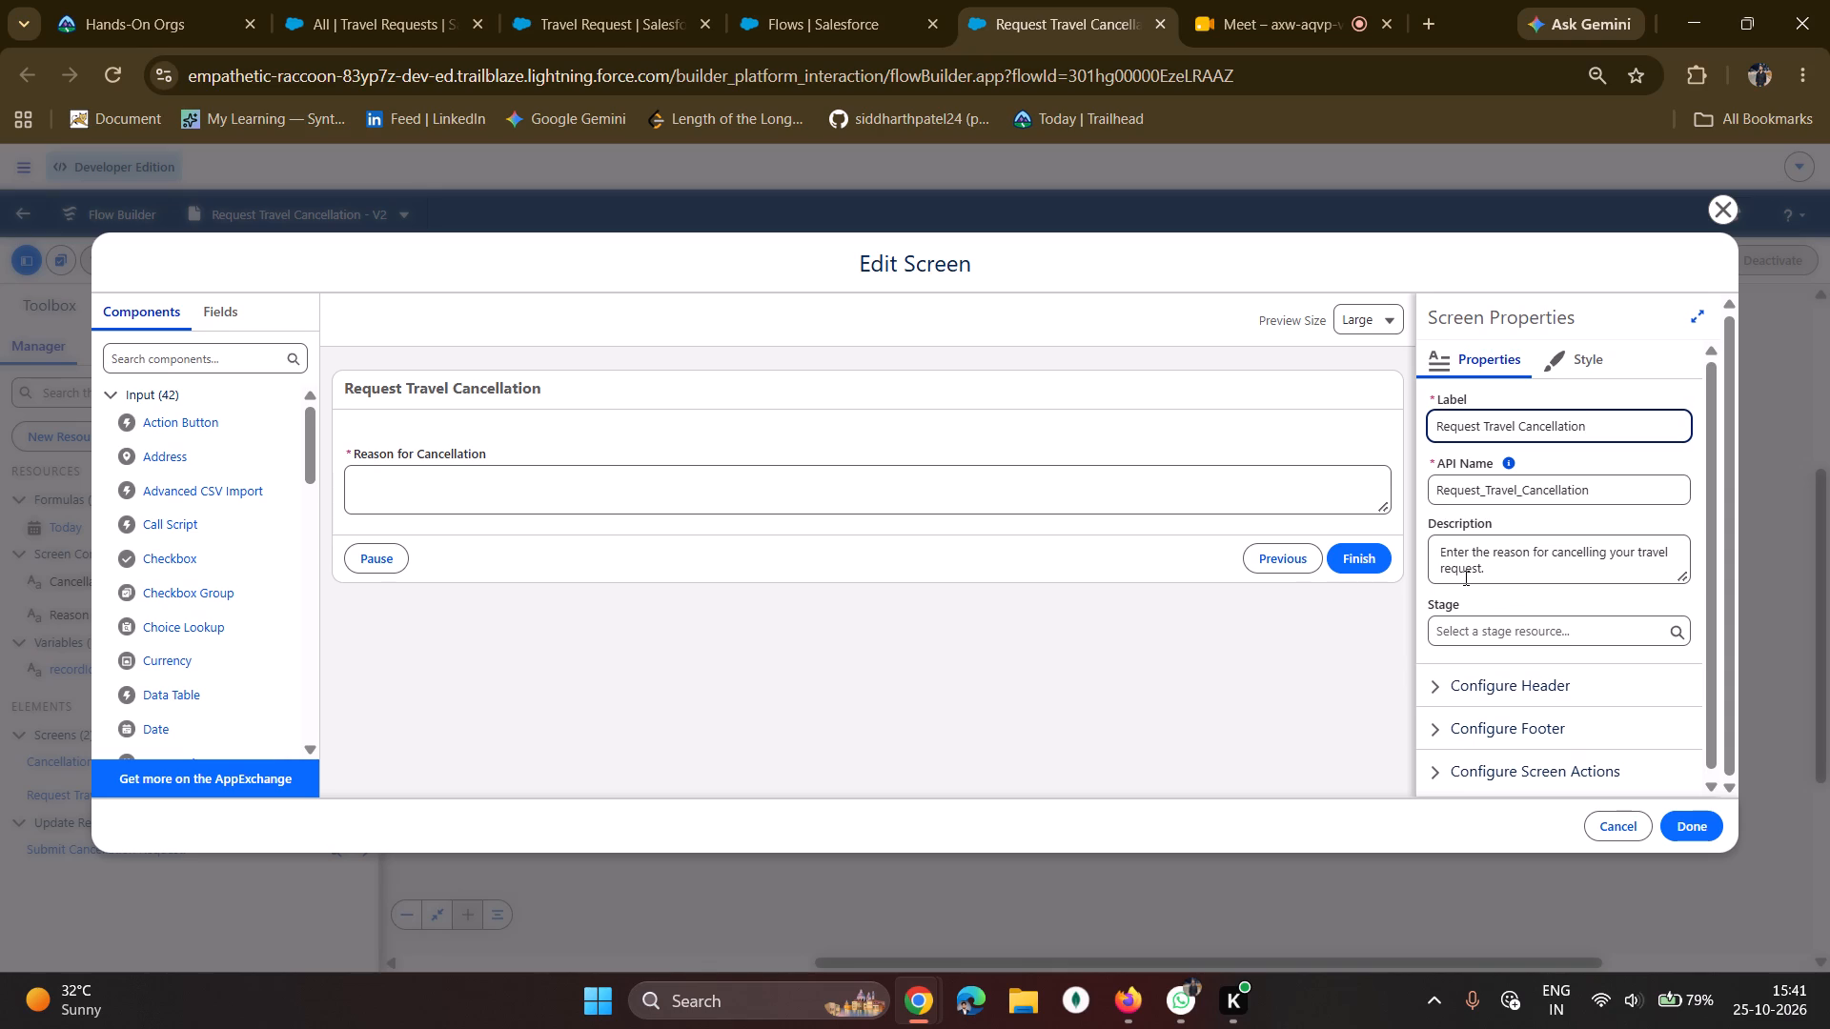
scroll(1465, 577, up, 1)
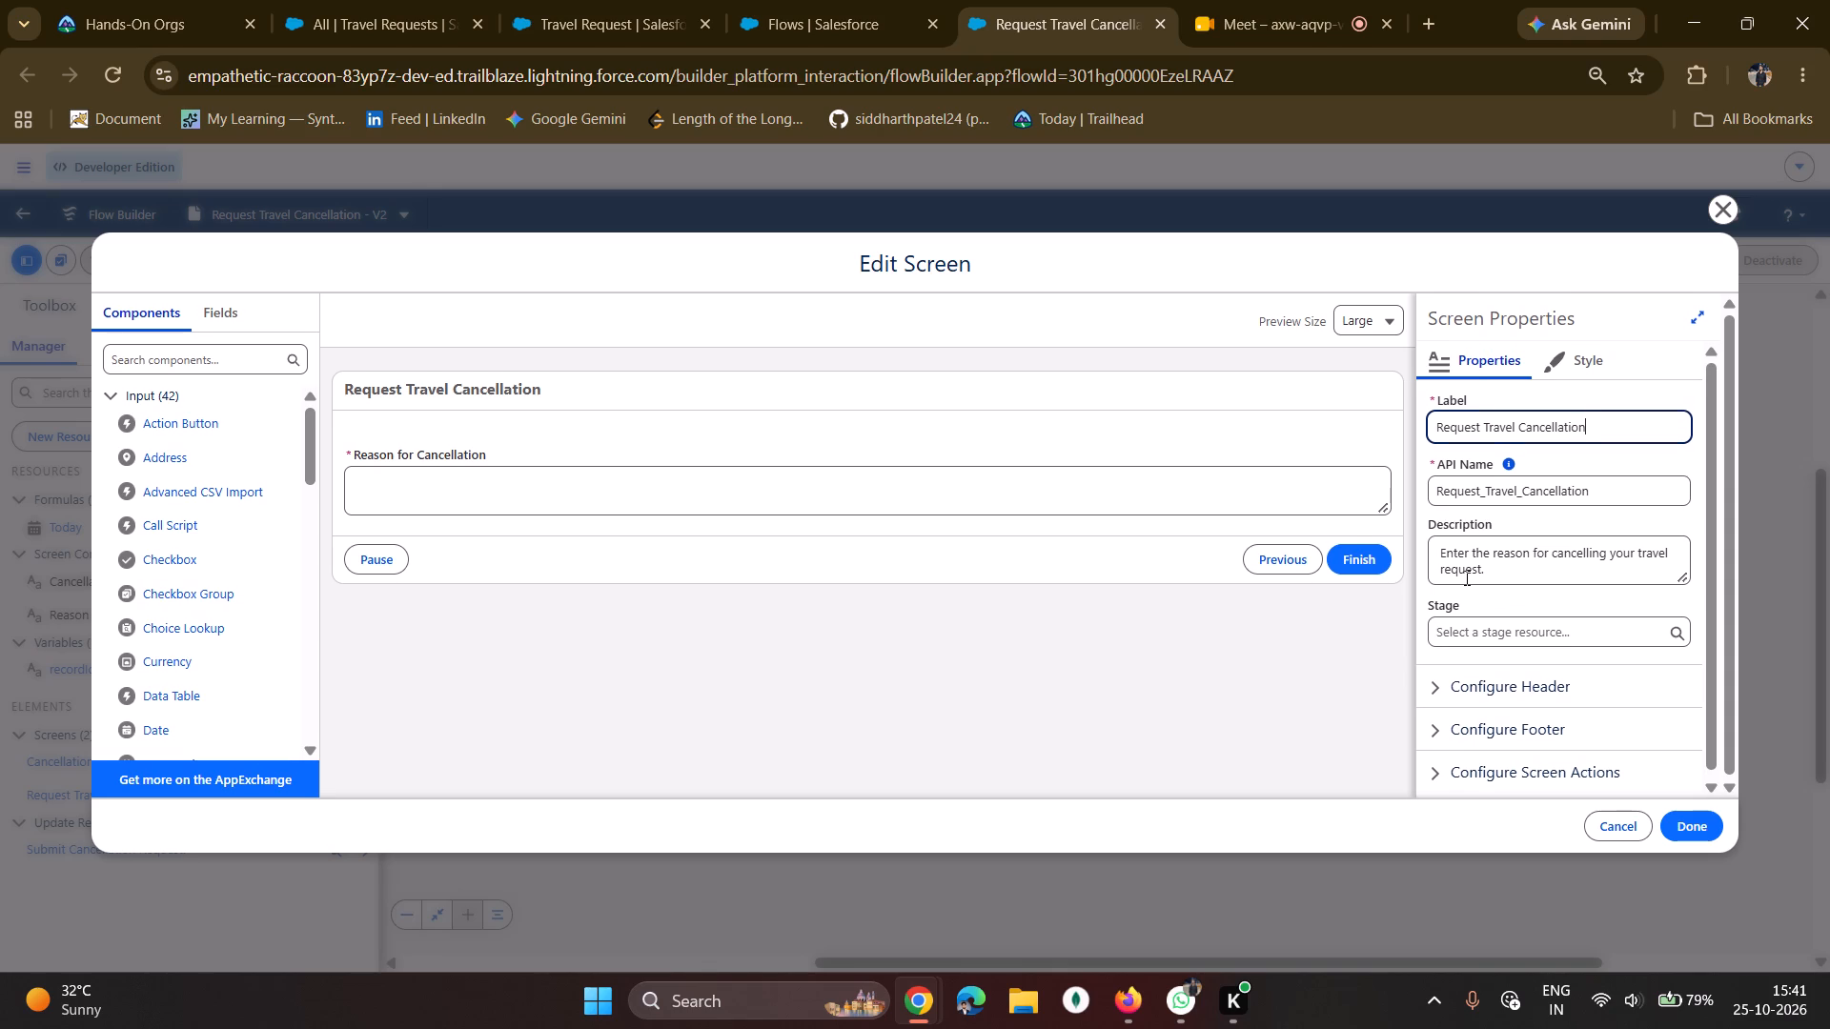
scroll(1545, 732, down, 3)
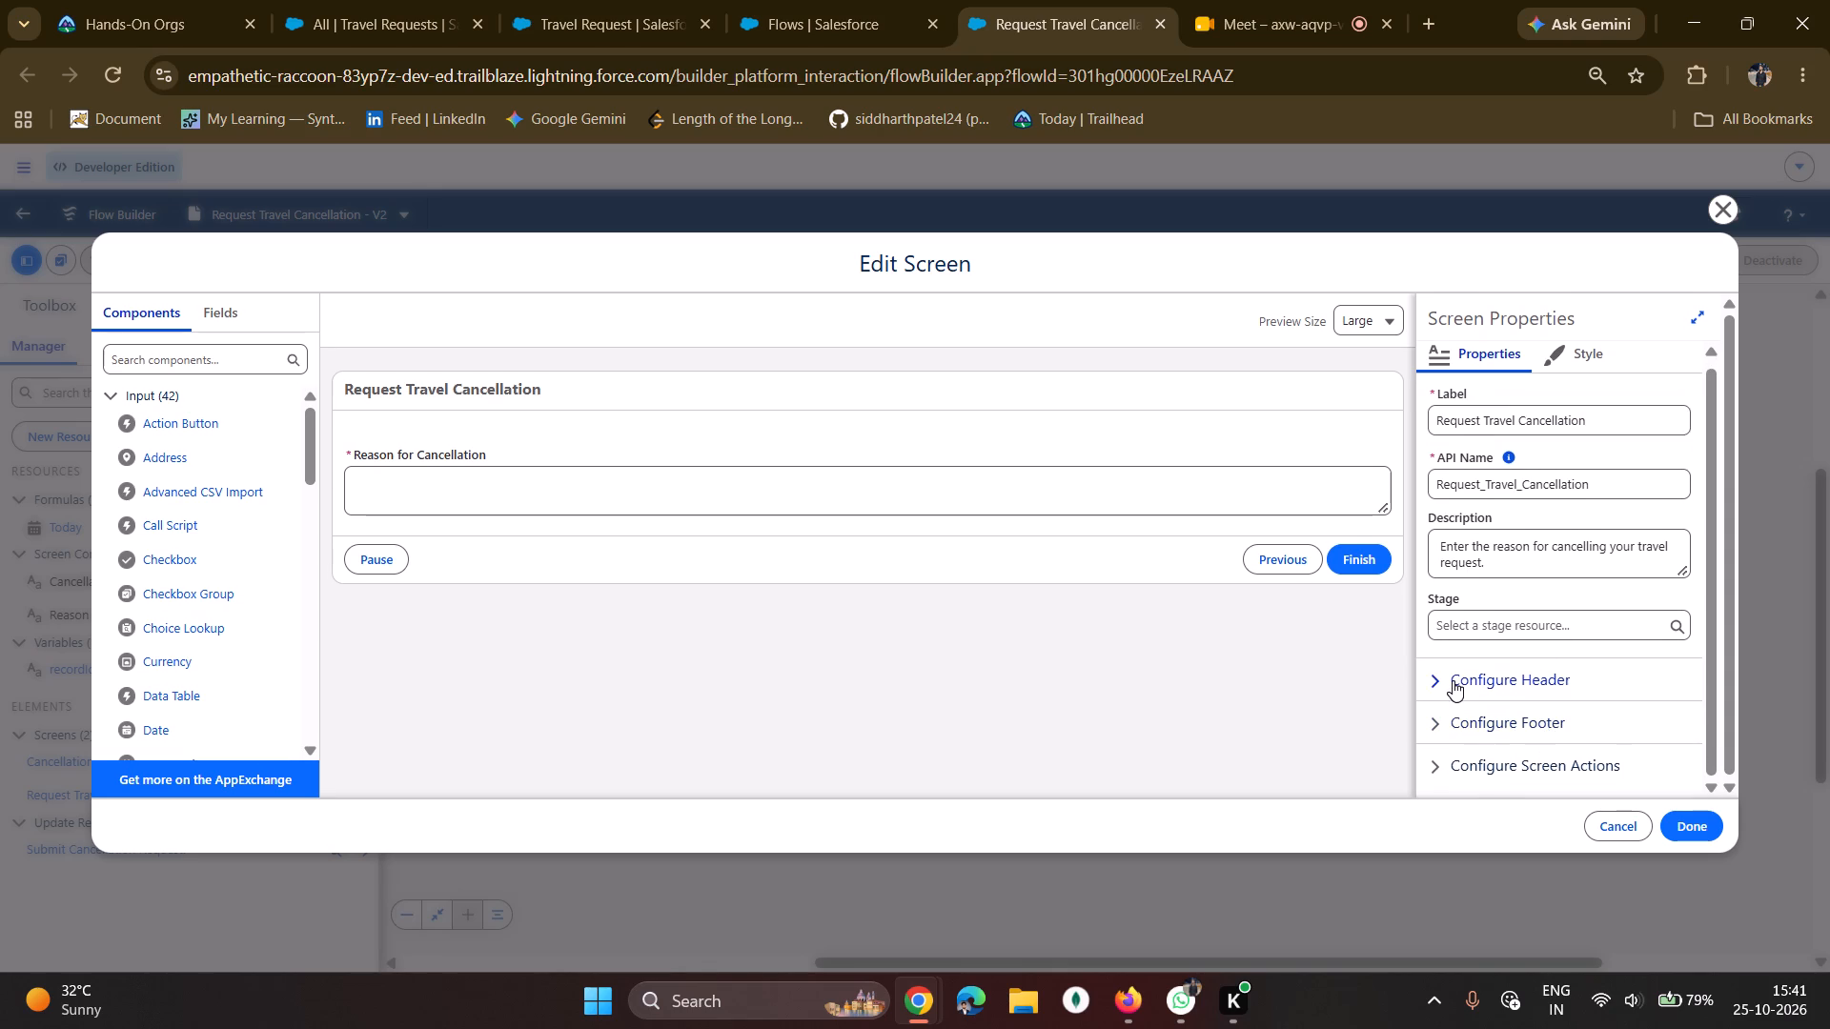
click(1453, 680)
scroll(1453, 680, down, 4)
click(1435, 718)
scroll(1435, 718, down, 4)
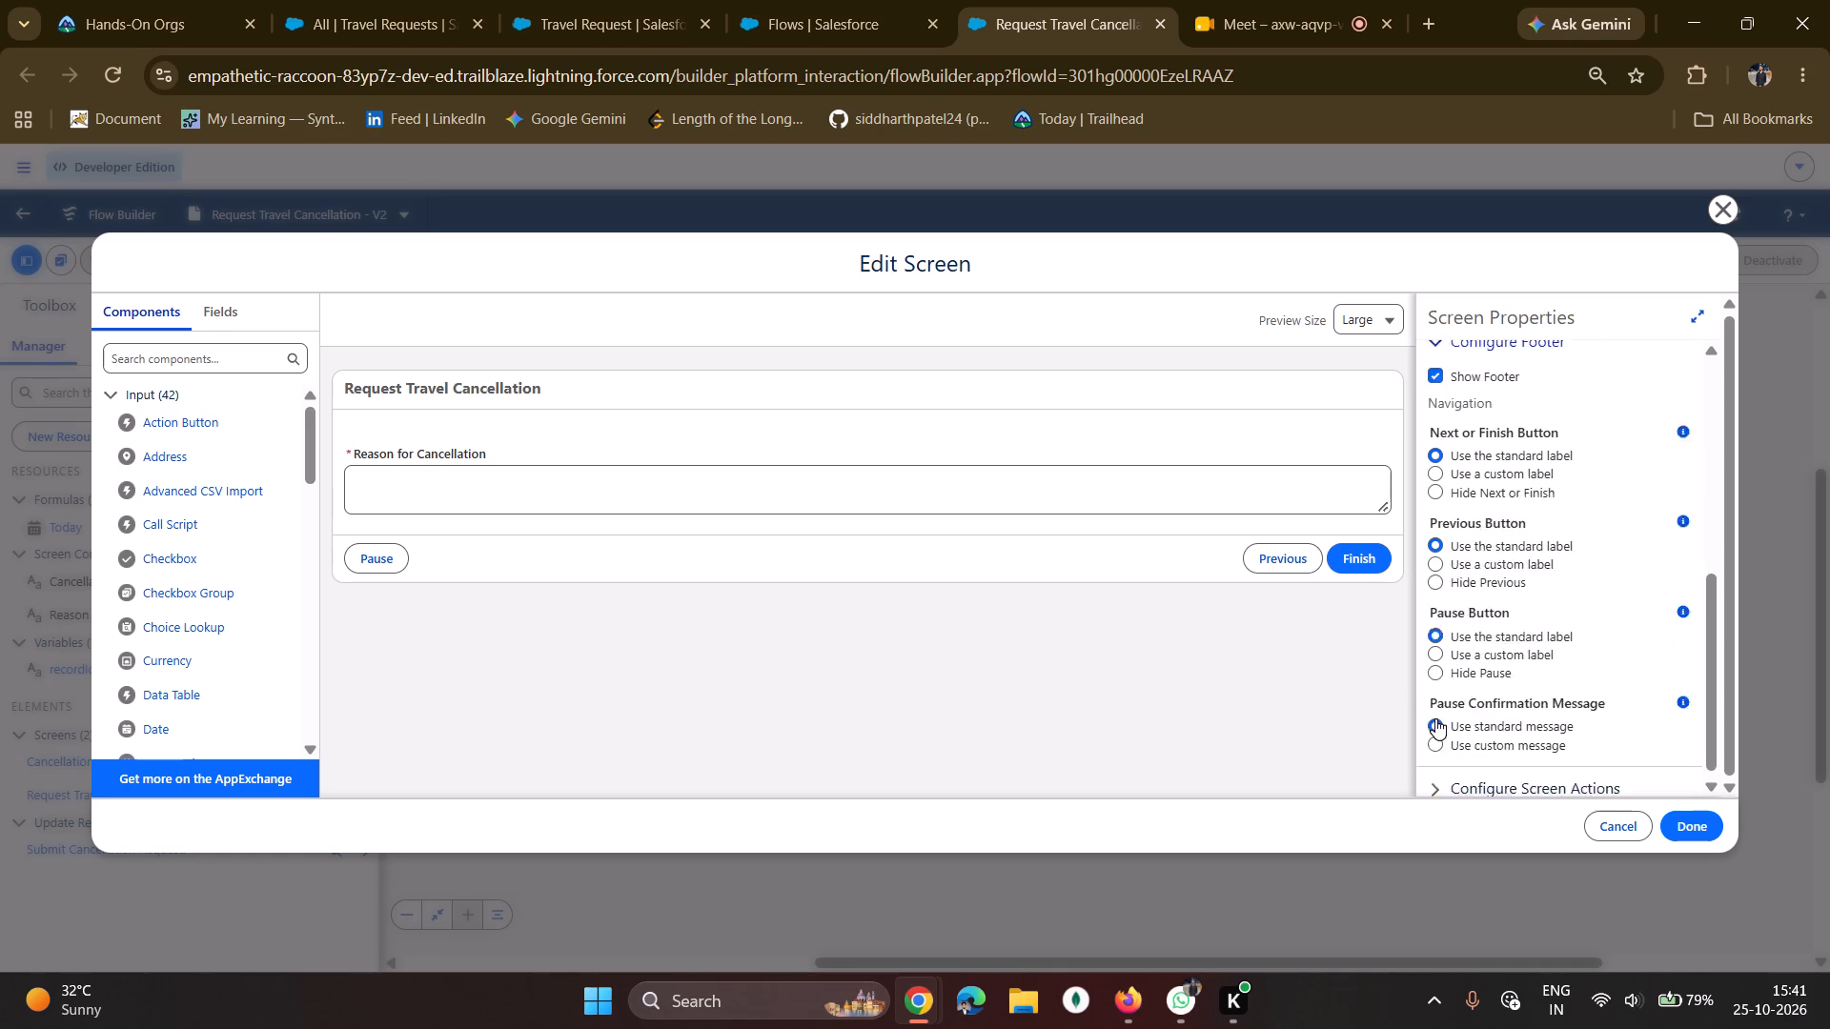
scroll(1435, 718, down, 3)
click(1435, 771)
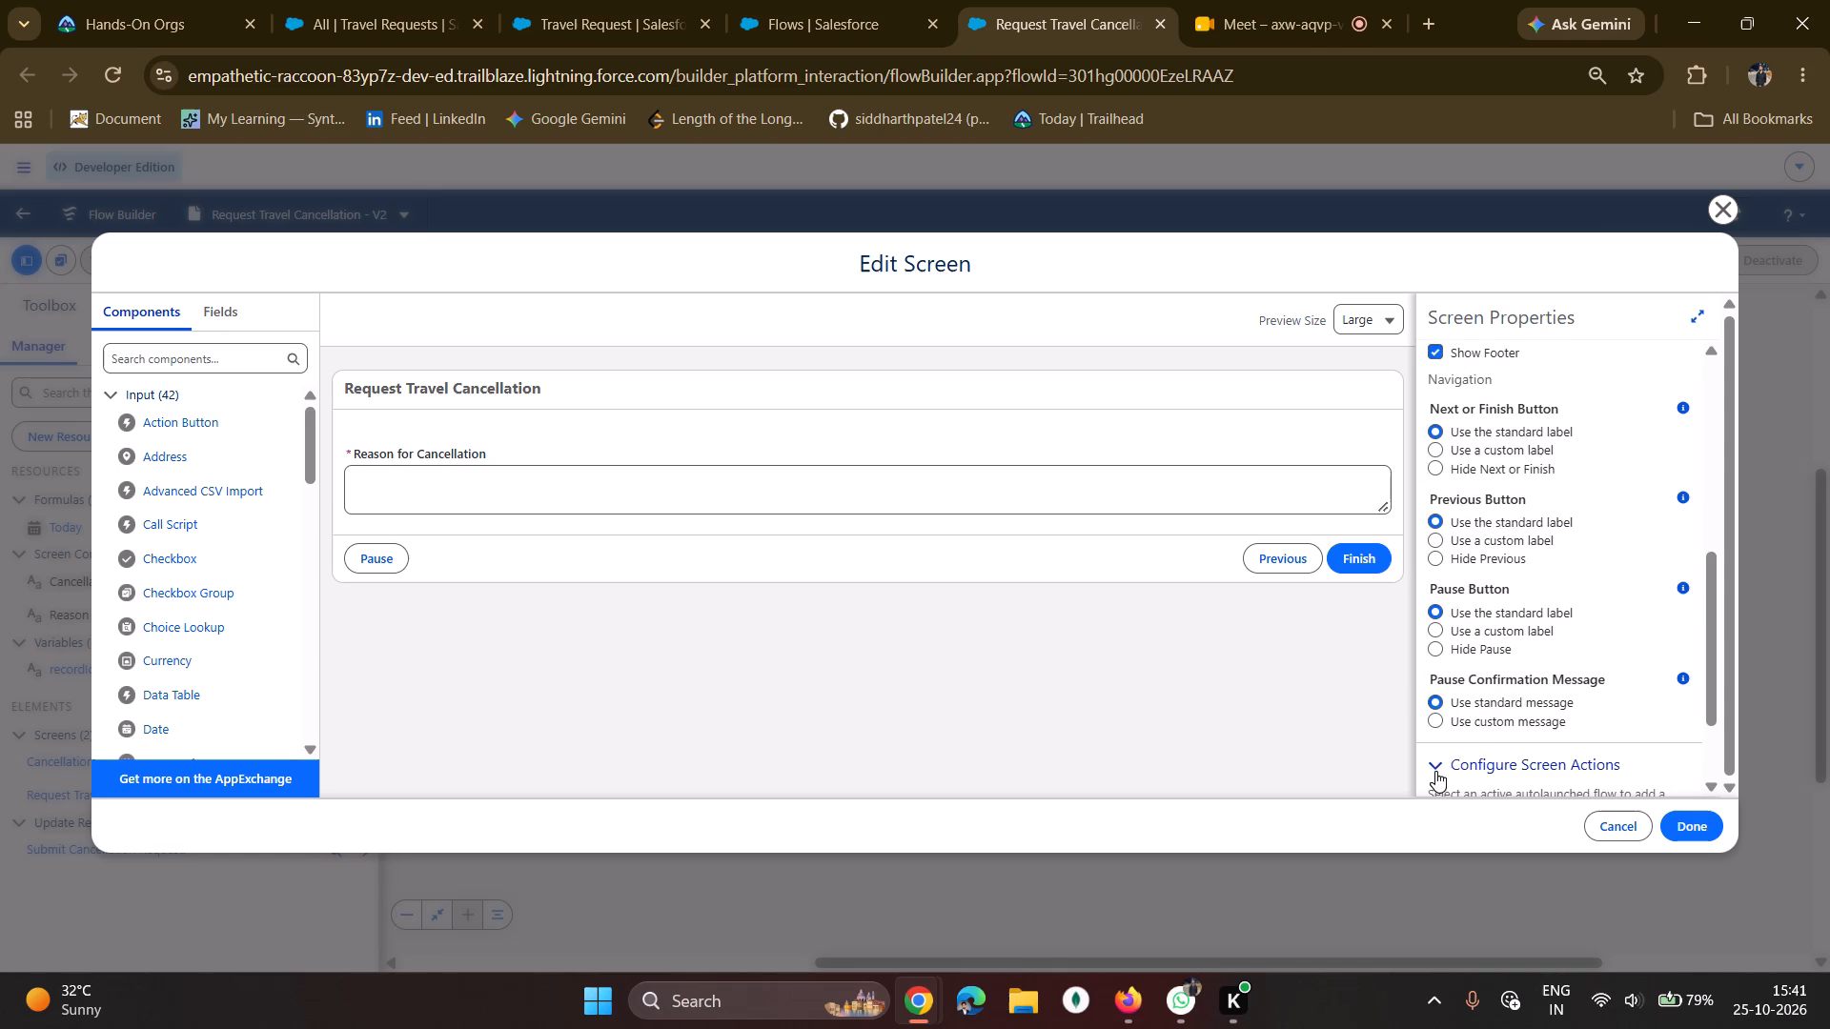
scroll(1435, 771, down, 2)
scroll(1503, 684, down, 4)
scroll(1503, 684, up, 8)
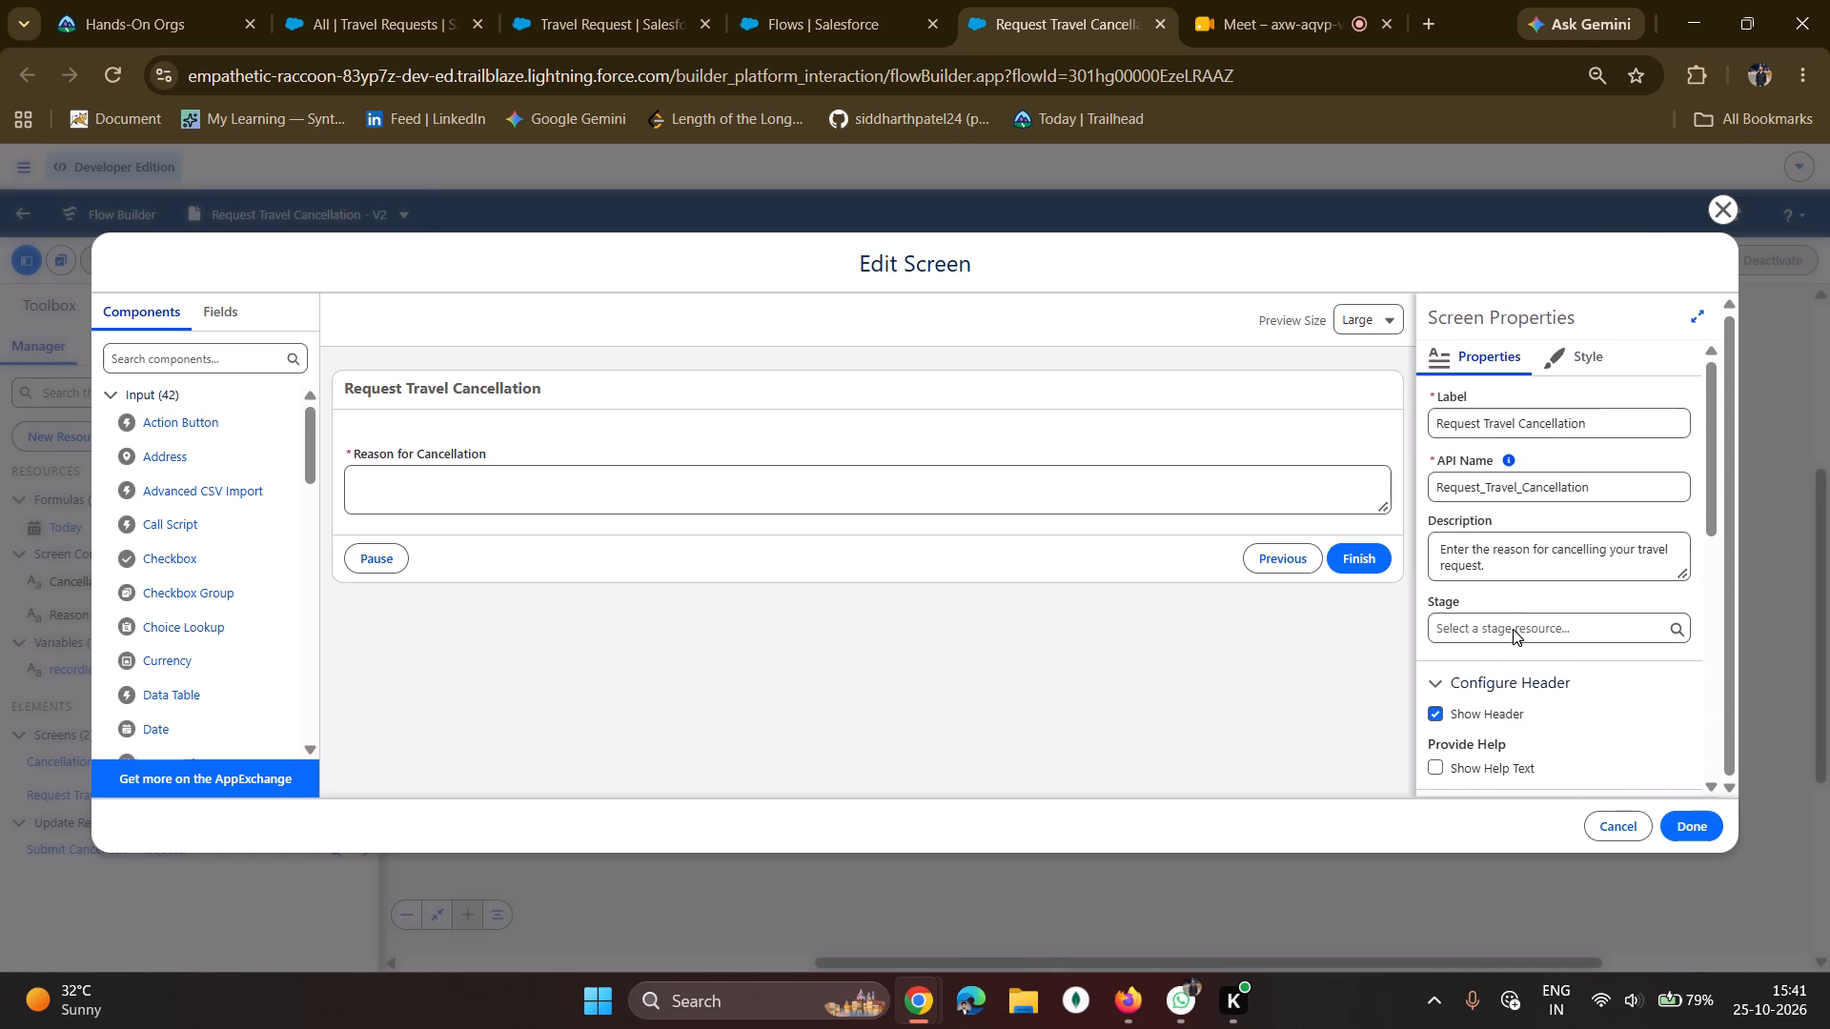
scroll(1513, 629, up, 4)
scroll(1513, 629, down, 1)
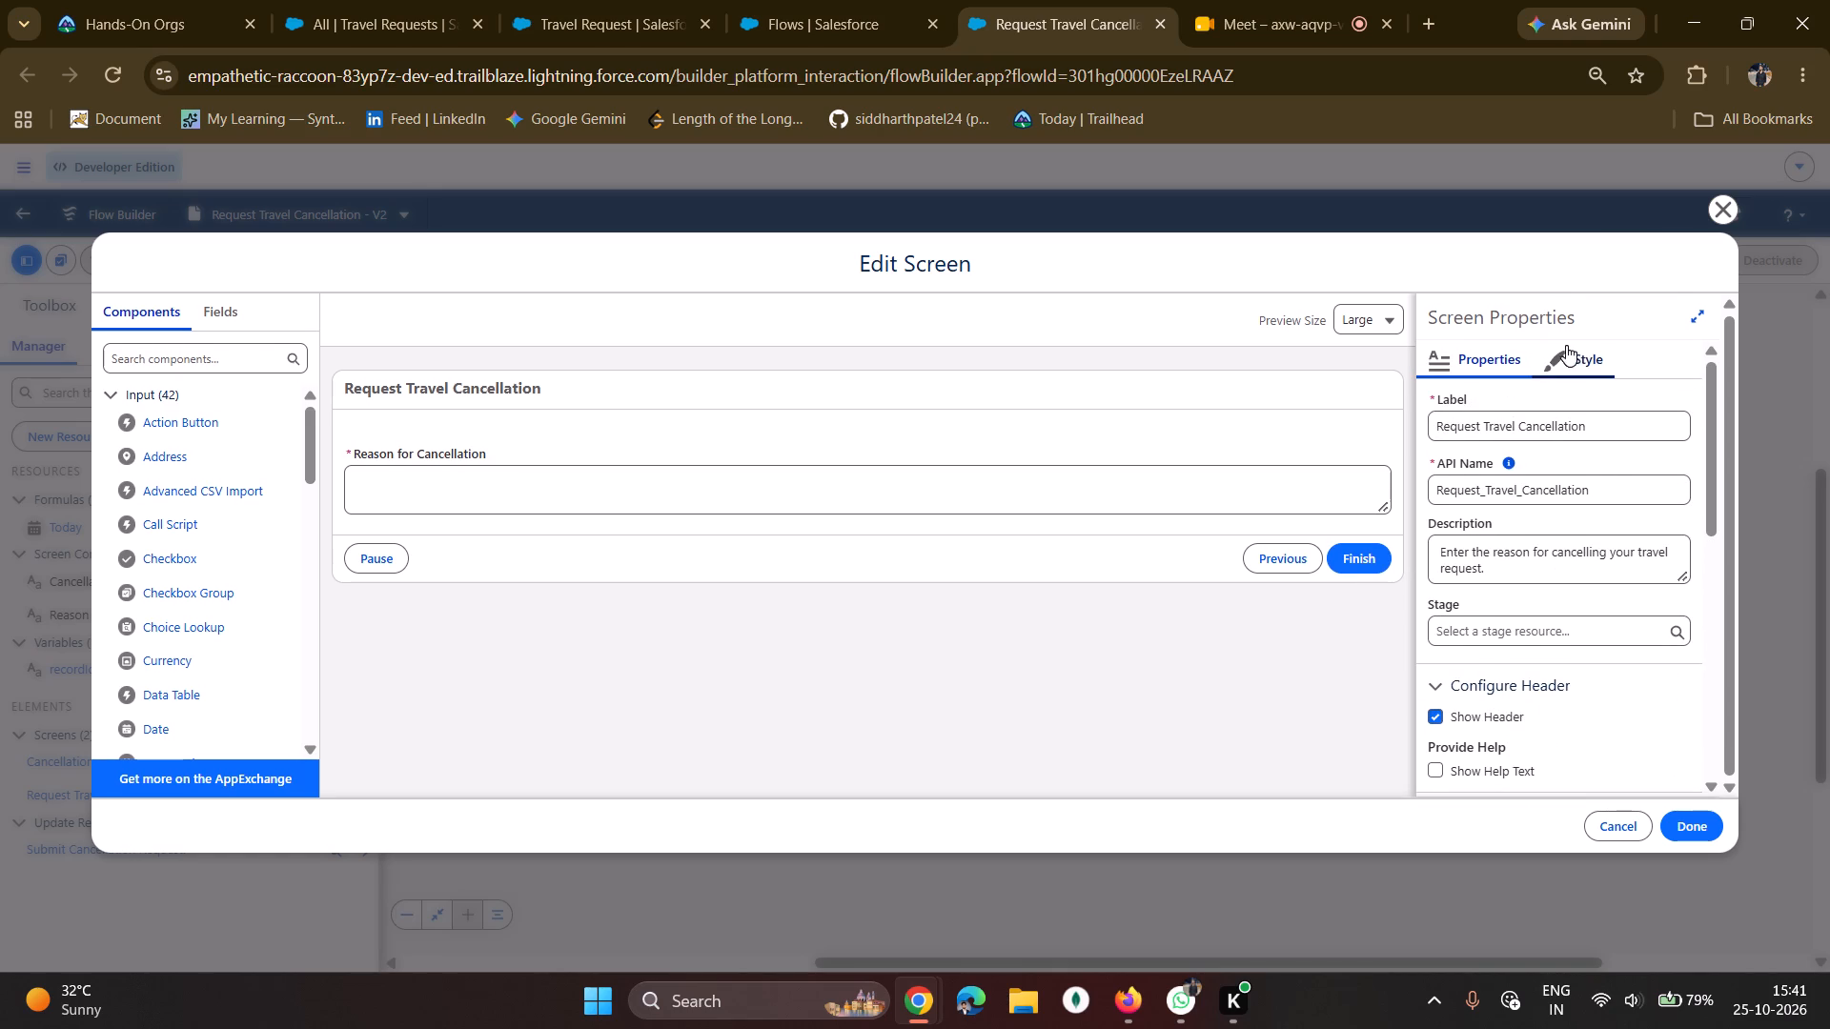
Check the screen's style settings and the Reason for Cancellation text area, and close the screen editor.
click(1569, 345)
click(1565, 371)
click(1483, 371)
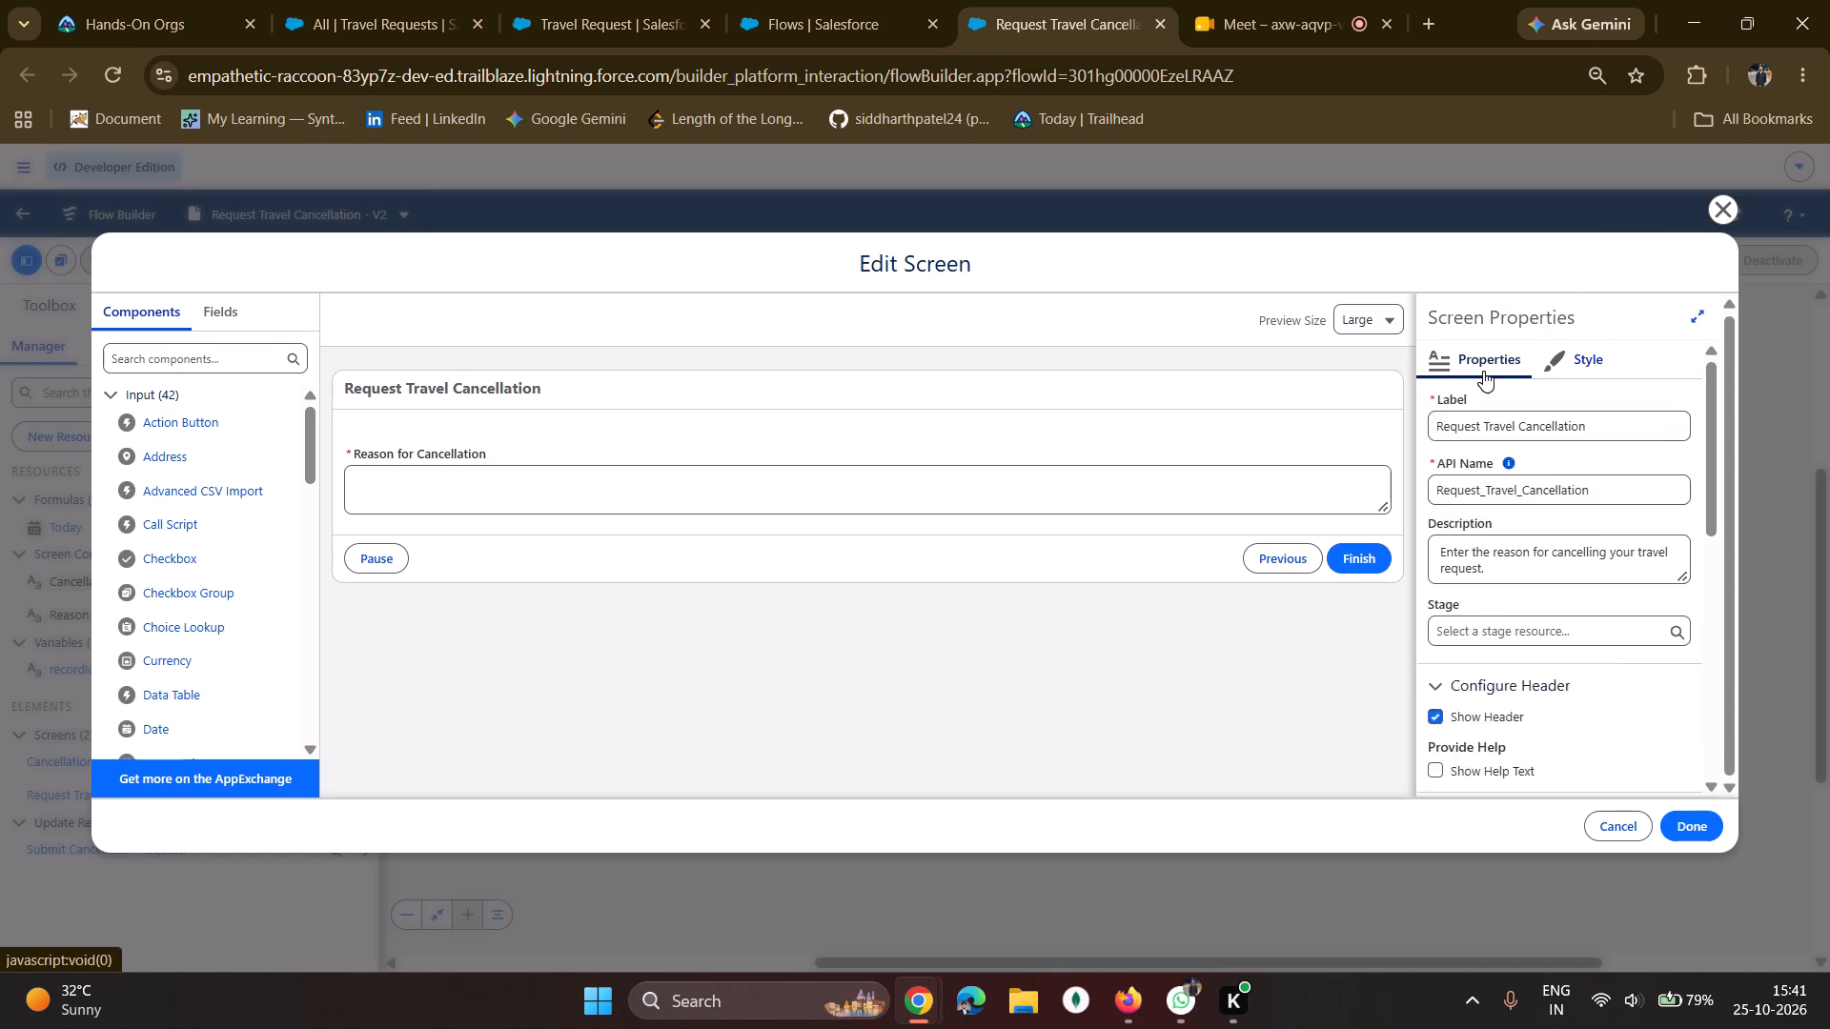
scroll(1489, 592, down, 3)
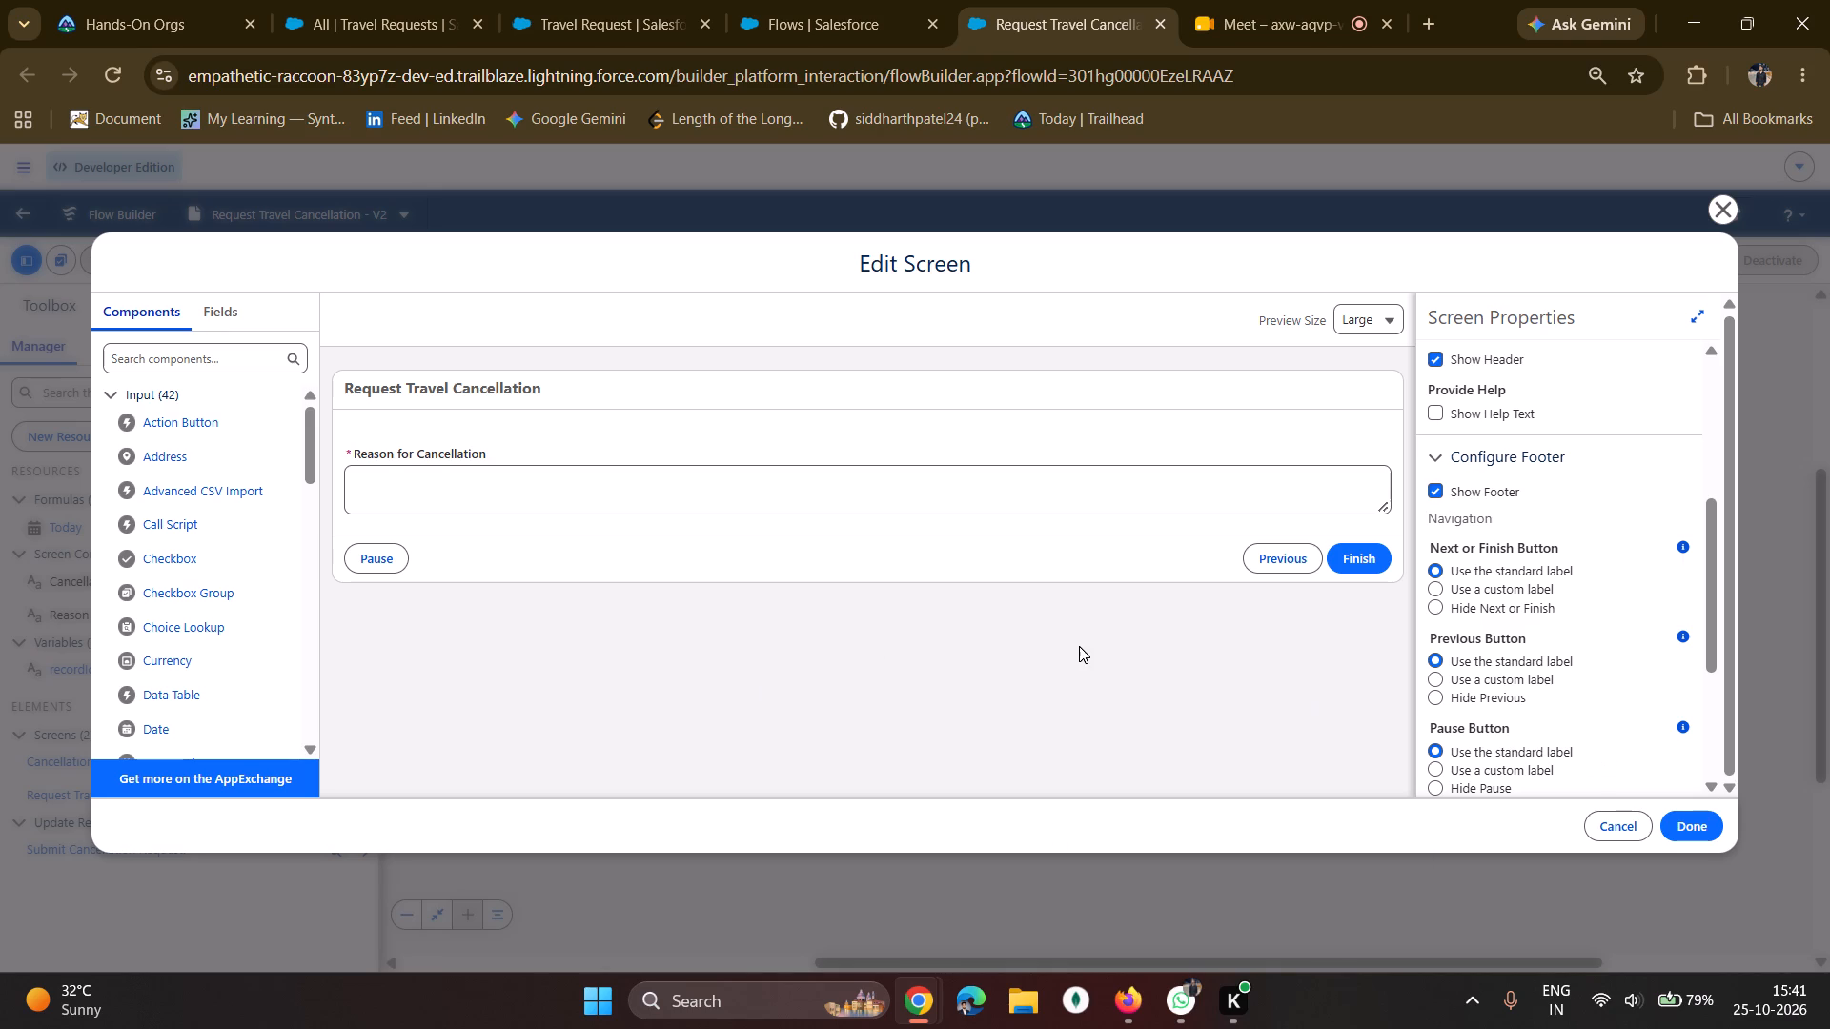
click(526, 489)
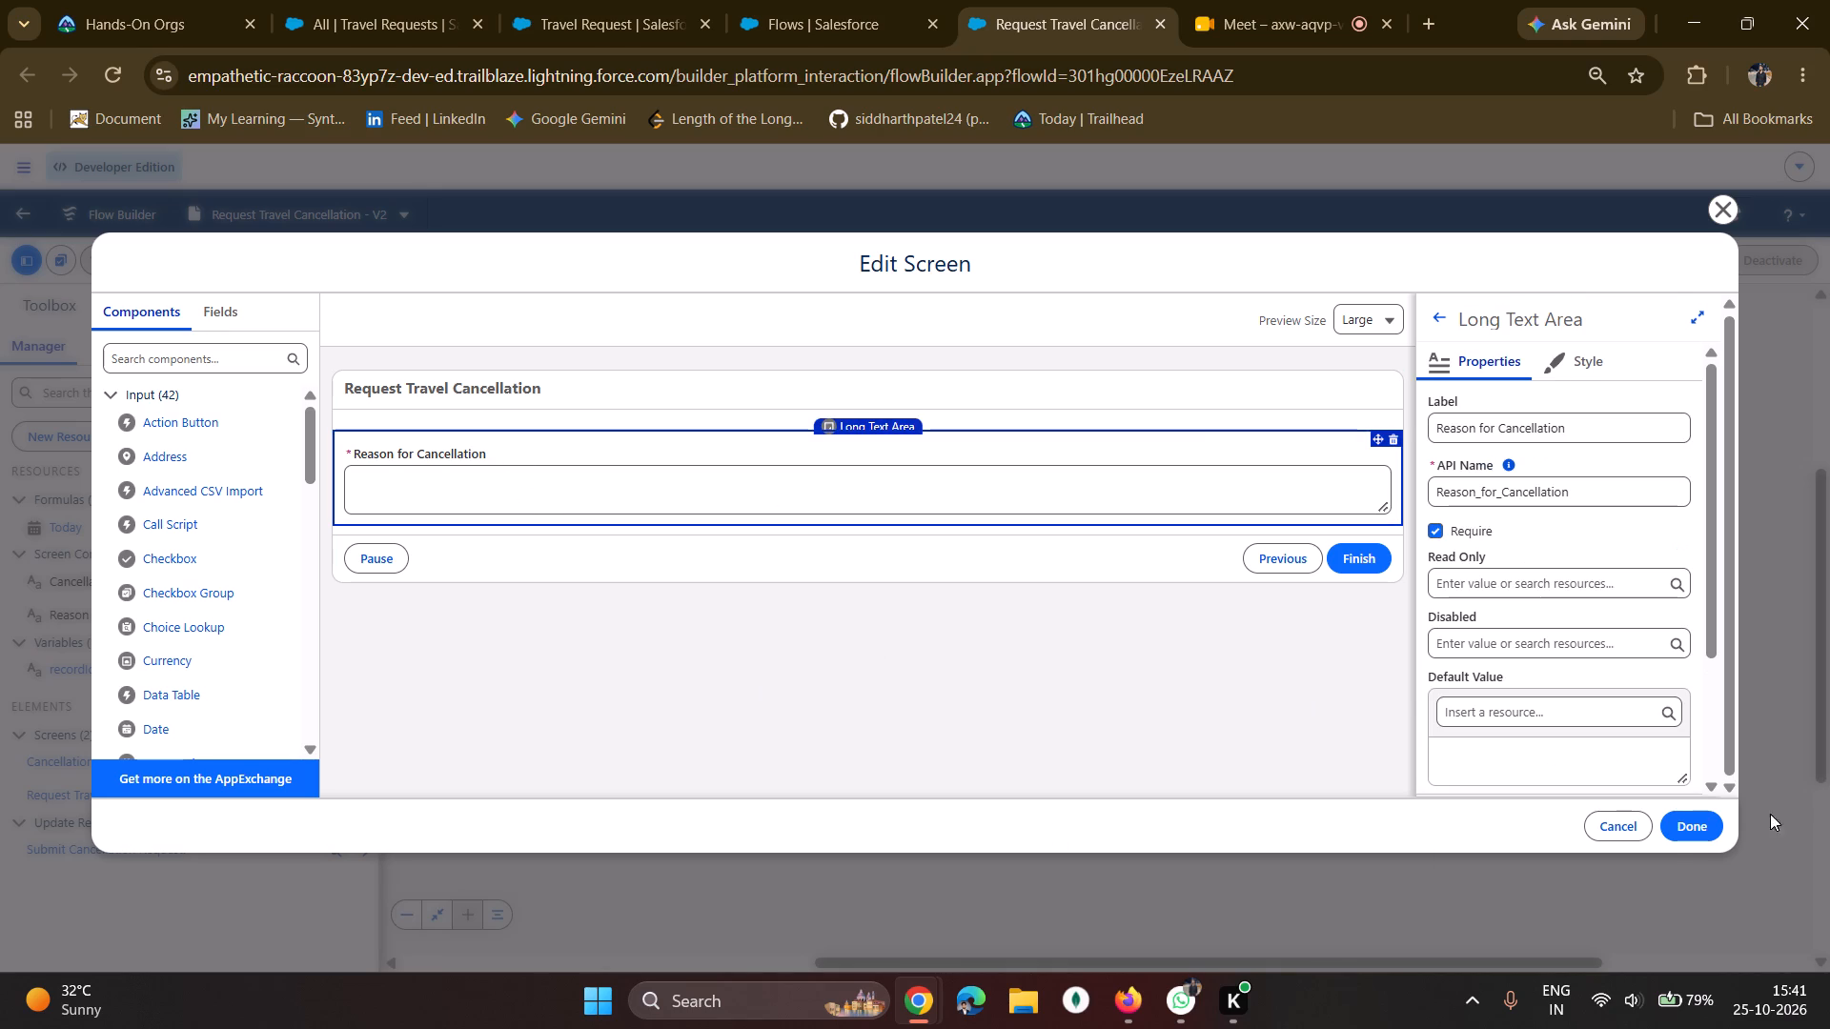
click(1660, 836)
click(1681, 836)
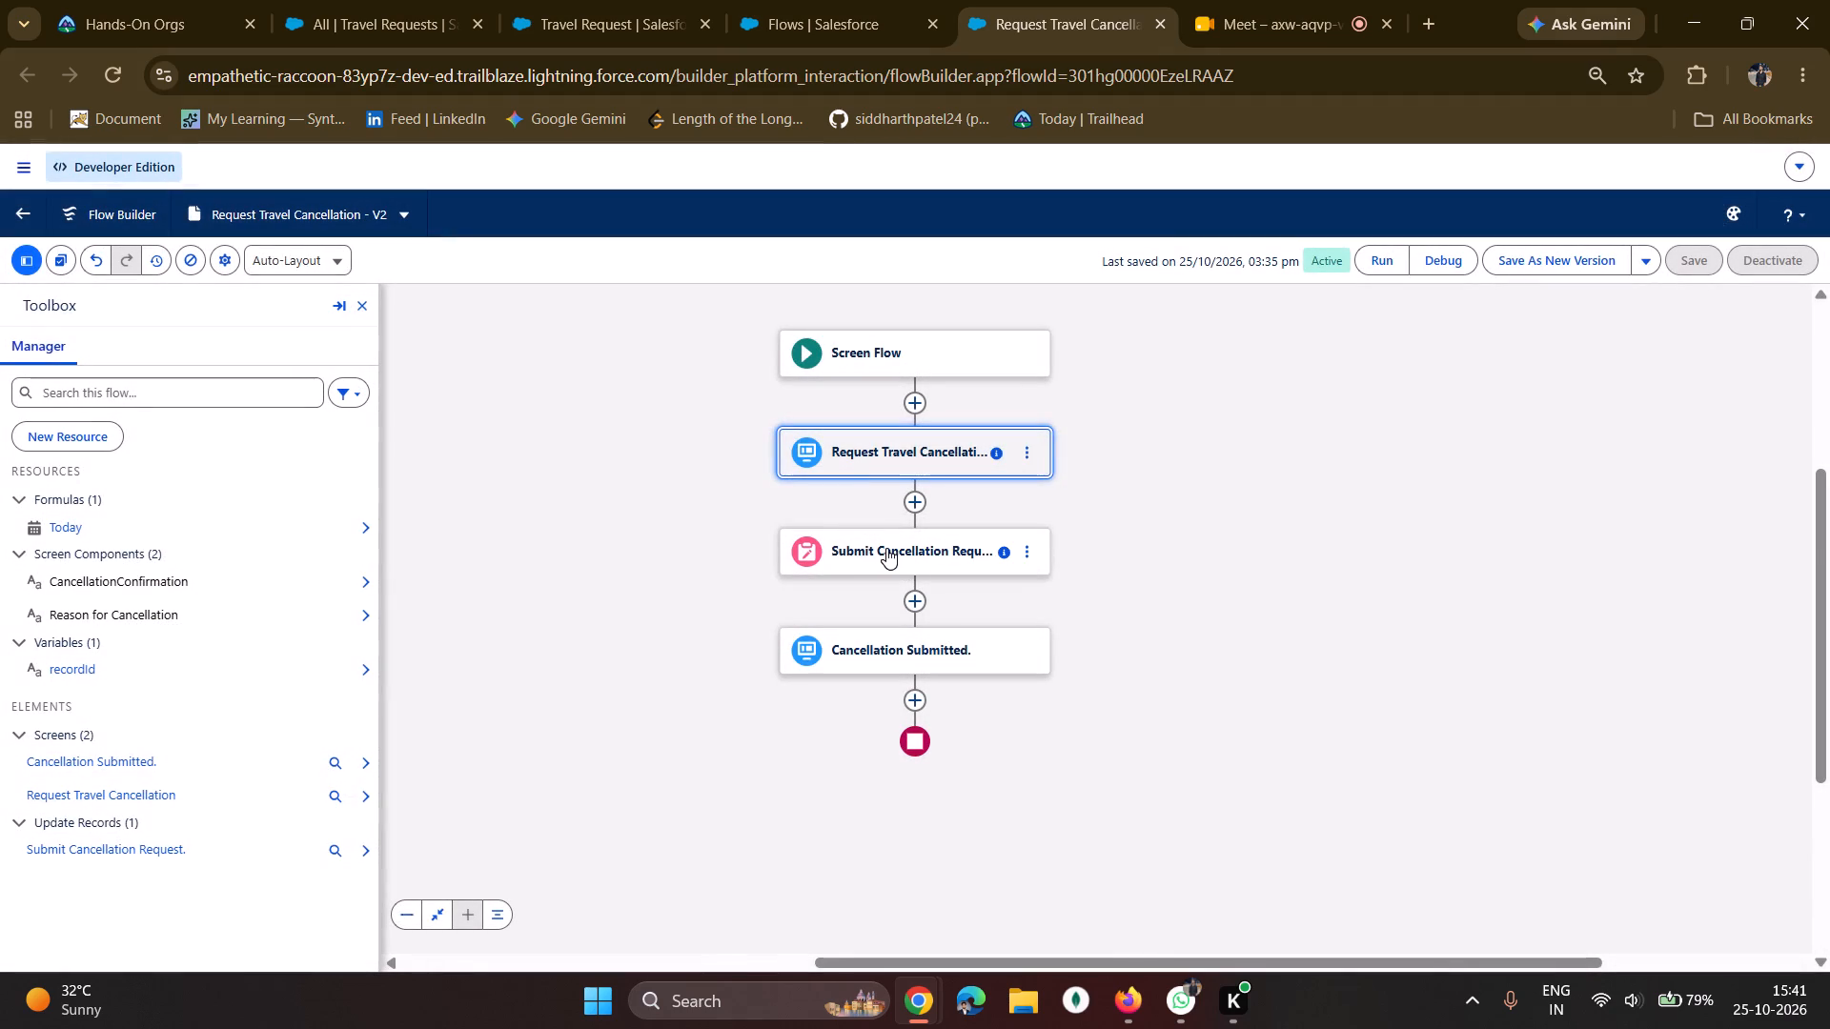
In the Submit Cancellation Request update element, add a field assignment setting Approval Status to Cancellation Pending.
click(884, 548)
scroll(1360, 509, down, 3)
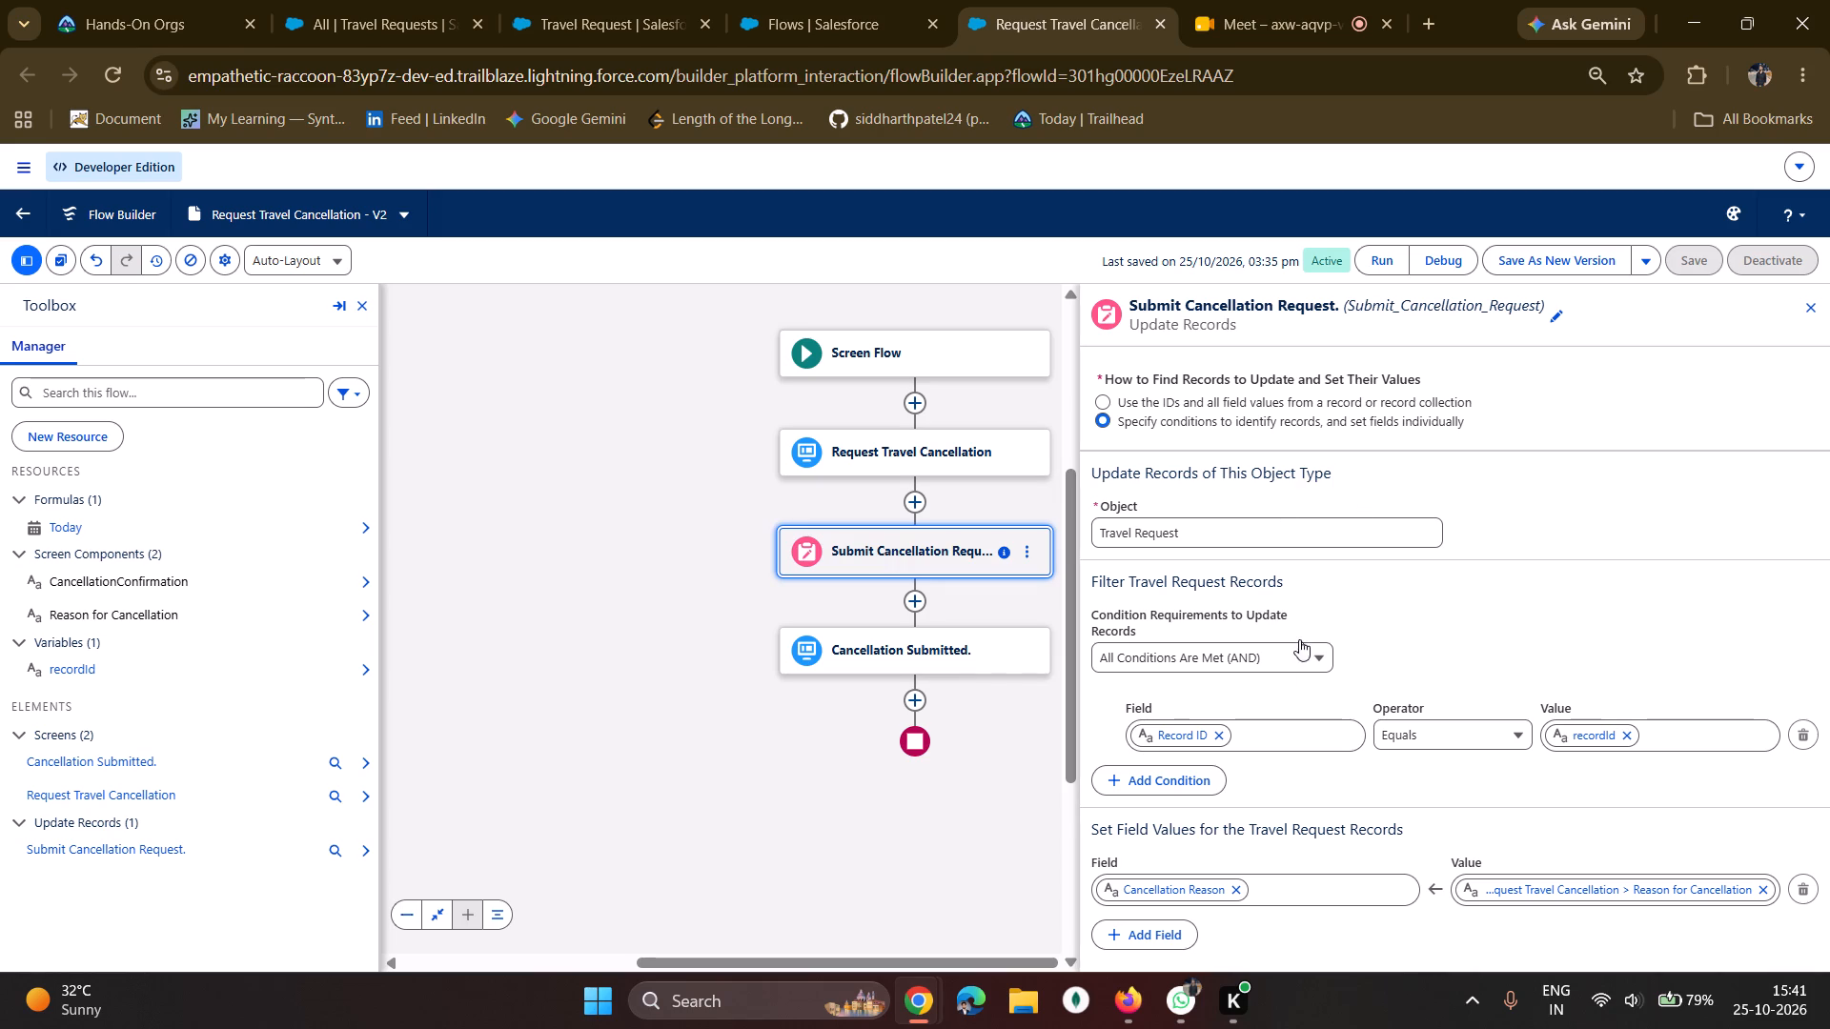
click(1150, 895)
click(1697, 837)
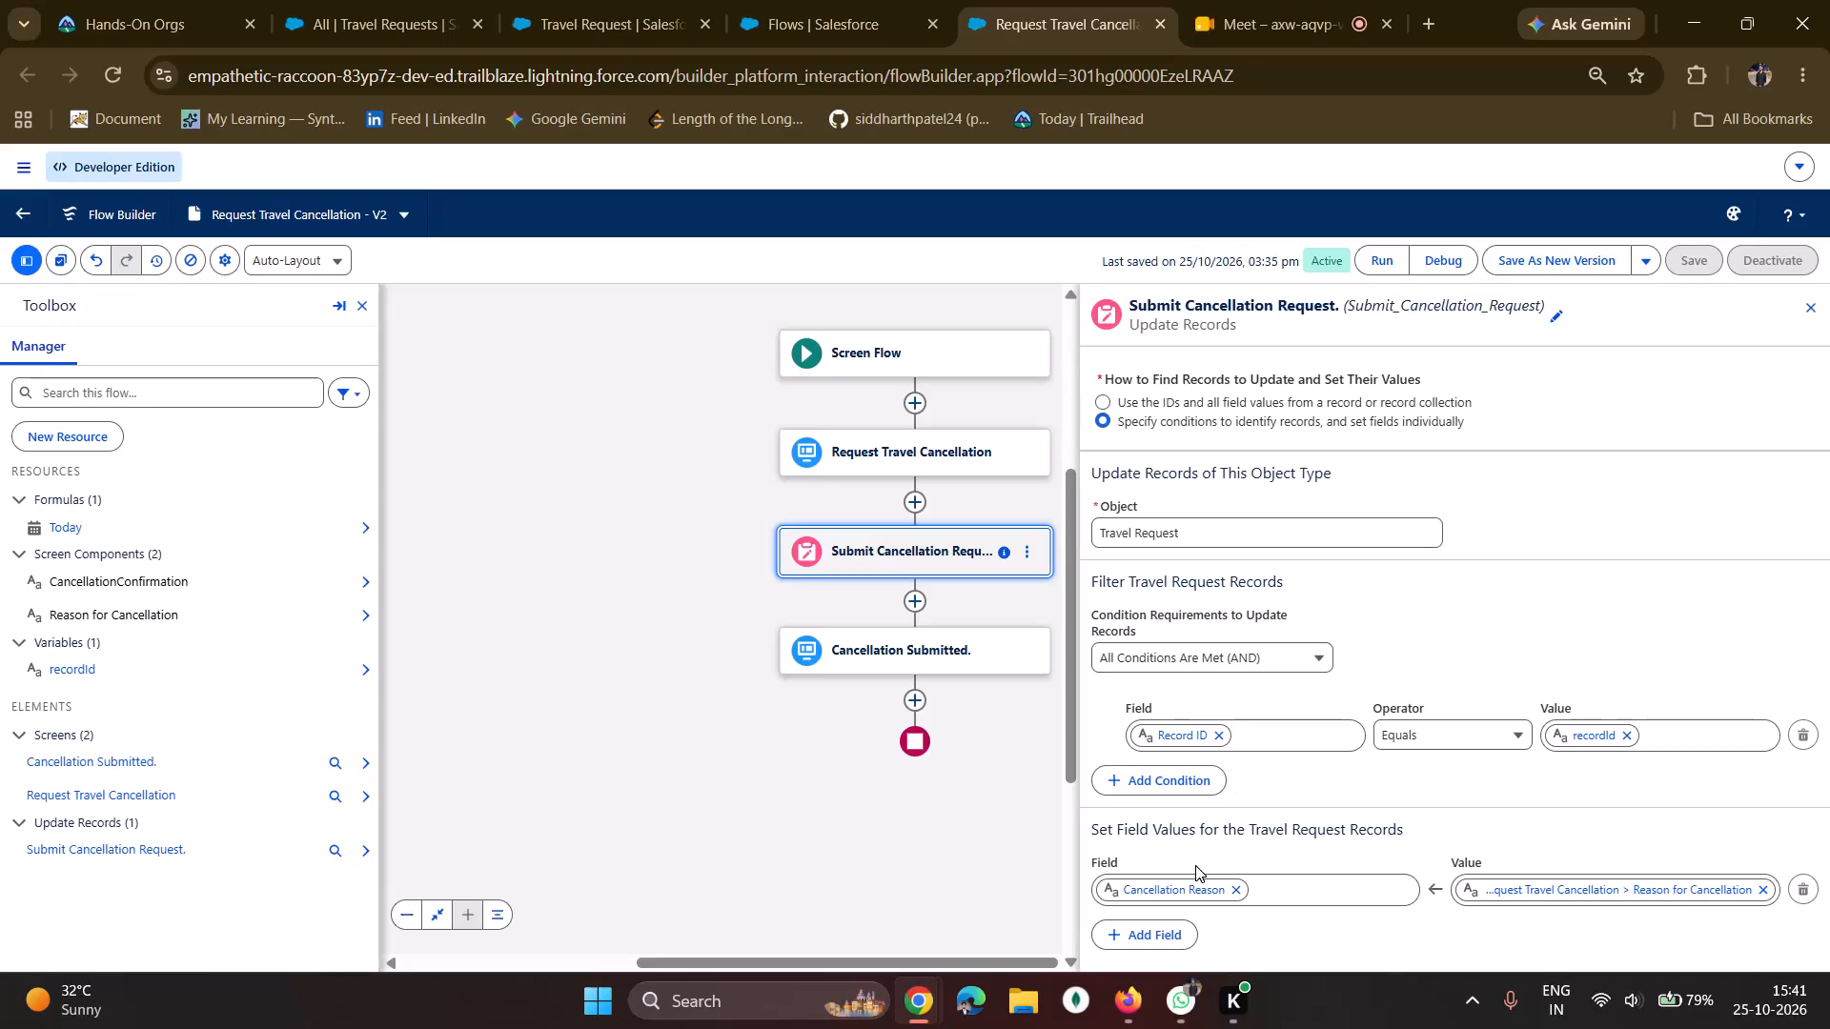
click(1142, 940)
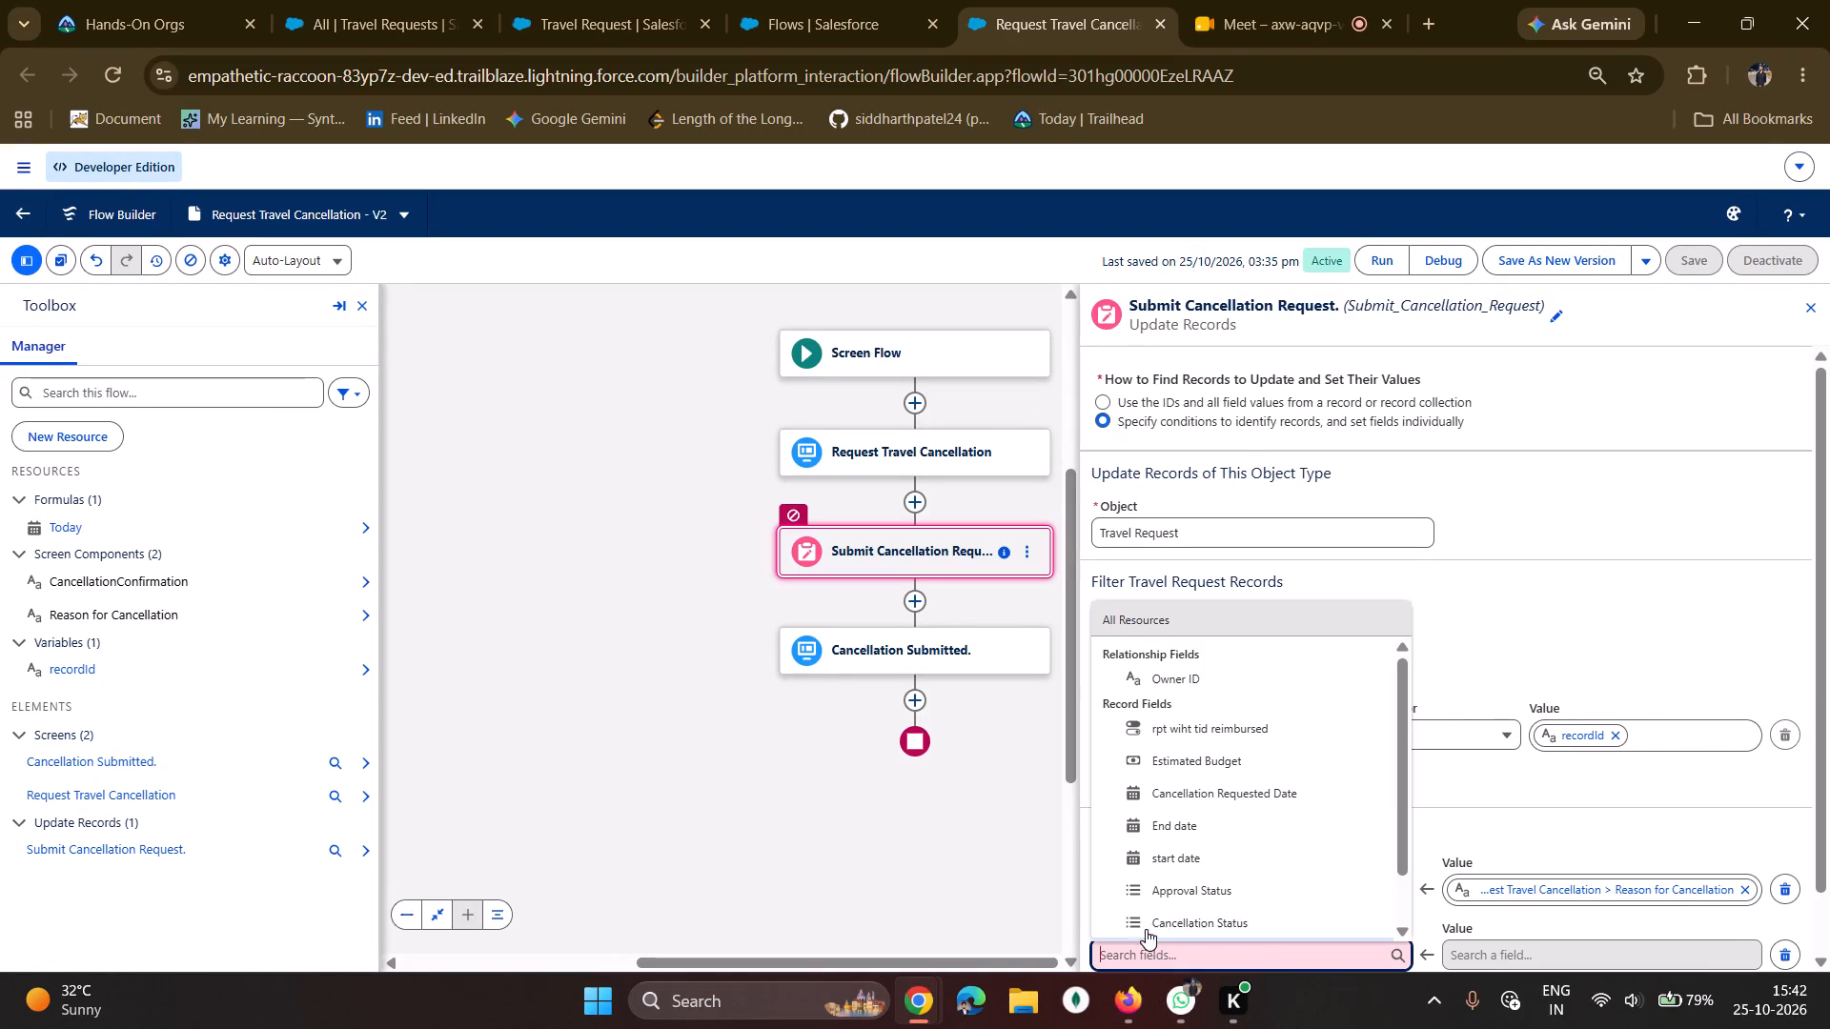
click(1178, 887)
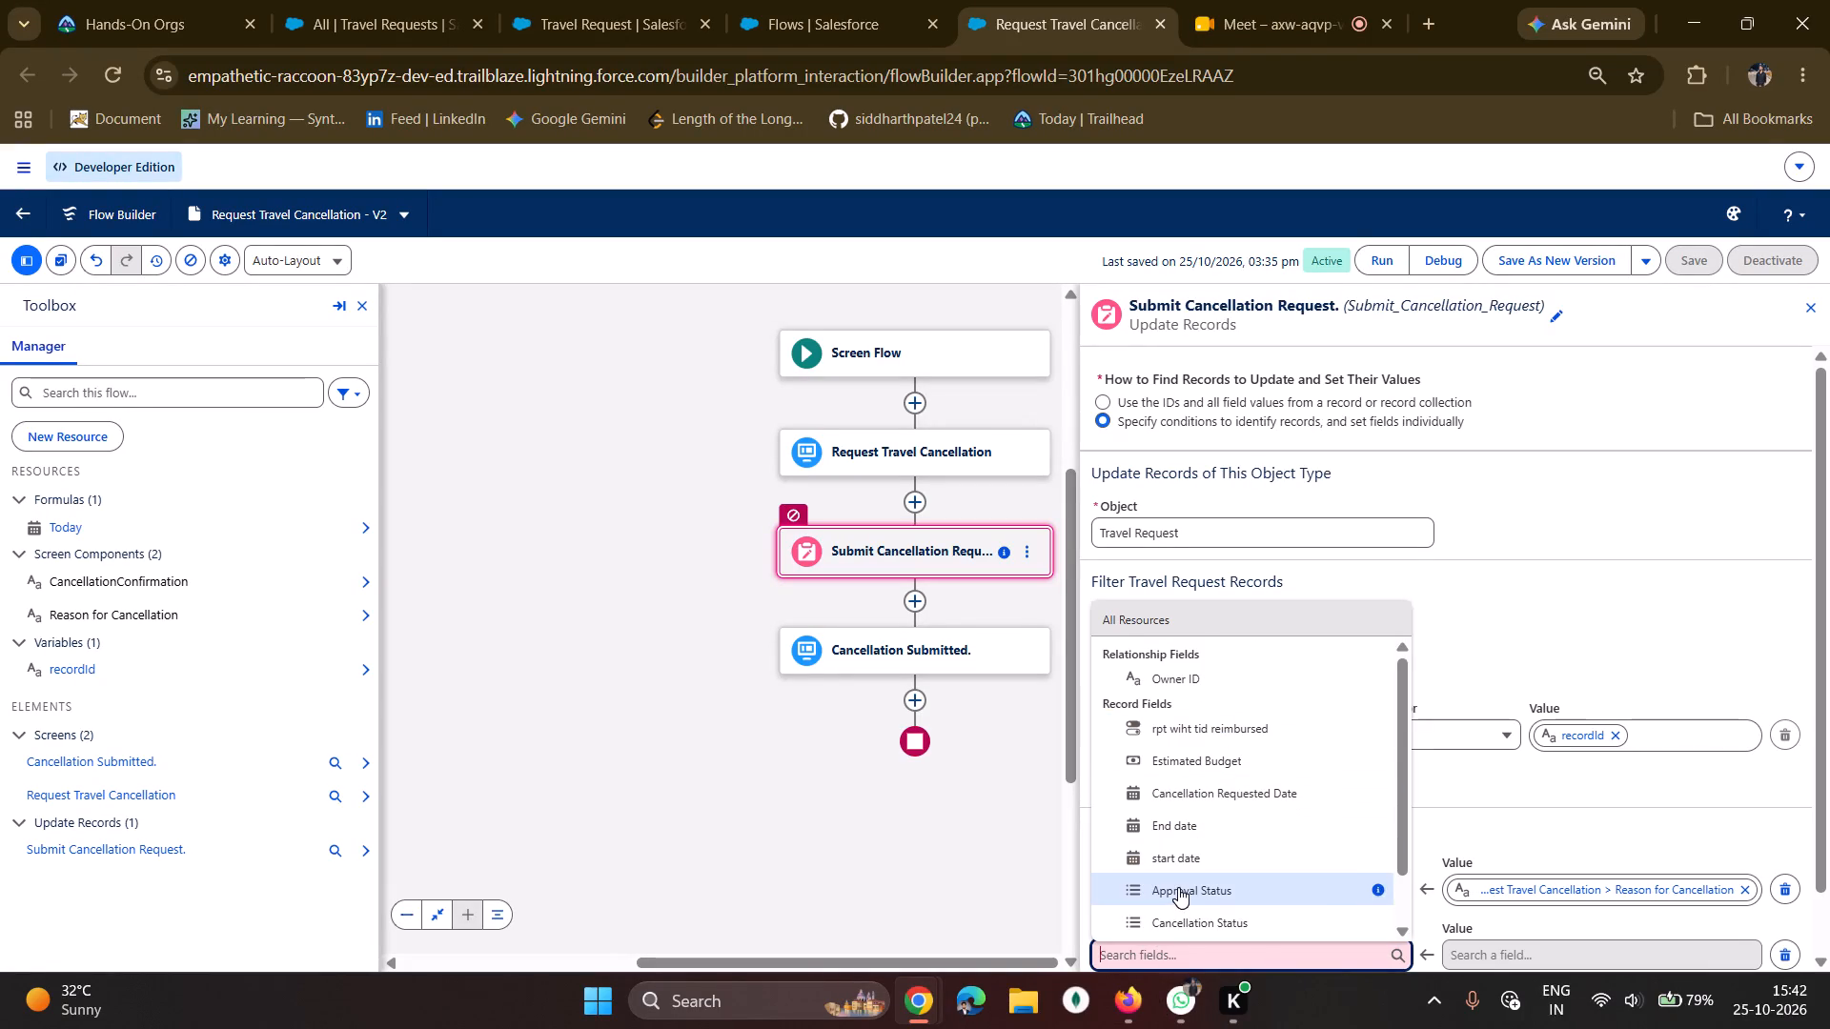
scroll(1513, 893, down, 3)
click(1513, 893)
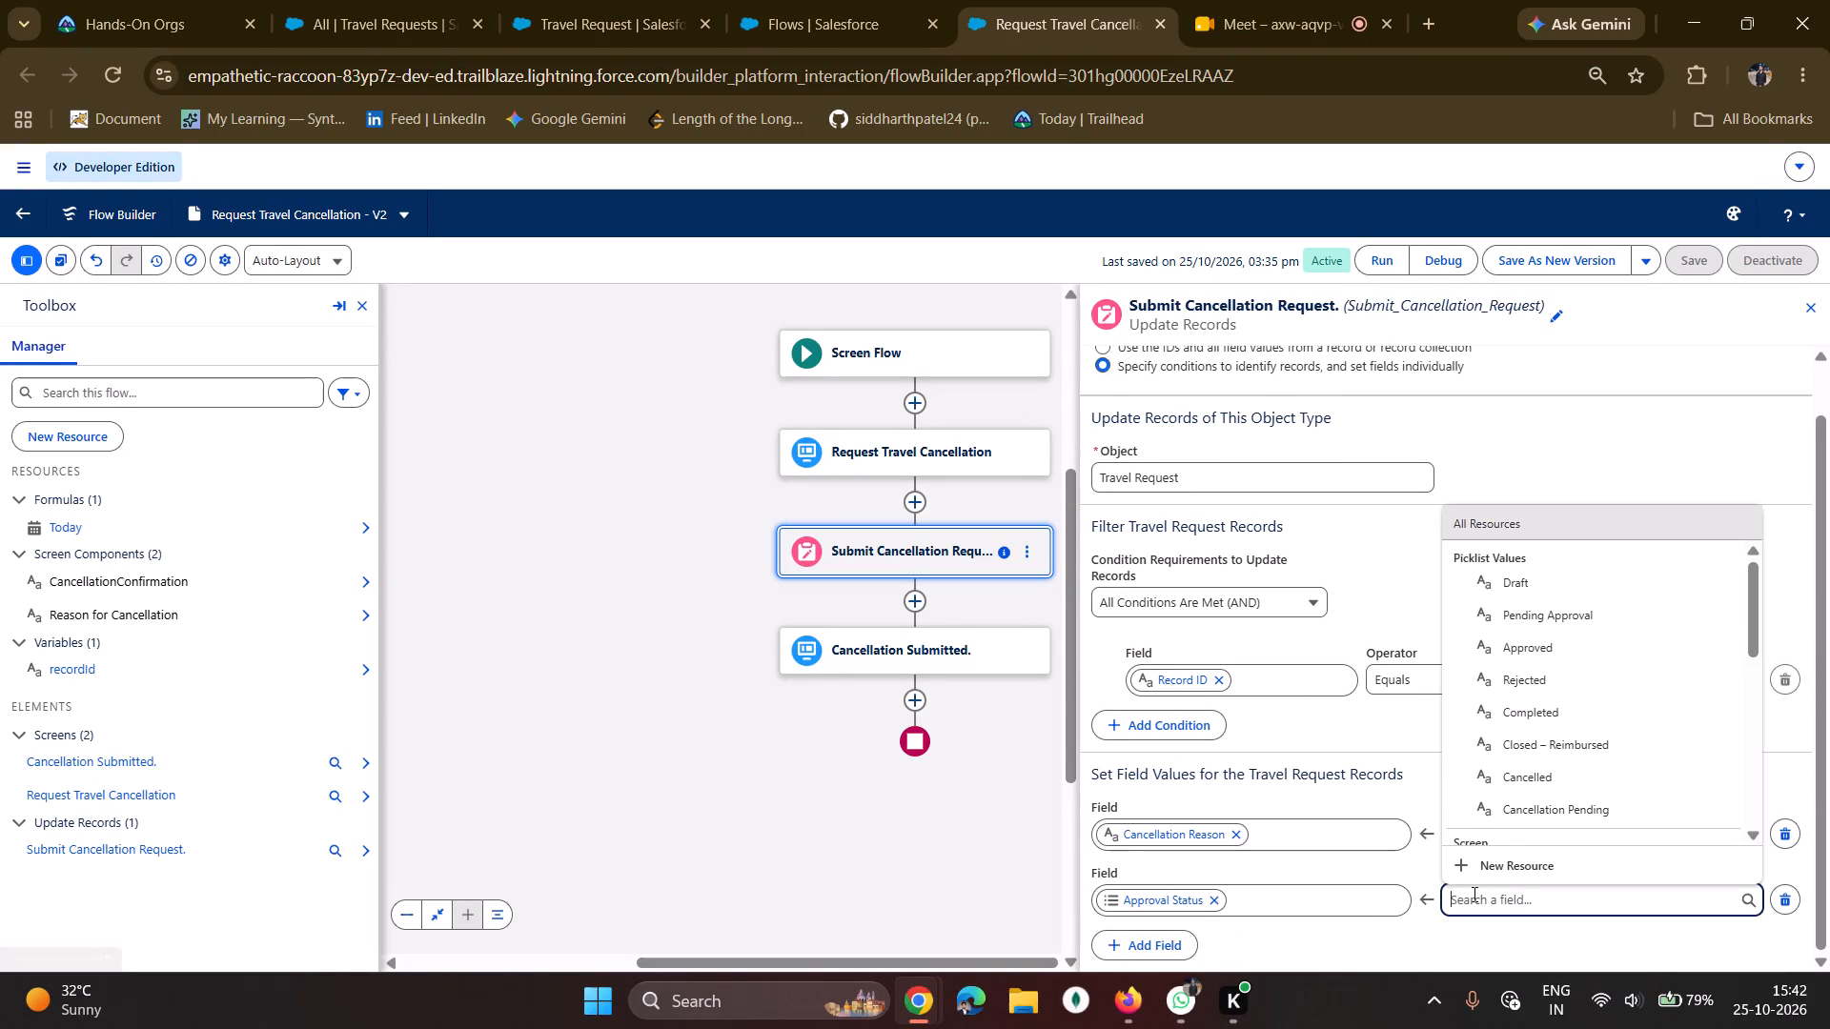
click(1586, 822)
scroll(1576, 820, down, 2)
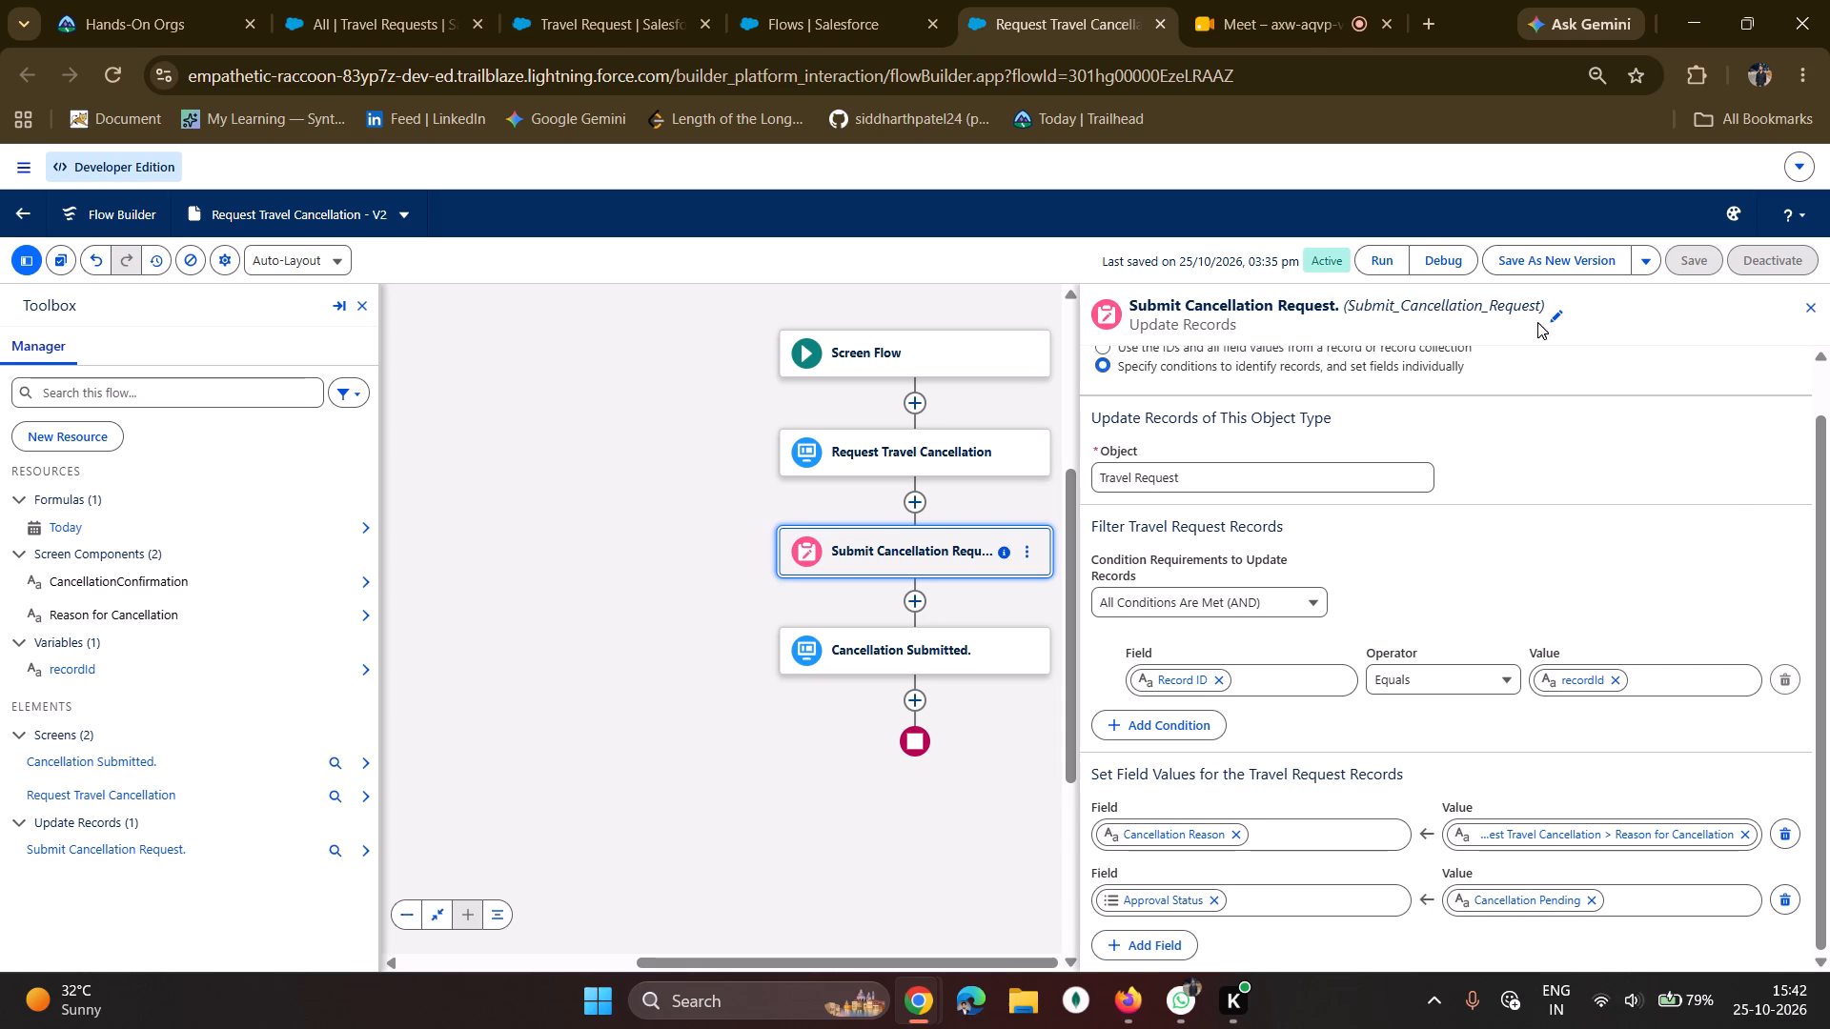
click(1816, 308)
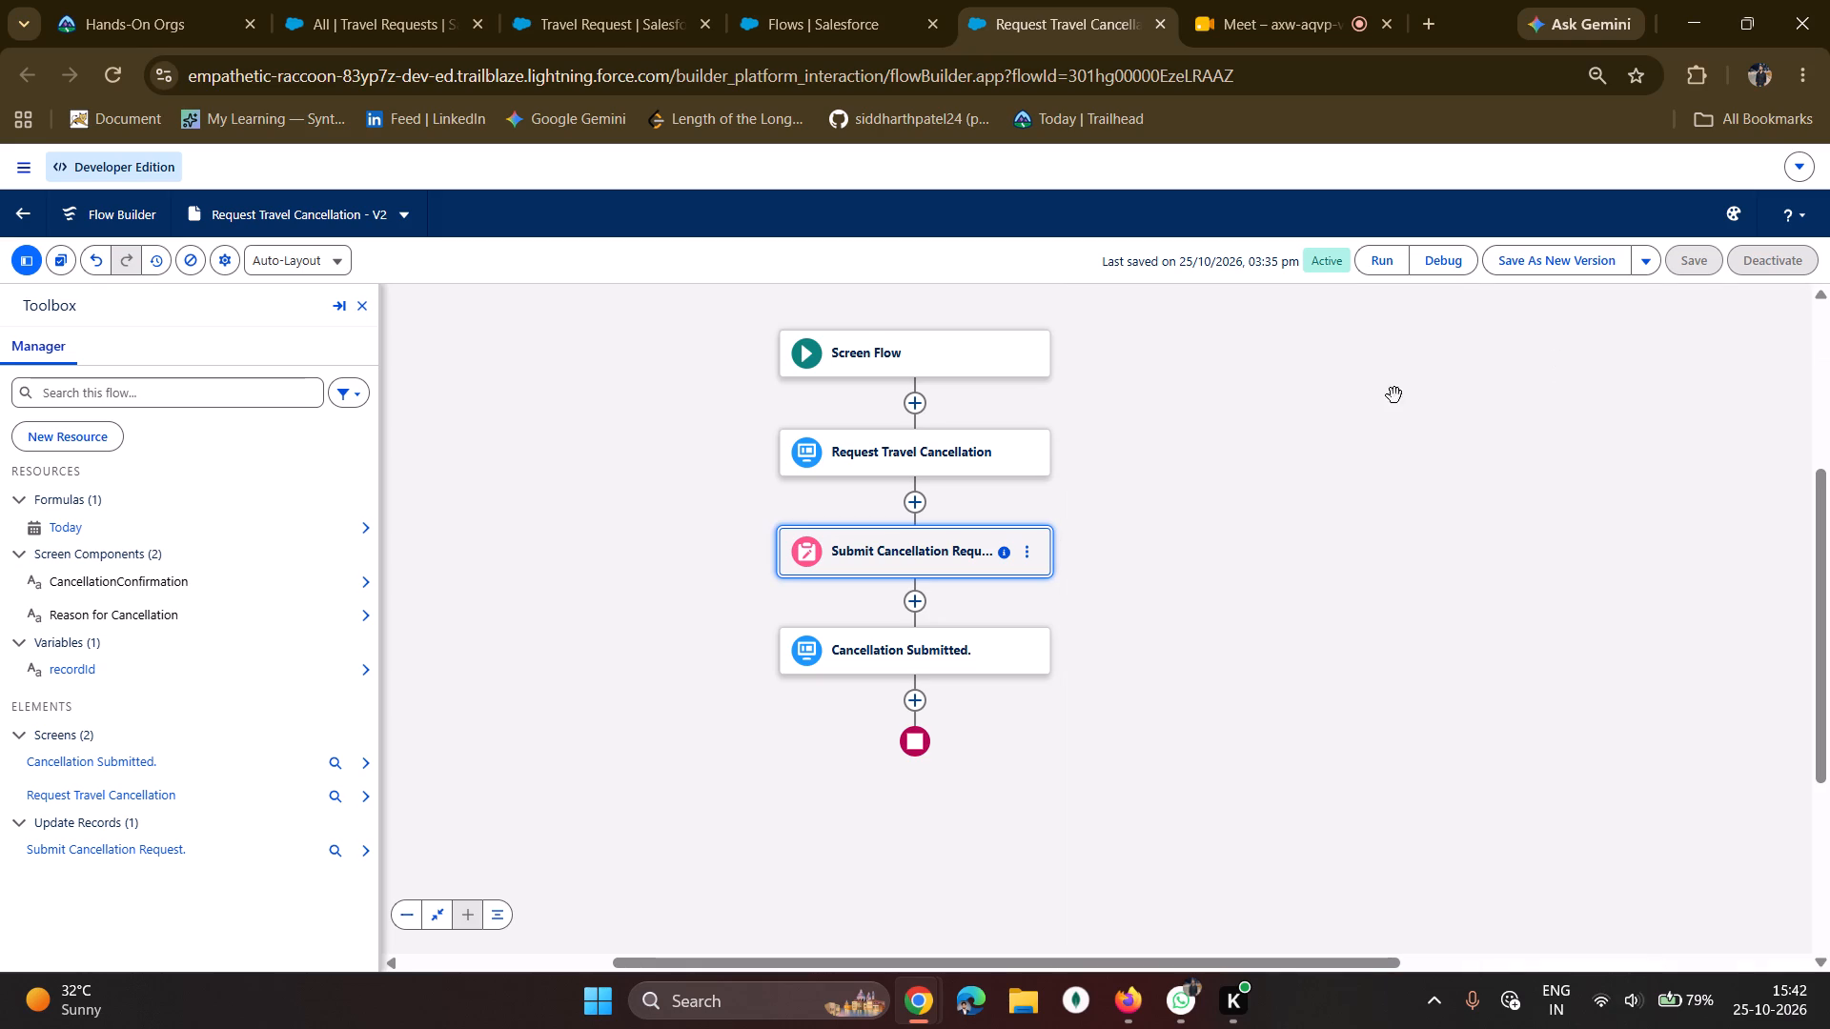
Save the Request Travel Cancellation flow as a new version and activate it.
click(1541, 259)
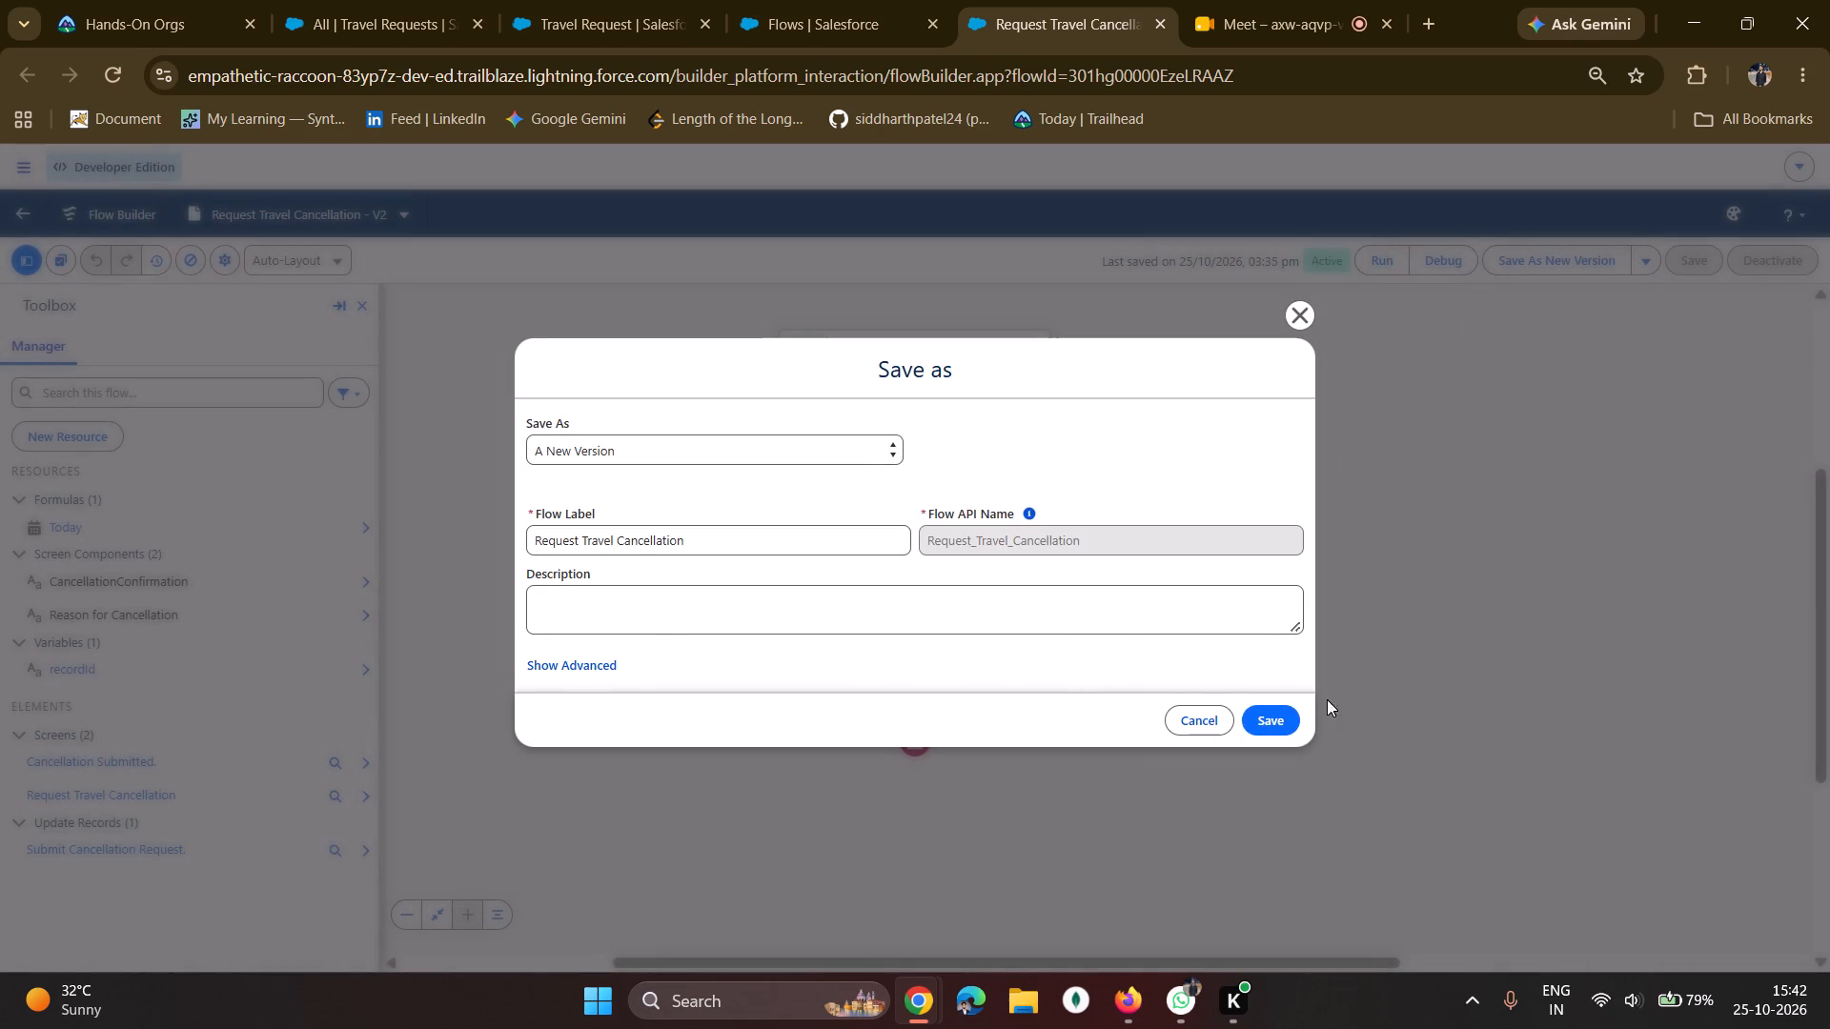
click(1273, 725)
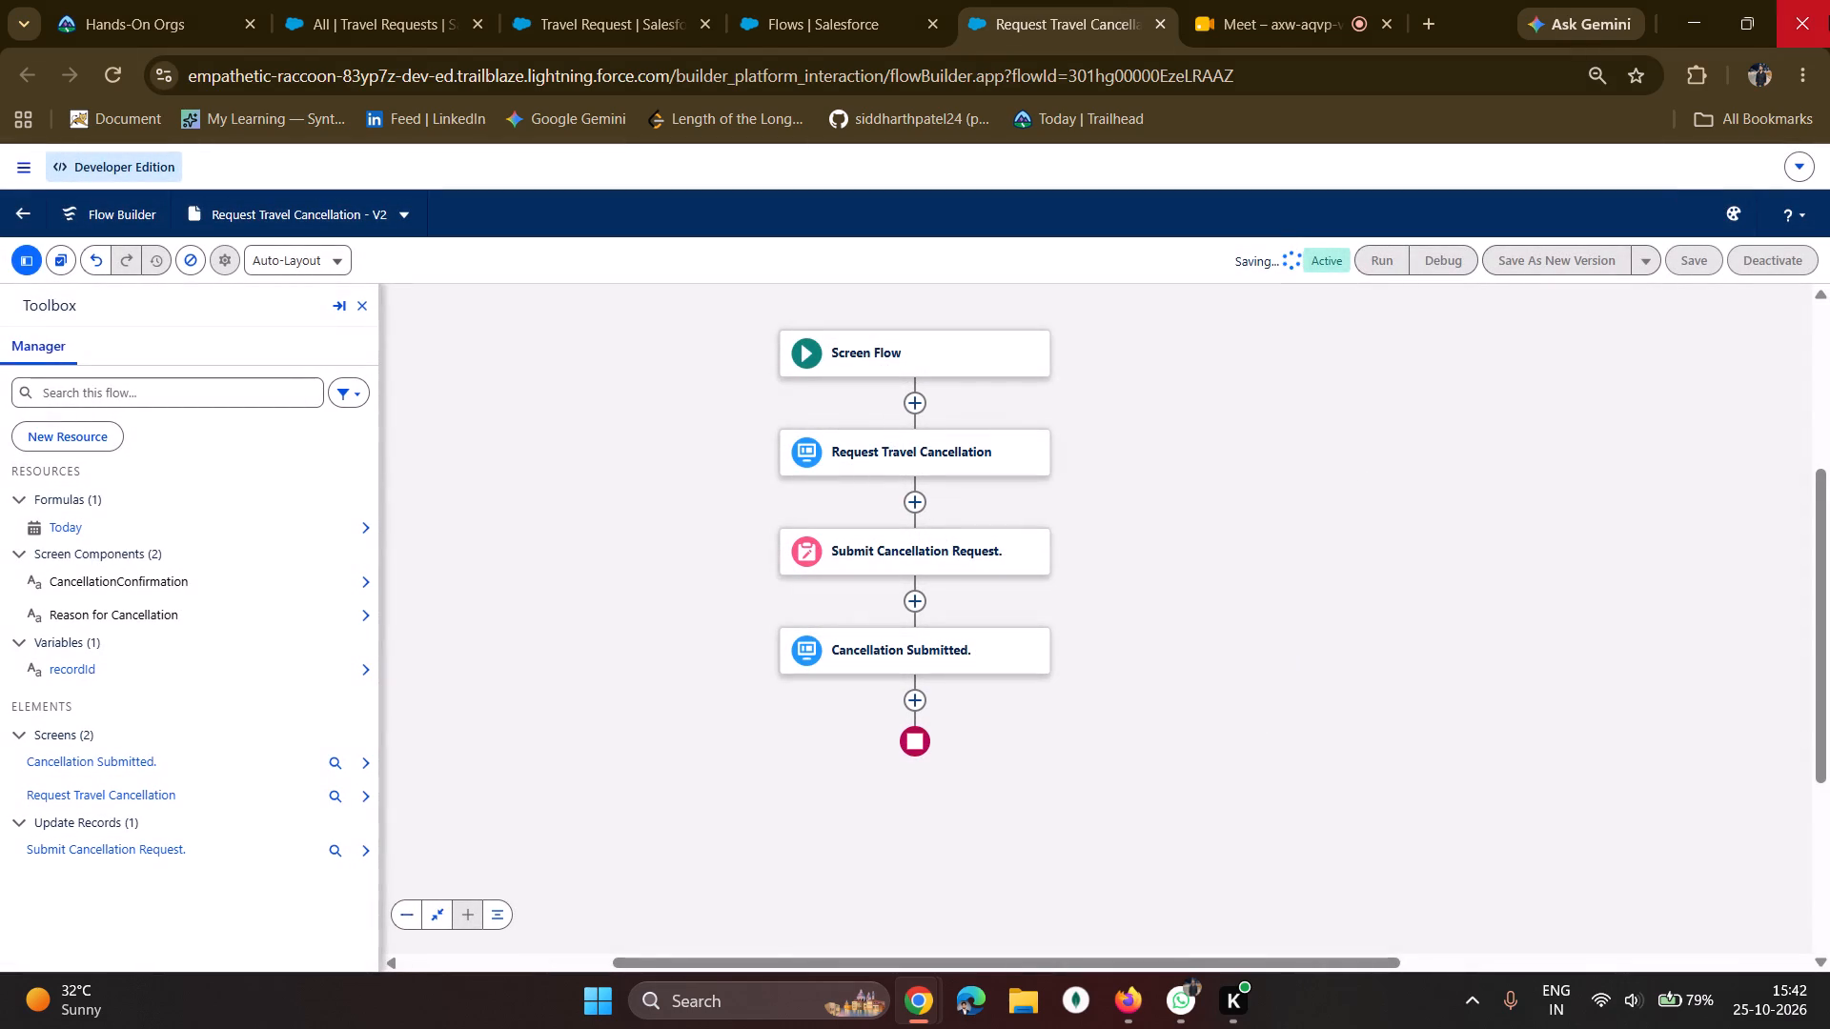
click(1772, 255)
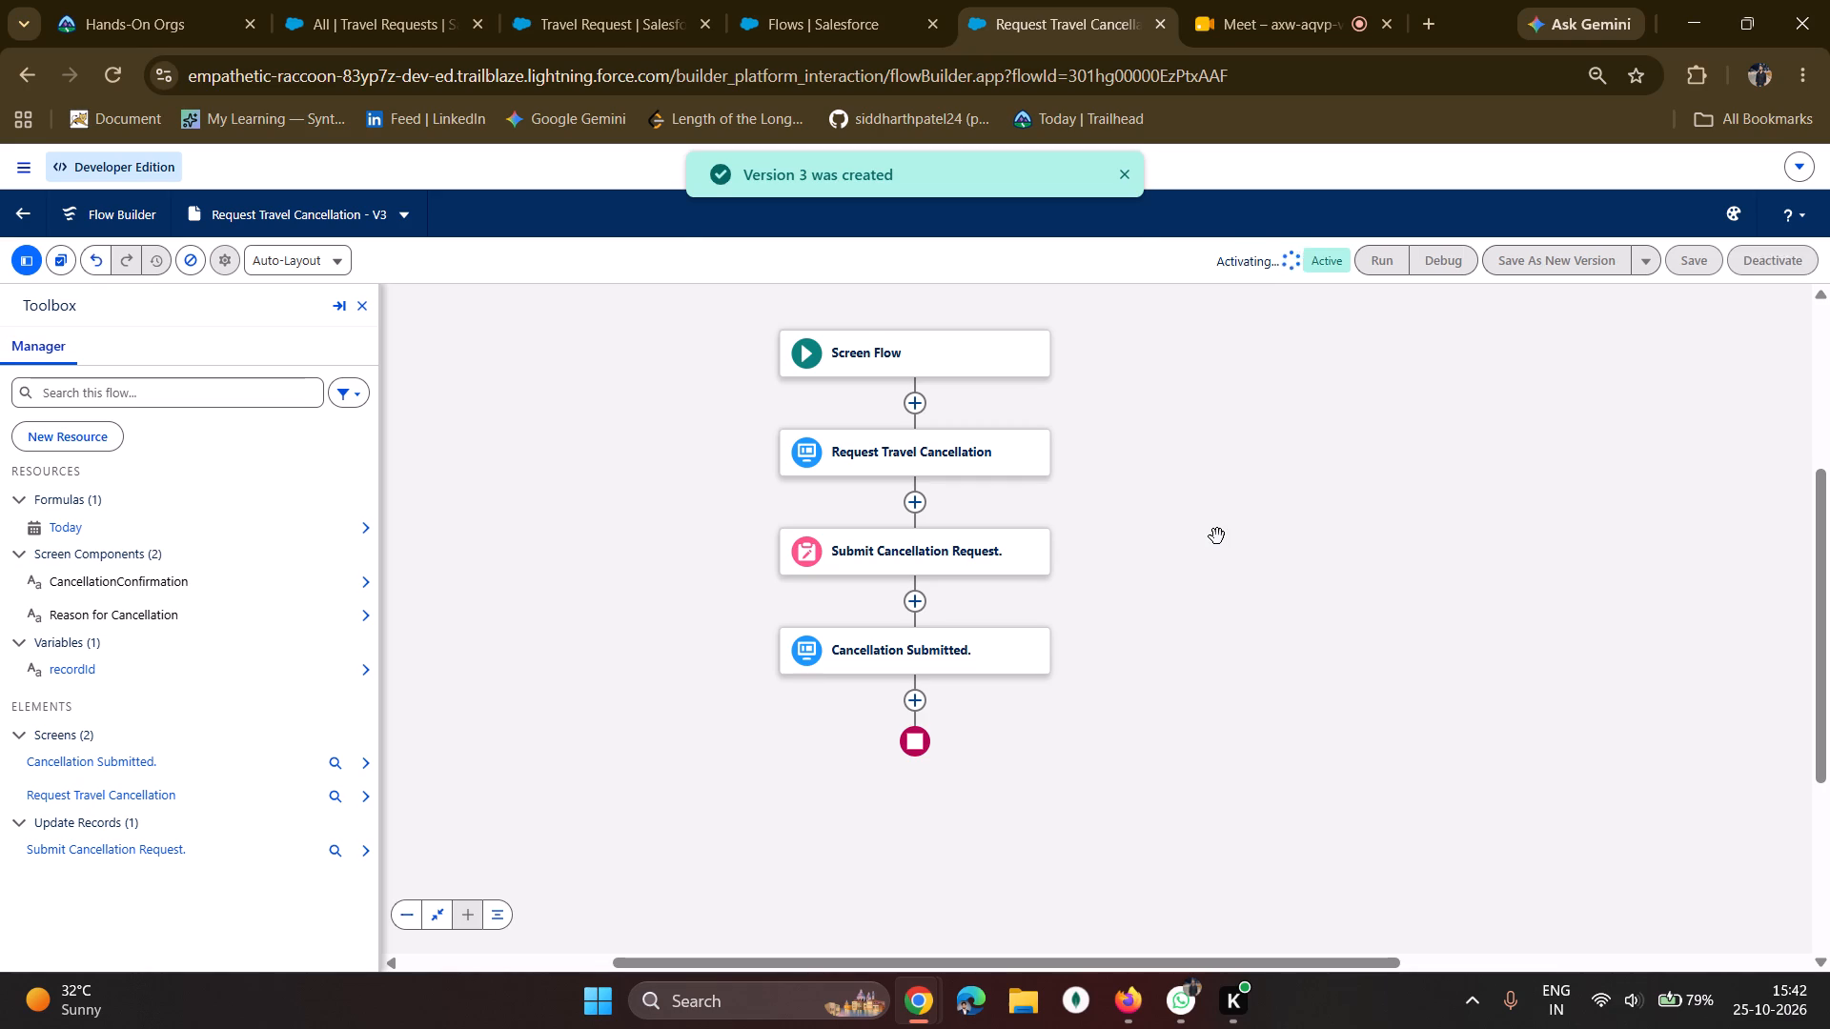
click(1352, 495)
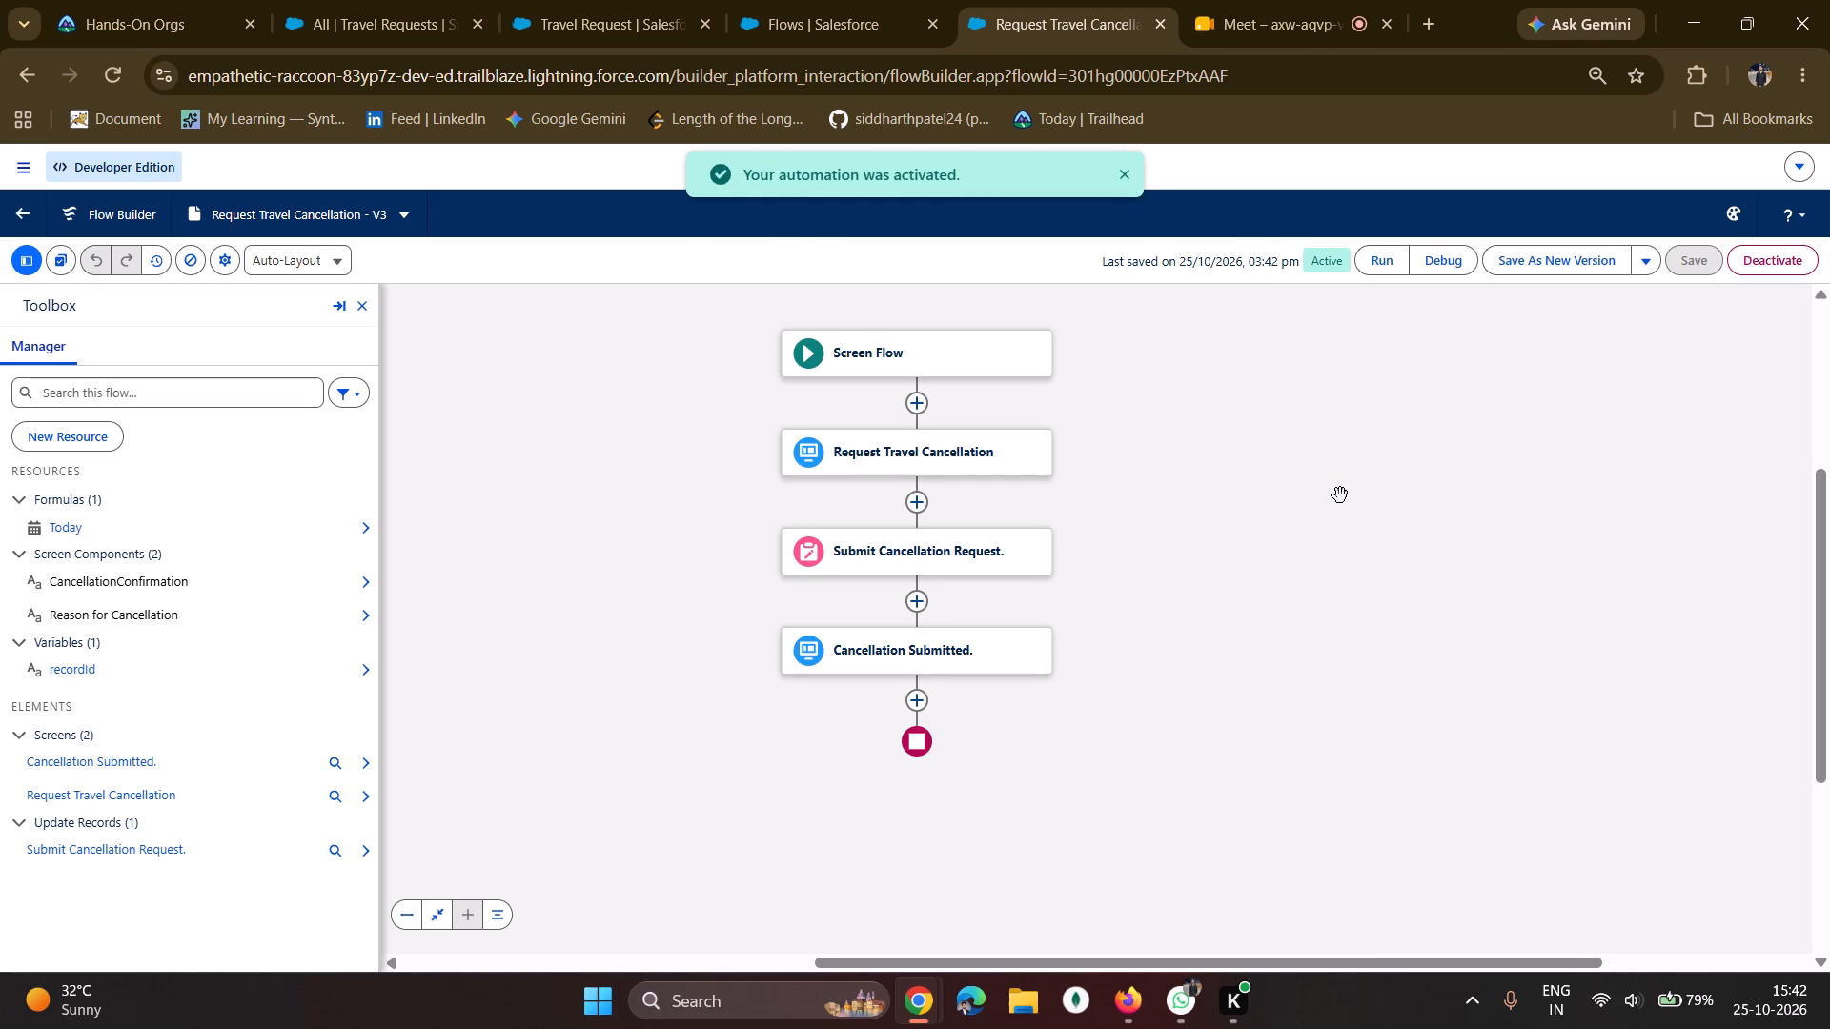
Return to the All list view of Travel Requests.
click(641, 0)
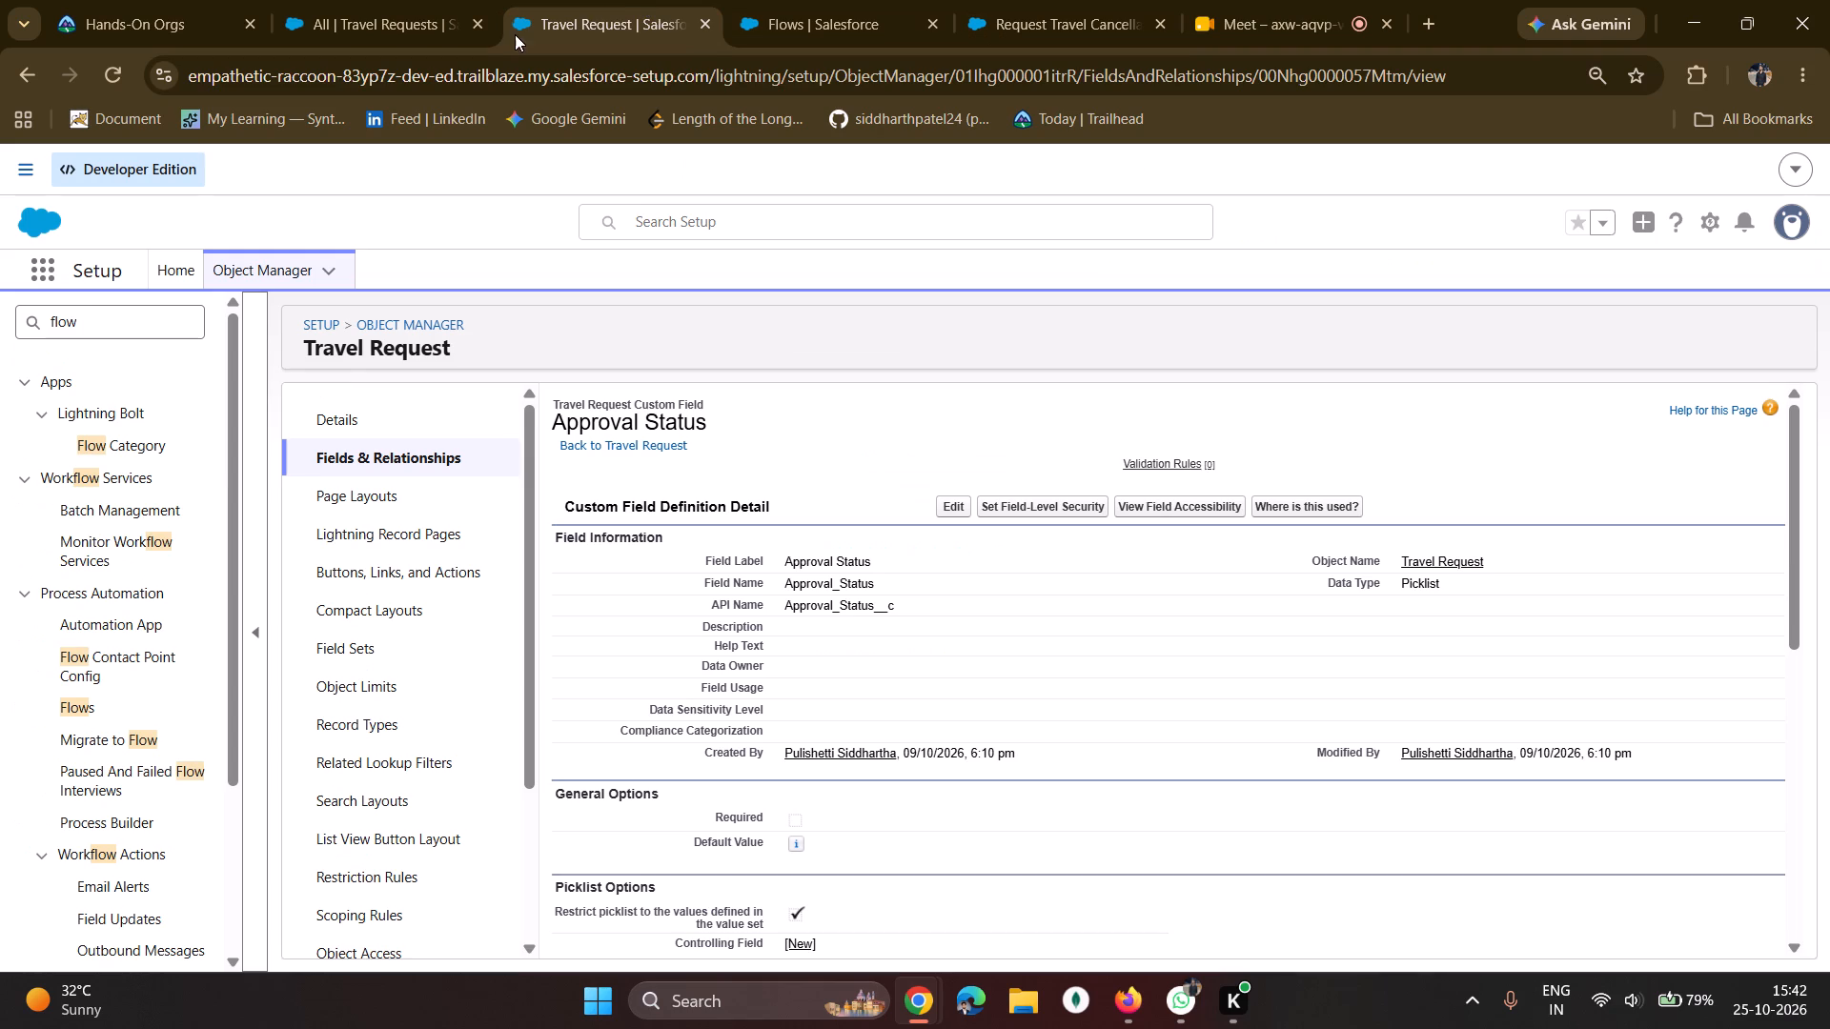
click(407, 0)
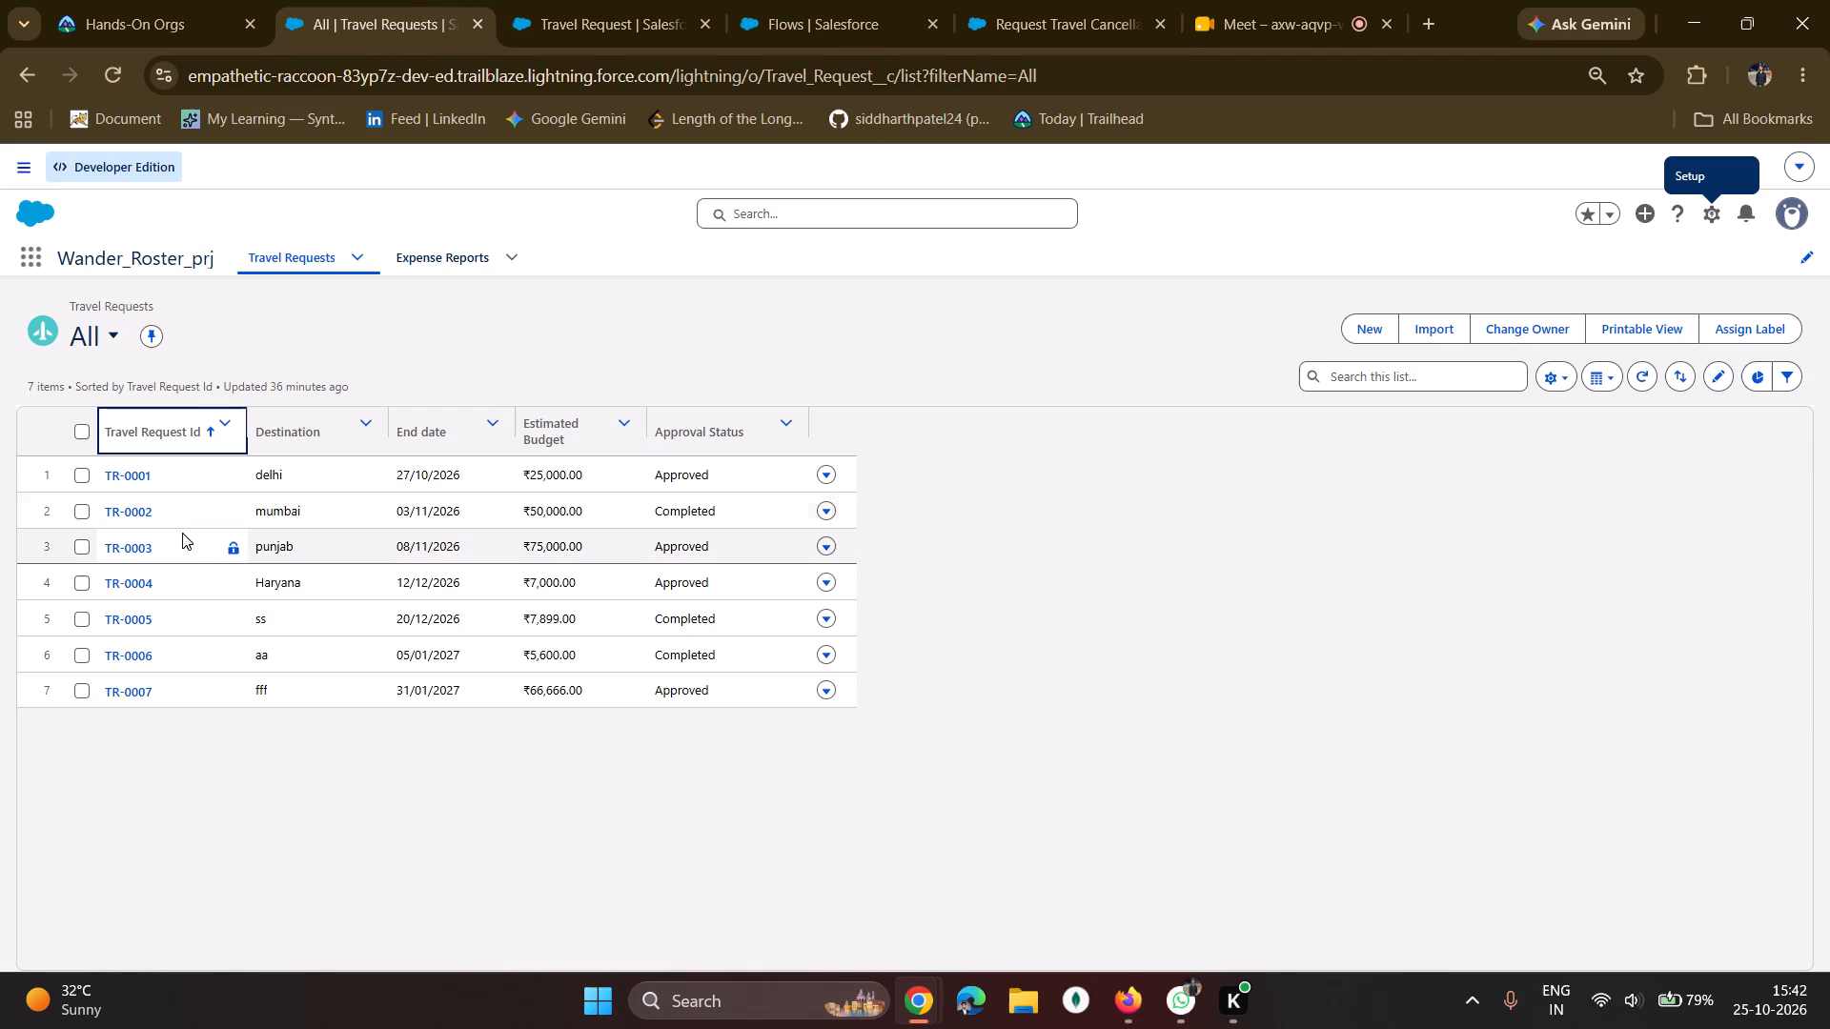
Open travel request TR-0007 and review its details.
click(145, 687)
scroll(152, 665, down, 3)
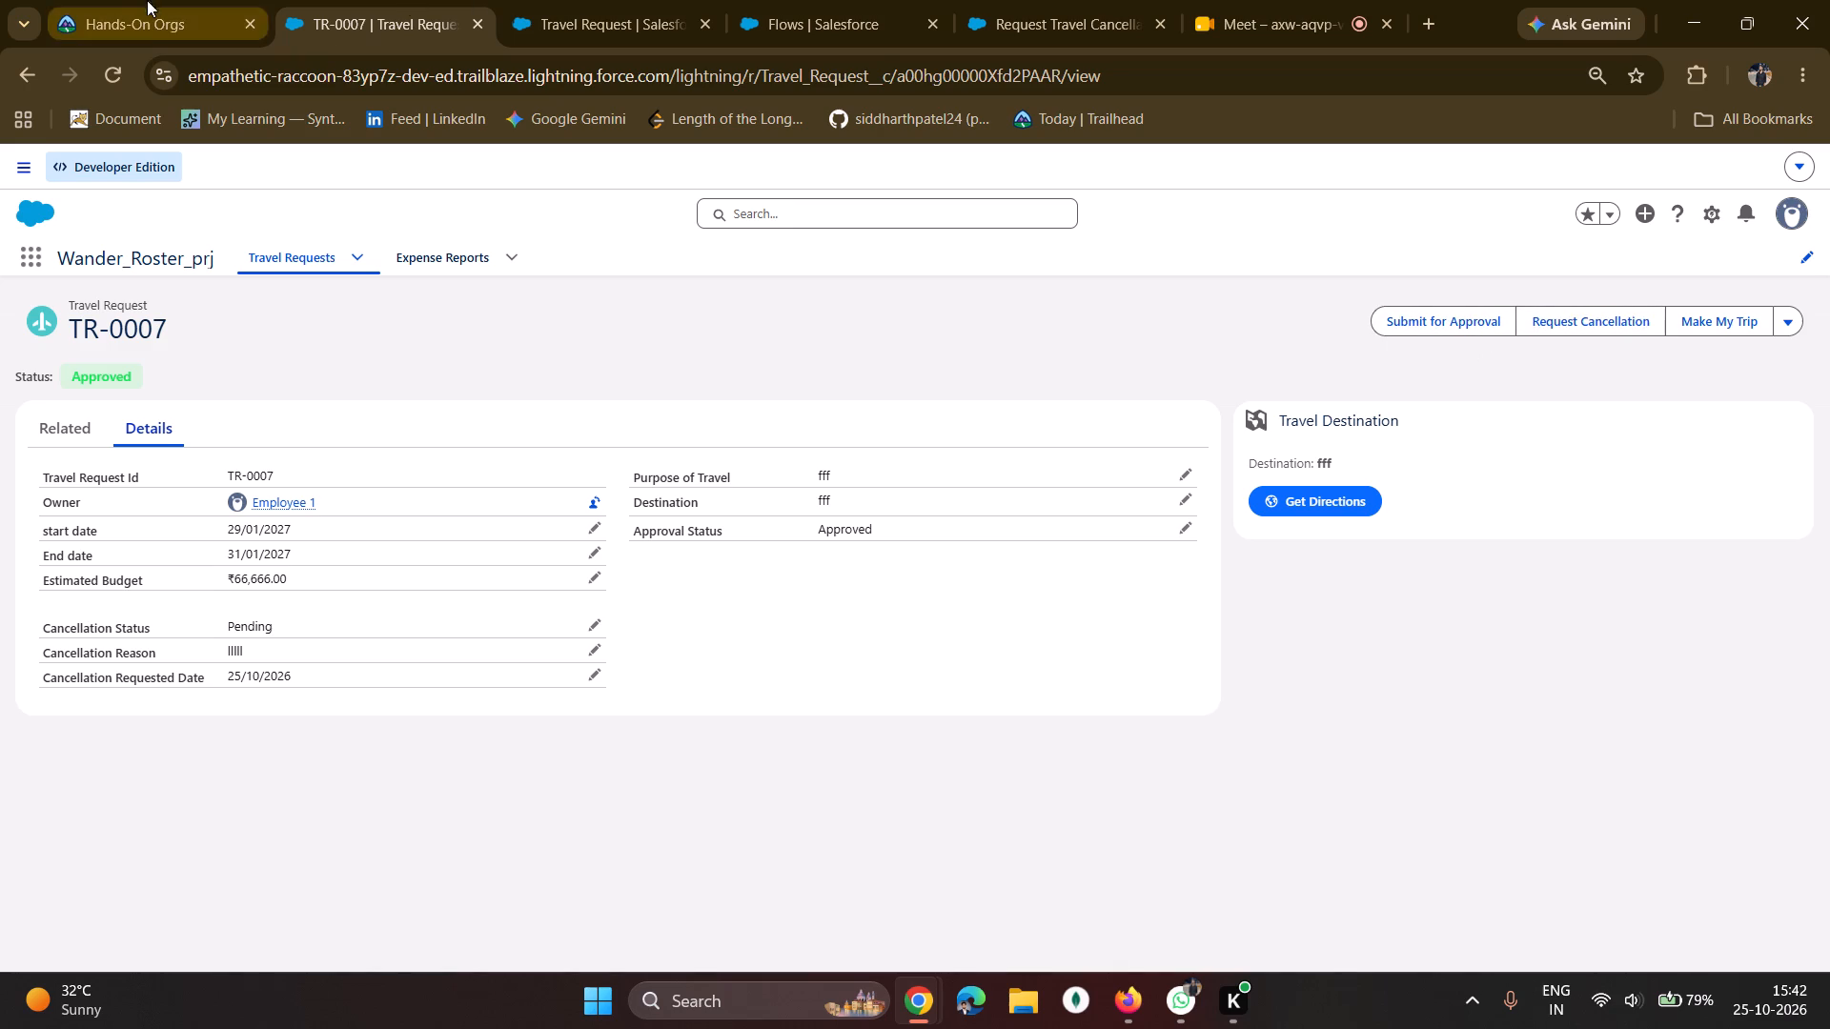
Close the browser tab showing the Flows list in Setup.
click(589, 37)
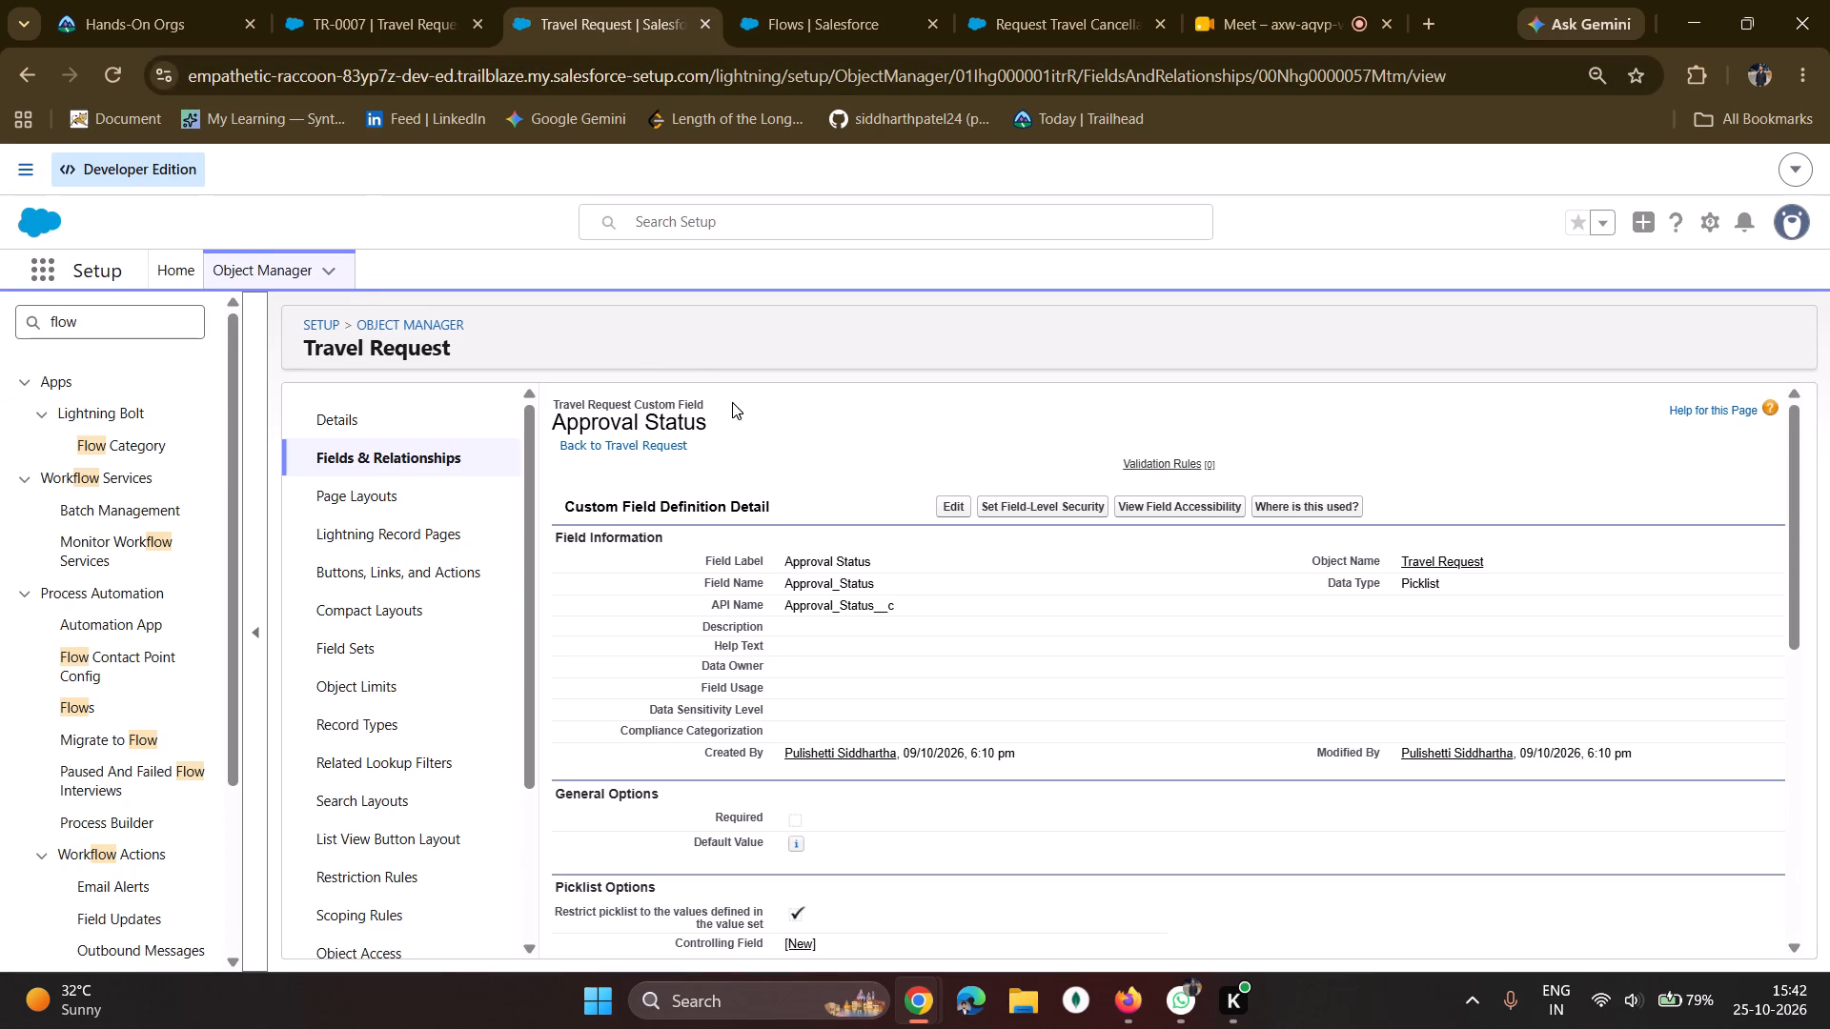
click(804, 0)
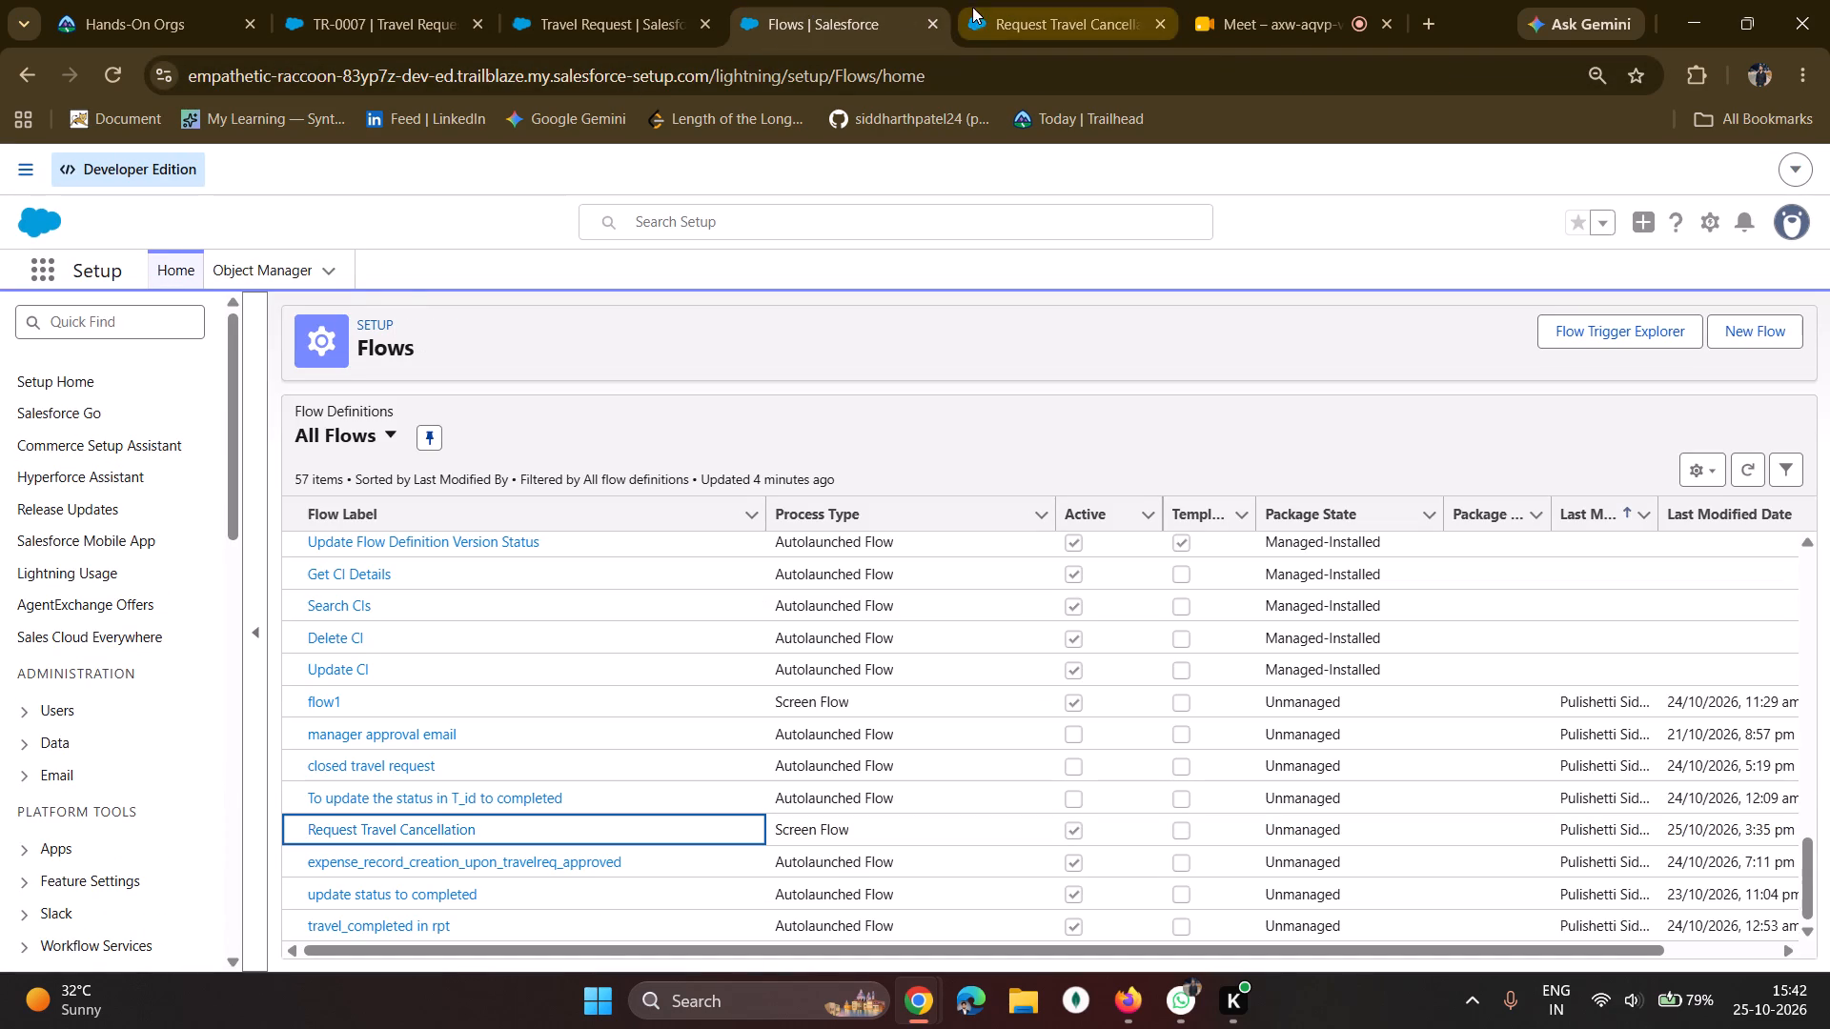
click(933, 22)
Find the Travel Request object in Object Manager by searching for travel, and examine its Buttons, Links, and Actions.
click(580, 31)
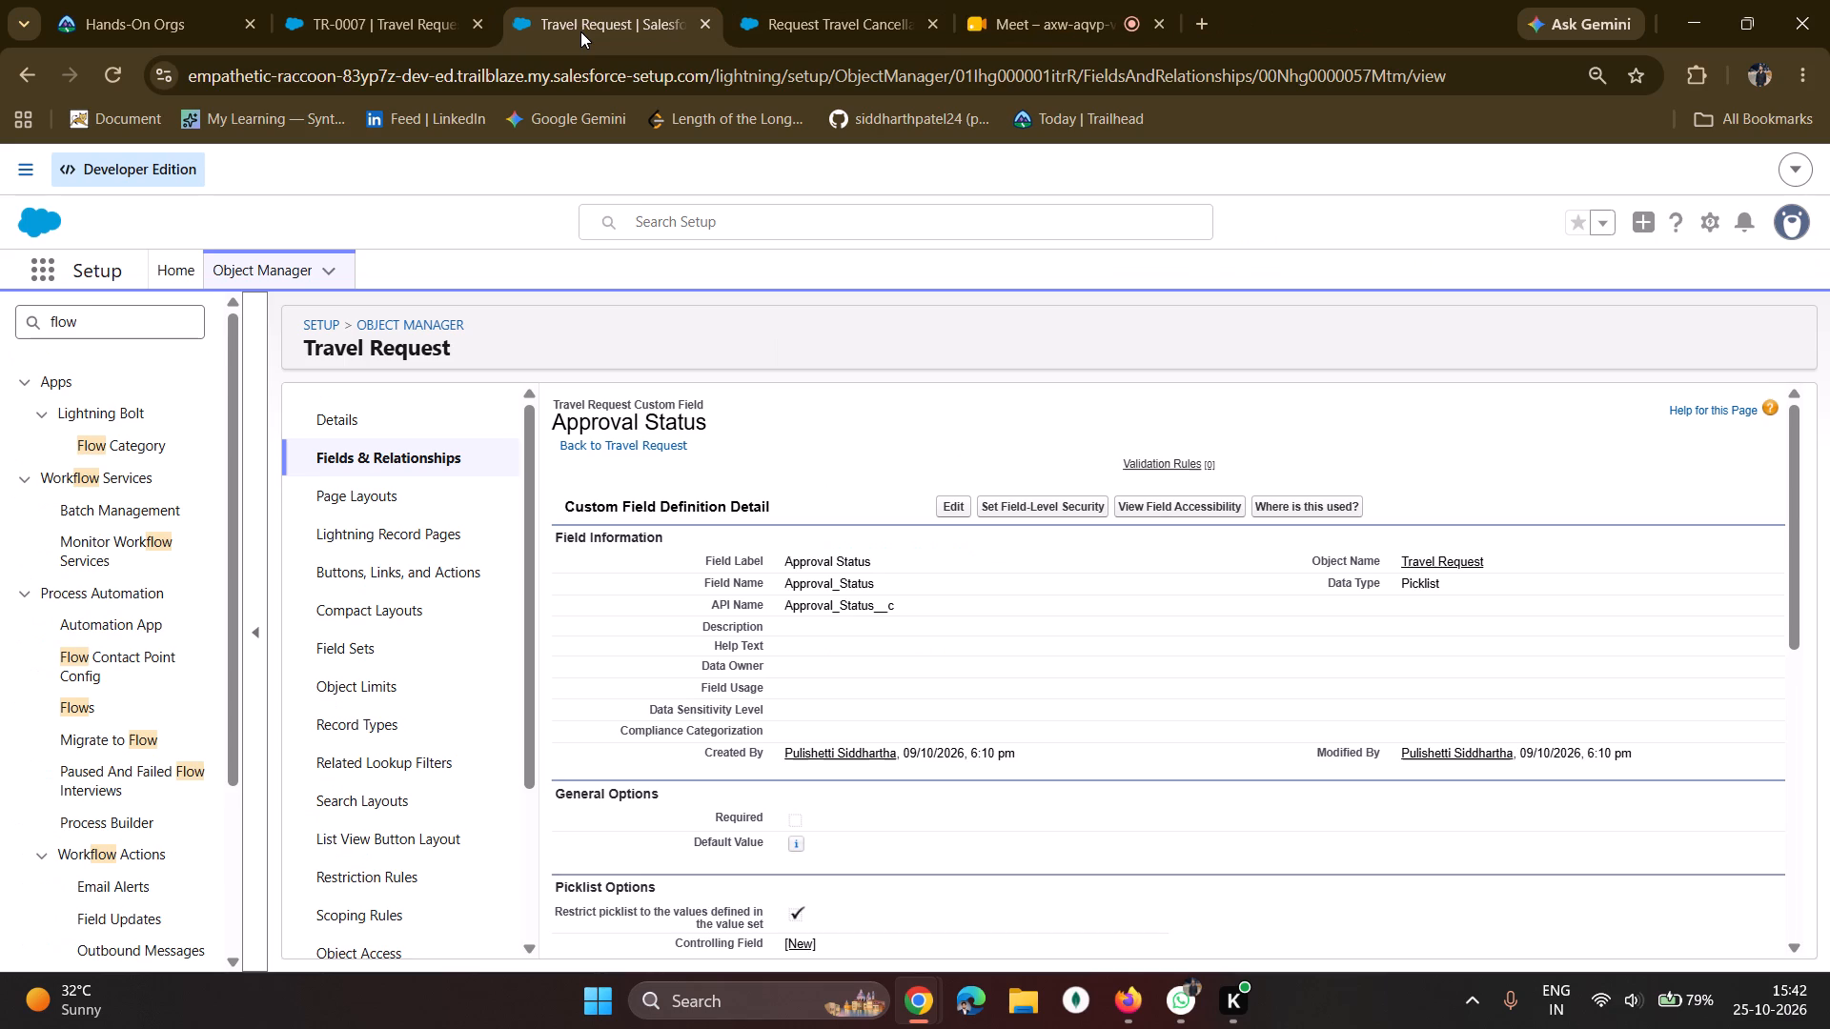
click(244, 268)
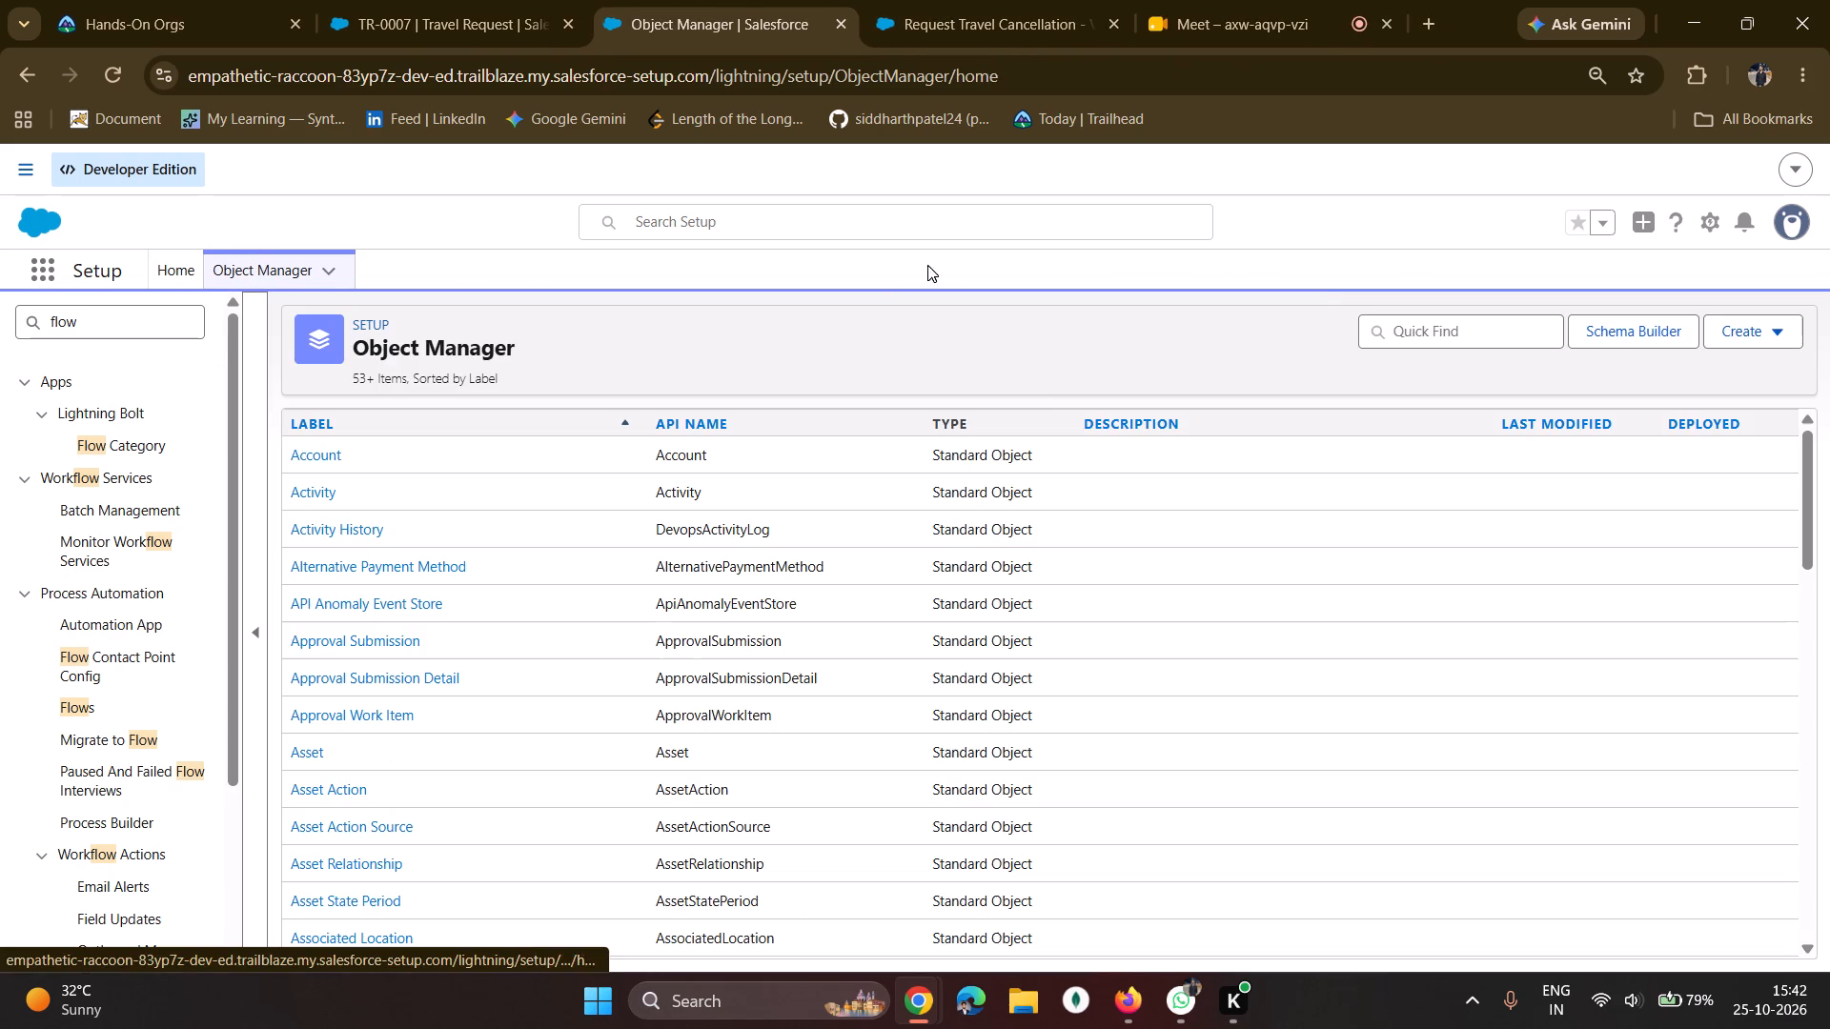
click(1431, 338)
click(1478, 437)
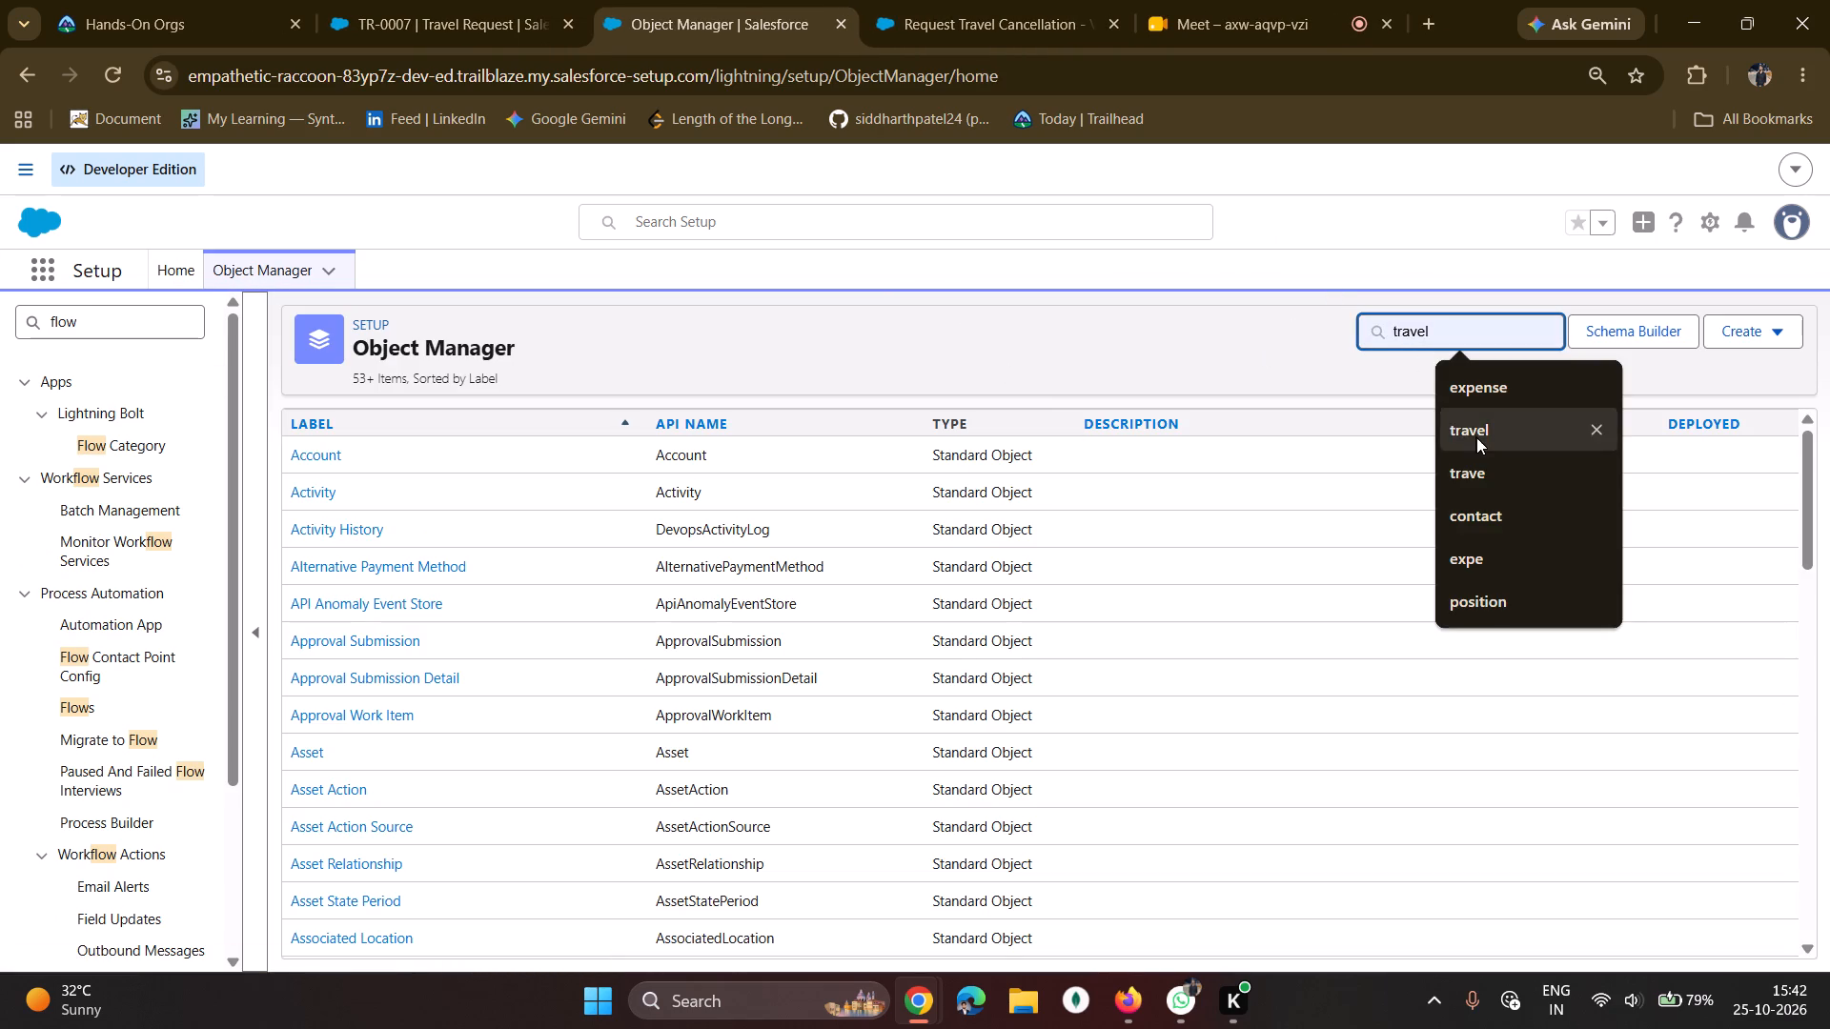
click(317, 465)
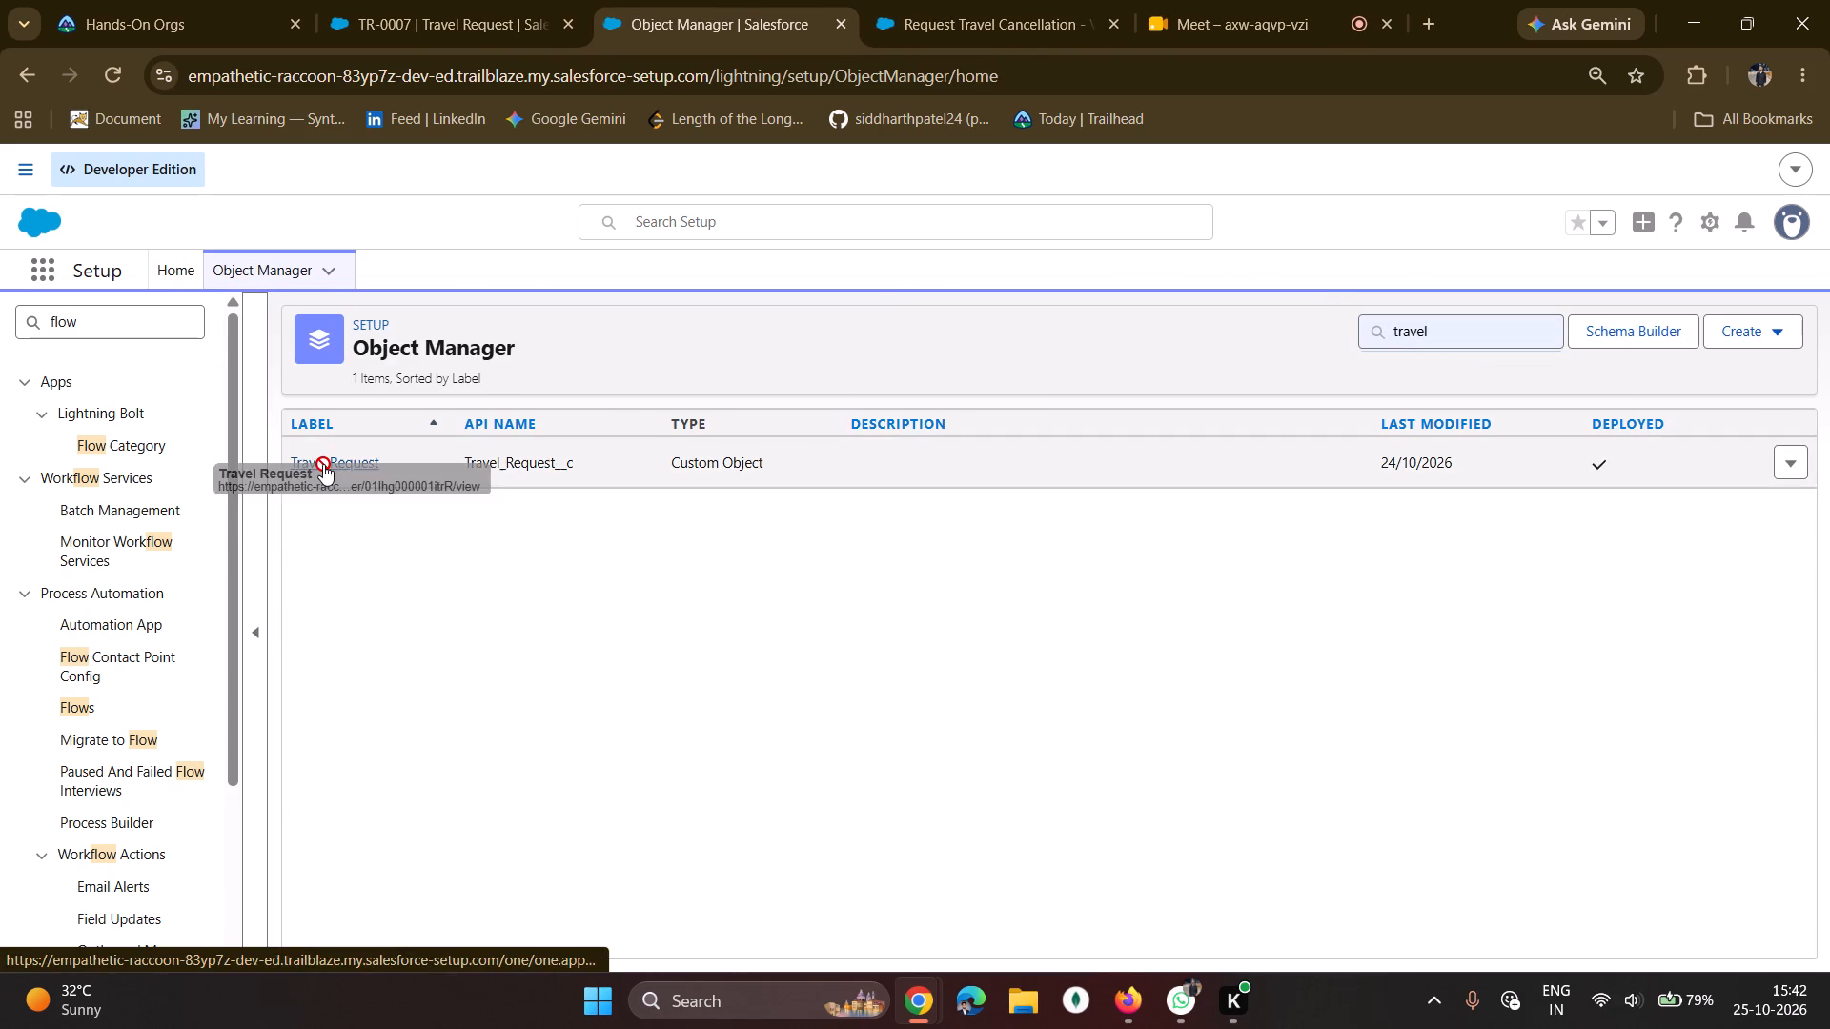
click(348, 457)
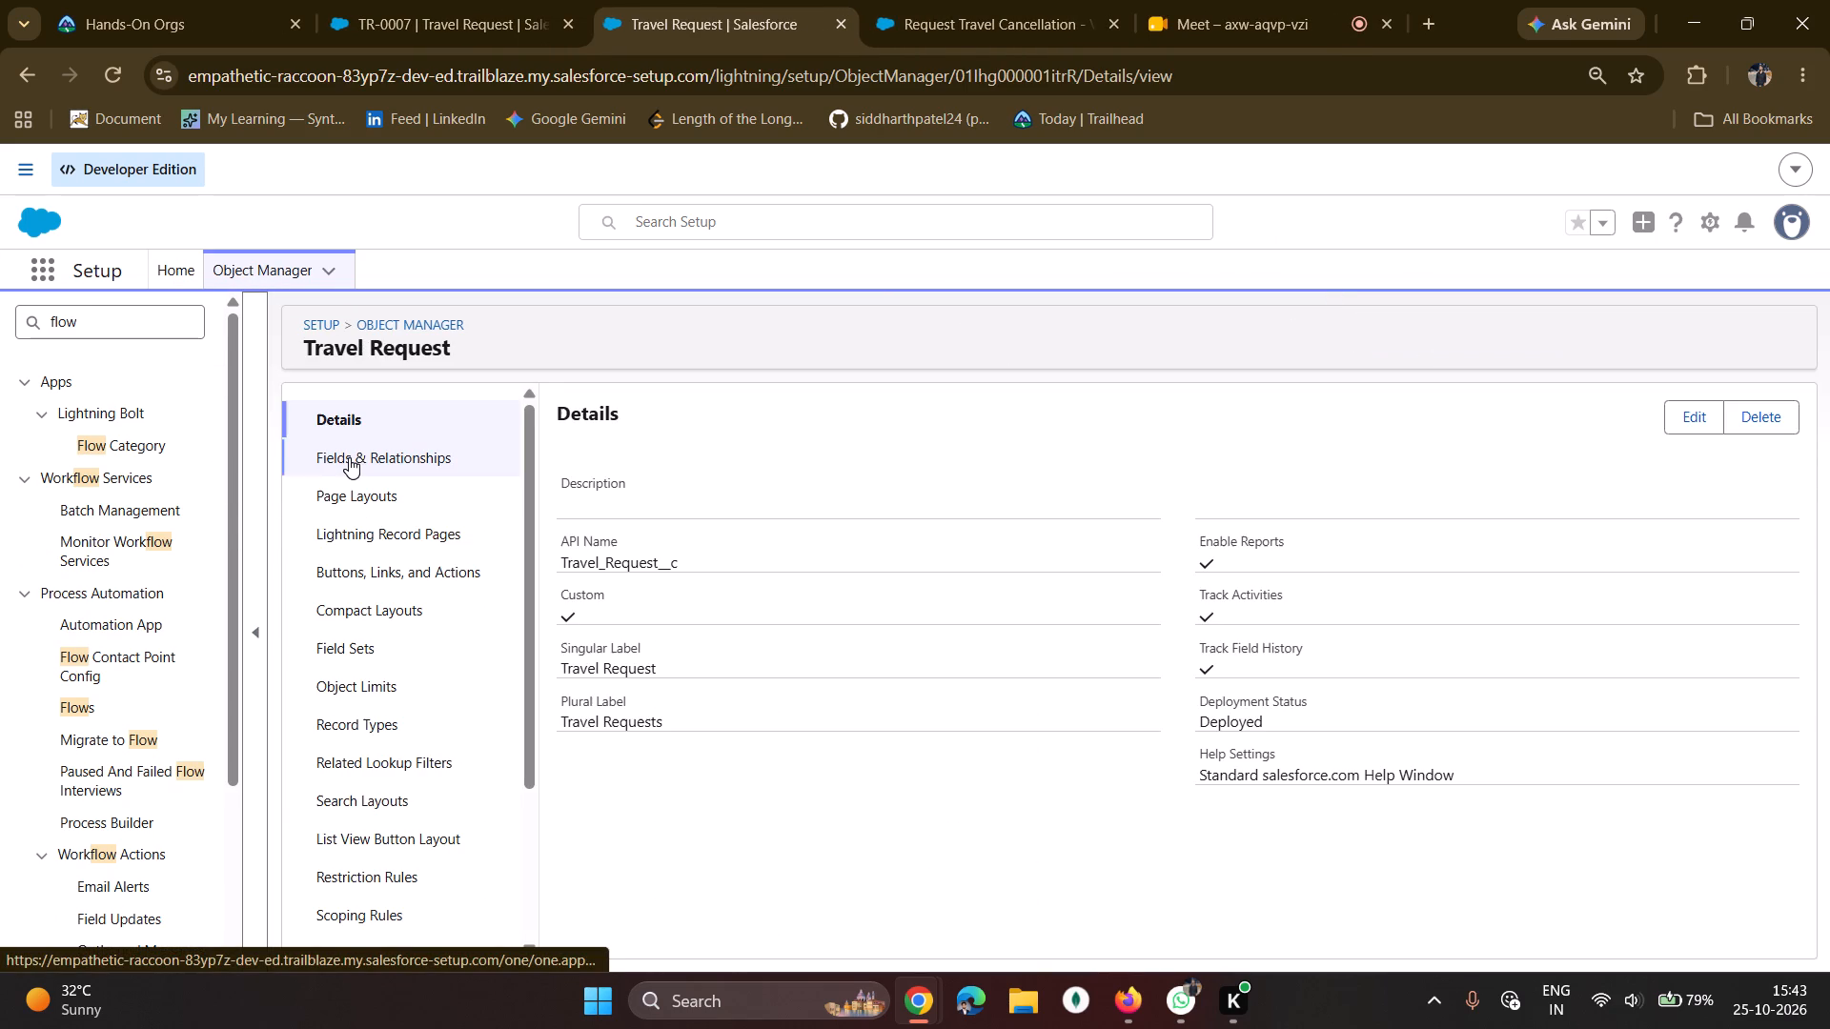
click(400, 575)
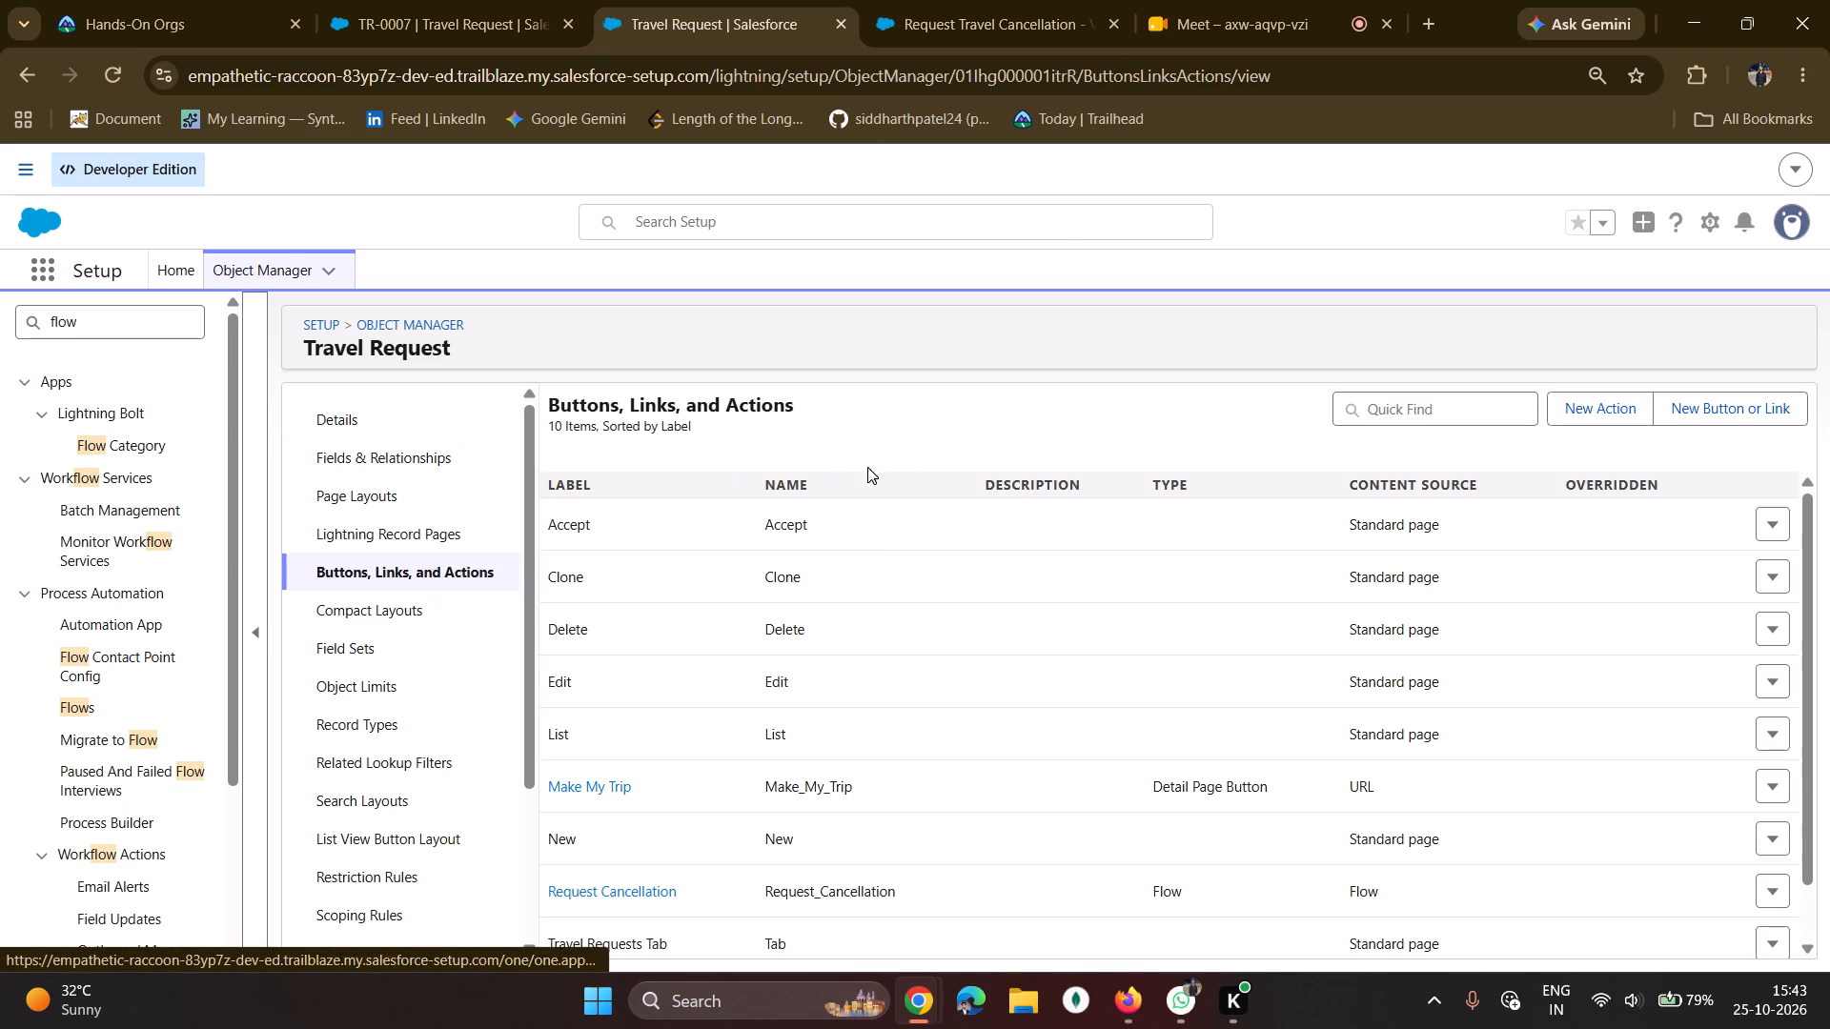
scroll(1020, 882, down, 5)
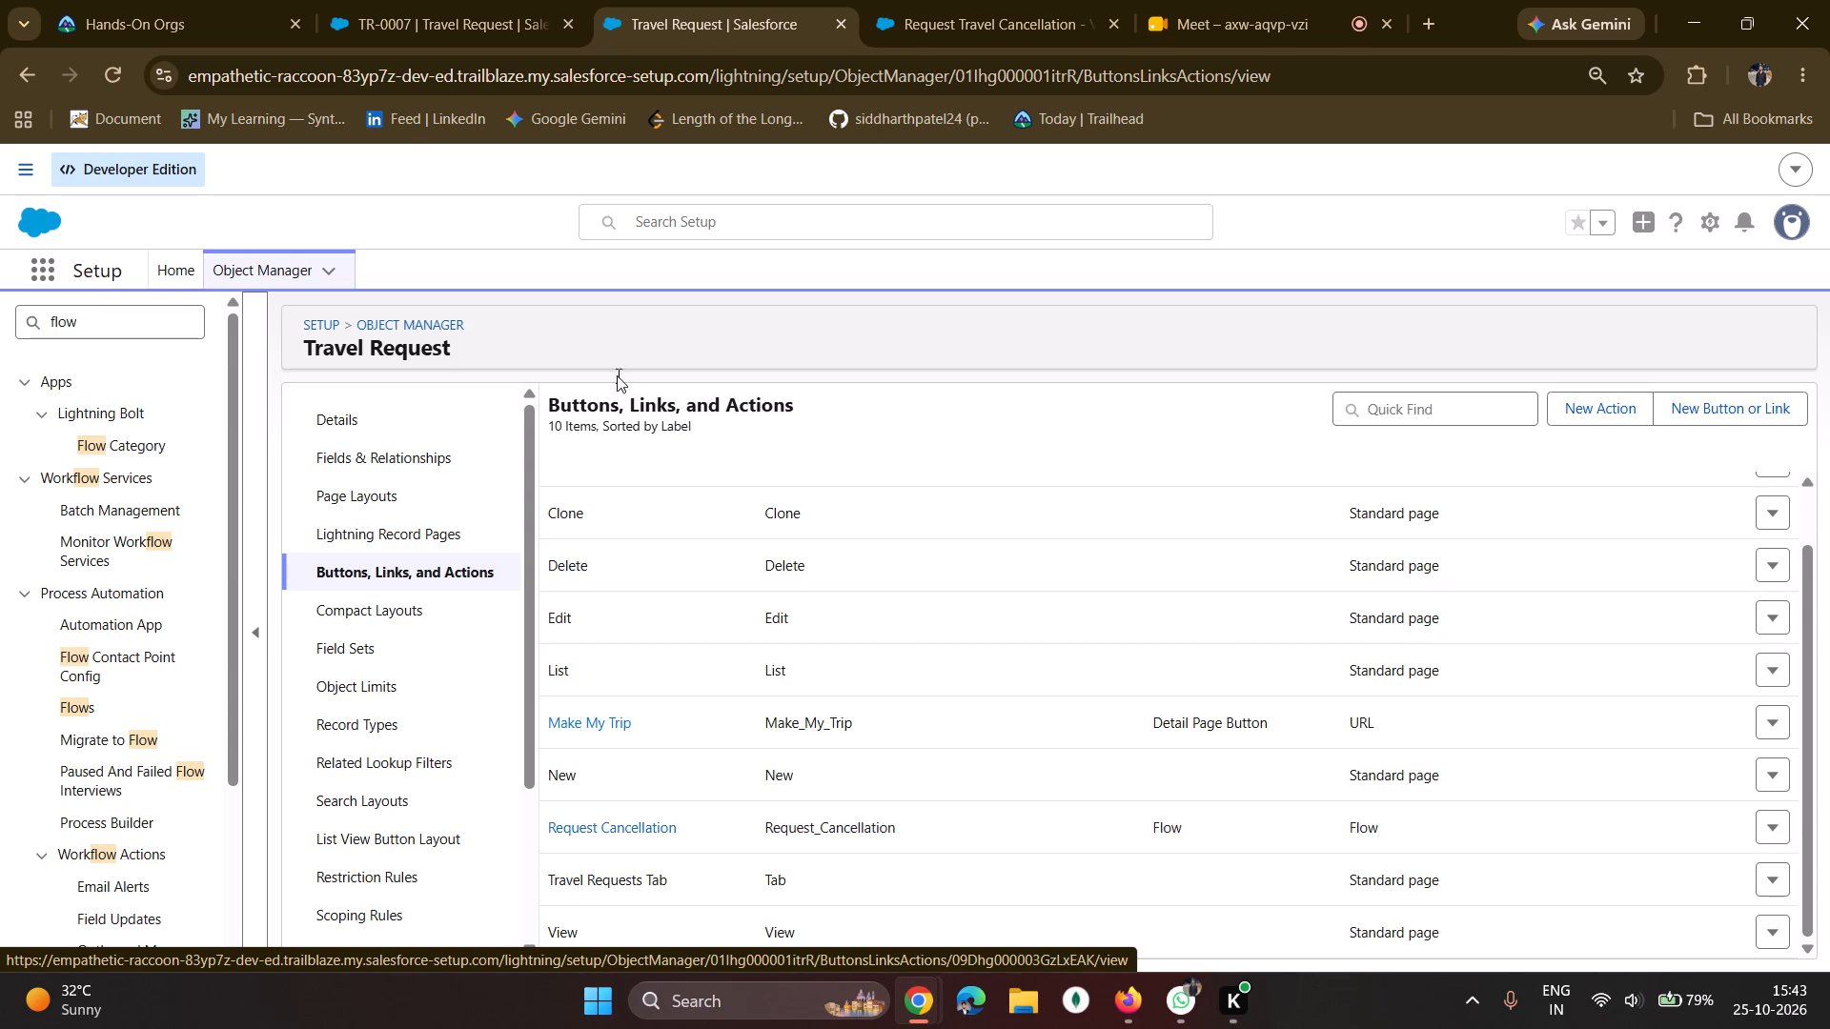
Submit a cancellation request for TR-0007 with the reason bbbbb and finish the flow.
click(455, 0)
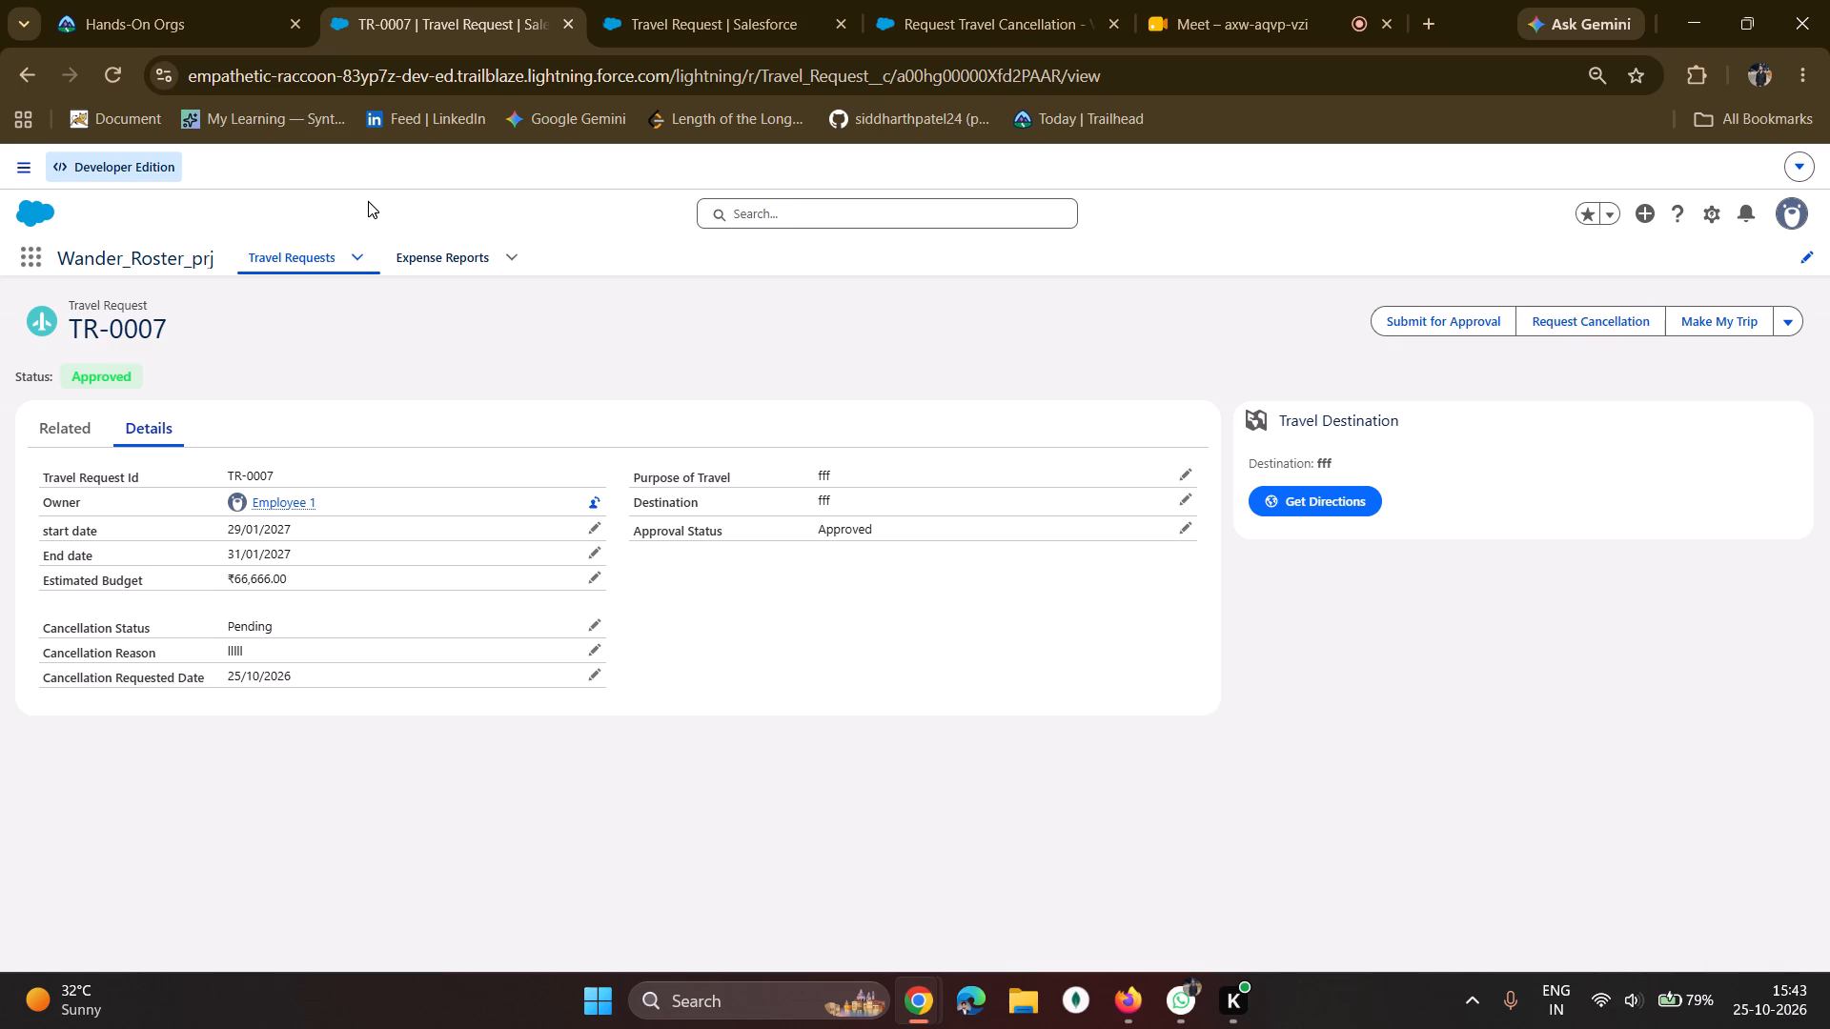
drag(172, 314, 66, 344)
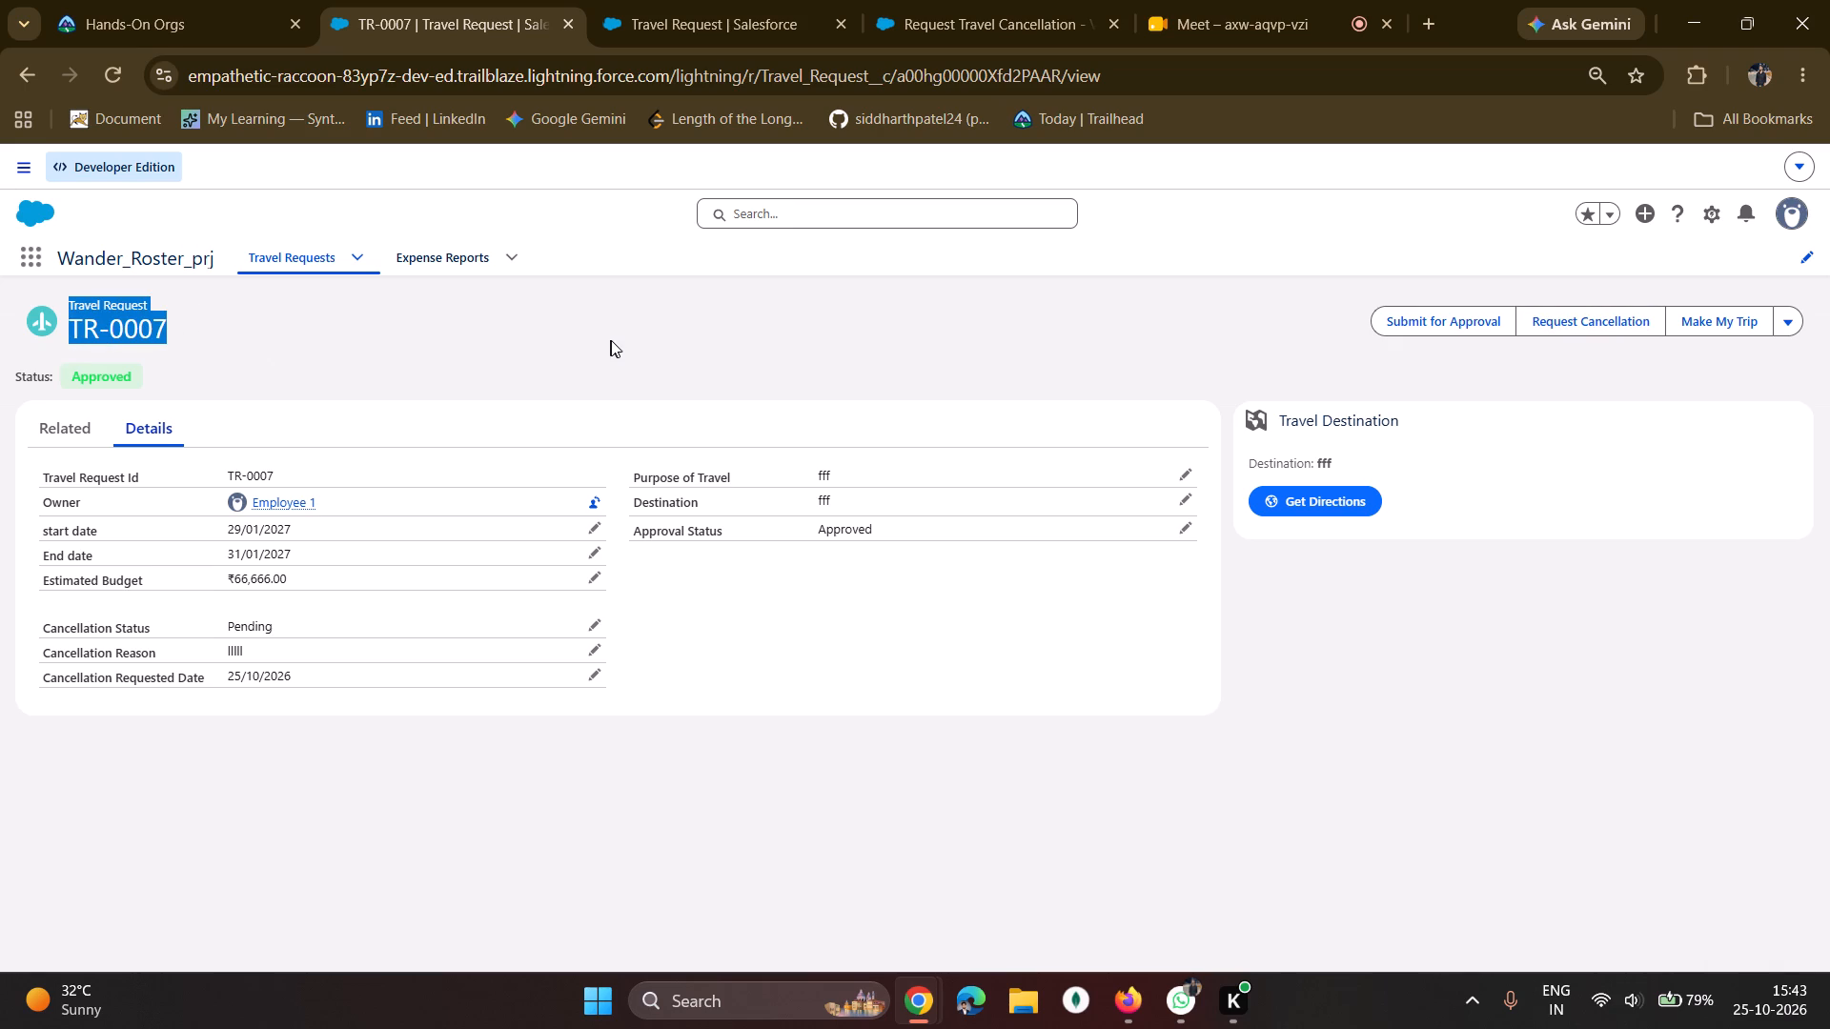
click(612, 340)
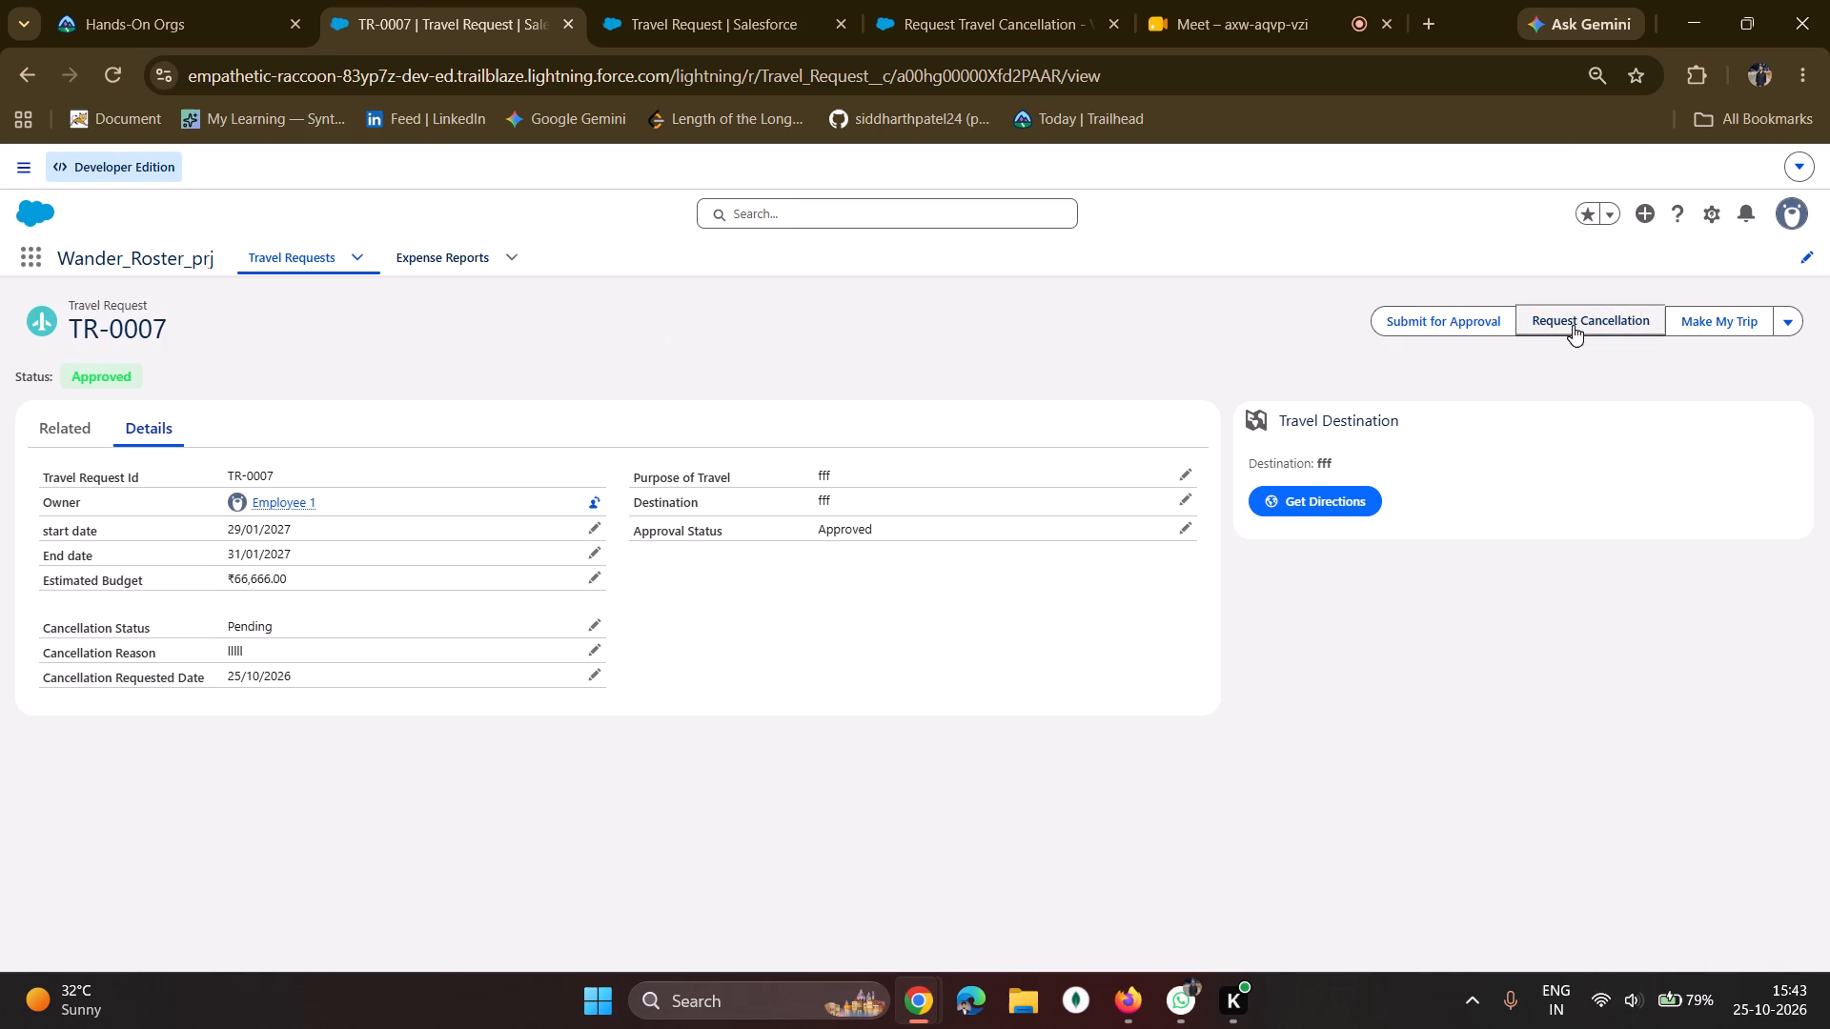
click(1573, 325)
click(1129, 565)
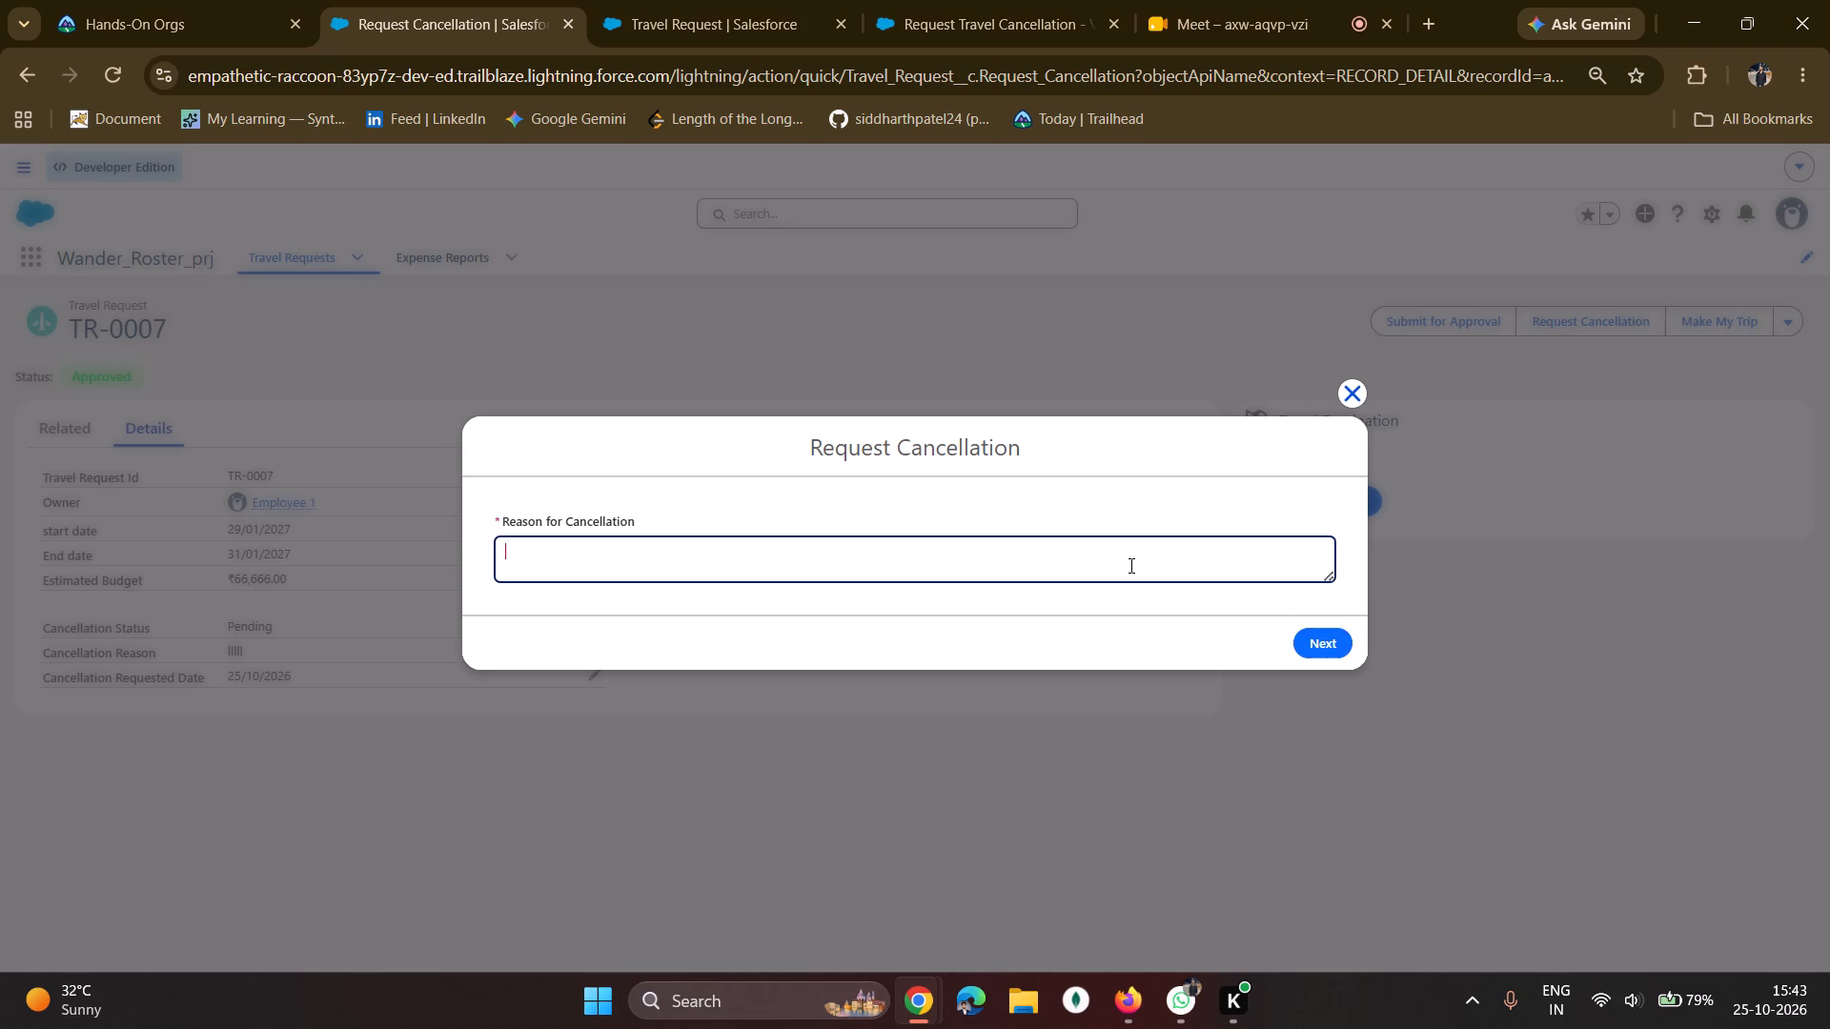
text(bbbbb)
click(1321, 649)
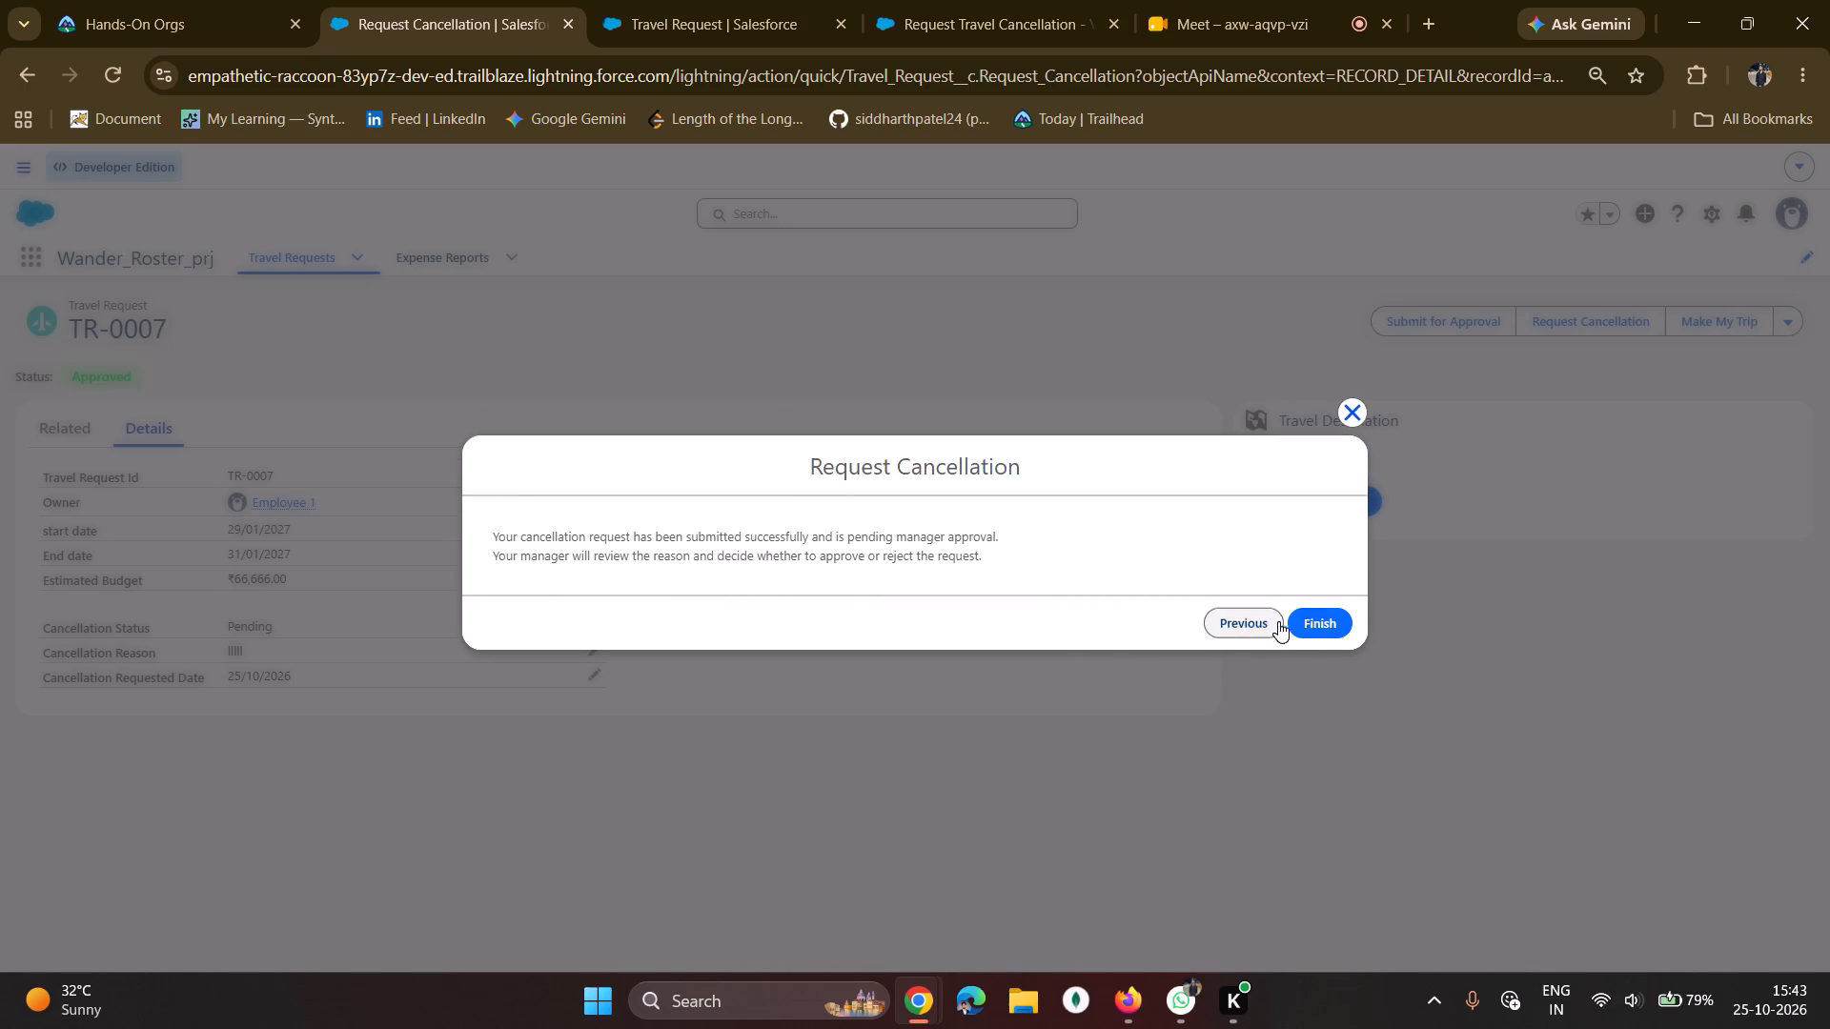
click(1311, 615)
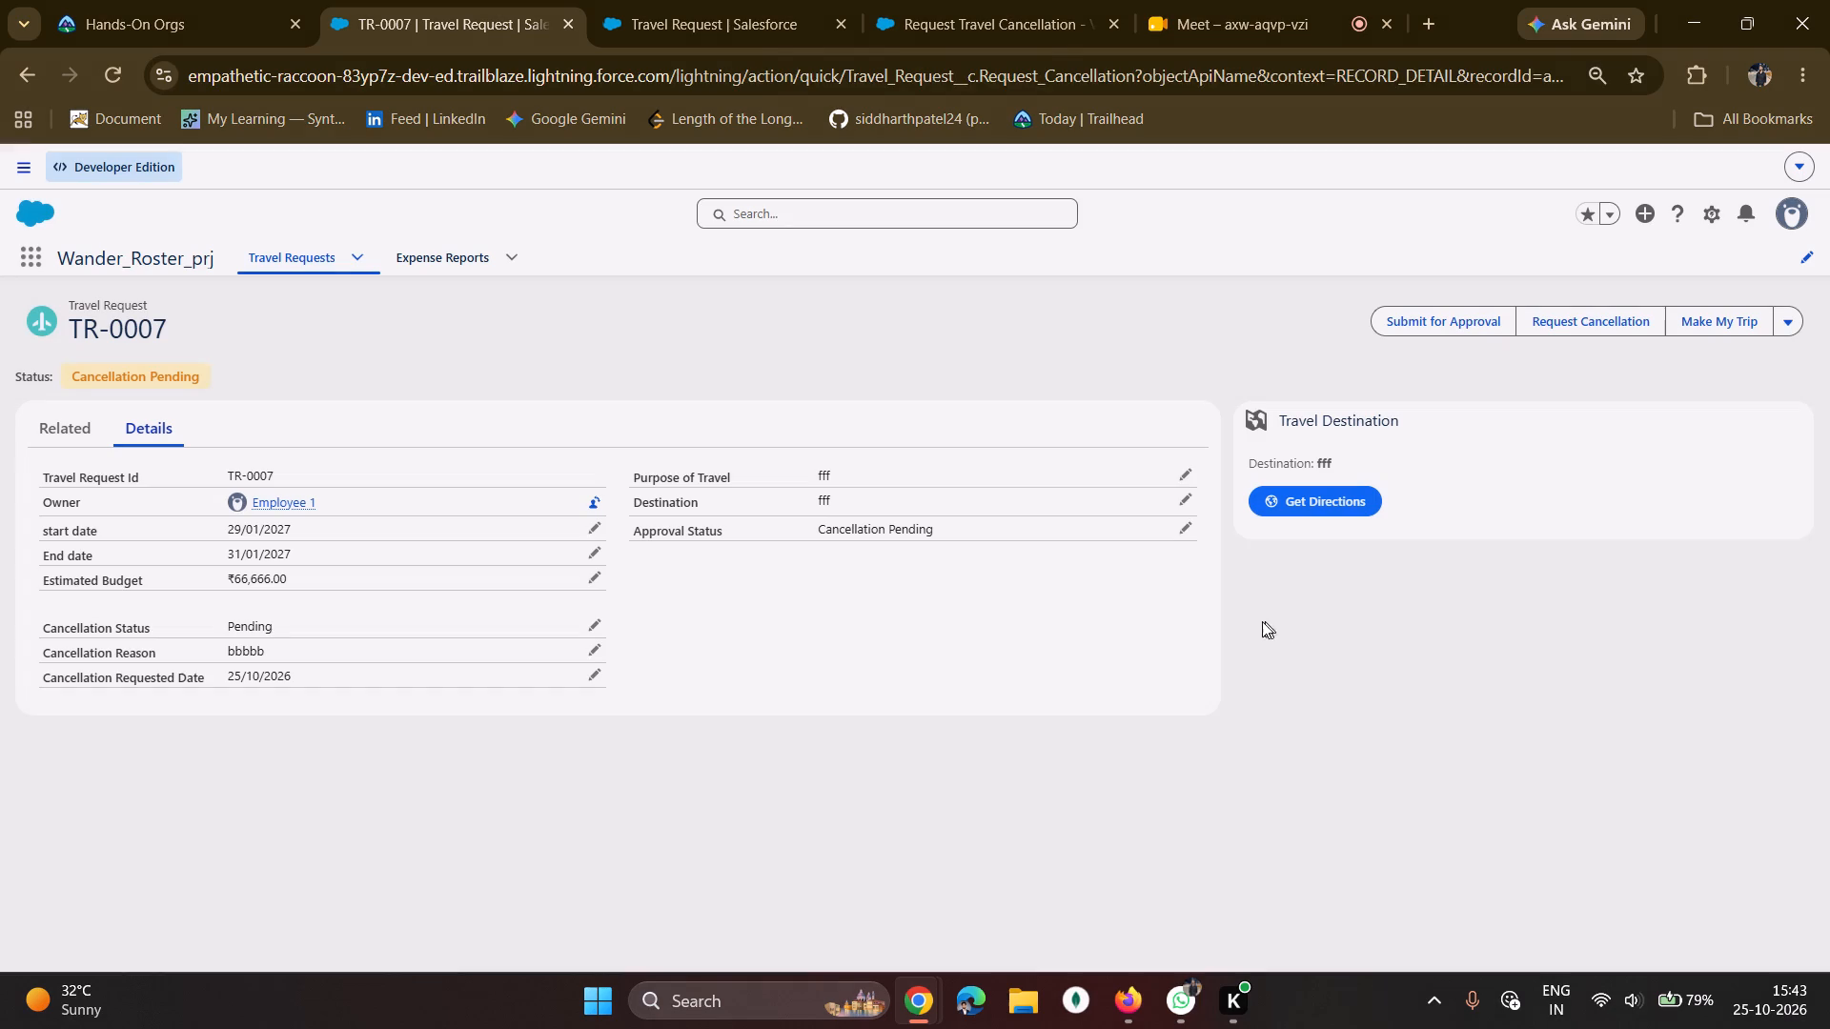
Check the Status badge on TR-0007 after the cancellation request.
drag(77, 370, 250, 387)
click(250, 387)
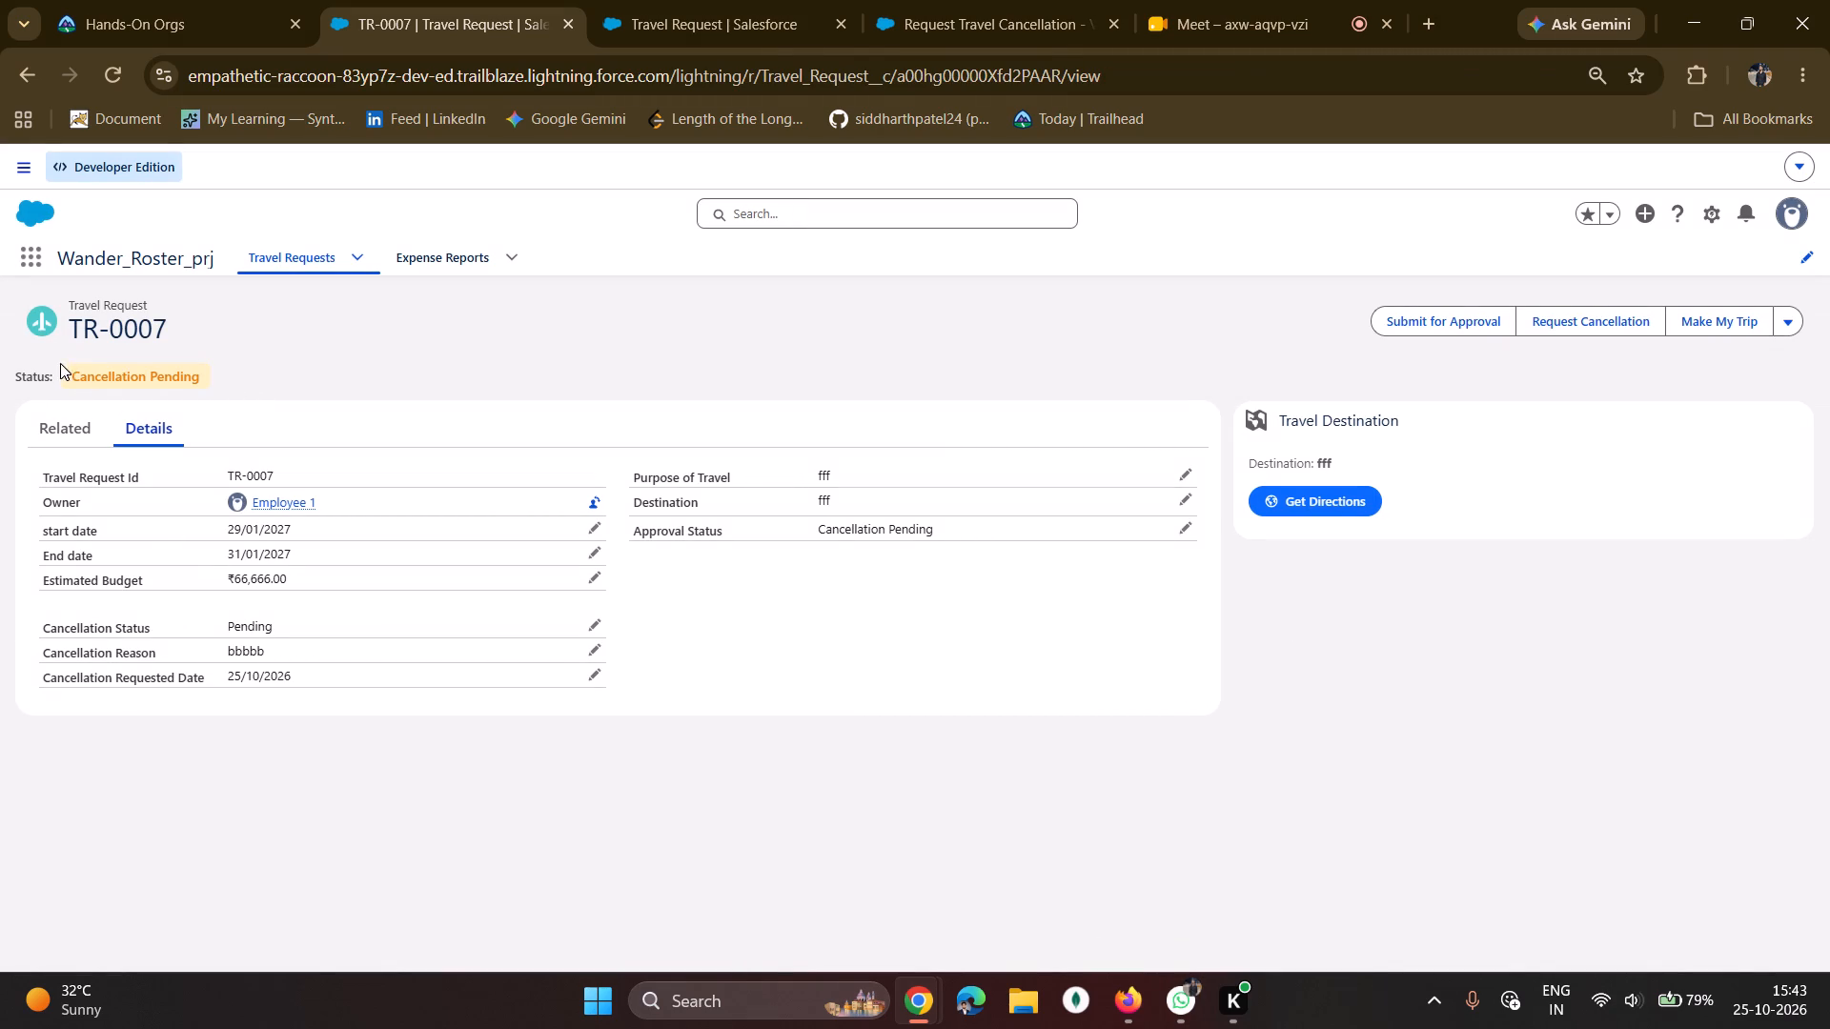
drag(63, 392, 213, 376)
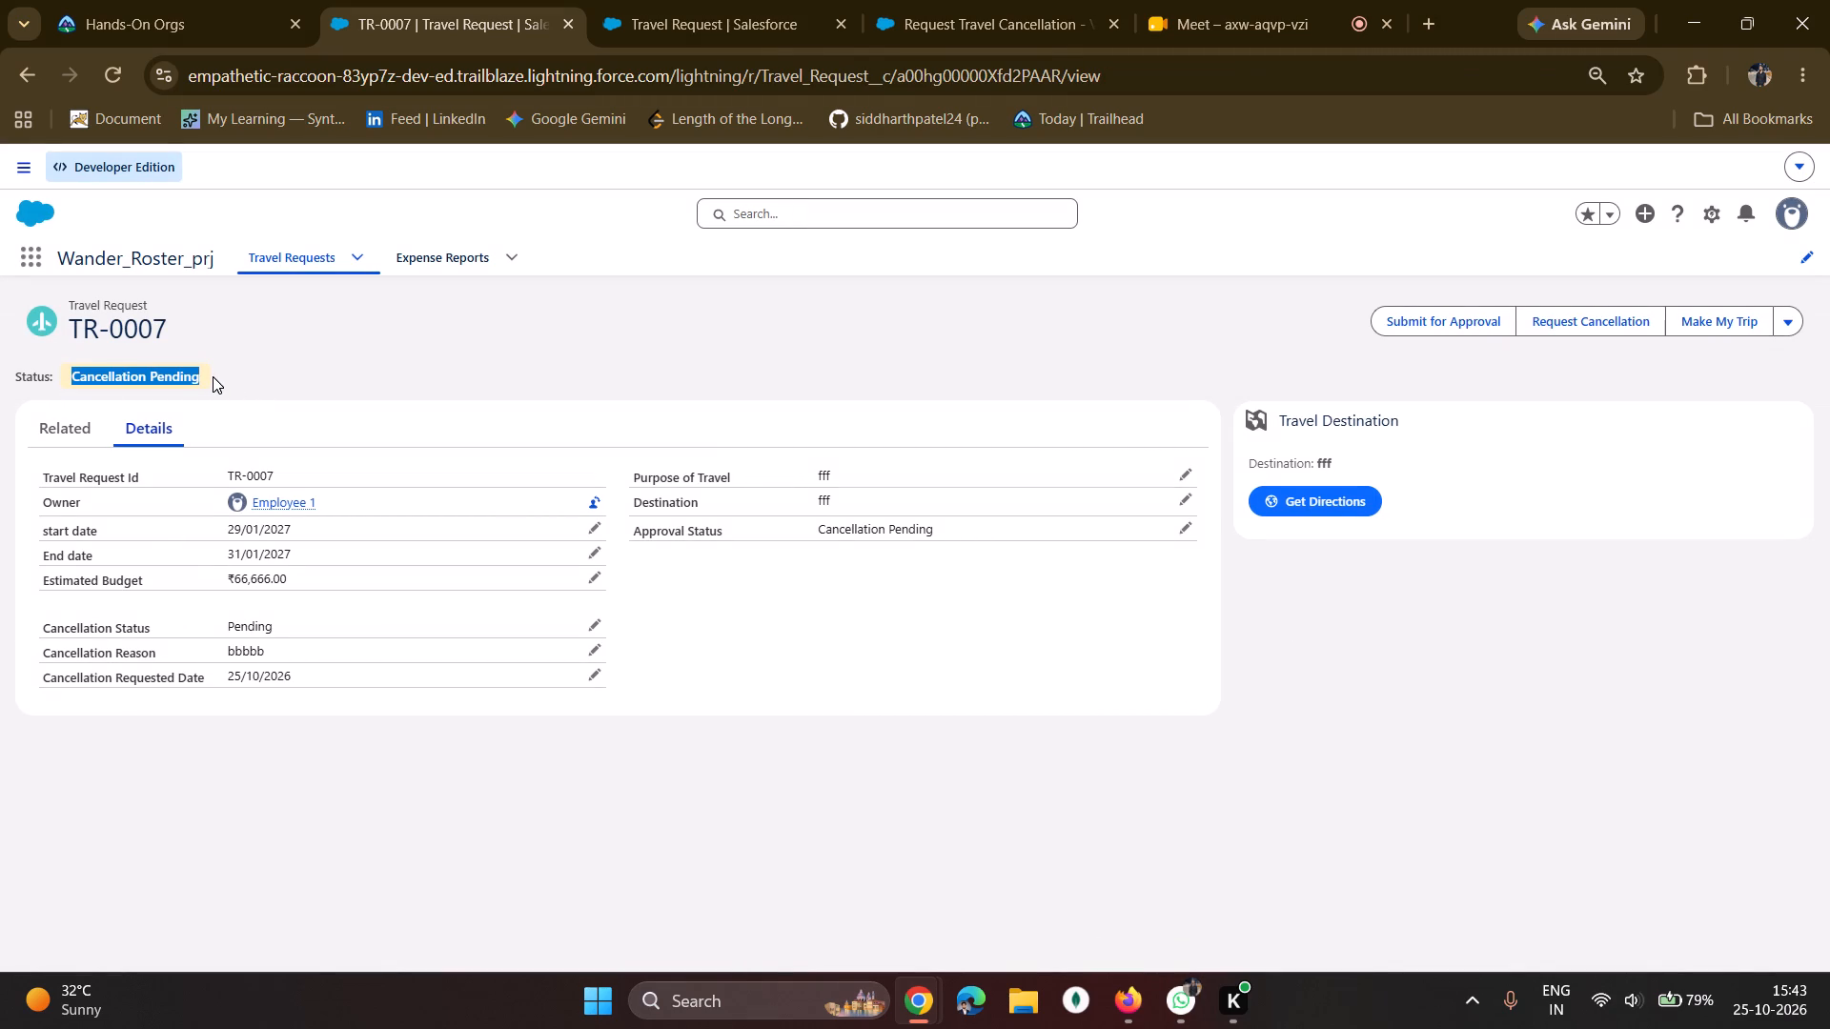
click(202, 376)
drag(67, 373, 73, 373)
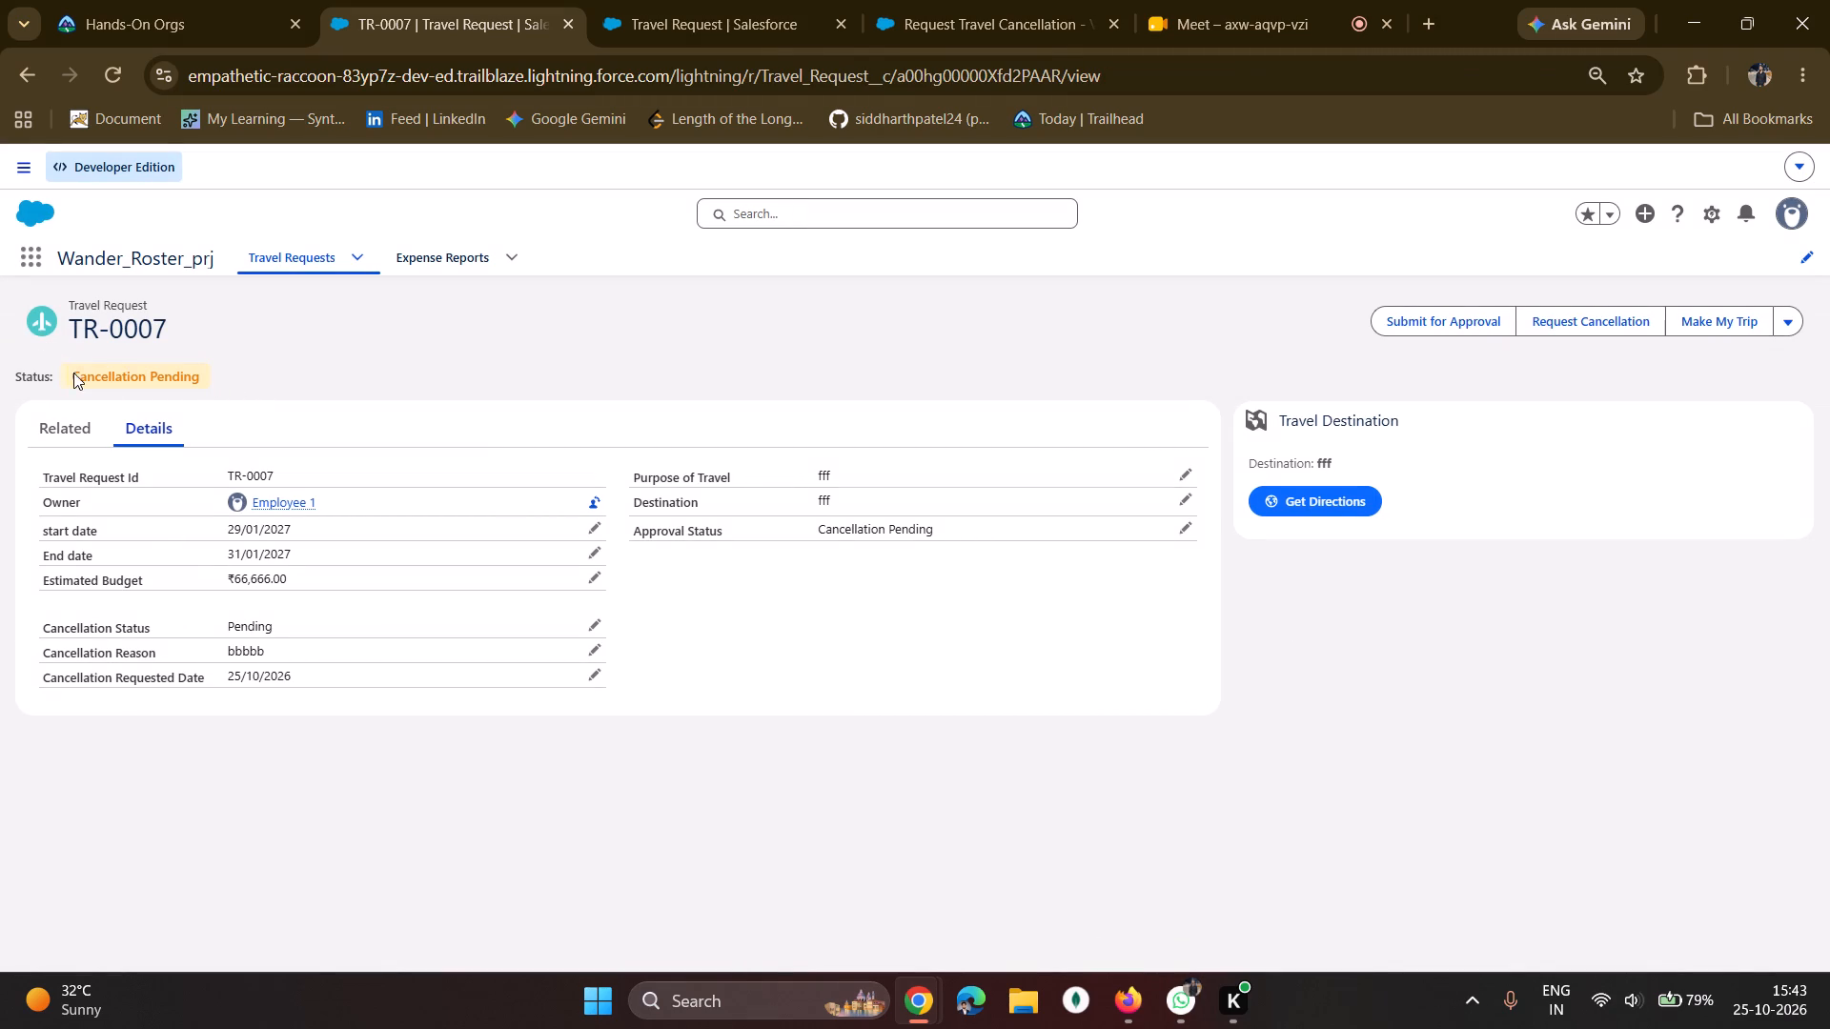
drag(73, 373, 208, 364)
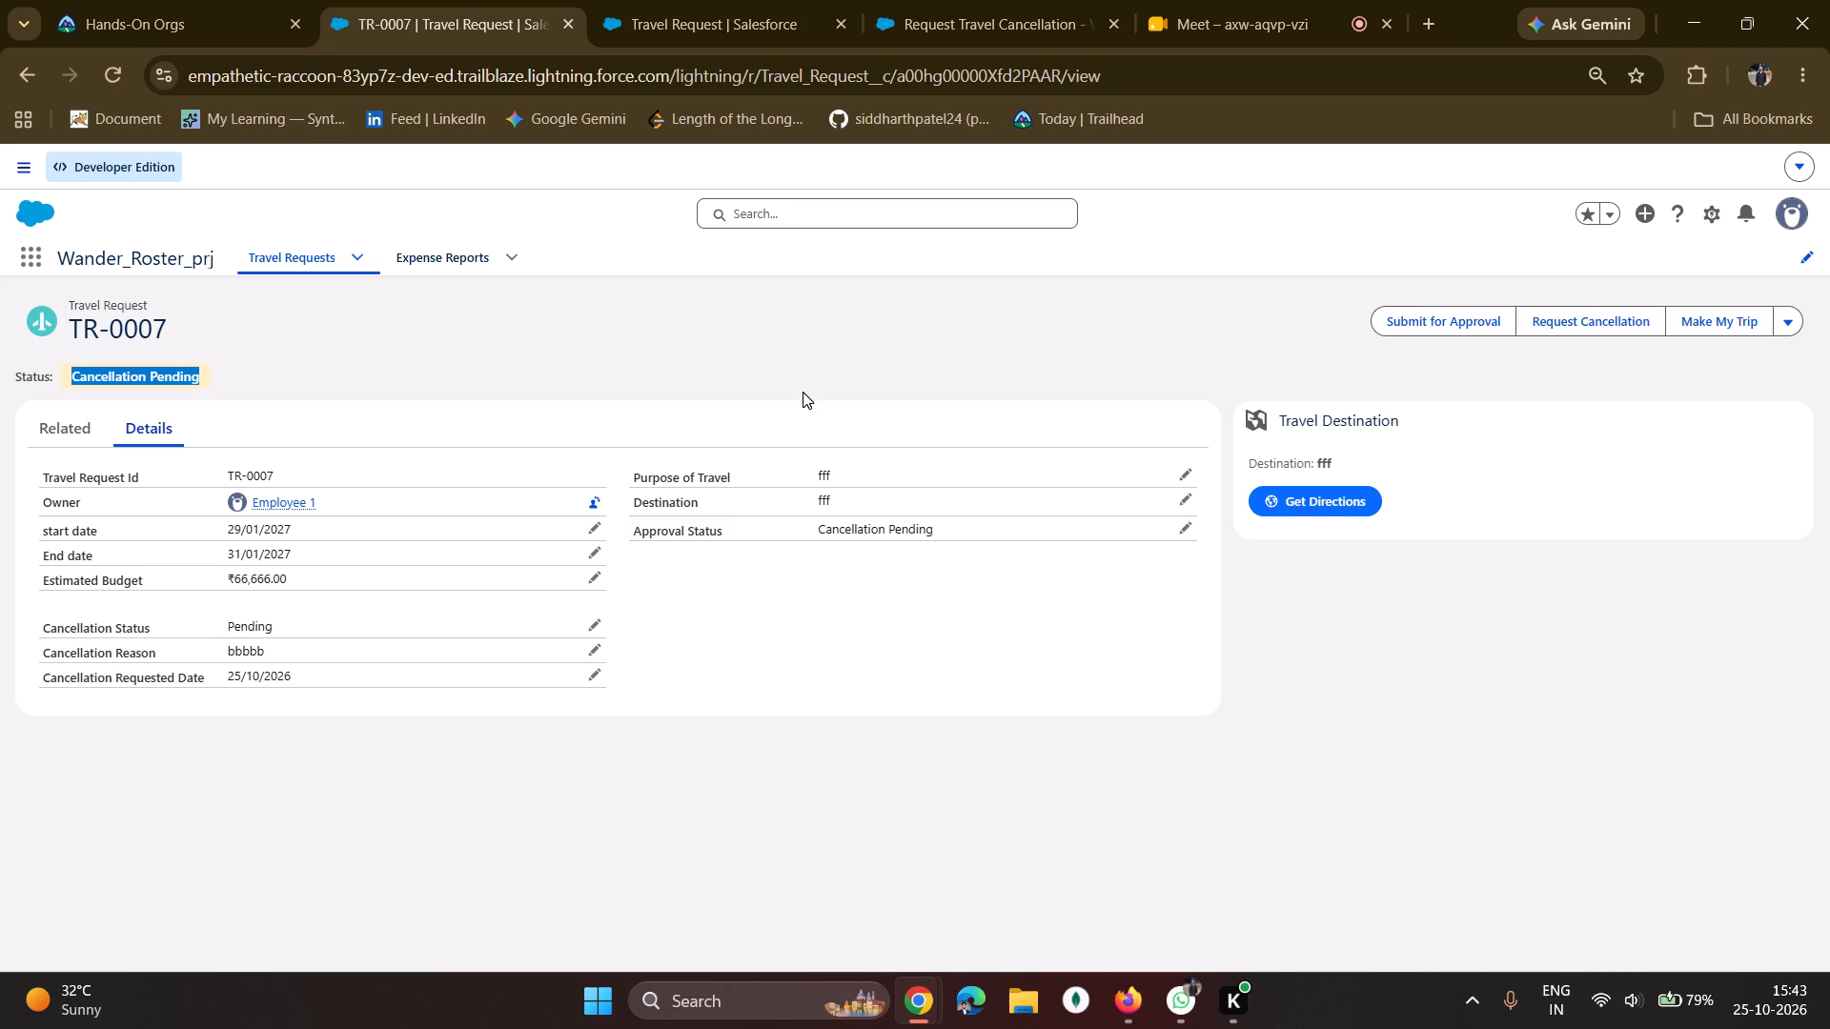
click(803, 383)
Switch to Firefox, reload the manager's Items to Approve list and check which user is logged in.
click(1137, 1005)
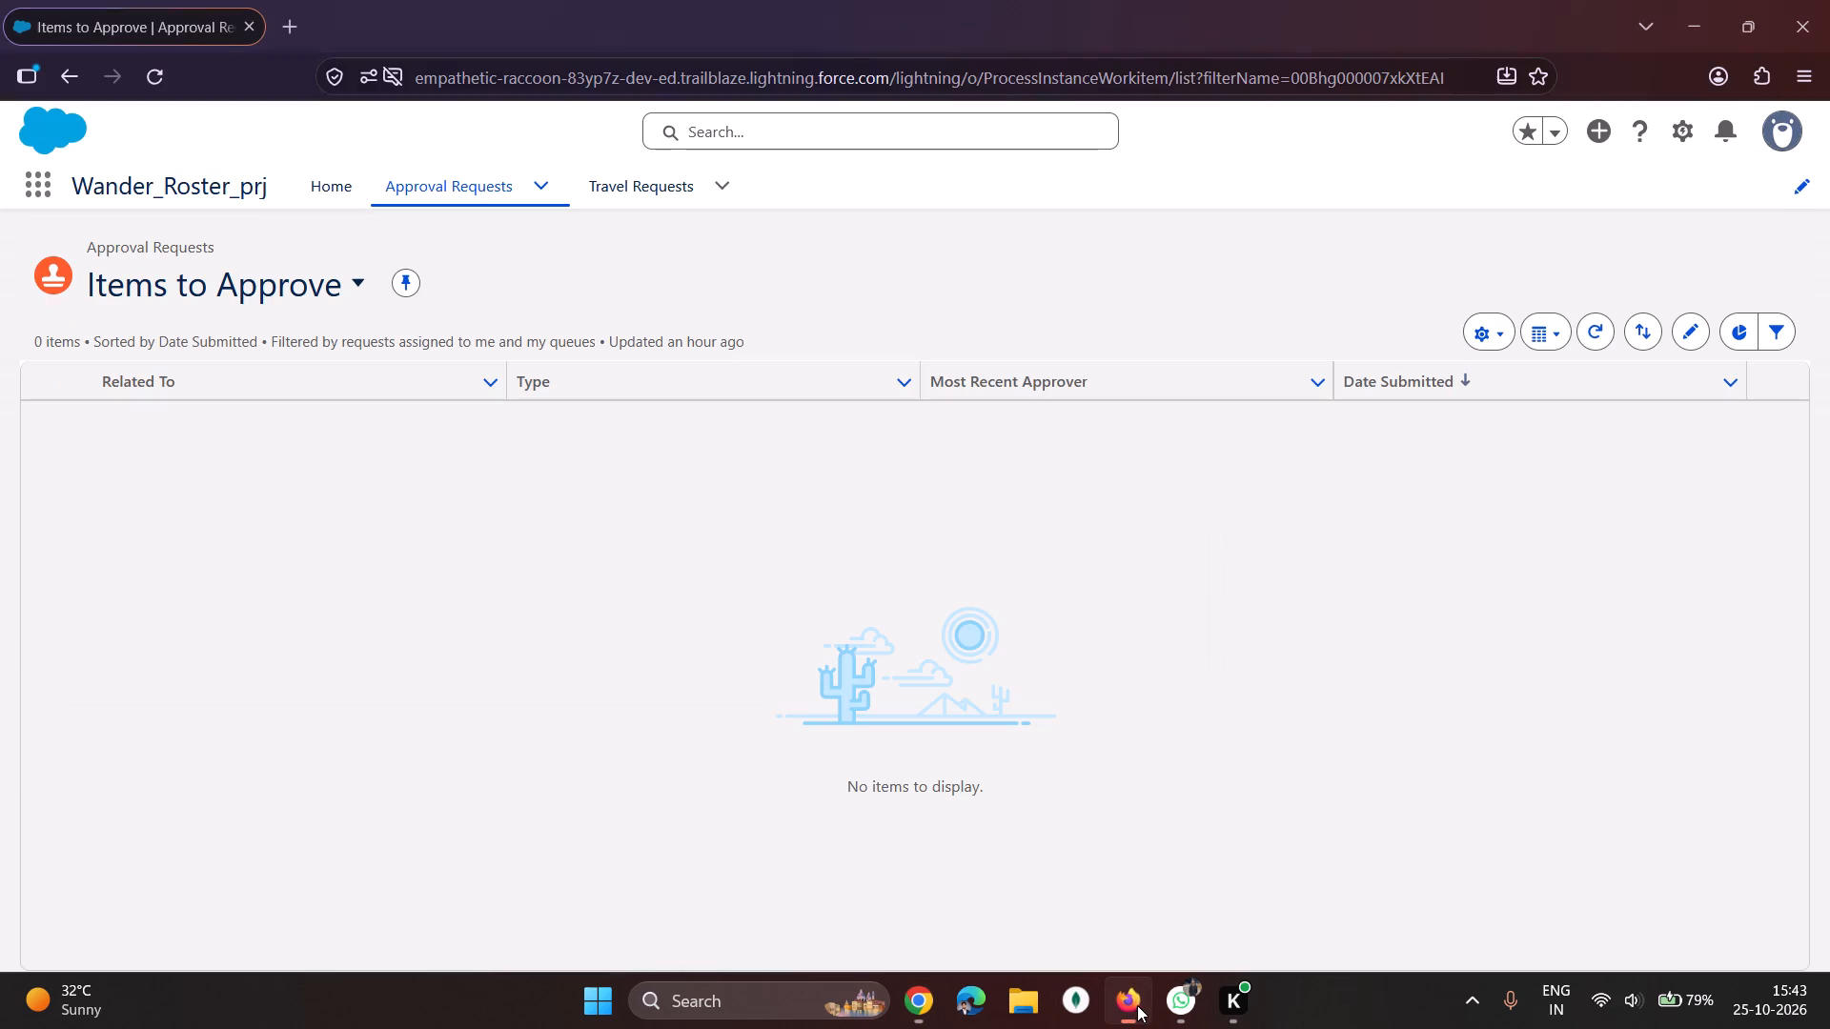
click(417, 190)
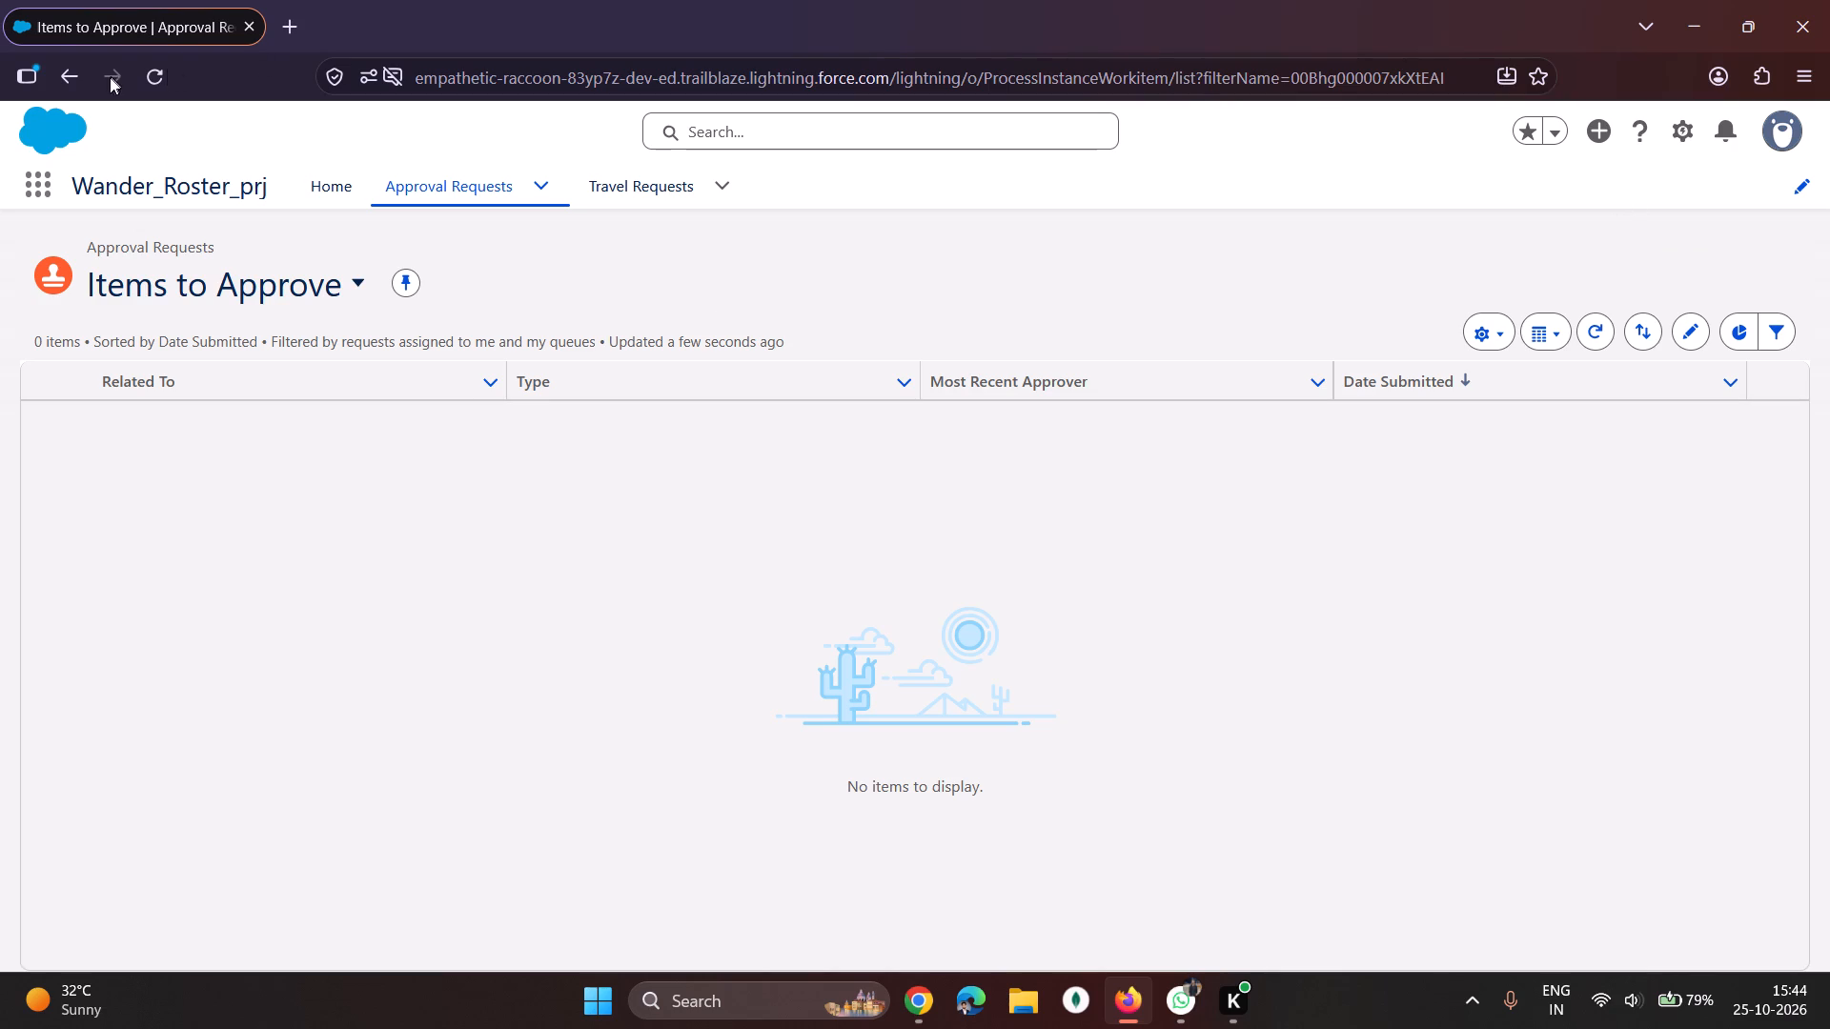
click(149, 79)
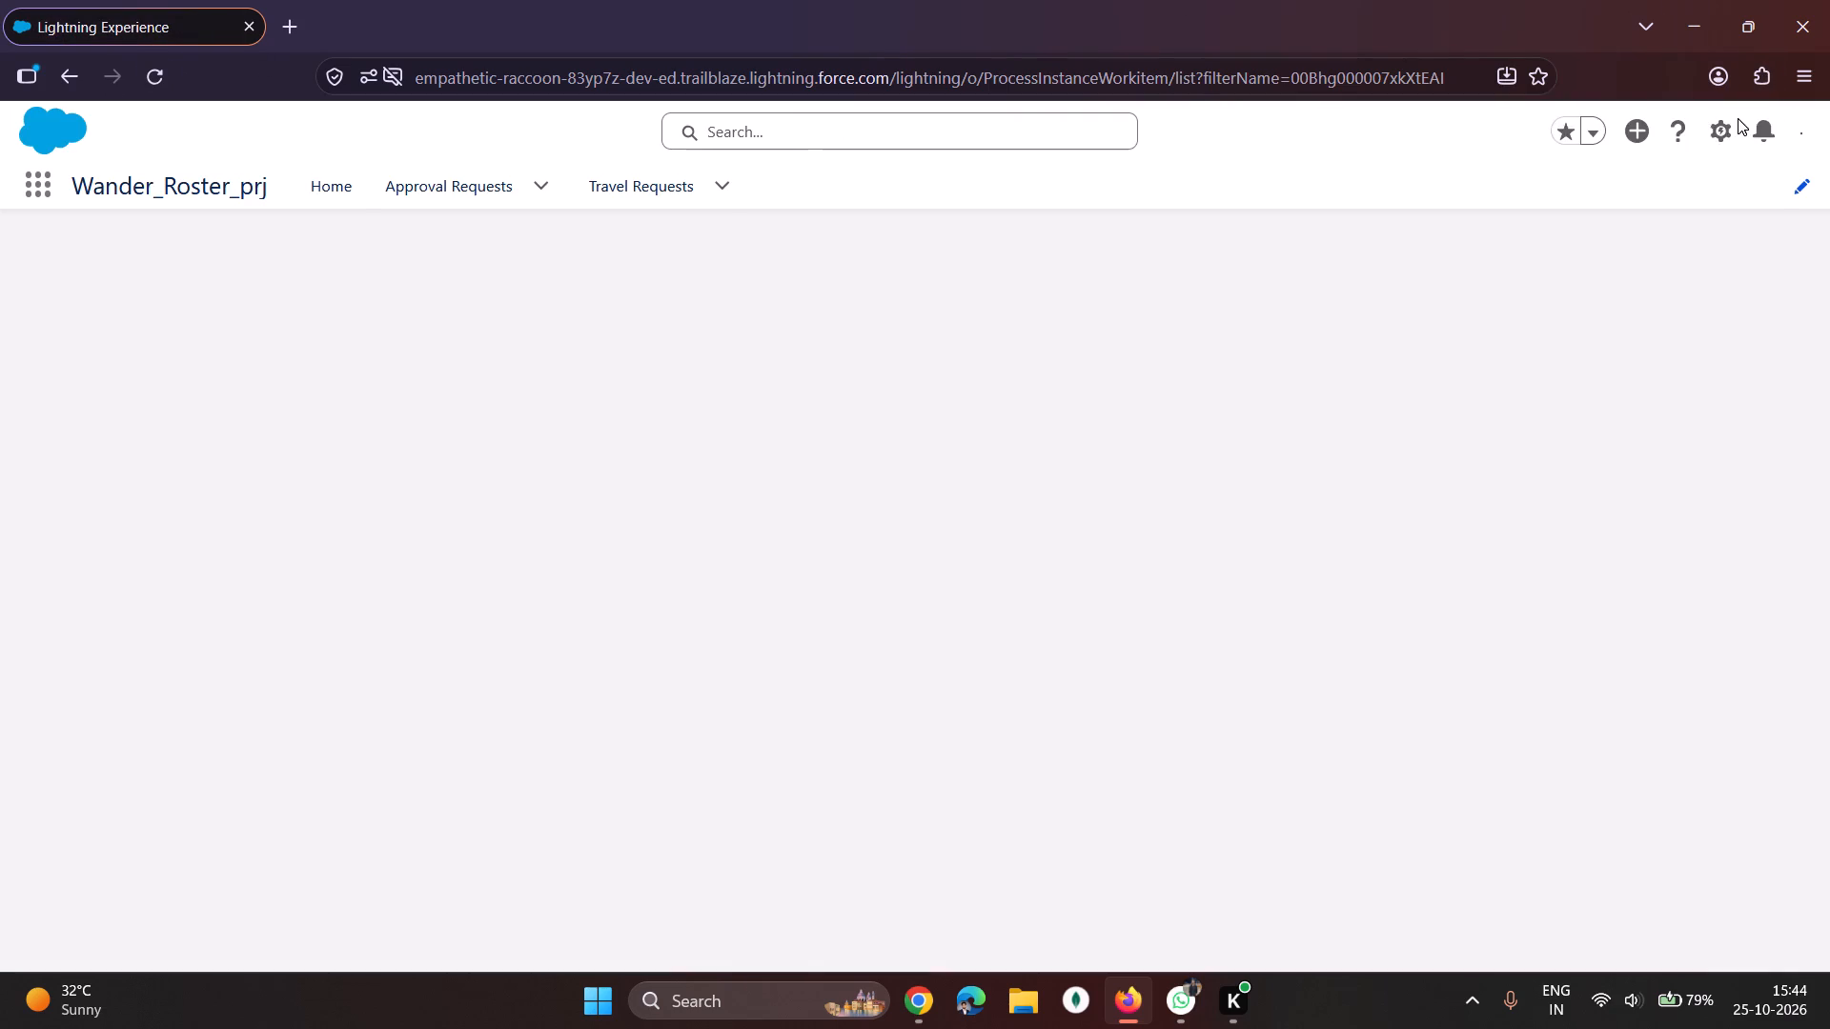
click(215, 293)
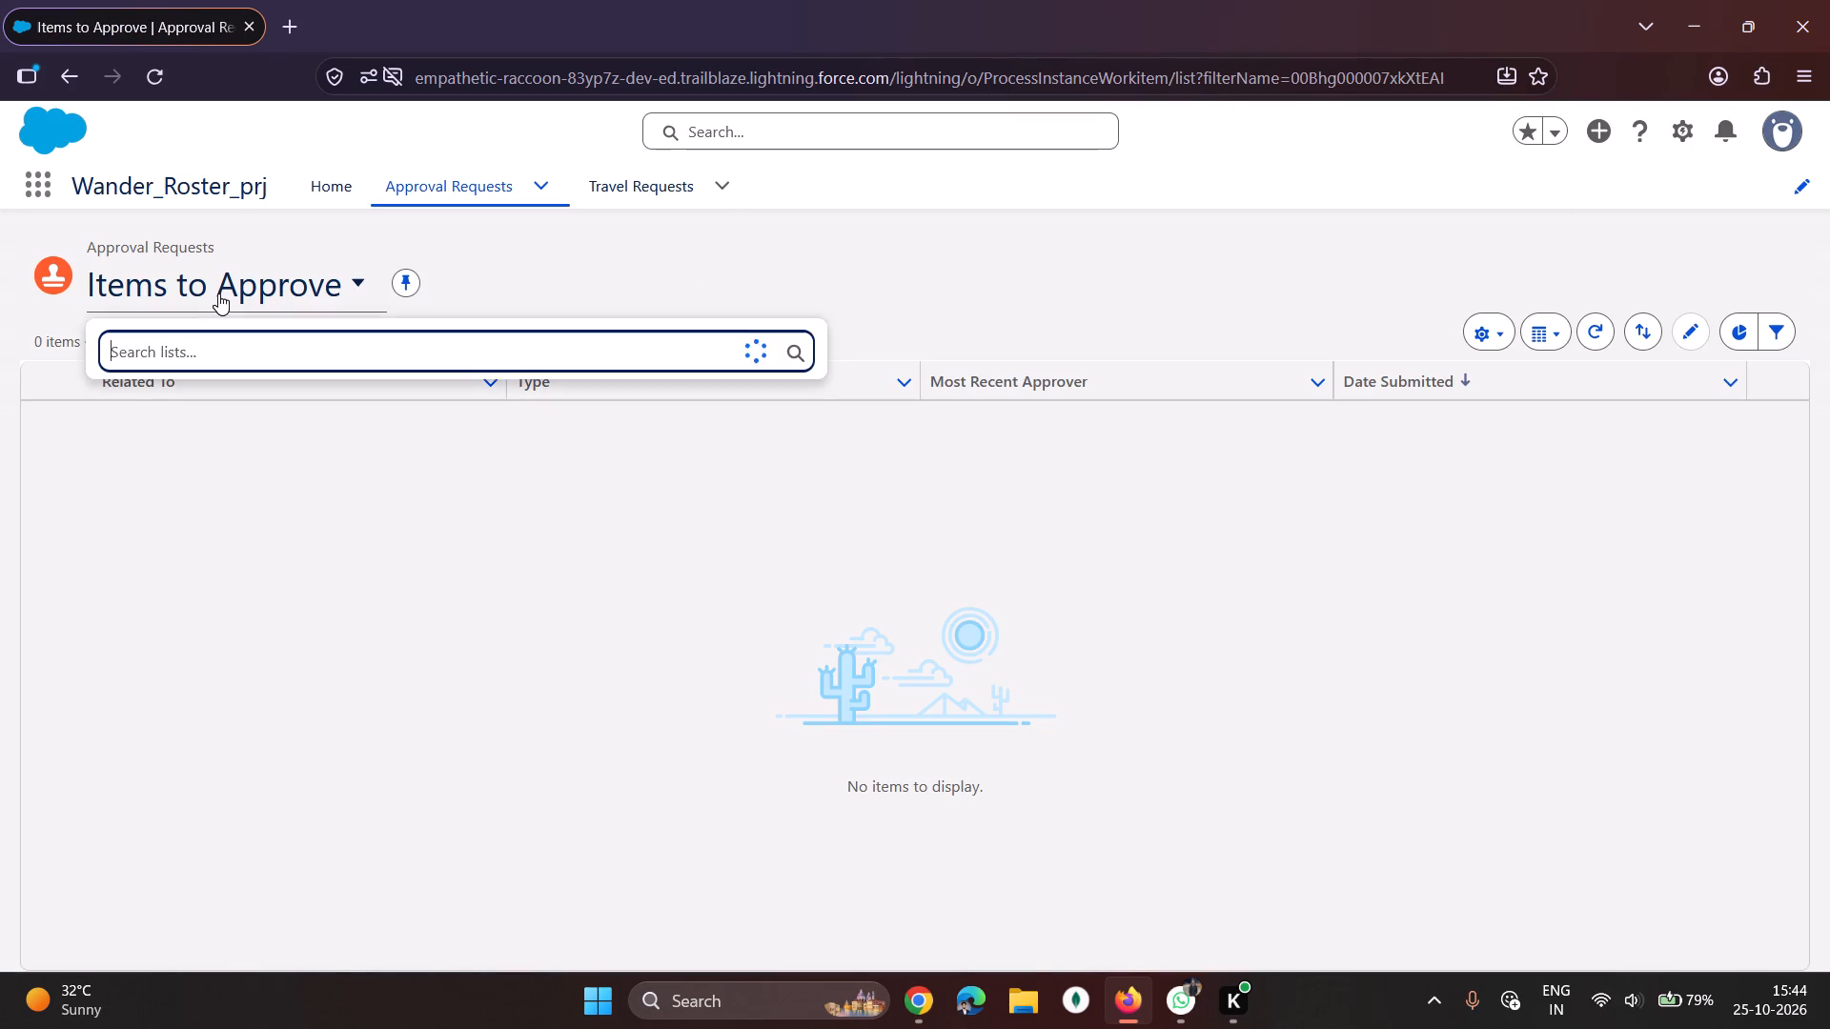
click(1797, 117)
click(1783, 130)
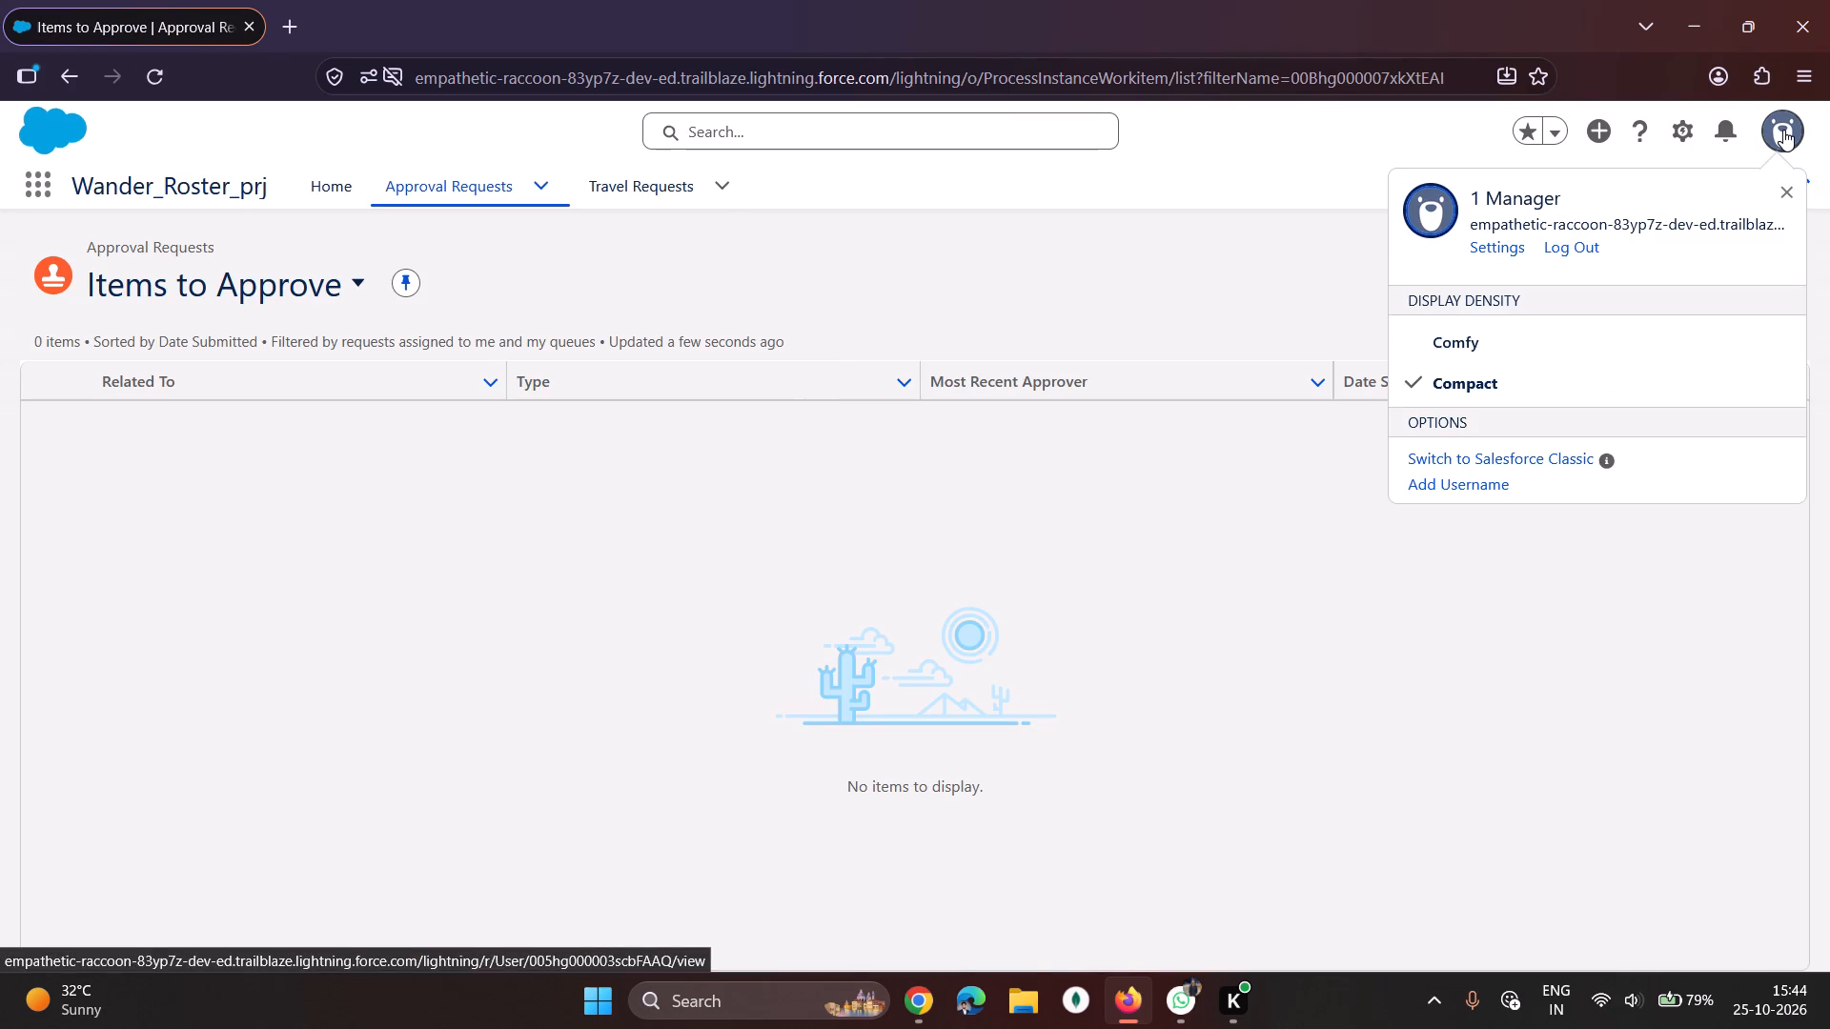
click(1783, 130)
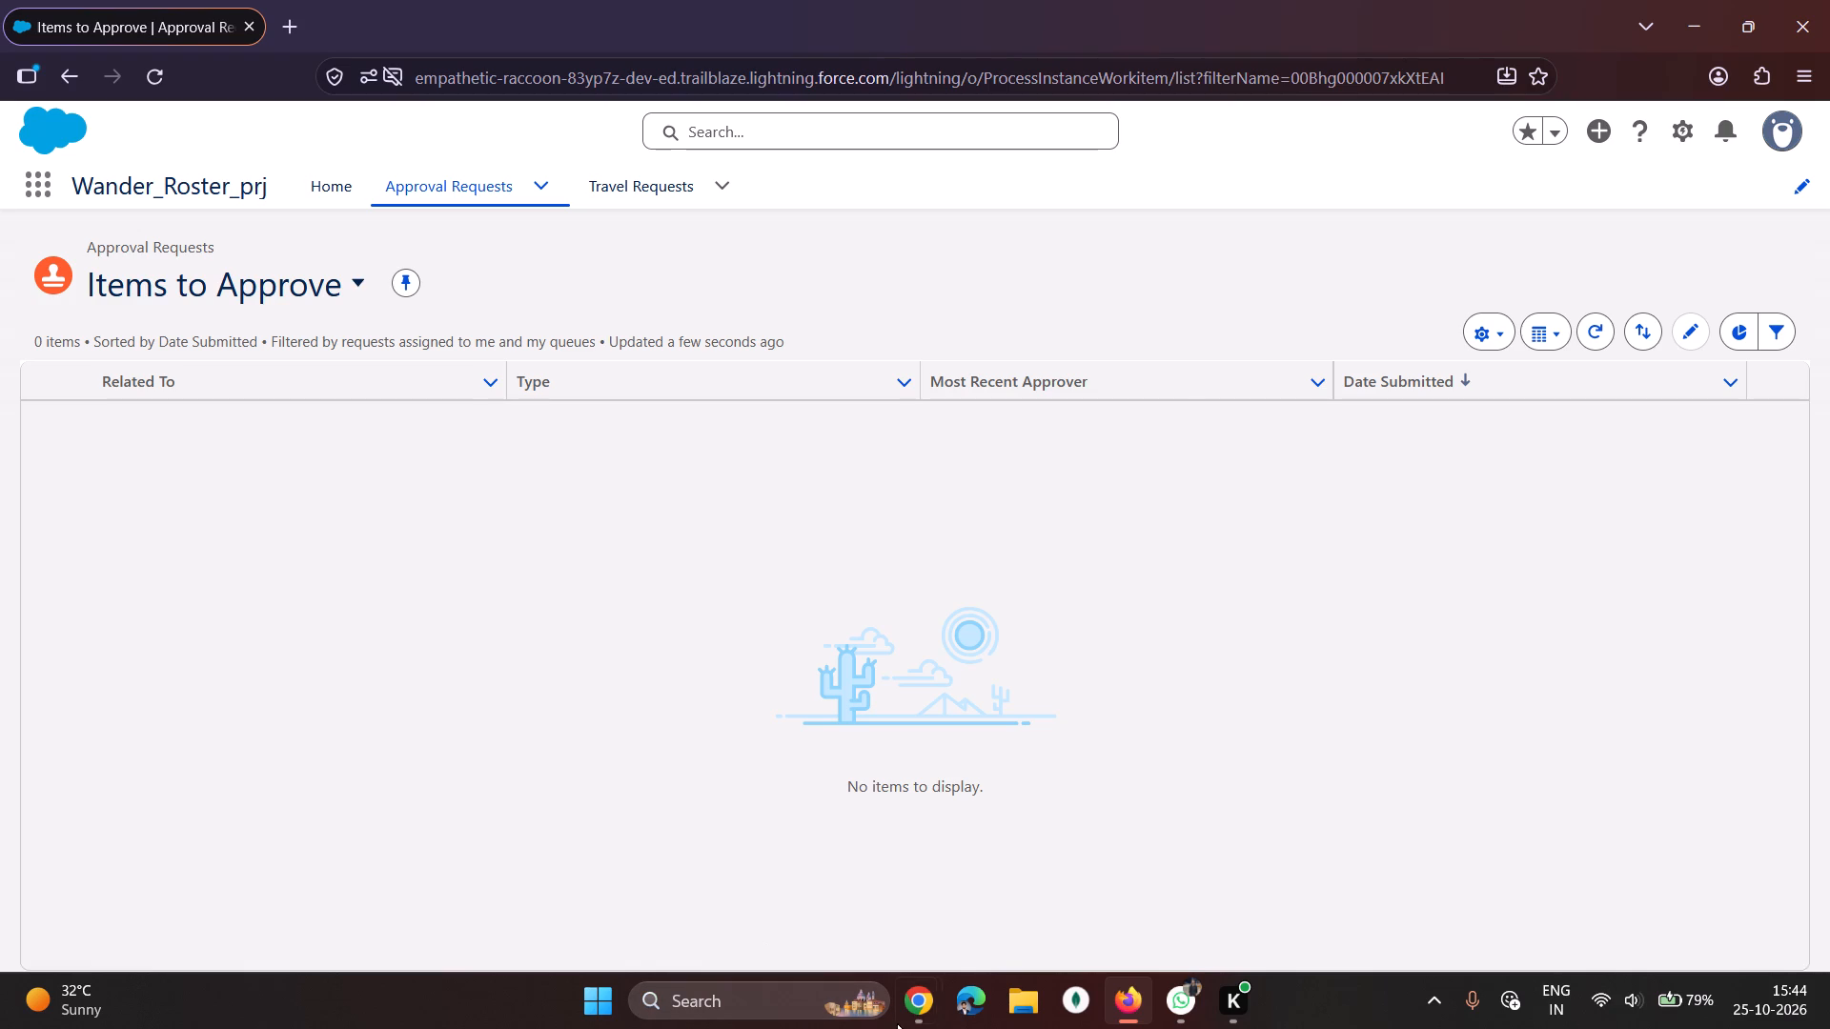
Switch back to Chrome, find Approval Processes in Setup by searching for approval, and review the processes for Travel Request.
click(905, 1012)
drag(880, 953, 862, 934)
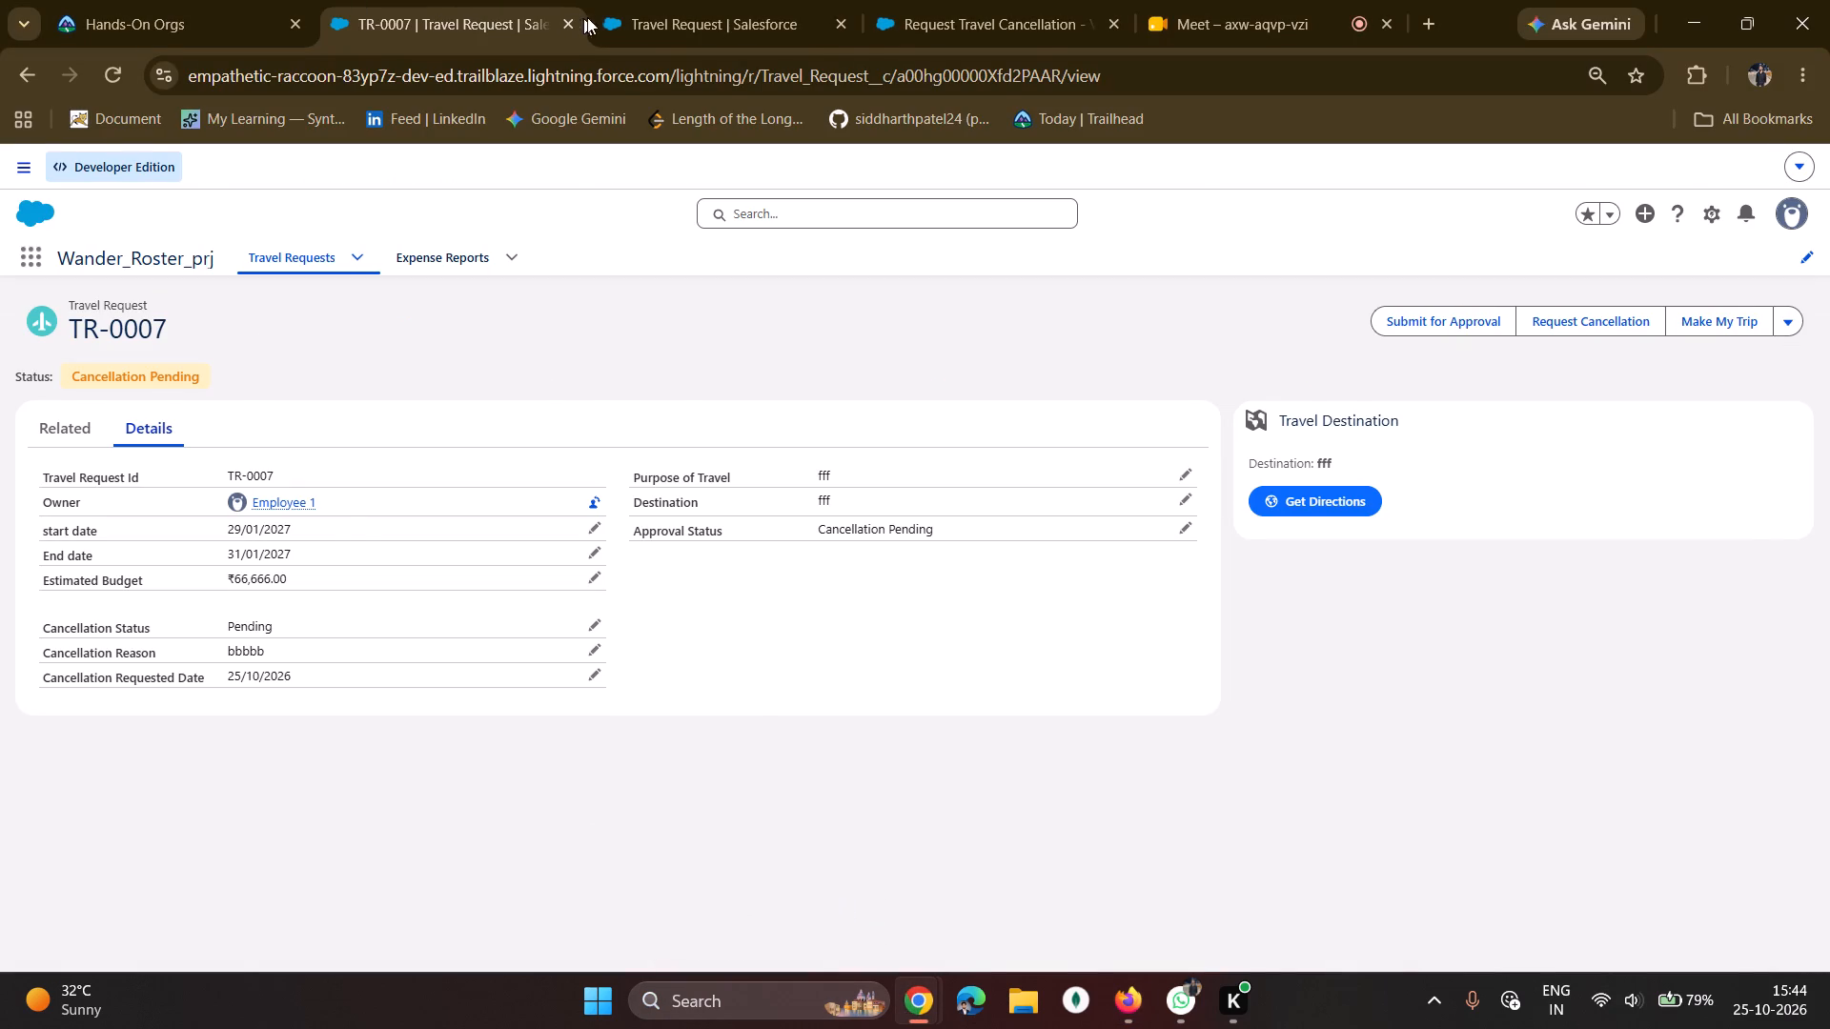
click(680, 0)
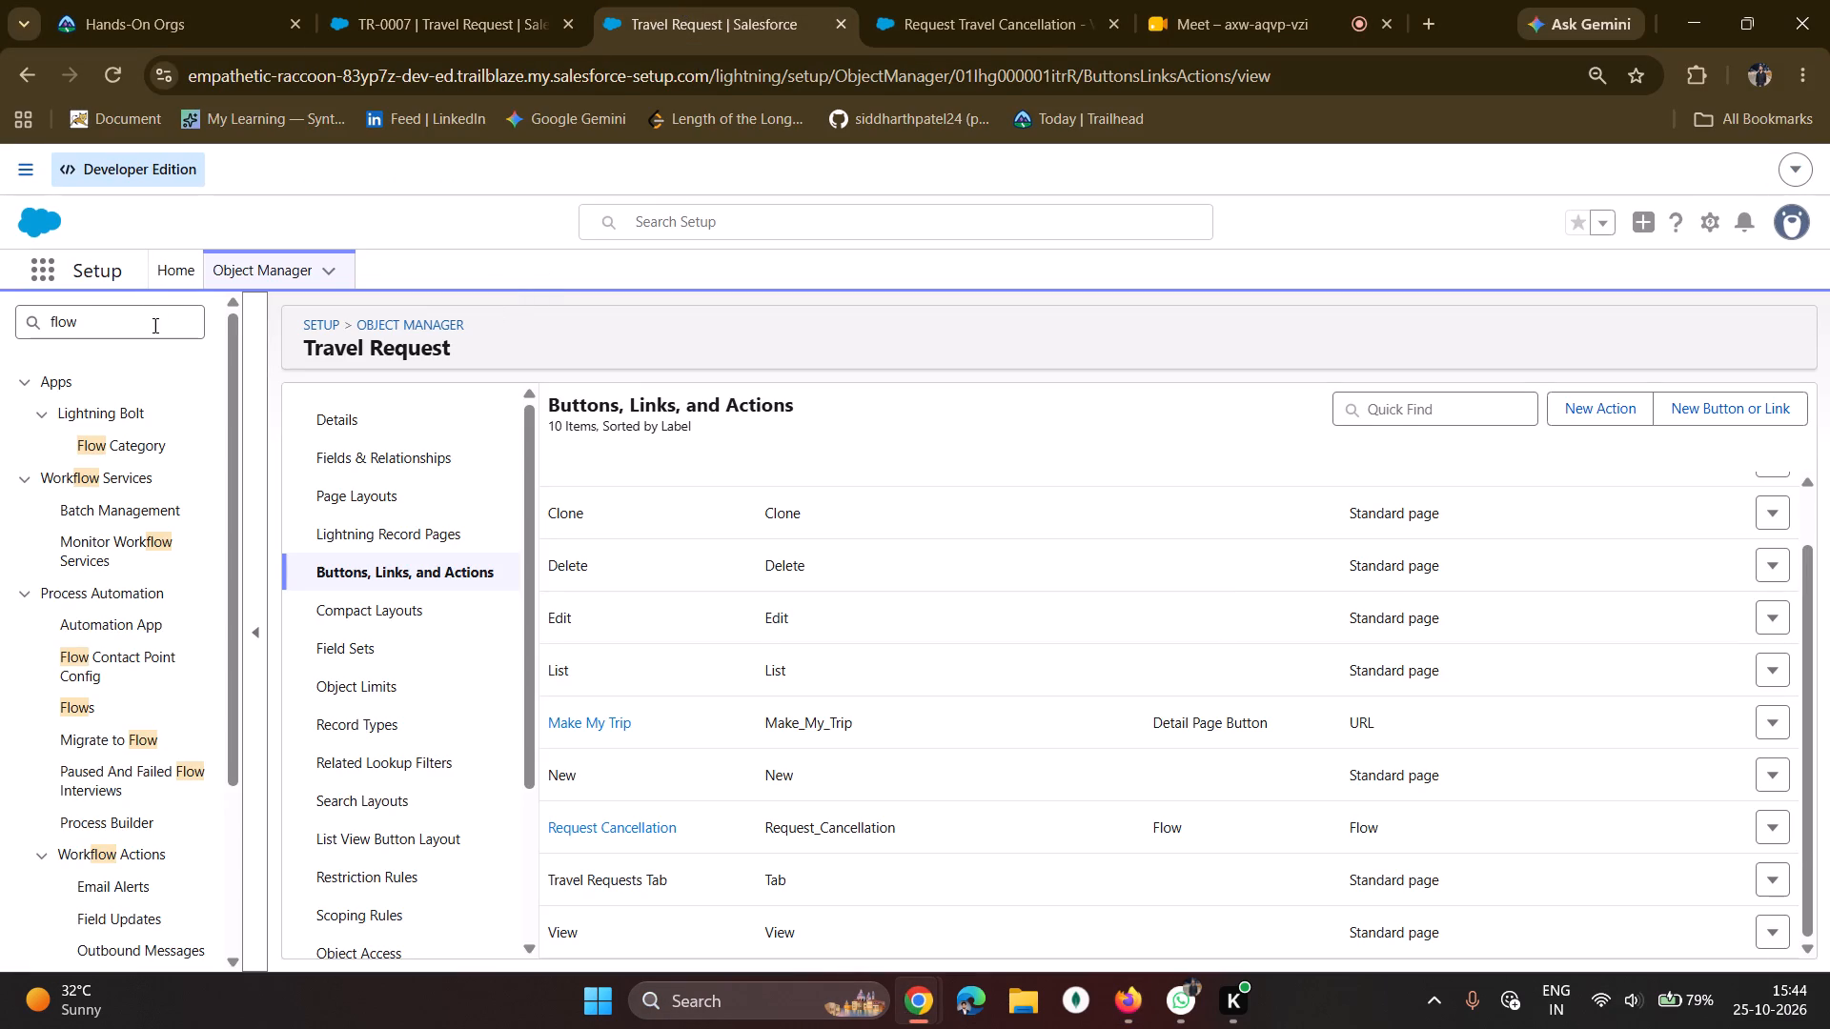
drag(153, 325, 22, 324)
text(appr)
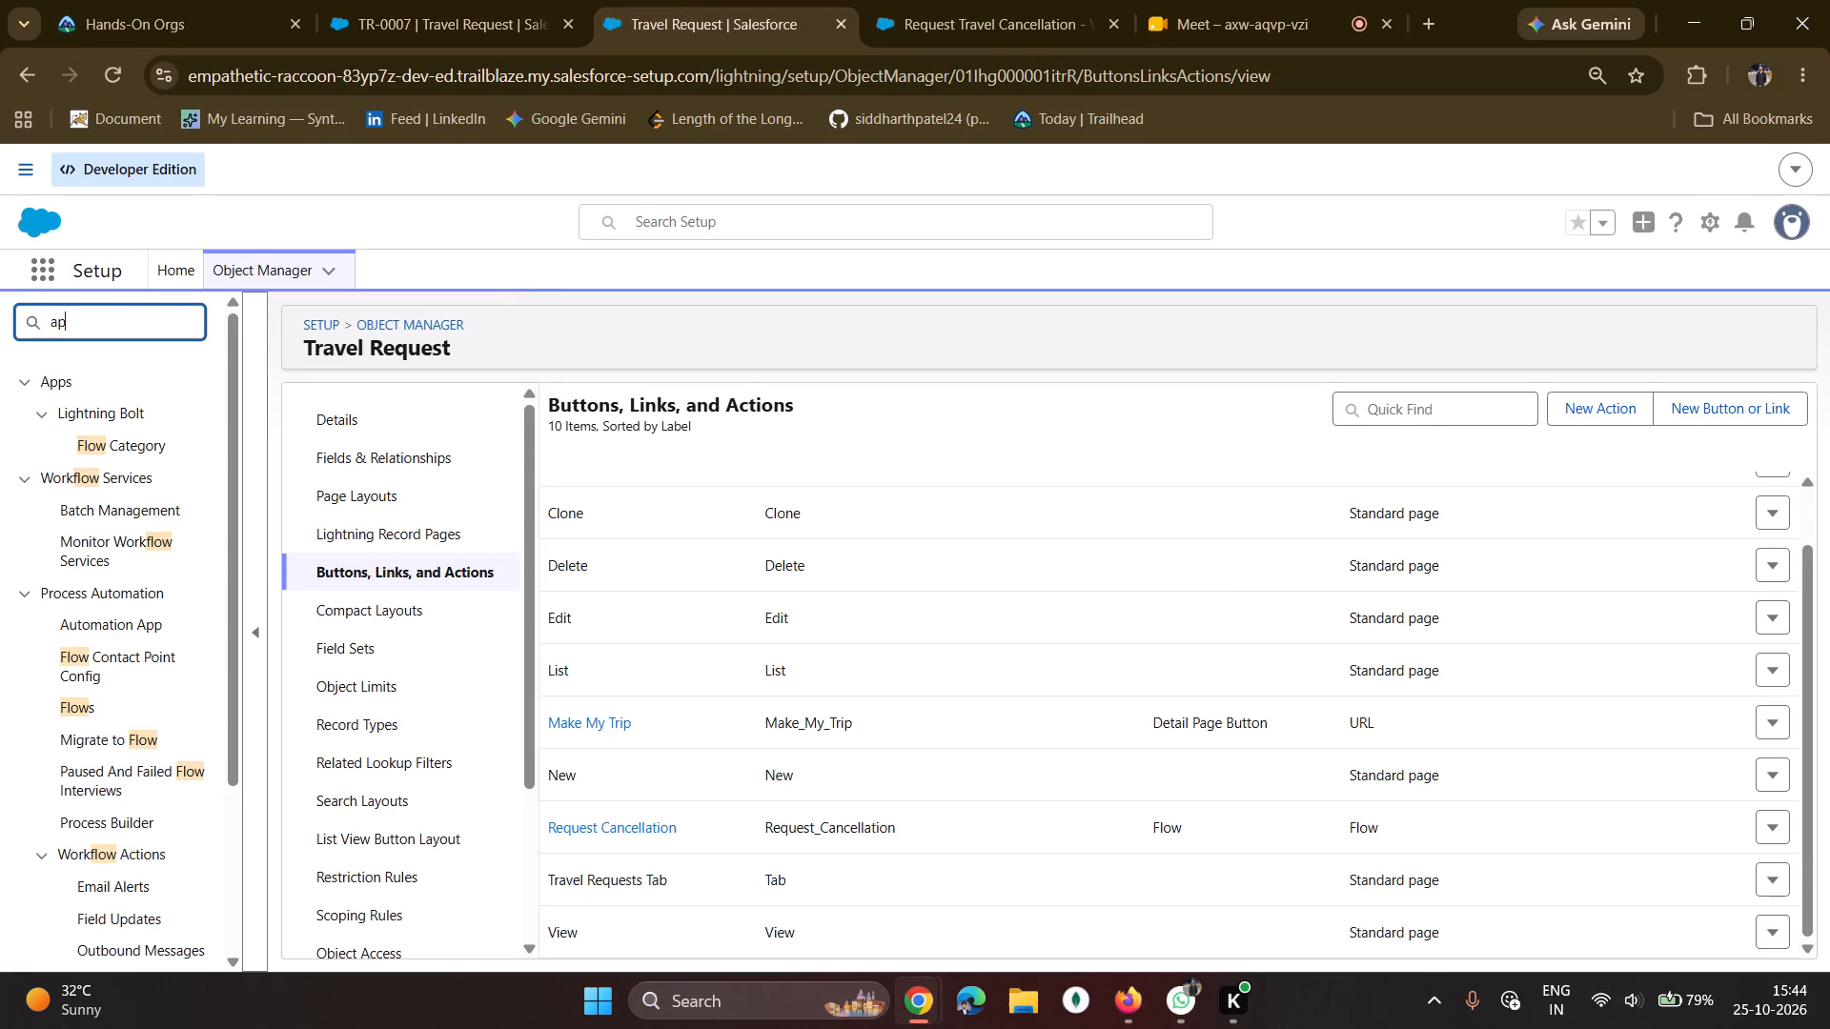
text(oval)
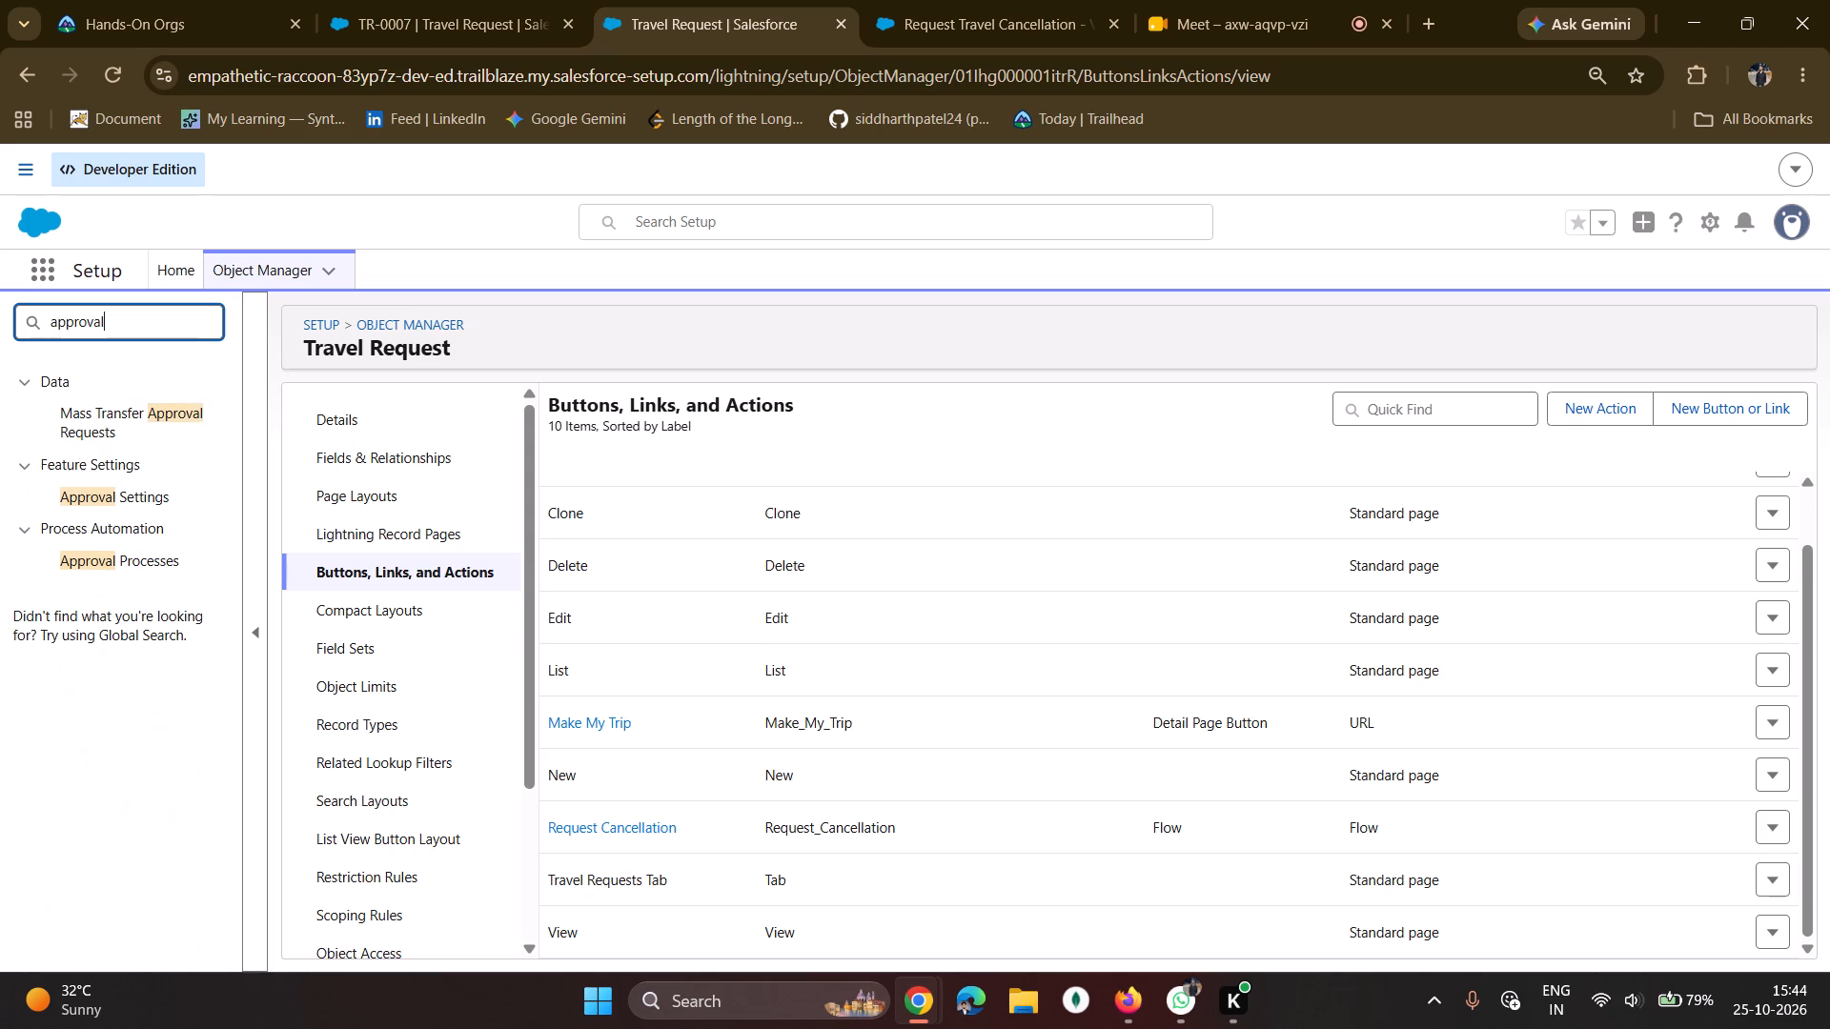
click(103, 562)
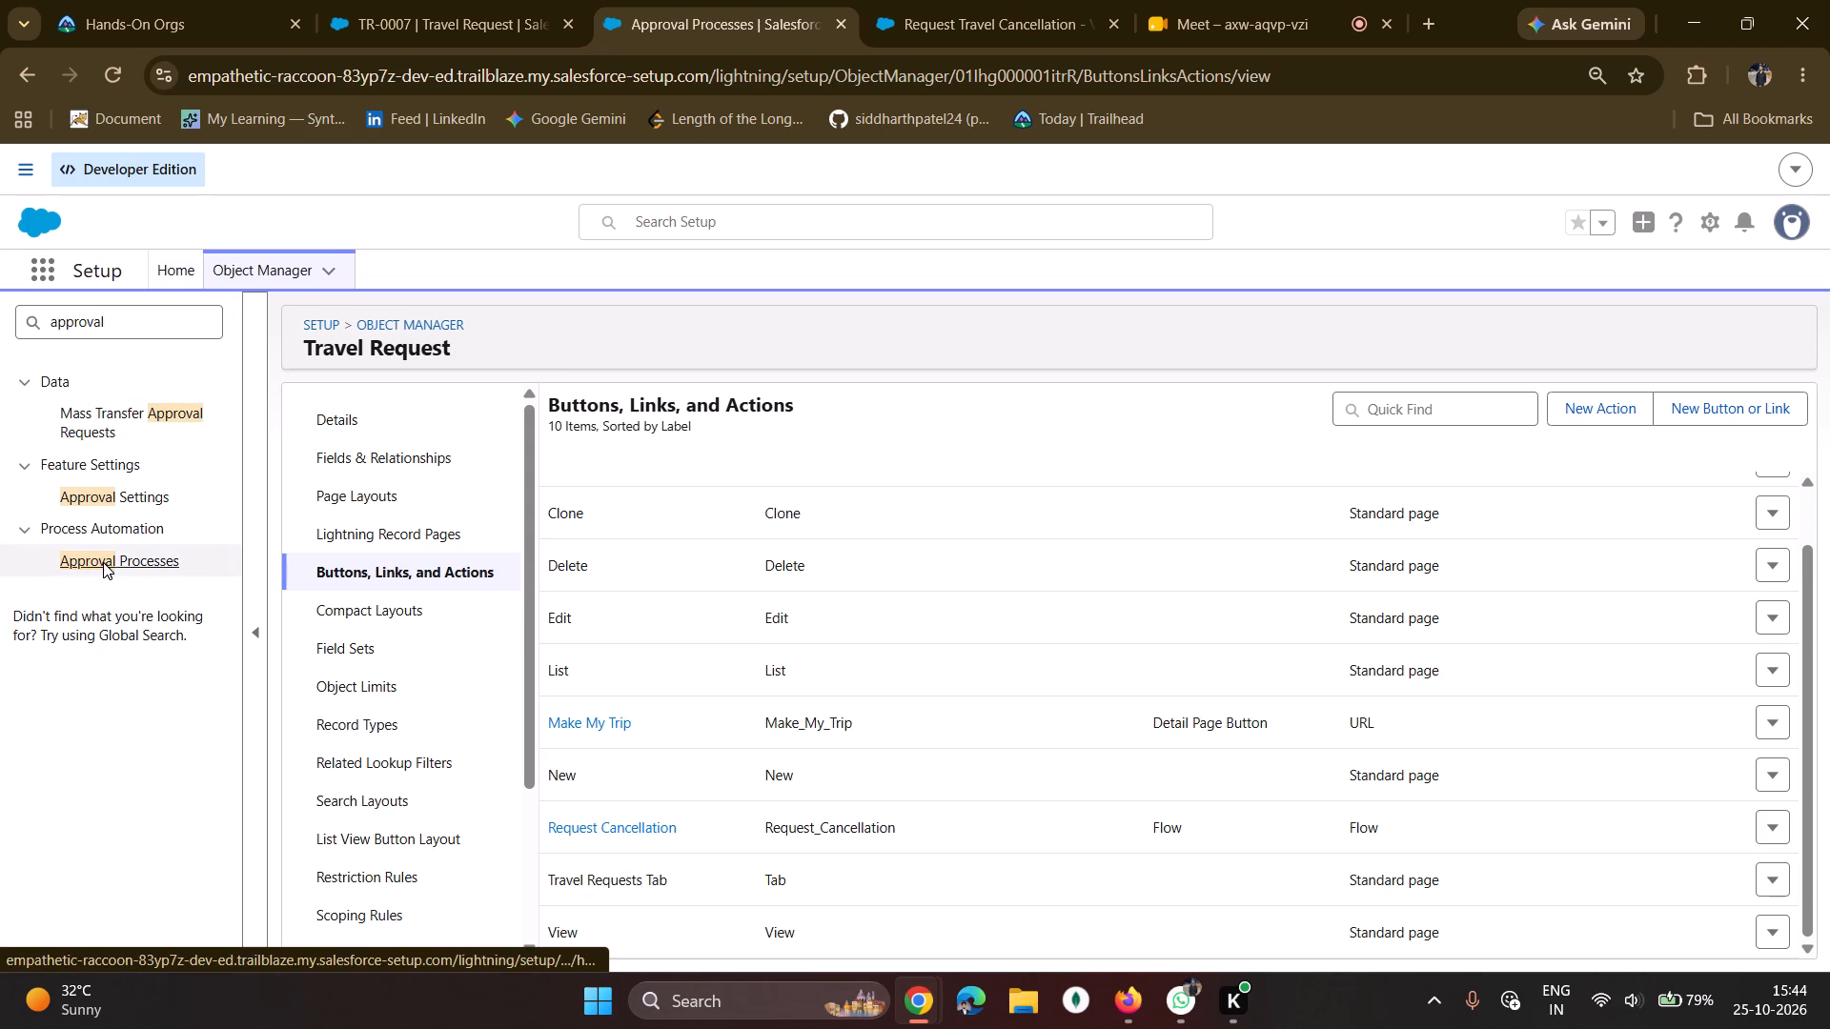
scroll(1067, 616, down, 3)
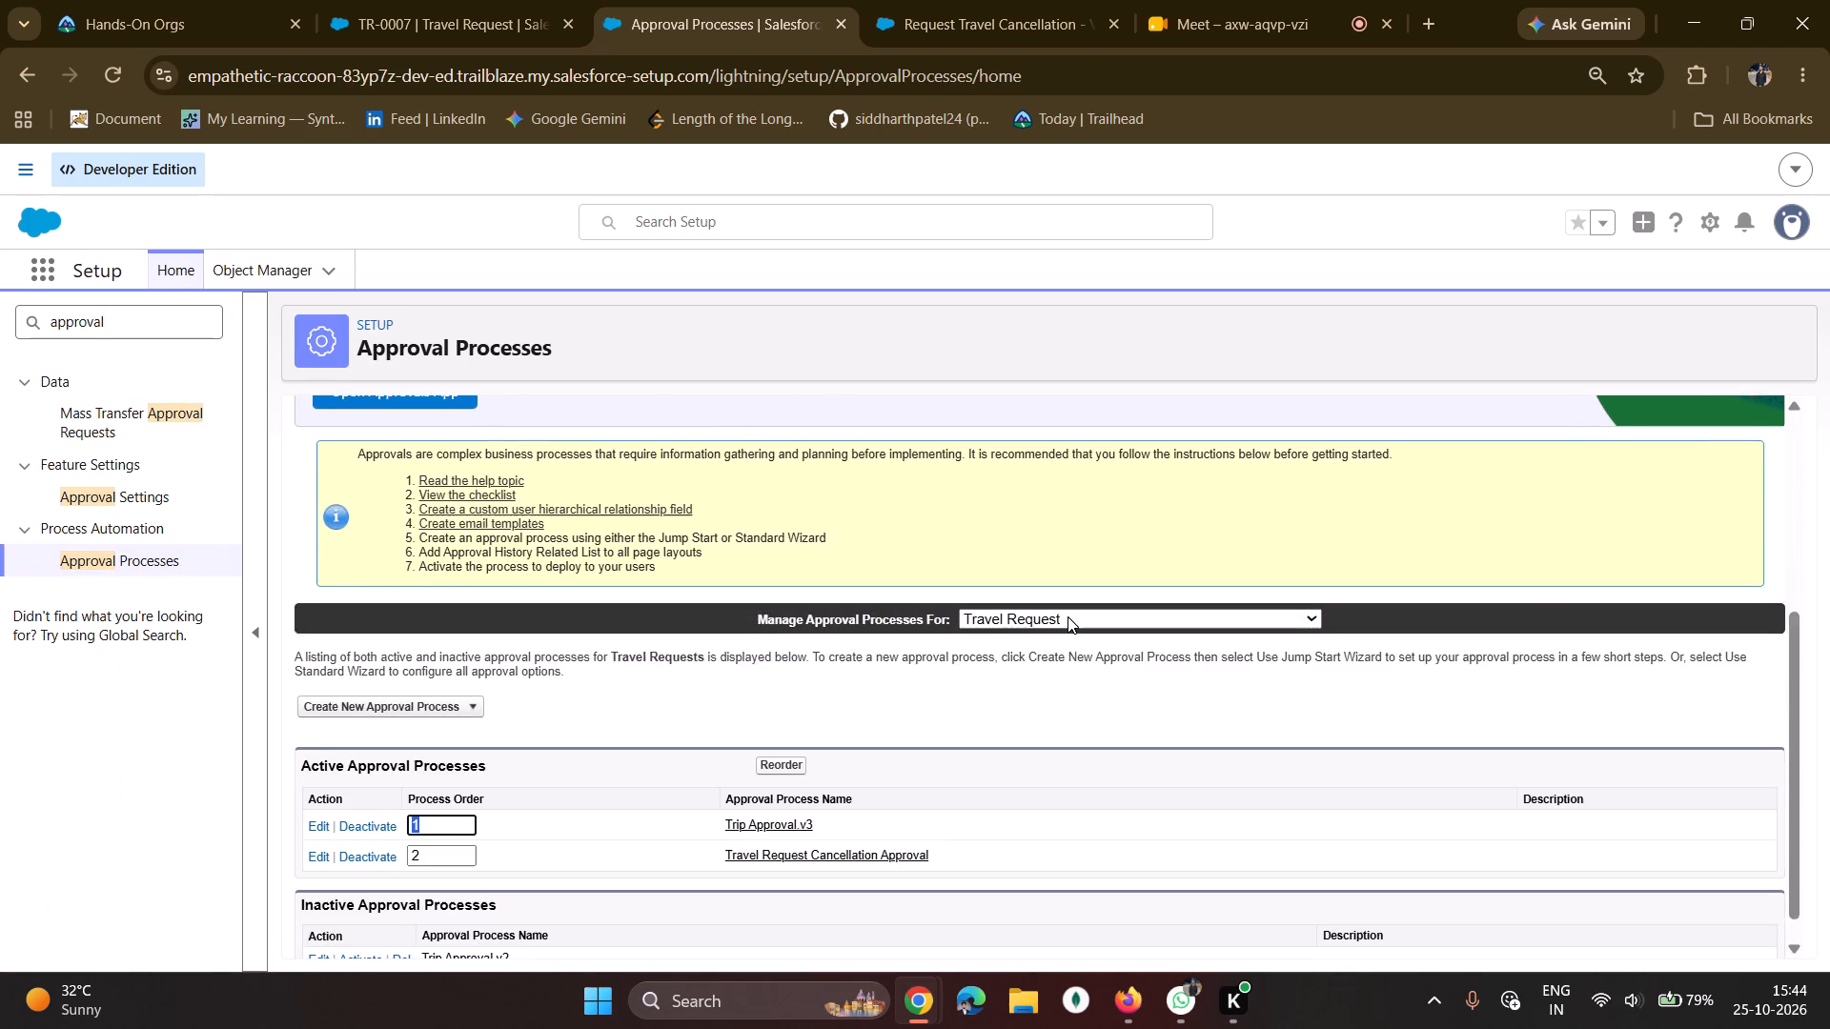
scroll(1067, 616, down, 1)
Switch the managed object to Expense Report and look over its approval processes.
click(1069, 585)
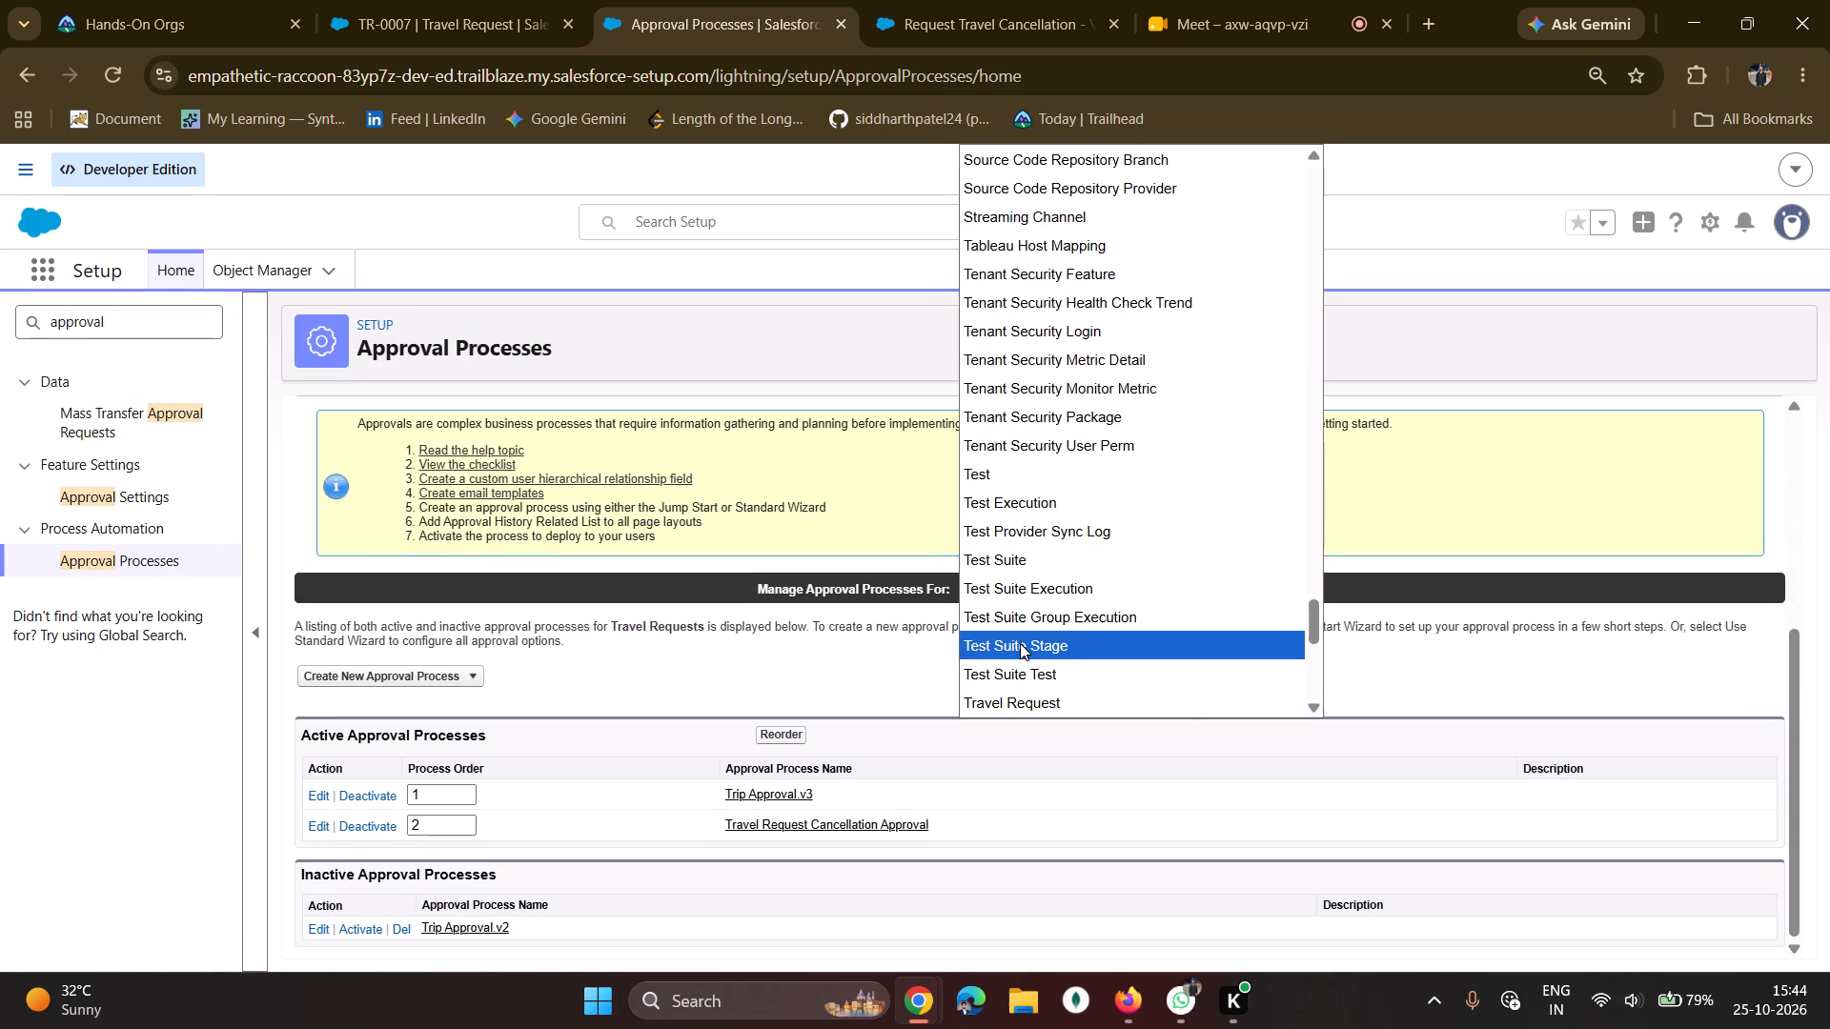
text(expe)
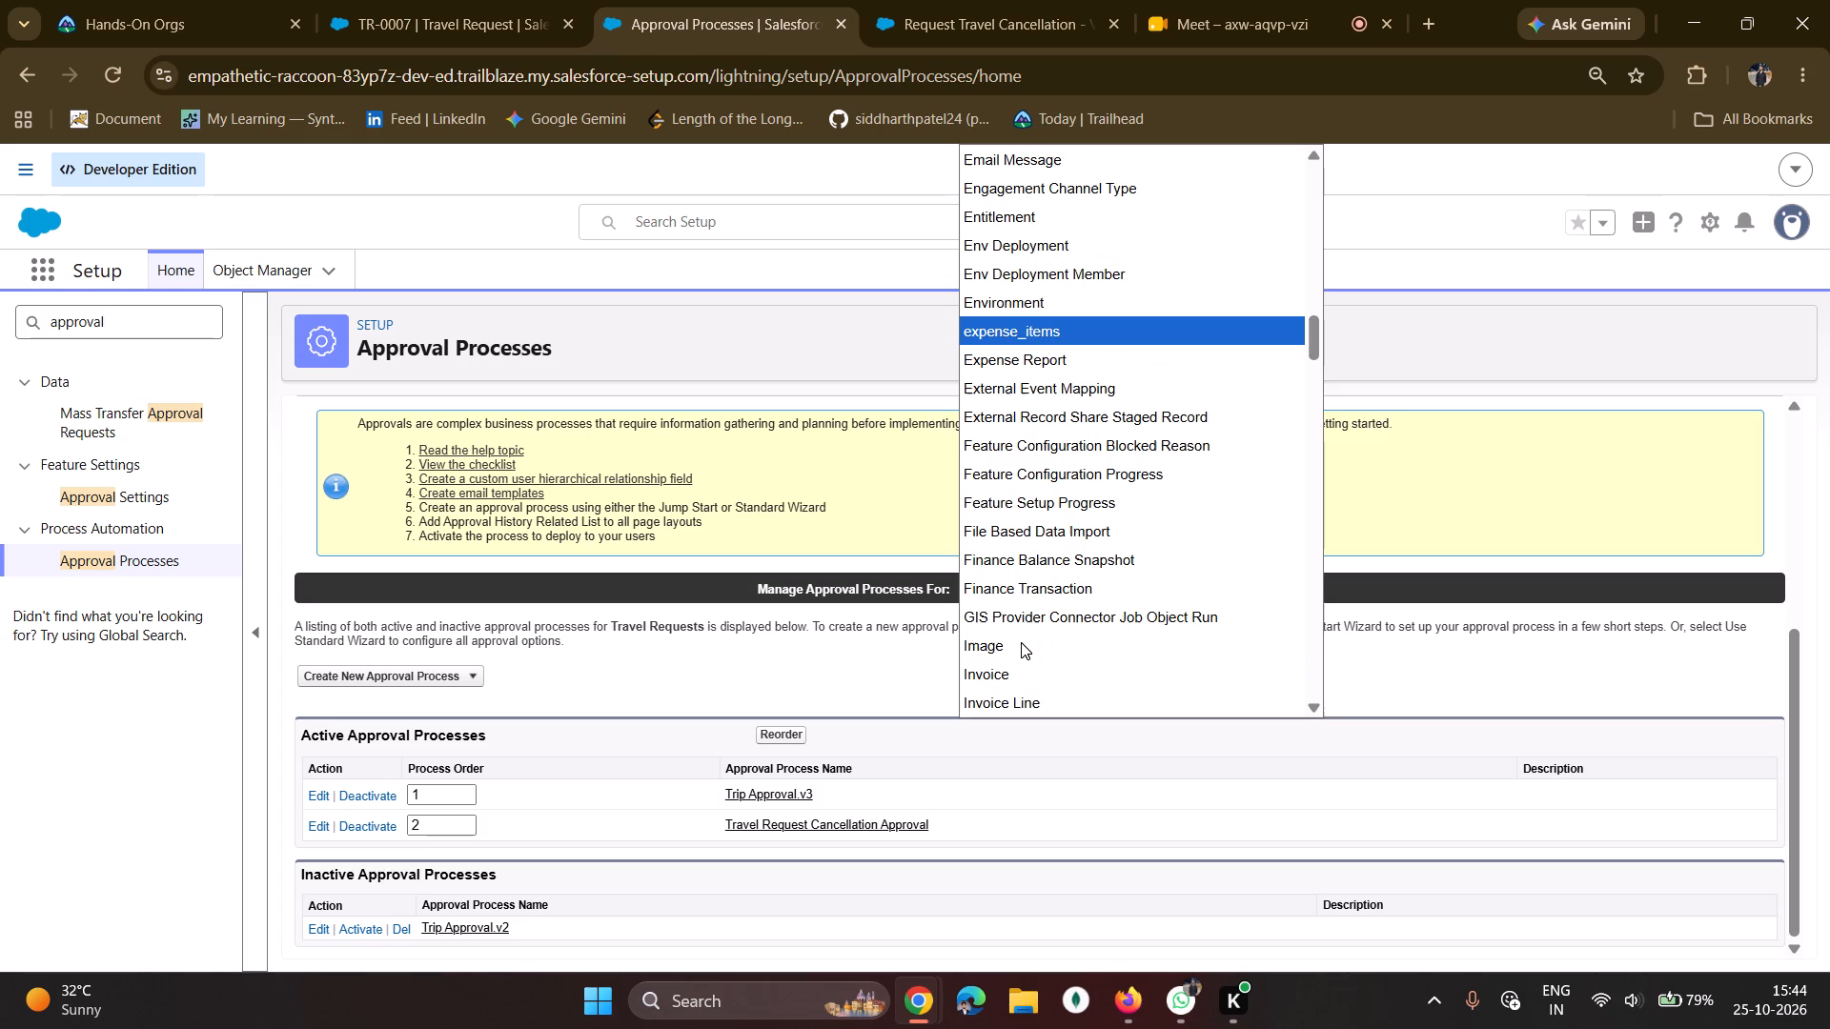
click(996, 357)
scroll(996, 357, down, 4)
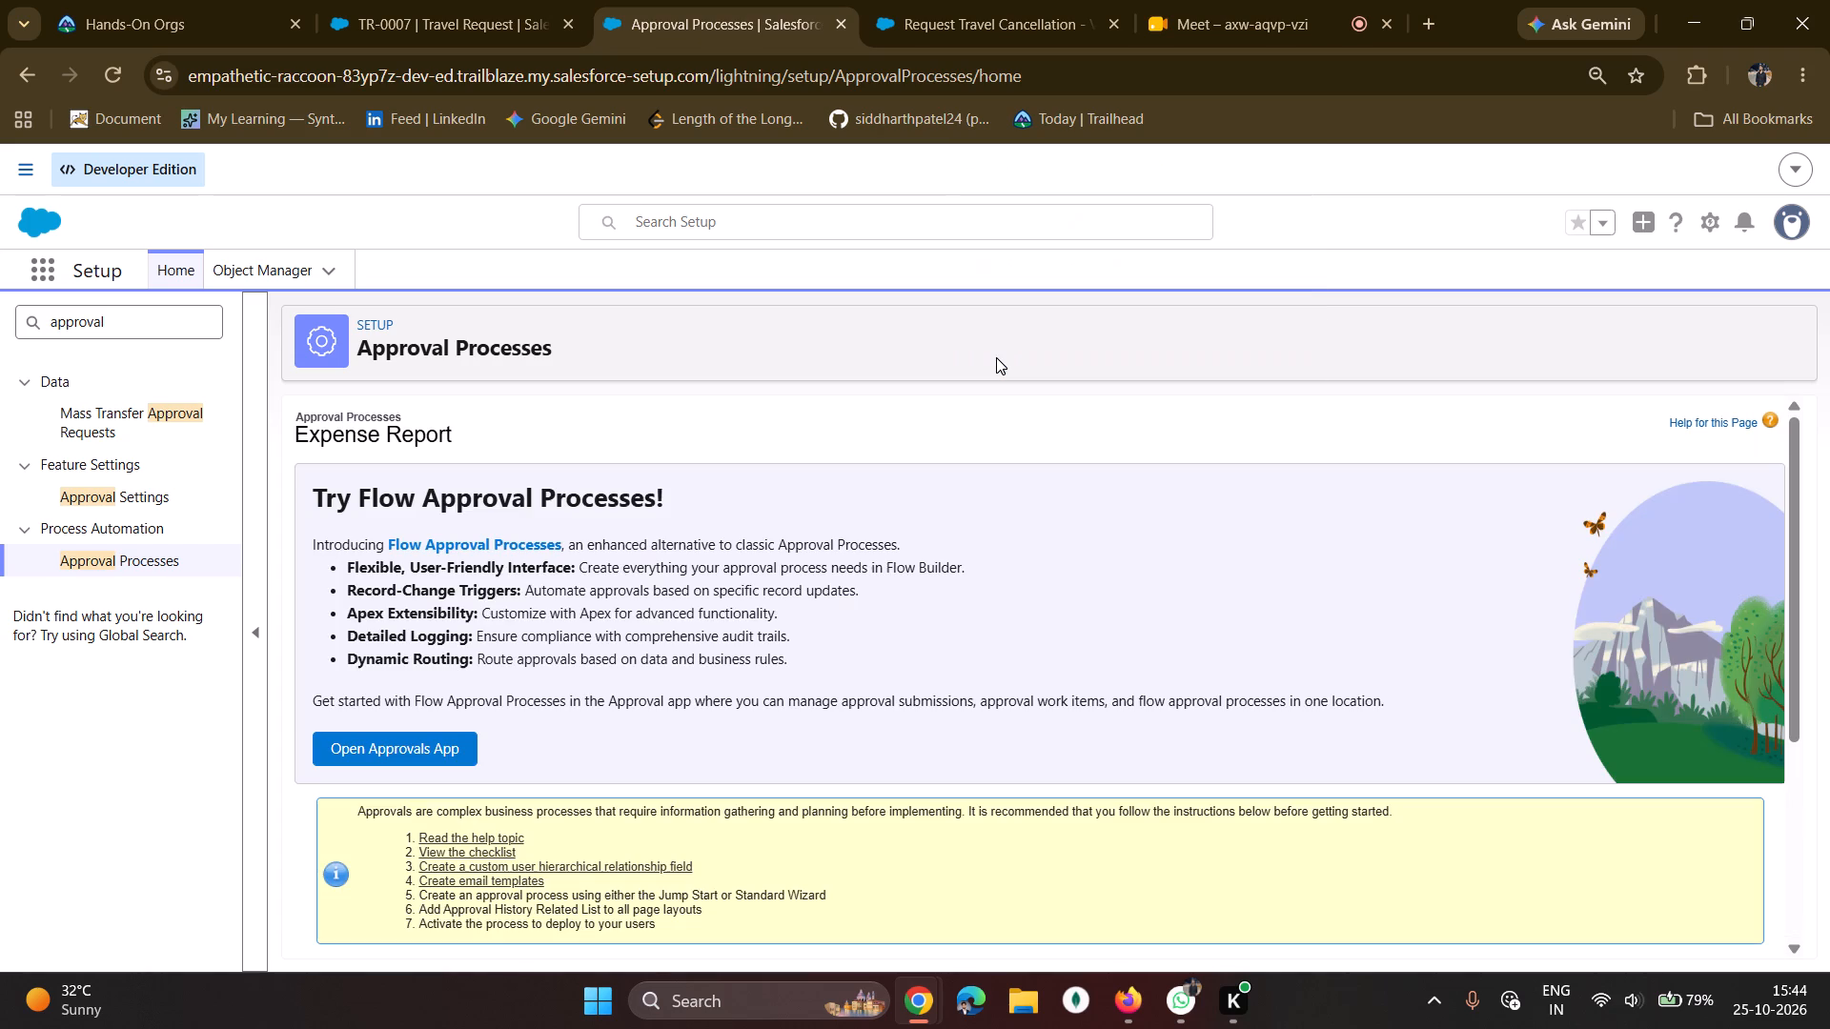
scroll(1062, 674, up, 3)
scroll(1062, 674, down, 4)
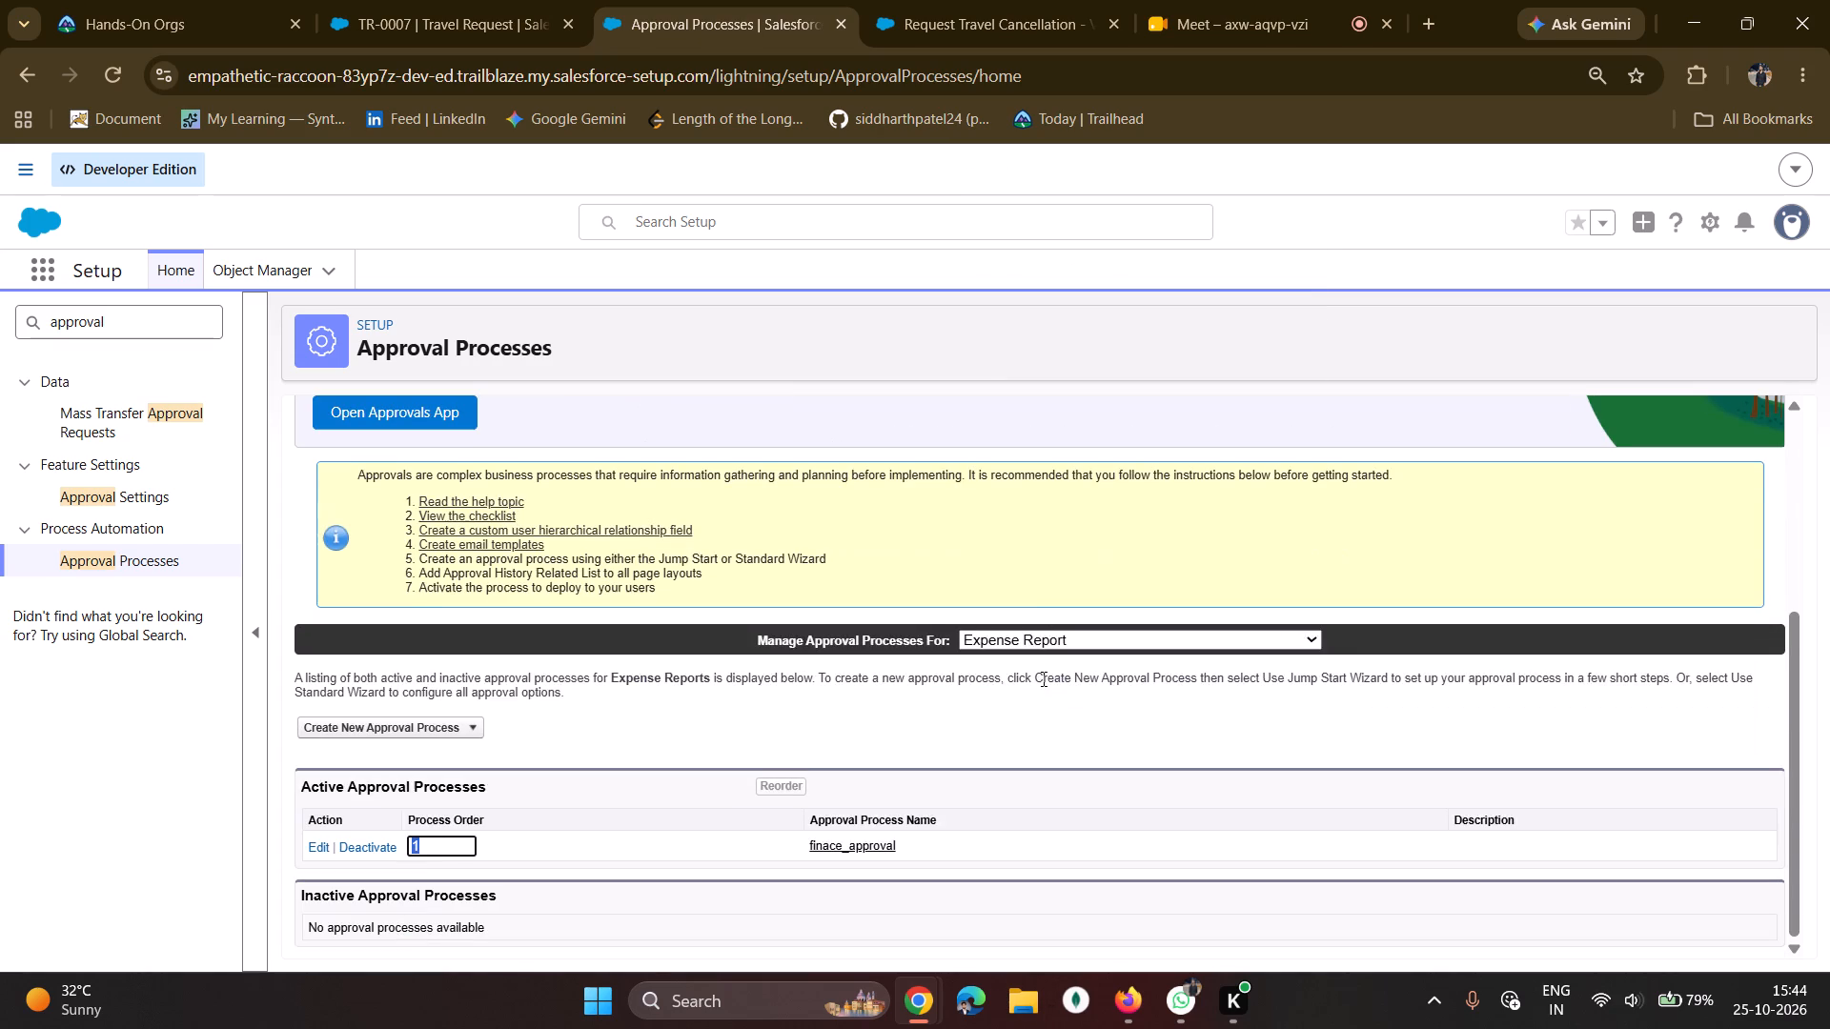
Return to the Travel Request approval processes, open Travel Request Cancellation Approval and review its entry criteria, steps and actions.
click(1048, 646)
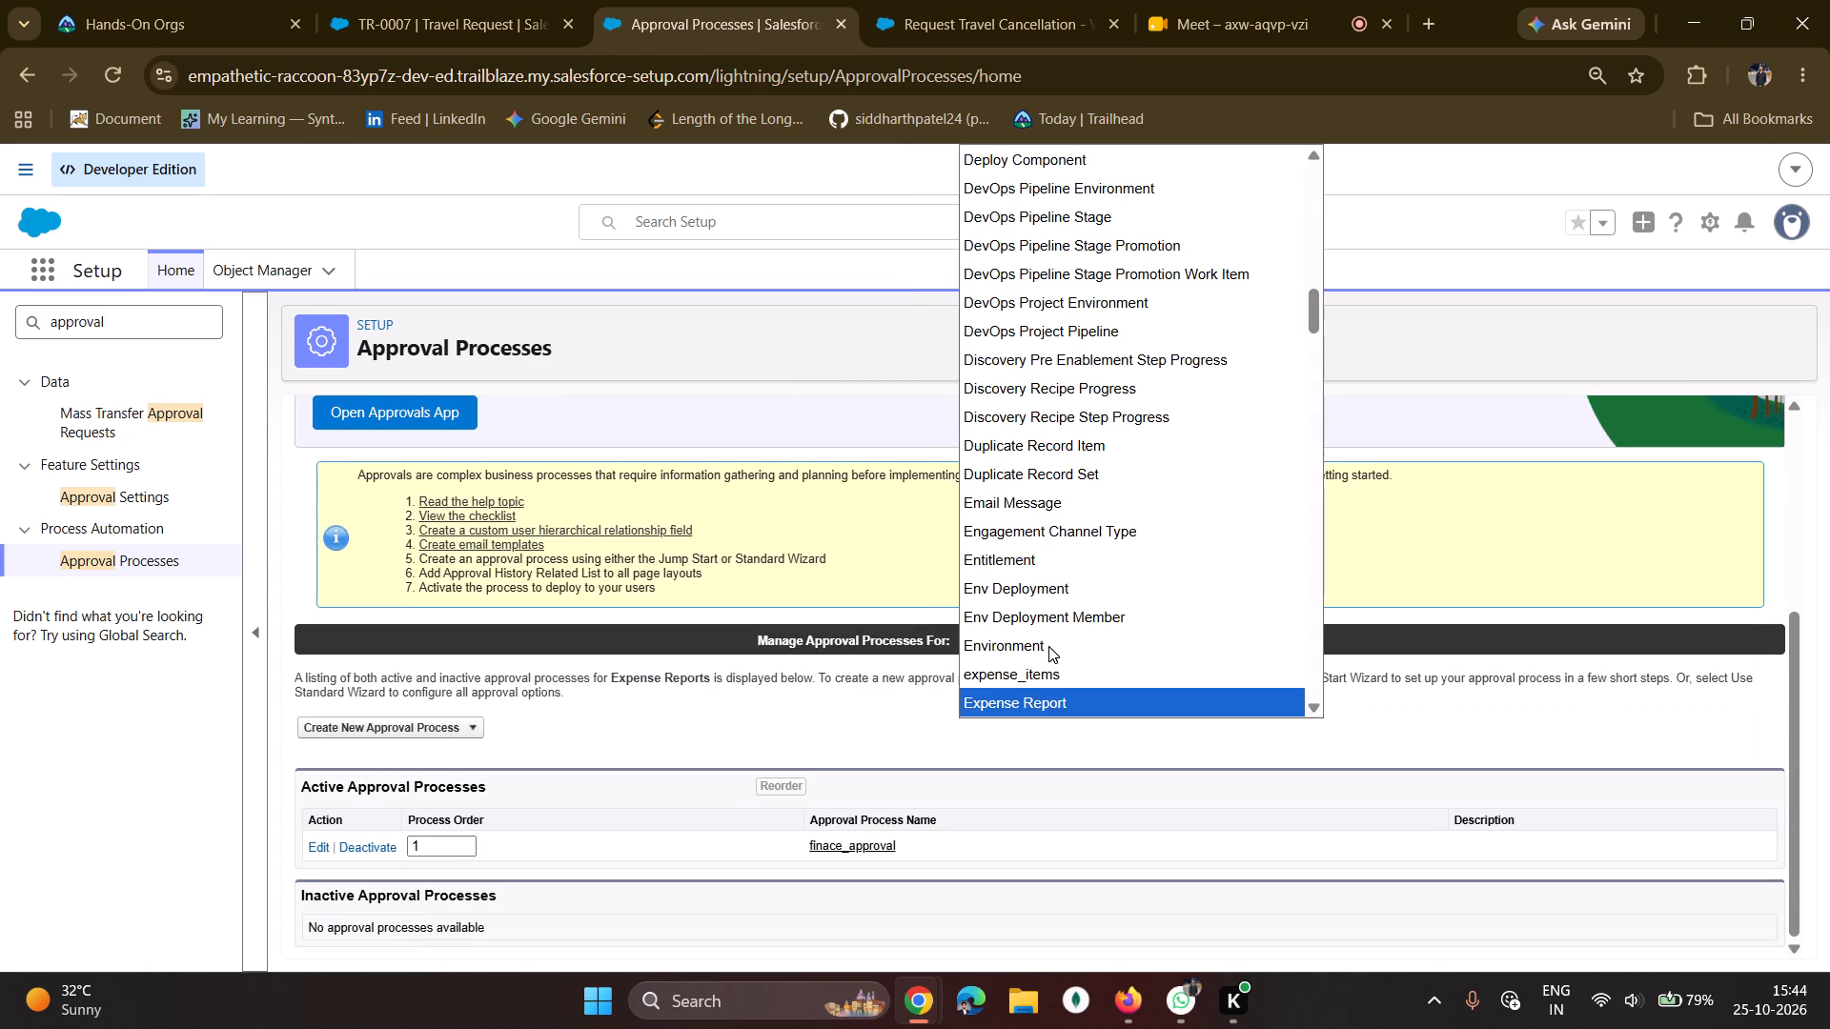
text(trave)
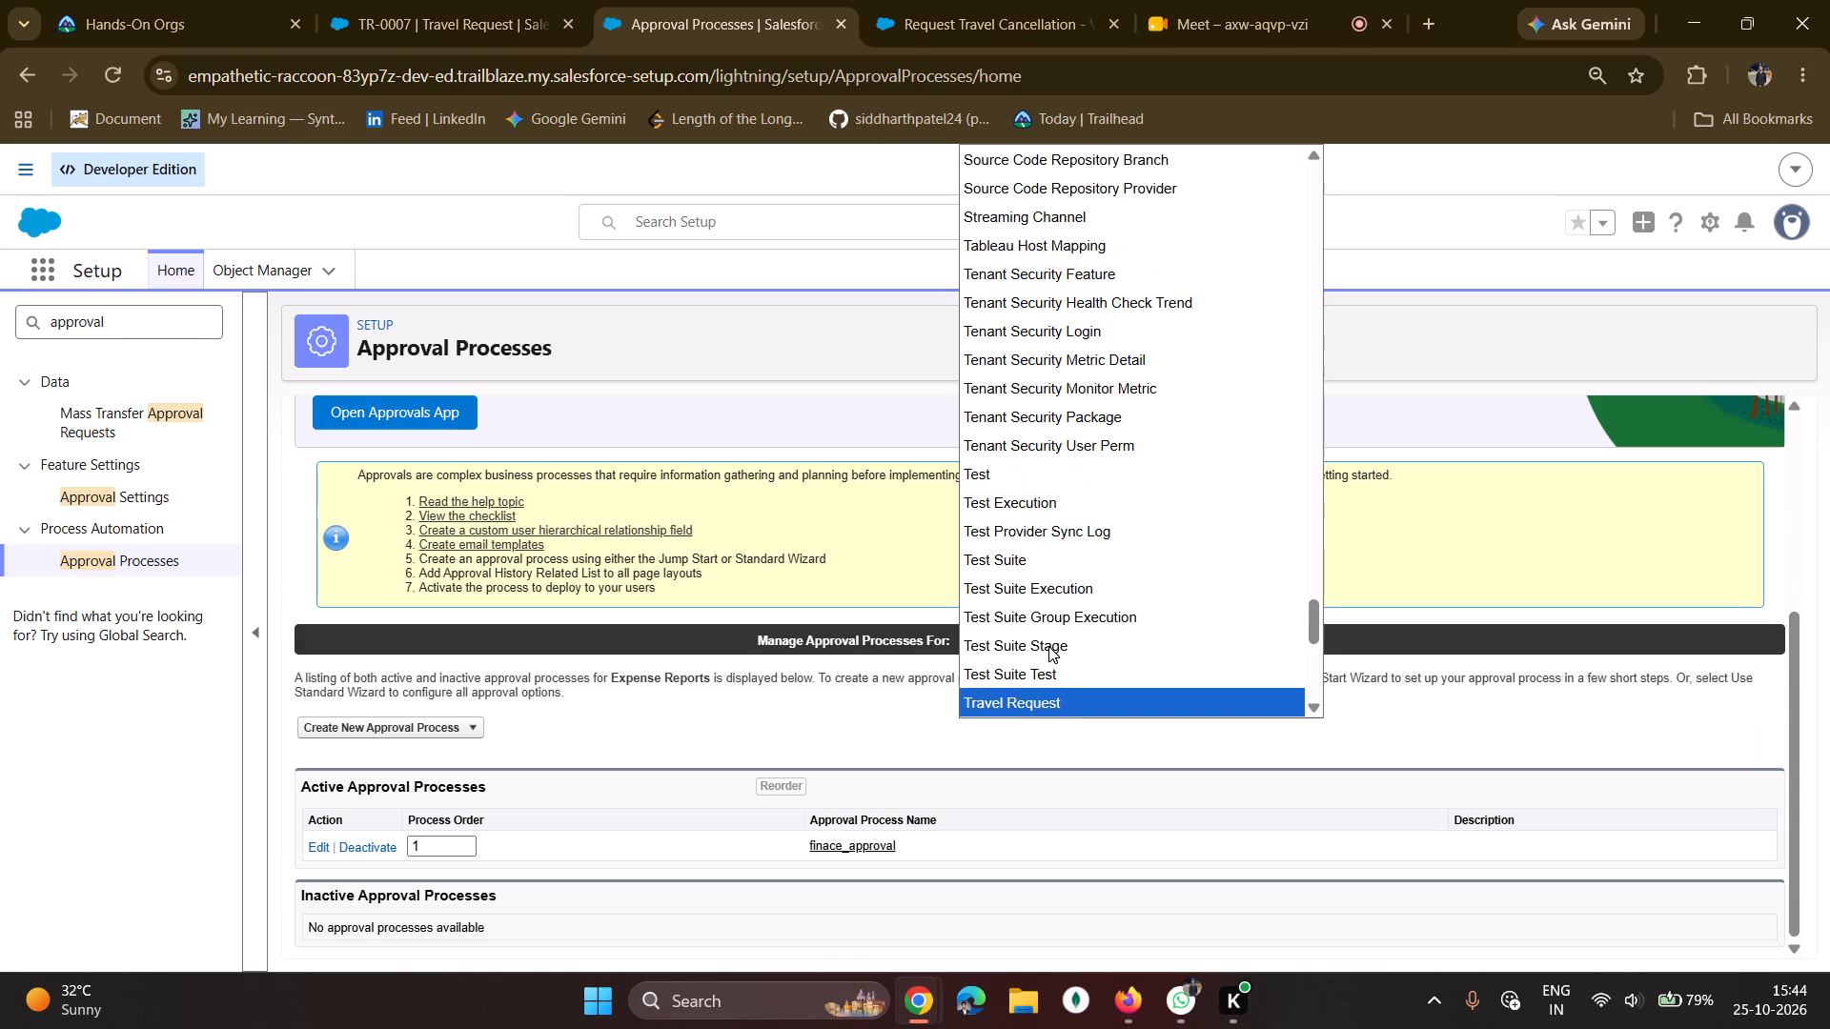
click(1048, 676)
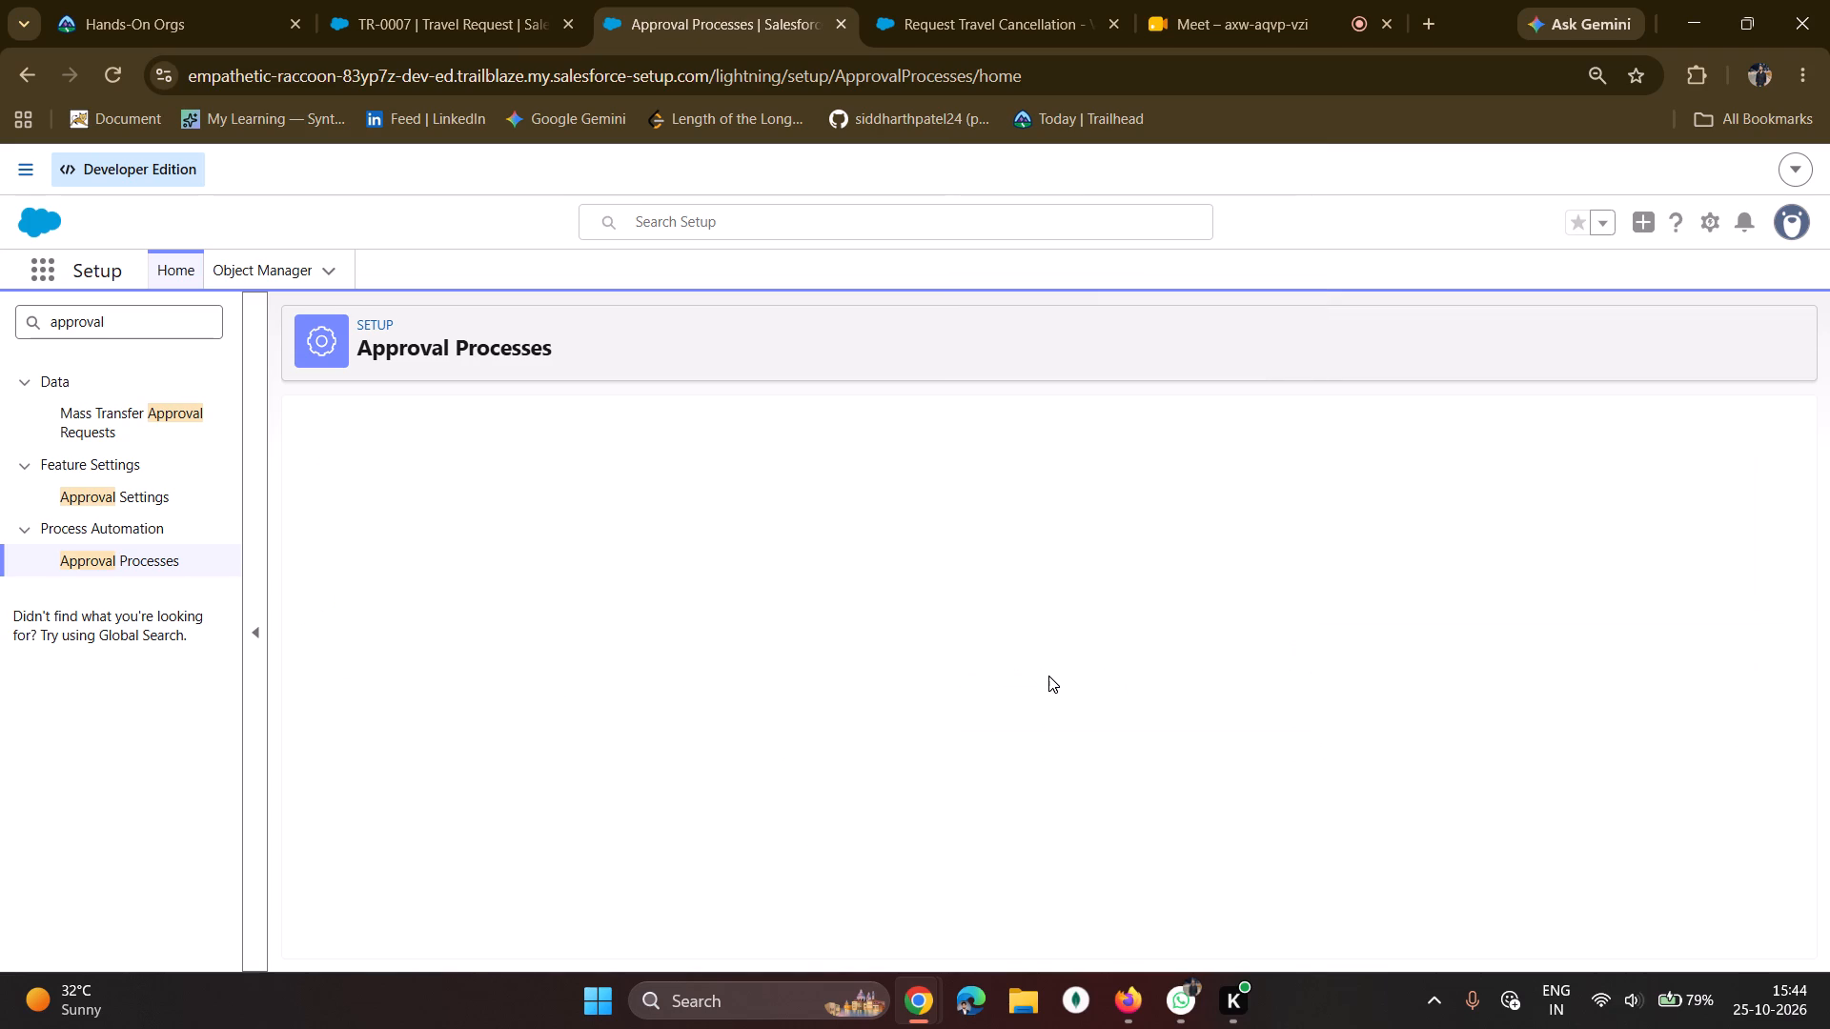
scroll(1048, 676, down, 4)
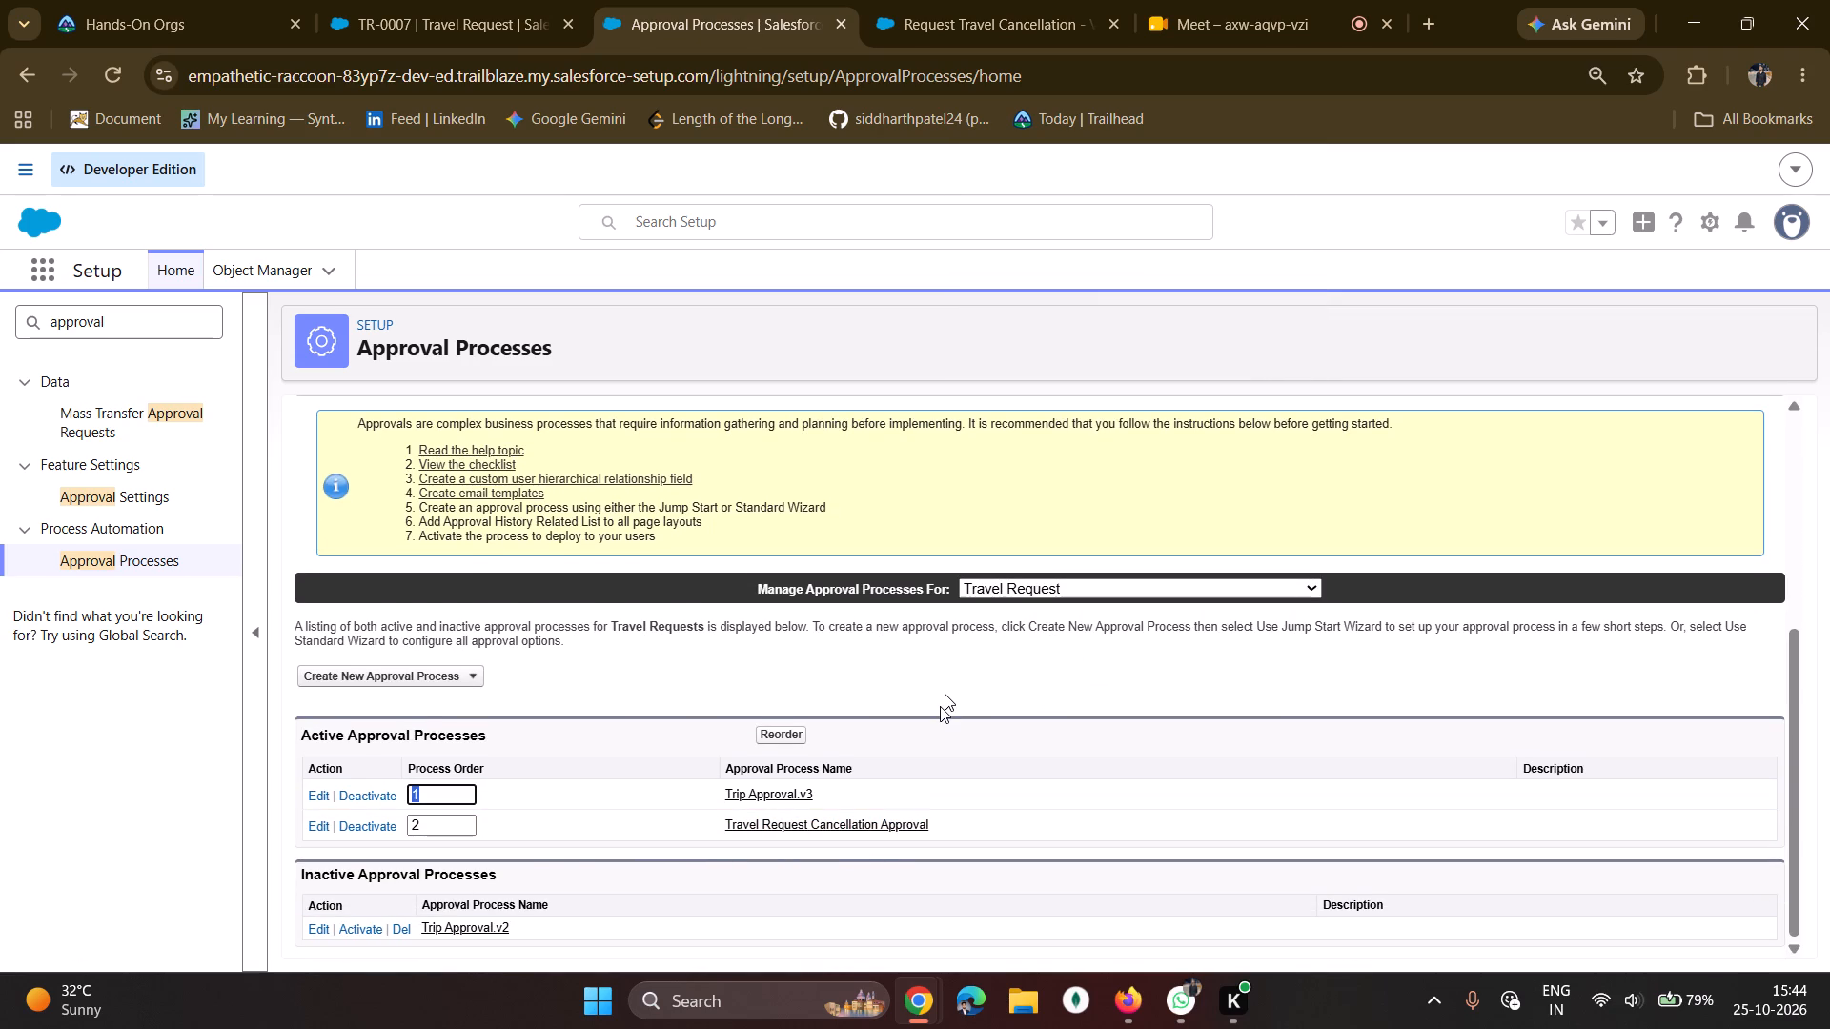
click(764, 821)
scroll(764, 821, down, 9)
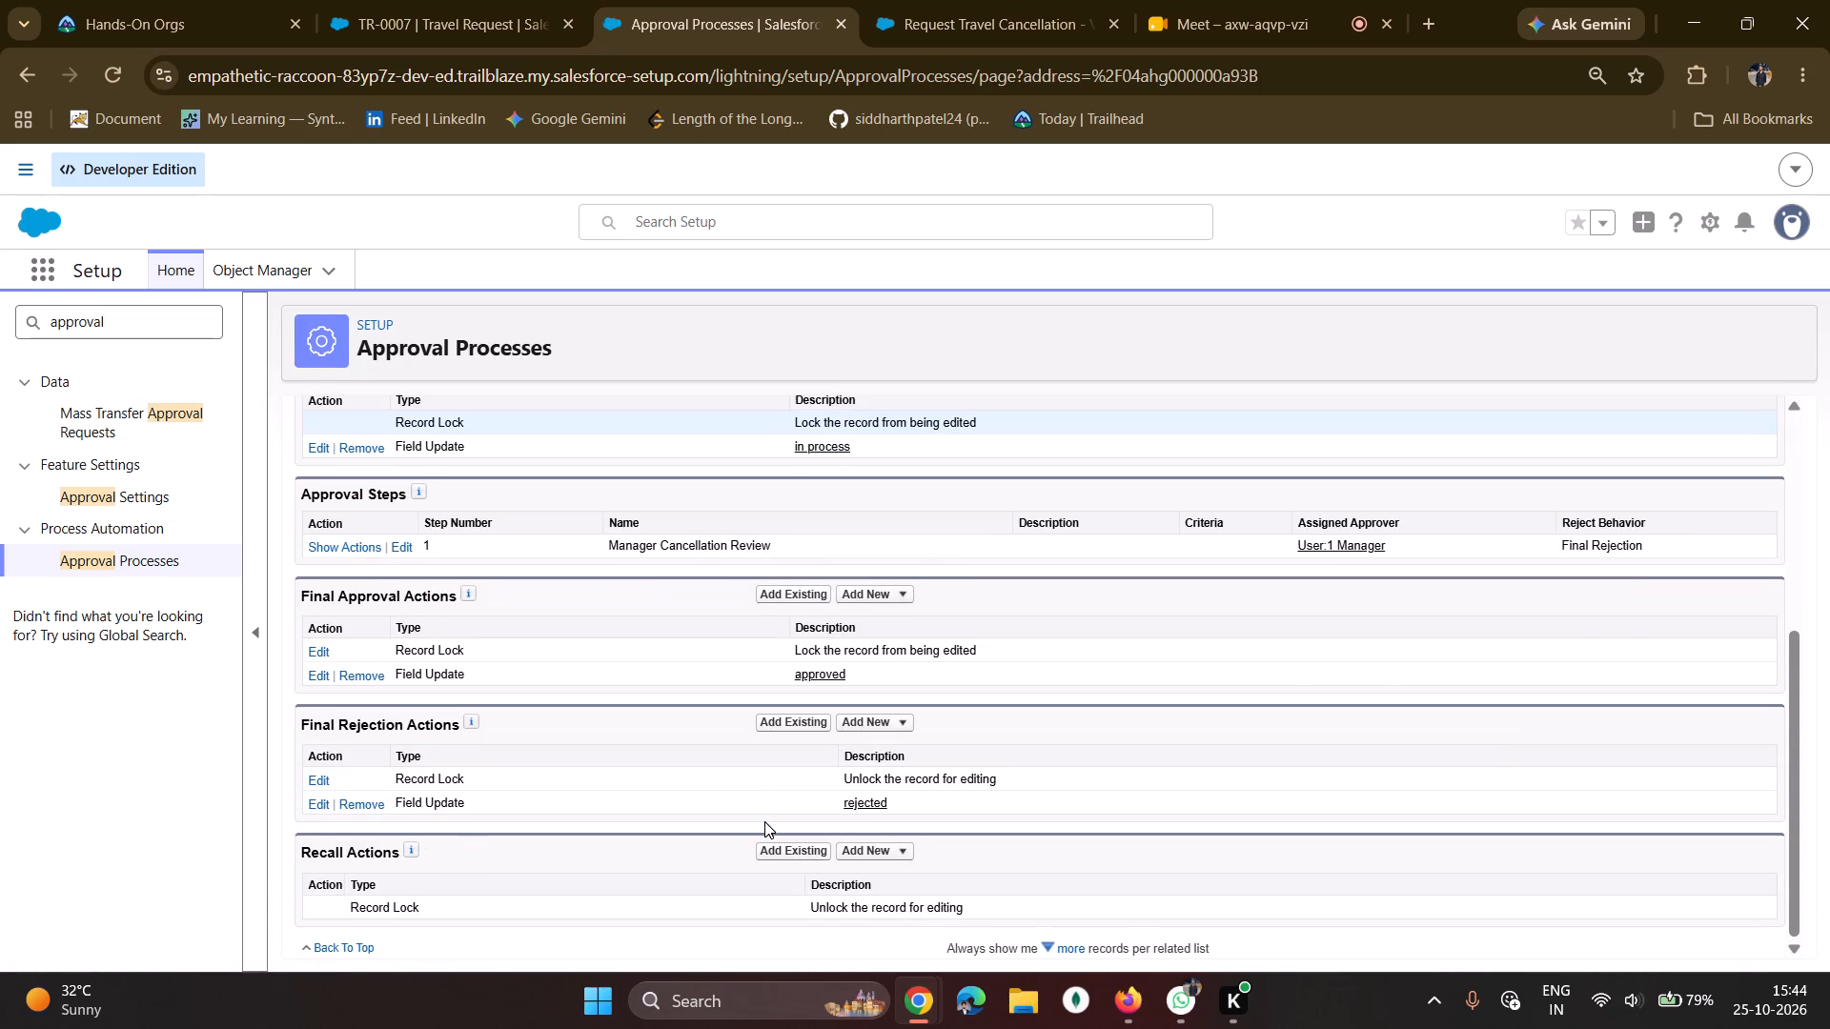
scroll(764, 821, up, 8)
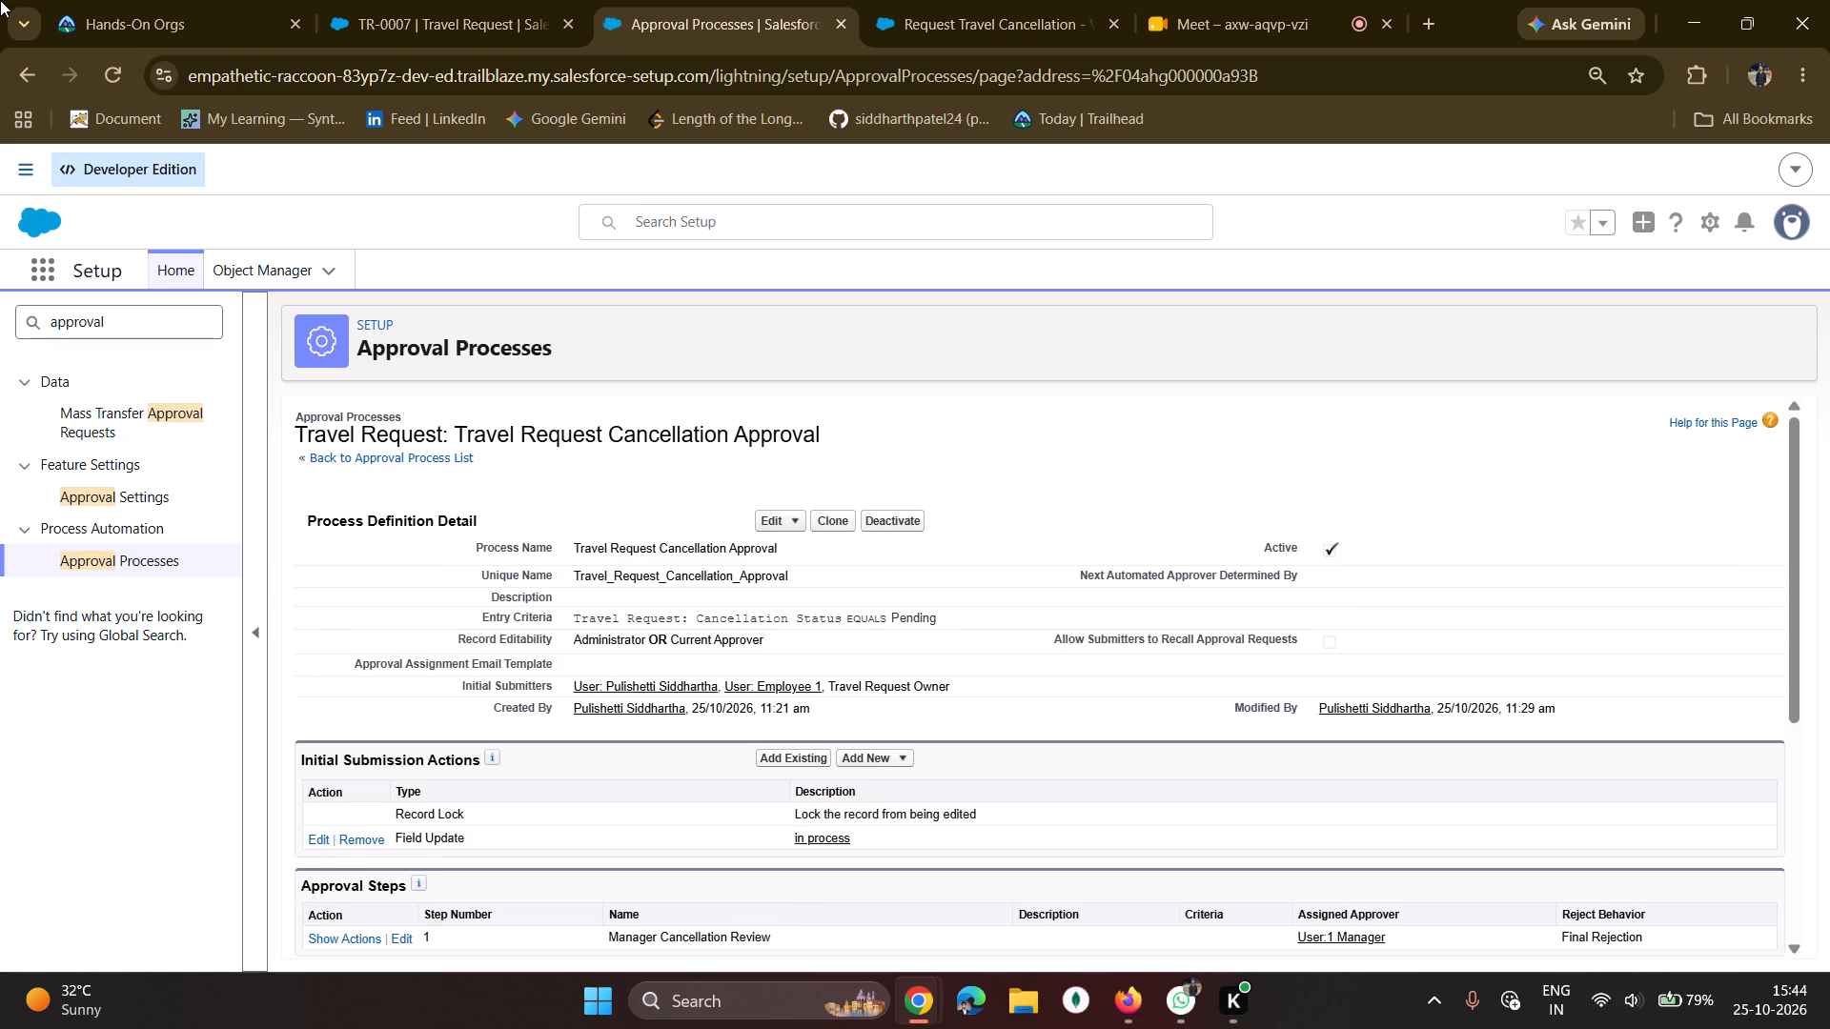
scroll(864, 891, down, 1)
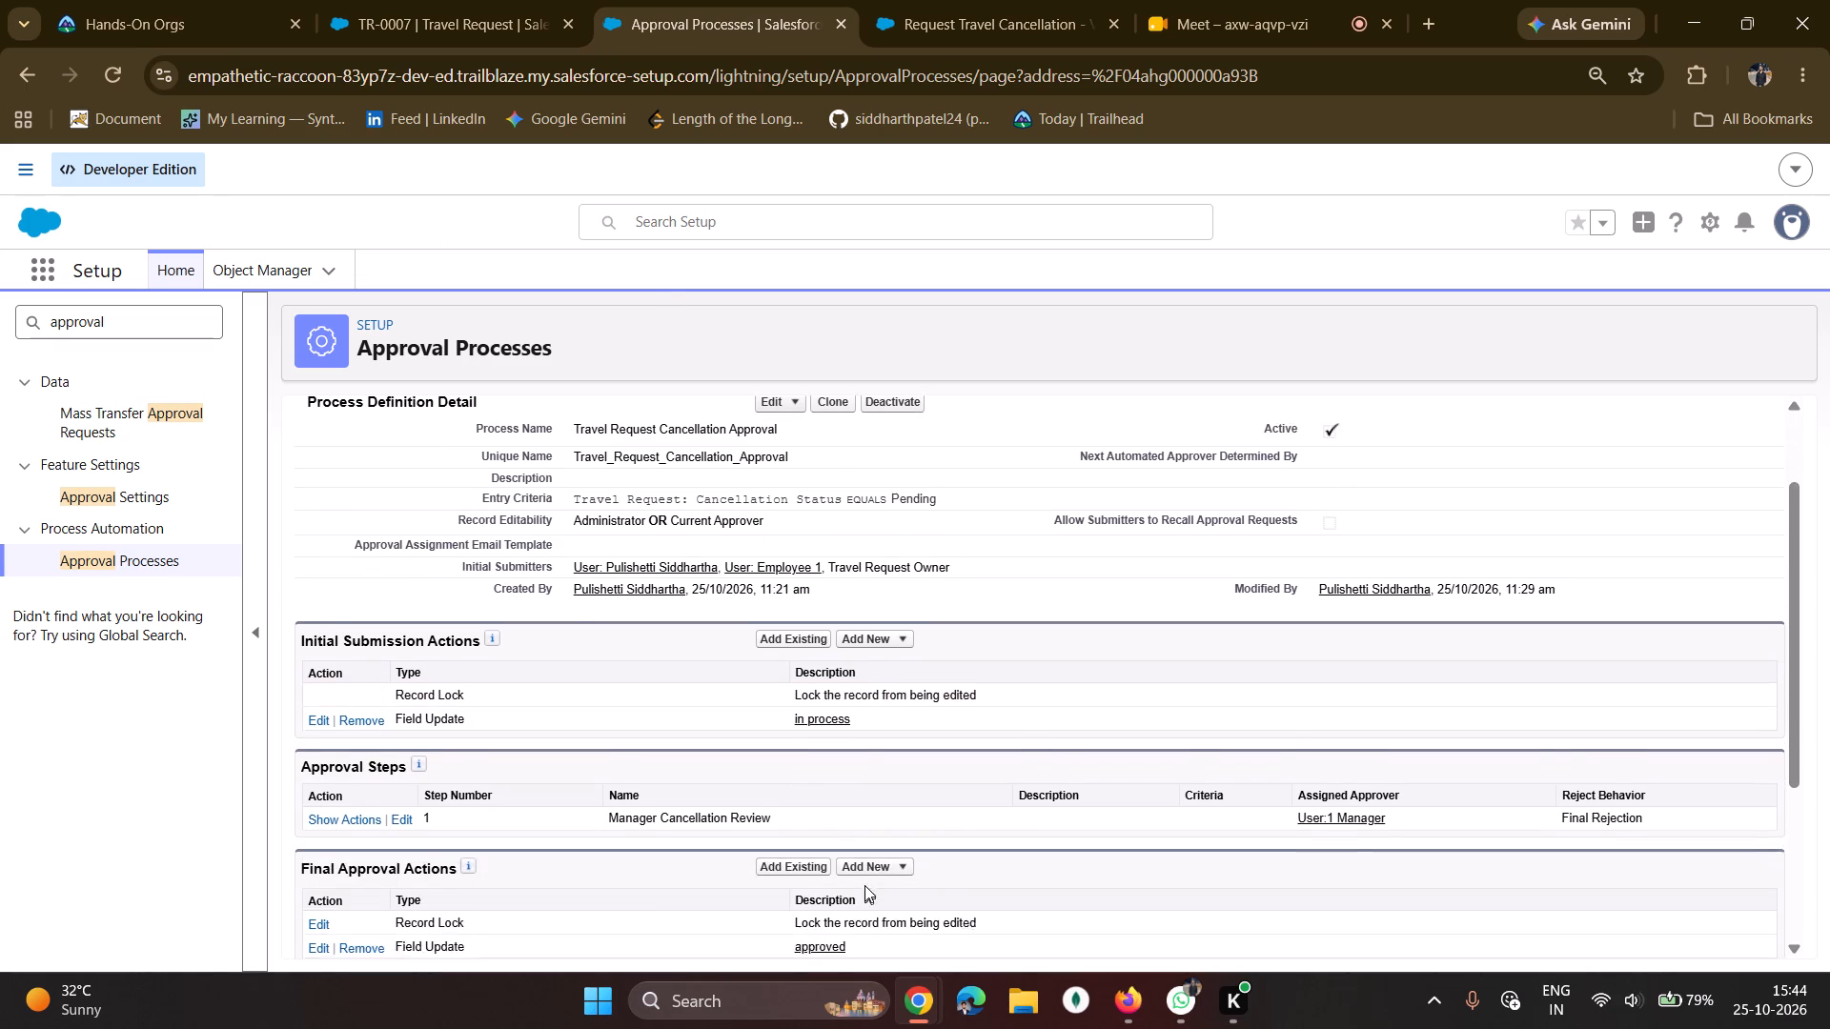
scroll(864, 885, down, 1)
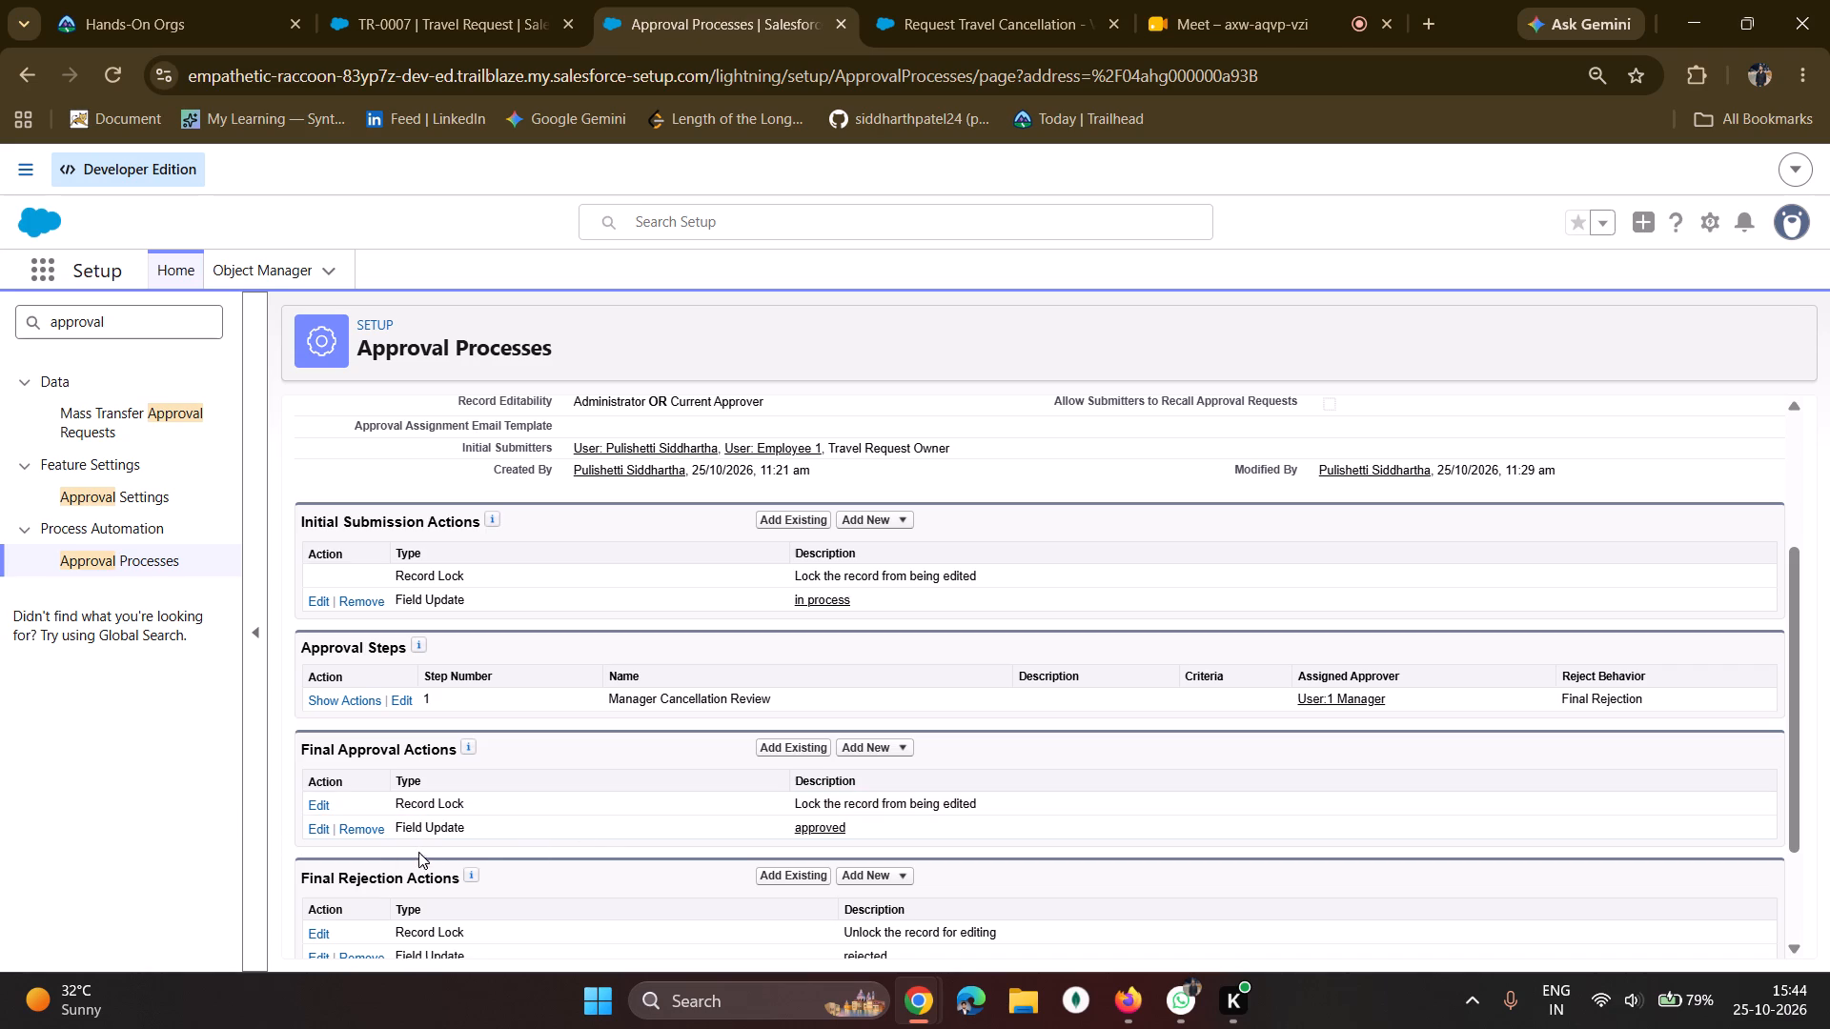
Open the approved field update under Final Approval Actions, inspect its field and available picklist values, and return to the process without saving.
click(319, 826)
scroll(787, 618, down, 3)
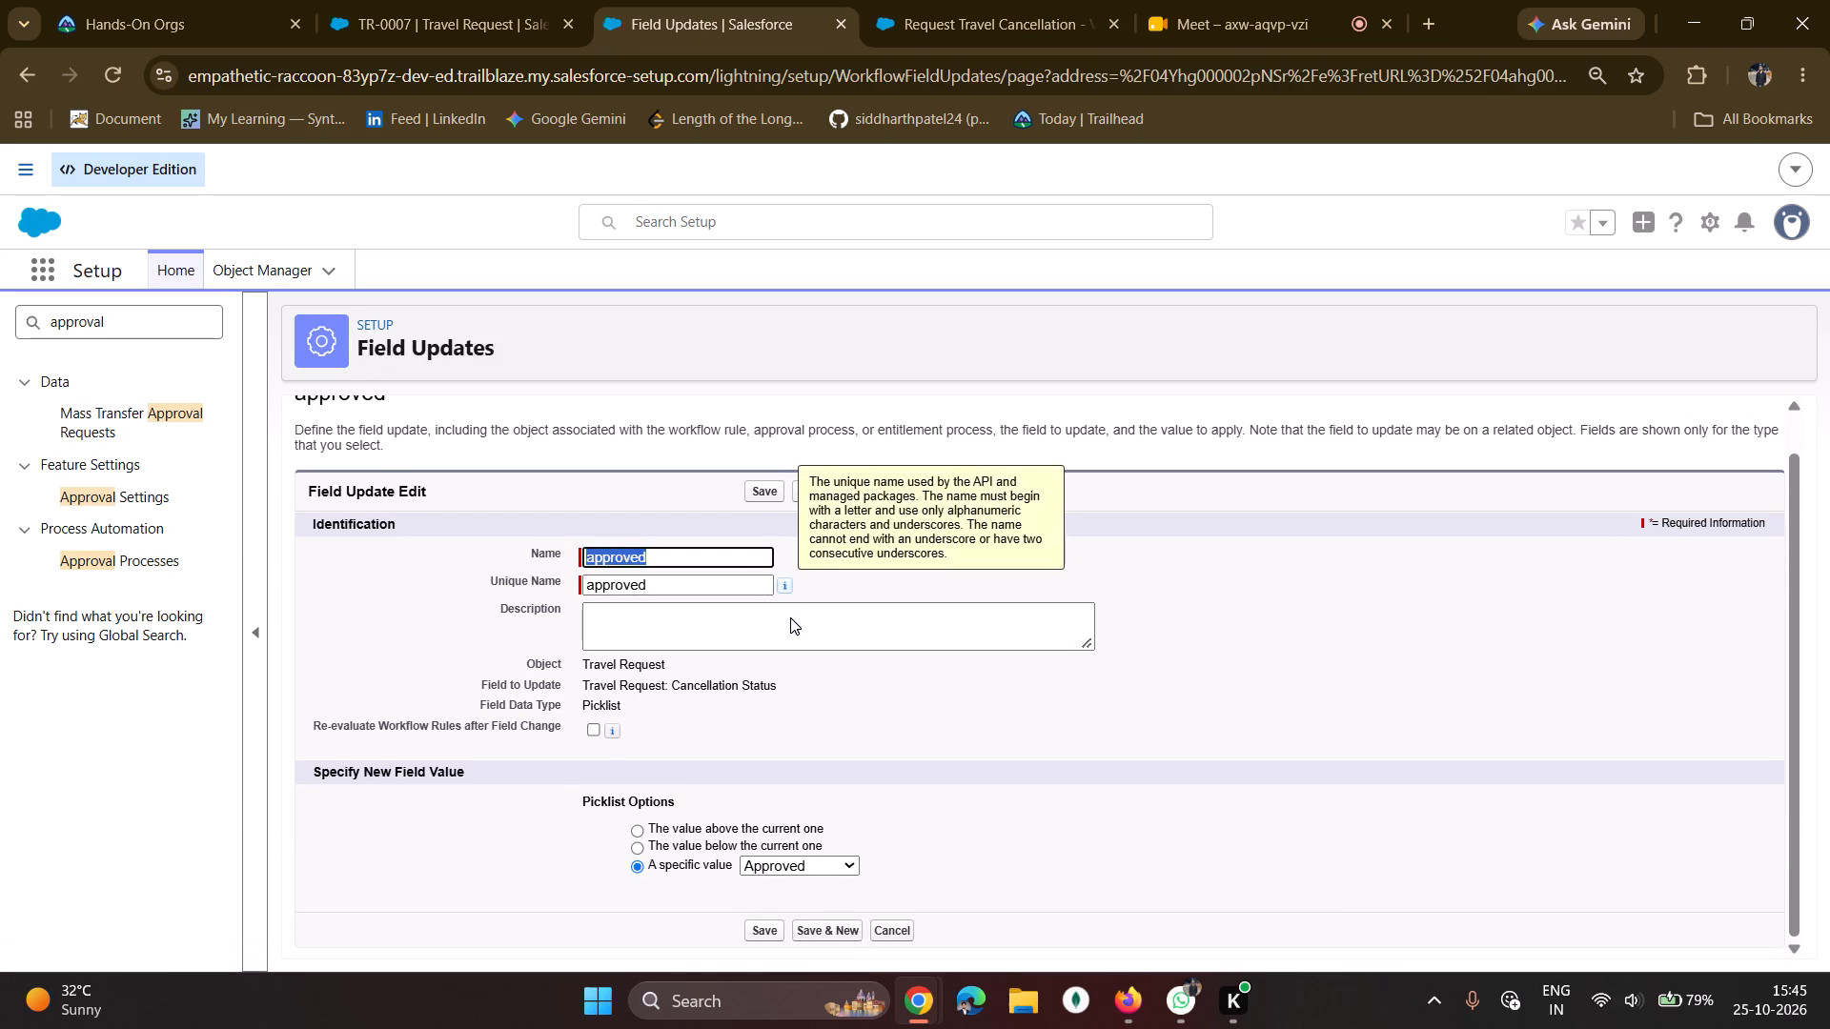
scroll(790, 617, down, 3)
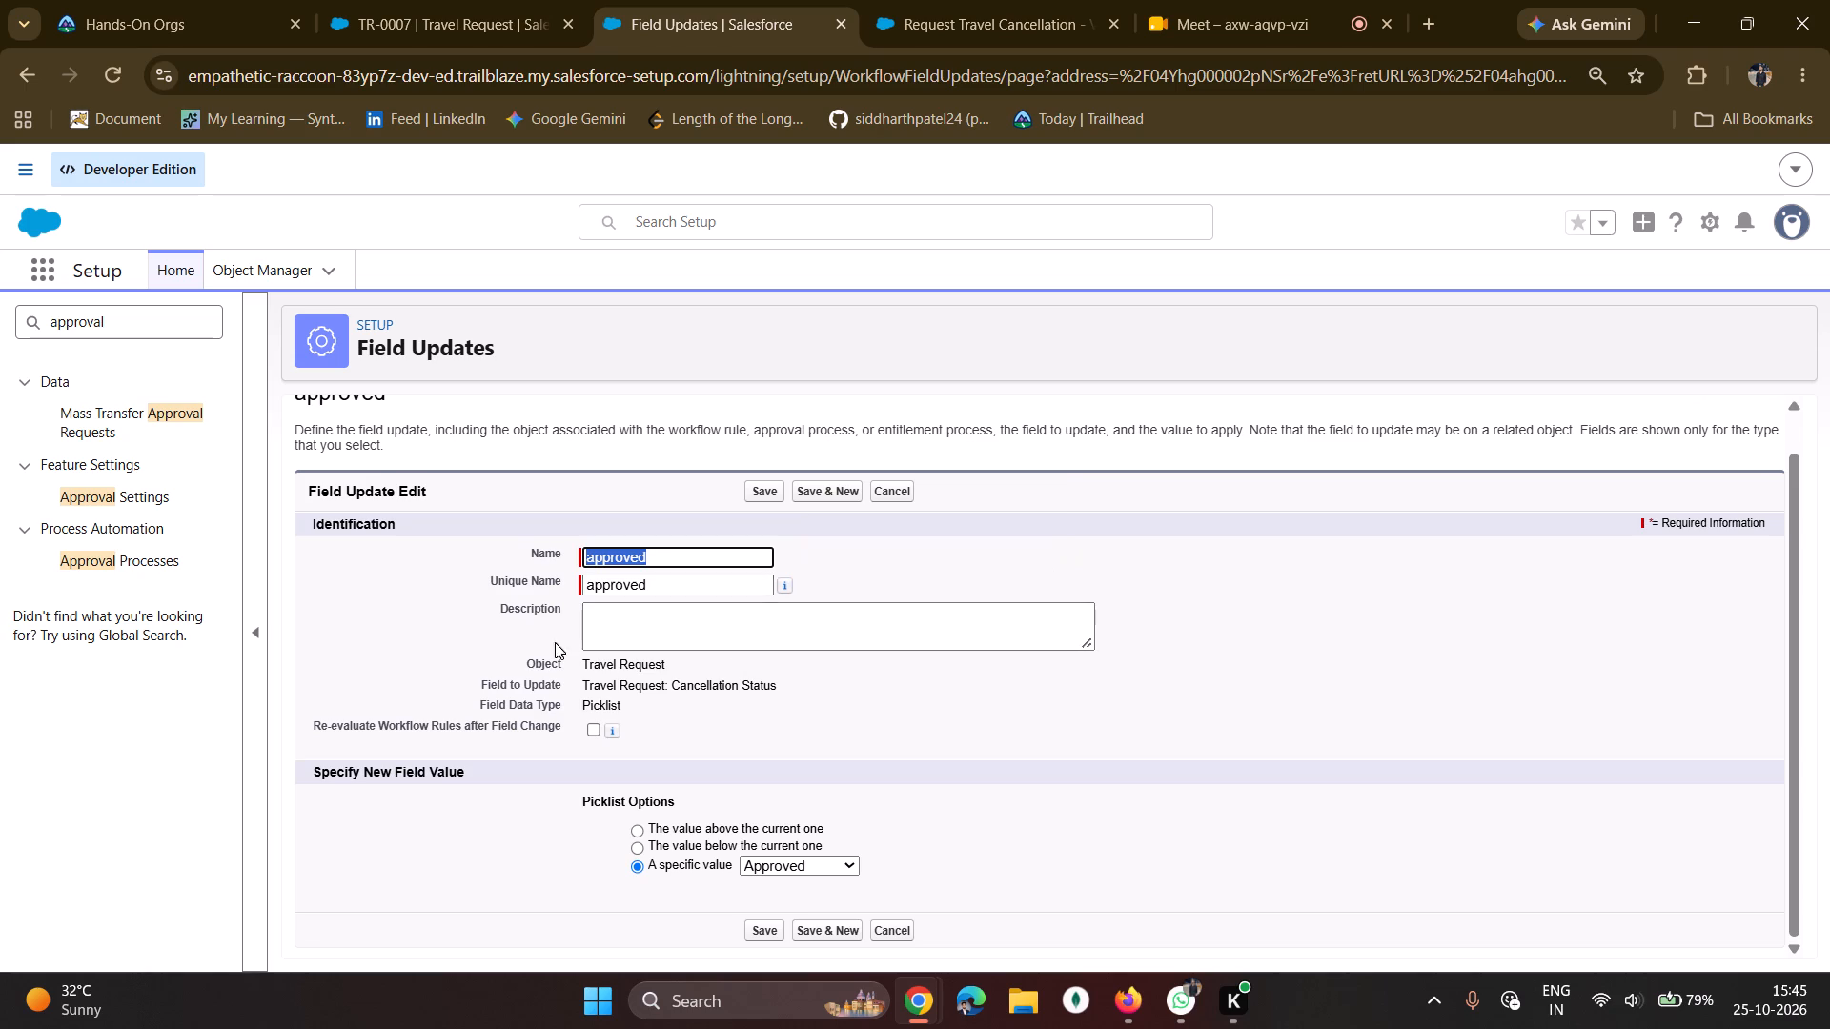
click(803, 871)
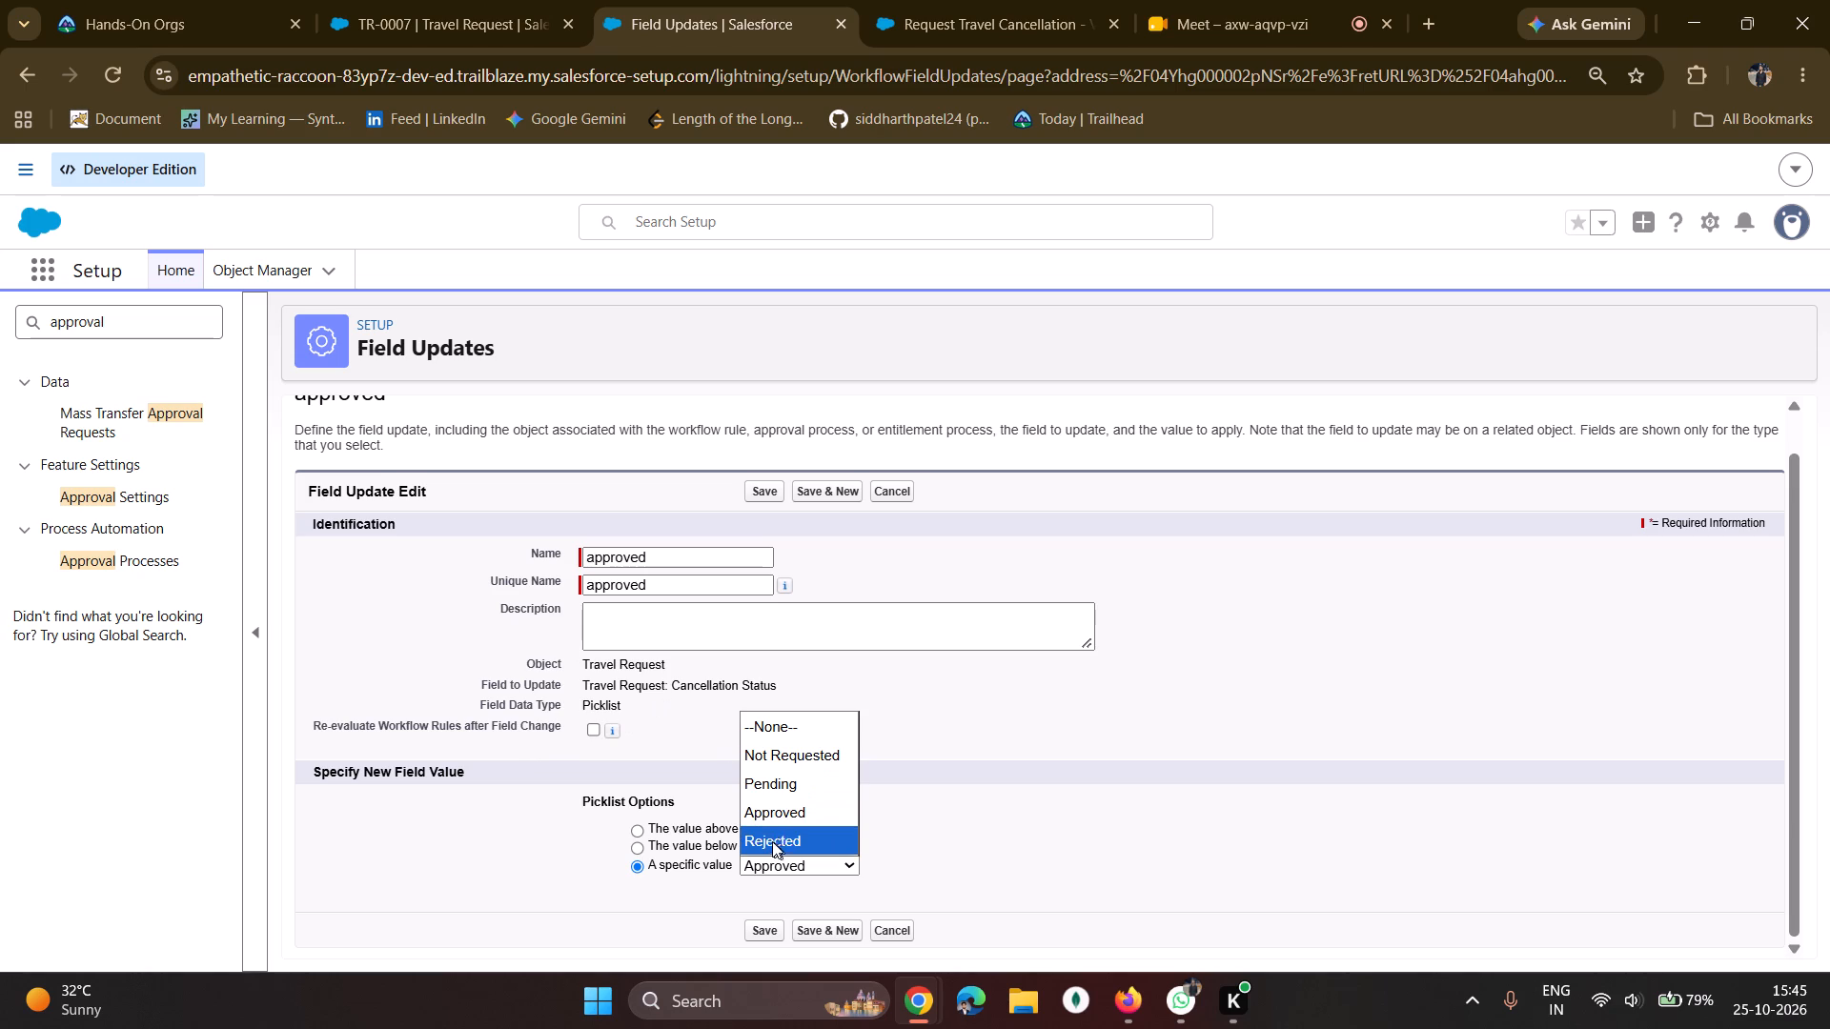
click(627, 775)
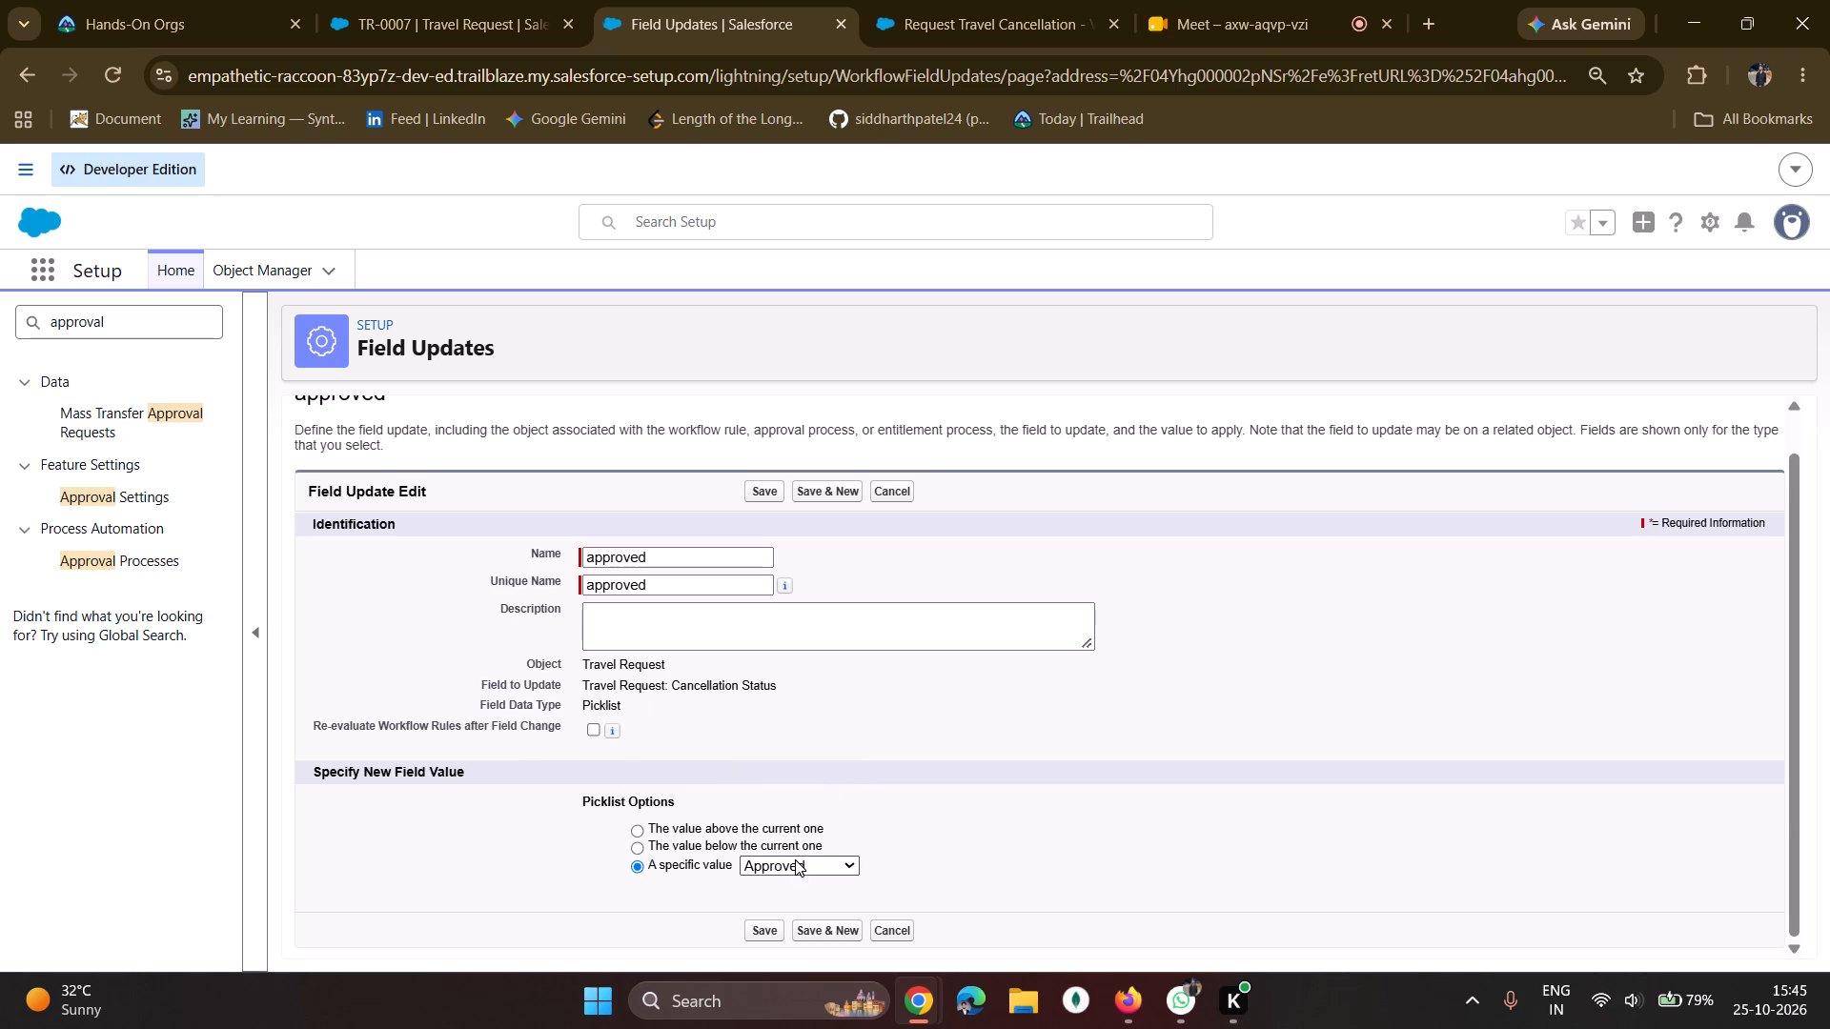
click(795, 858)
click(796, 862)
click(35, 75)
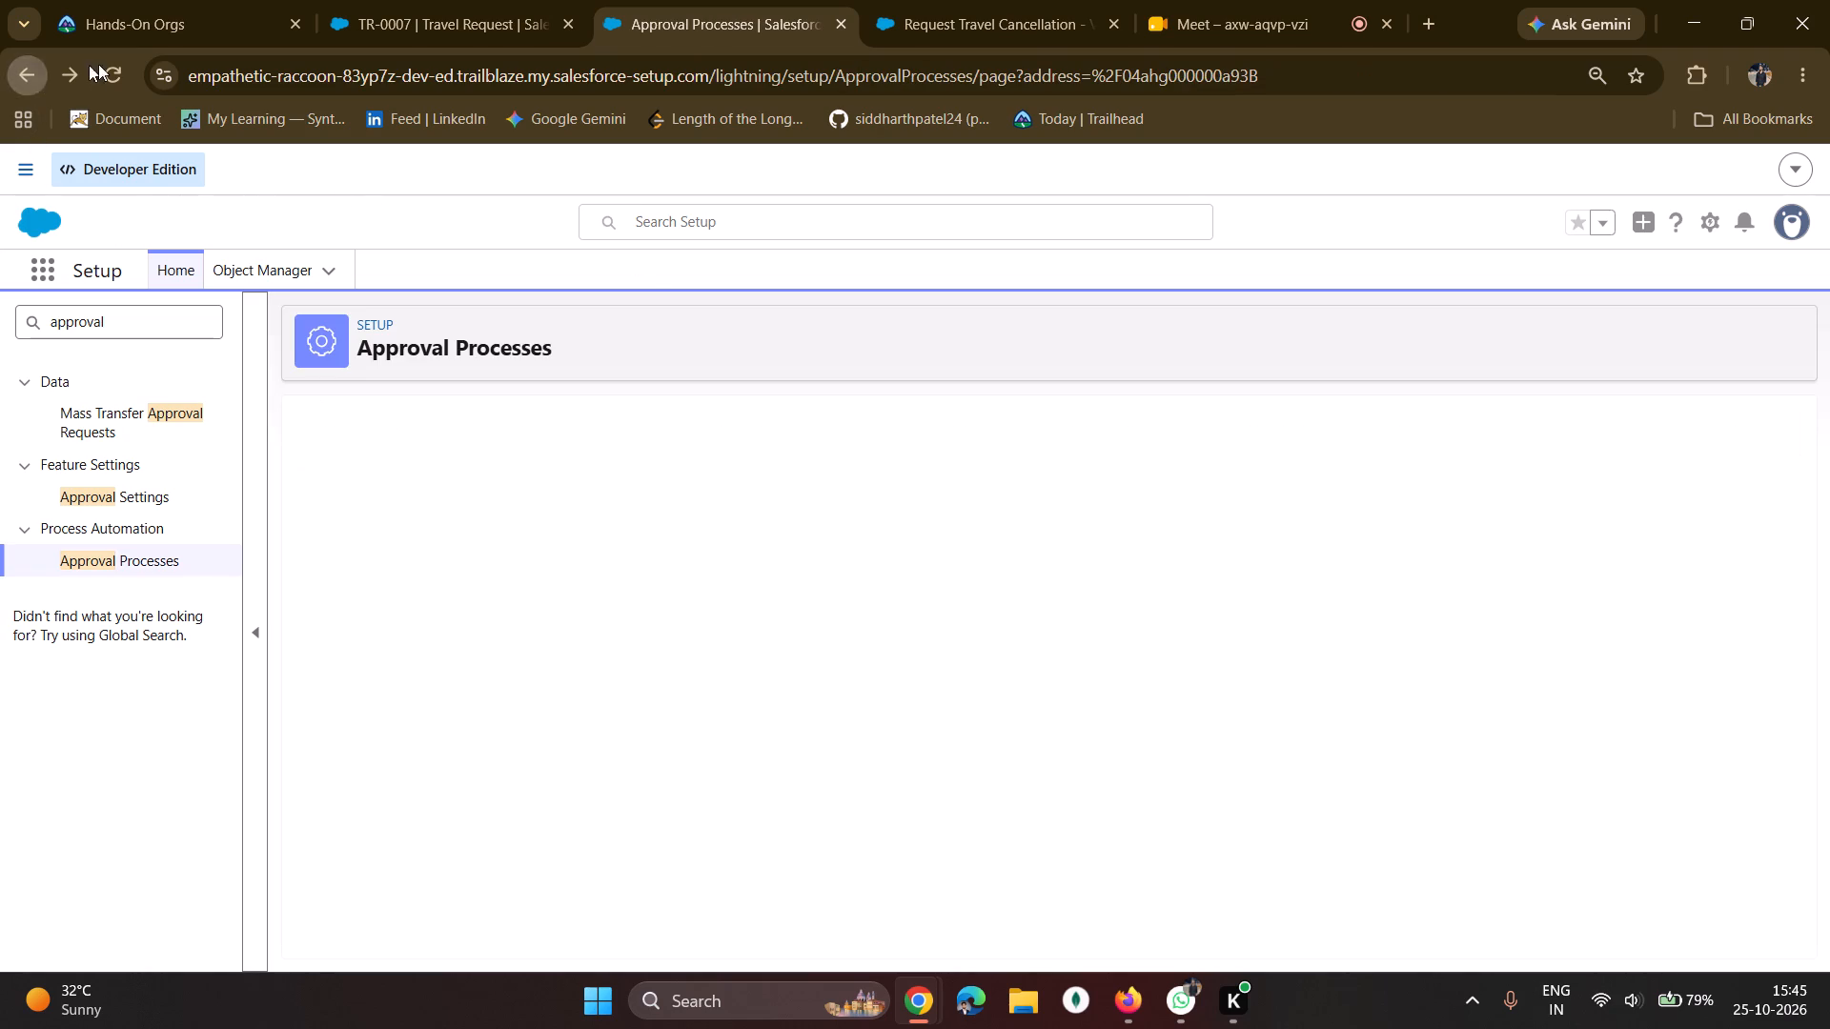
Remove the approved field update from the Final Approval Actions.
scroll(878, 590, down, 4)
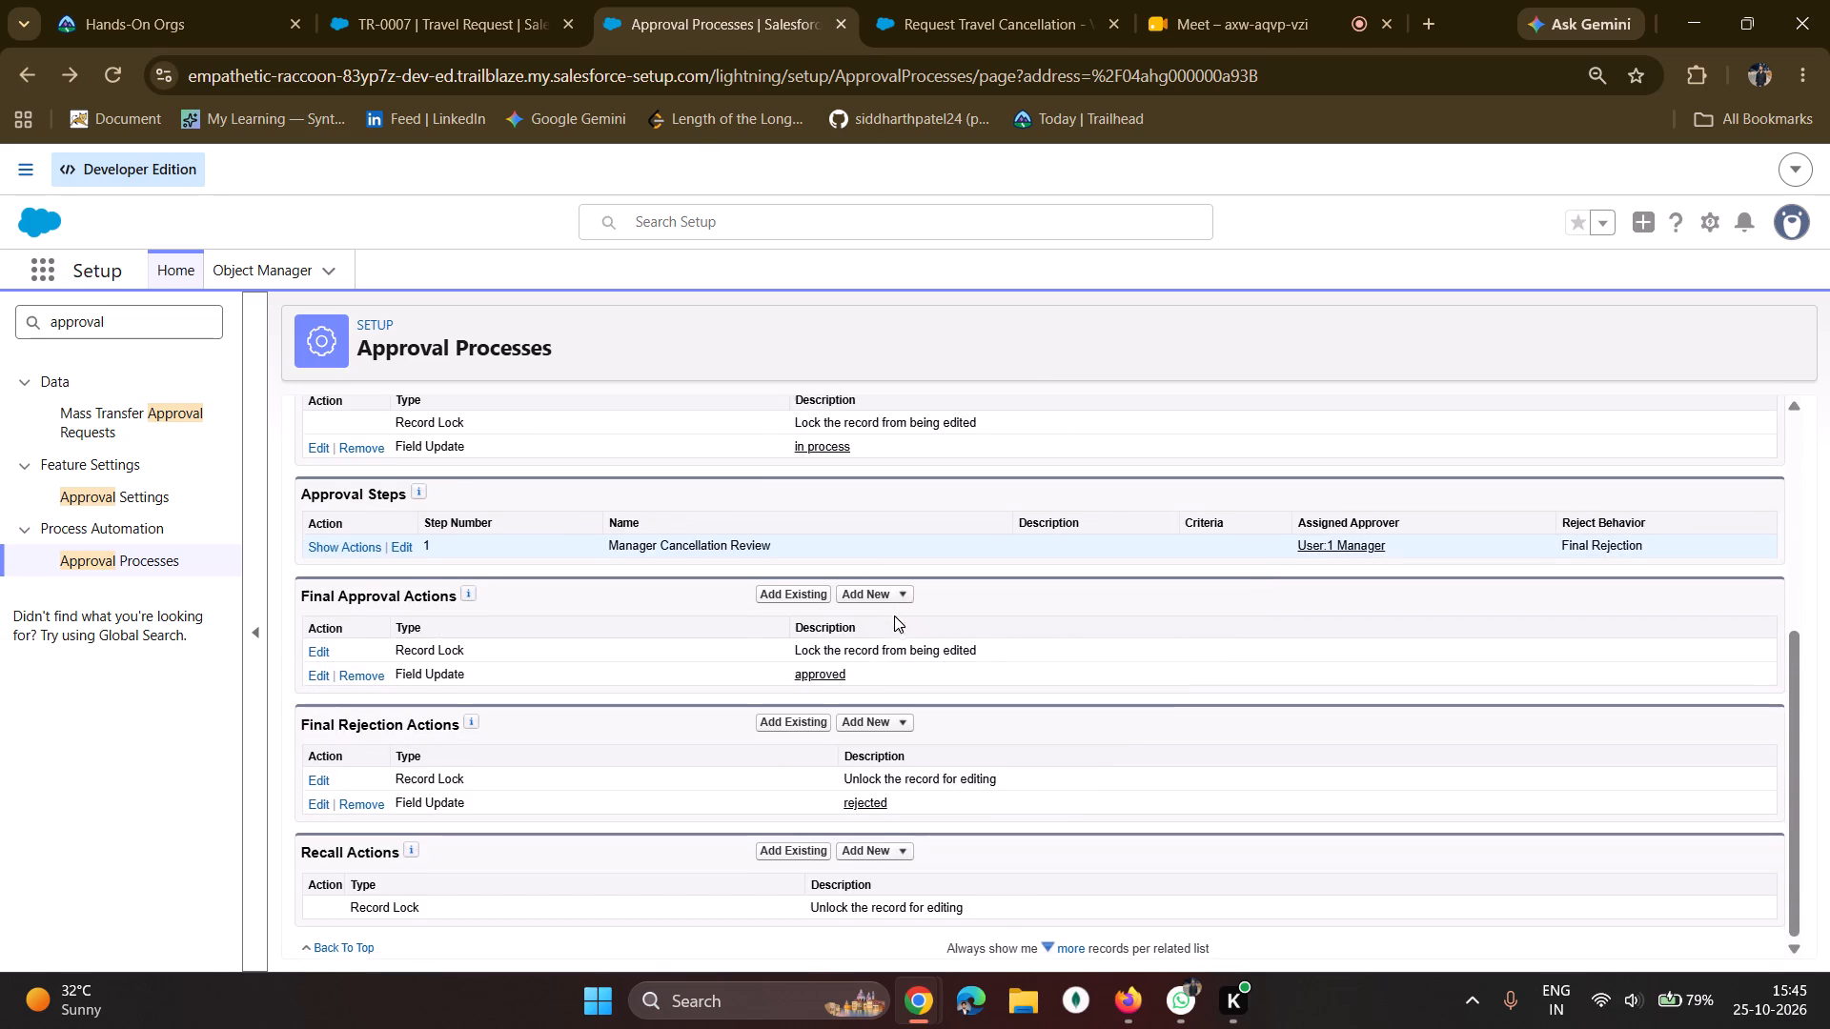
click(349, 677)
click(1008, 260)
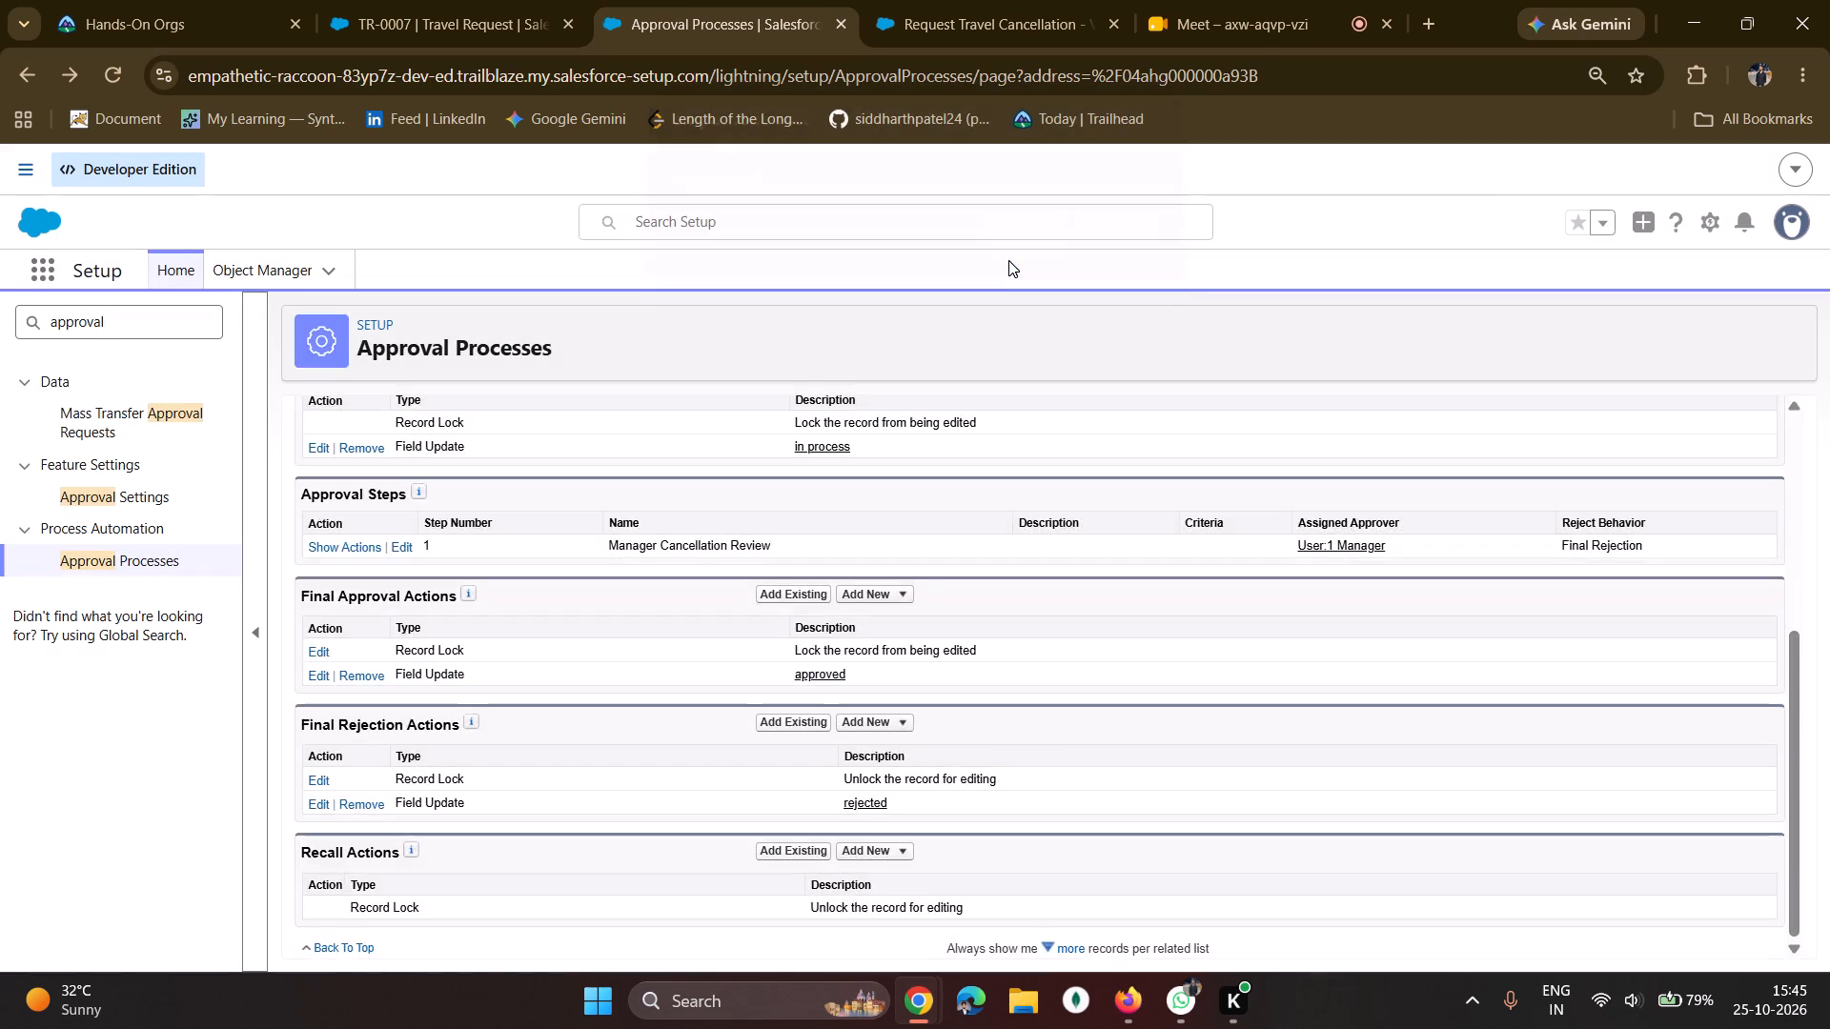
Add a final approval field update named set status to cancelled that sets Approval Status to Cancelled, and save it.
scroll(865, 500, down, 4)
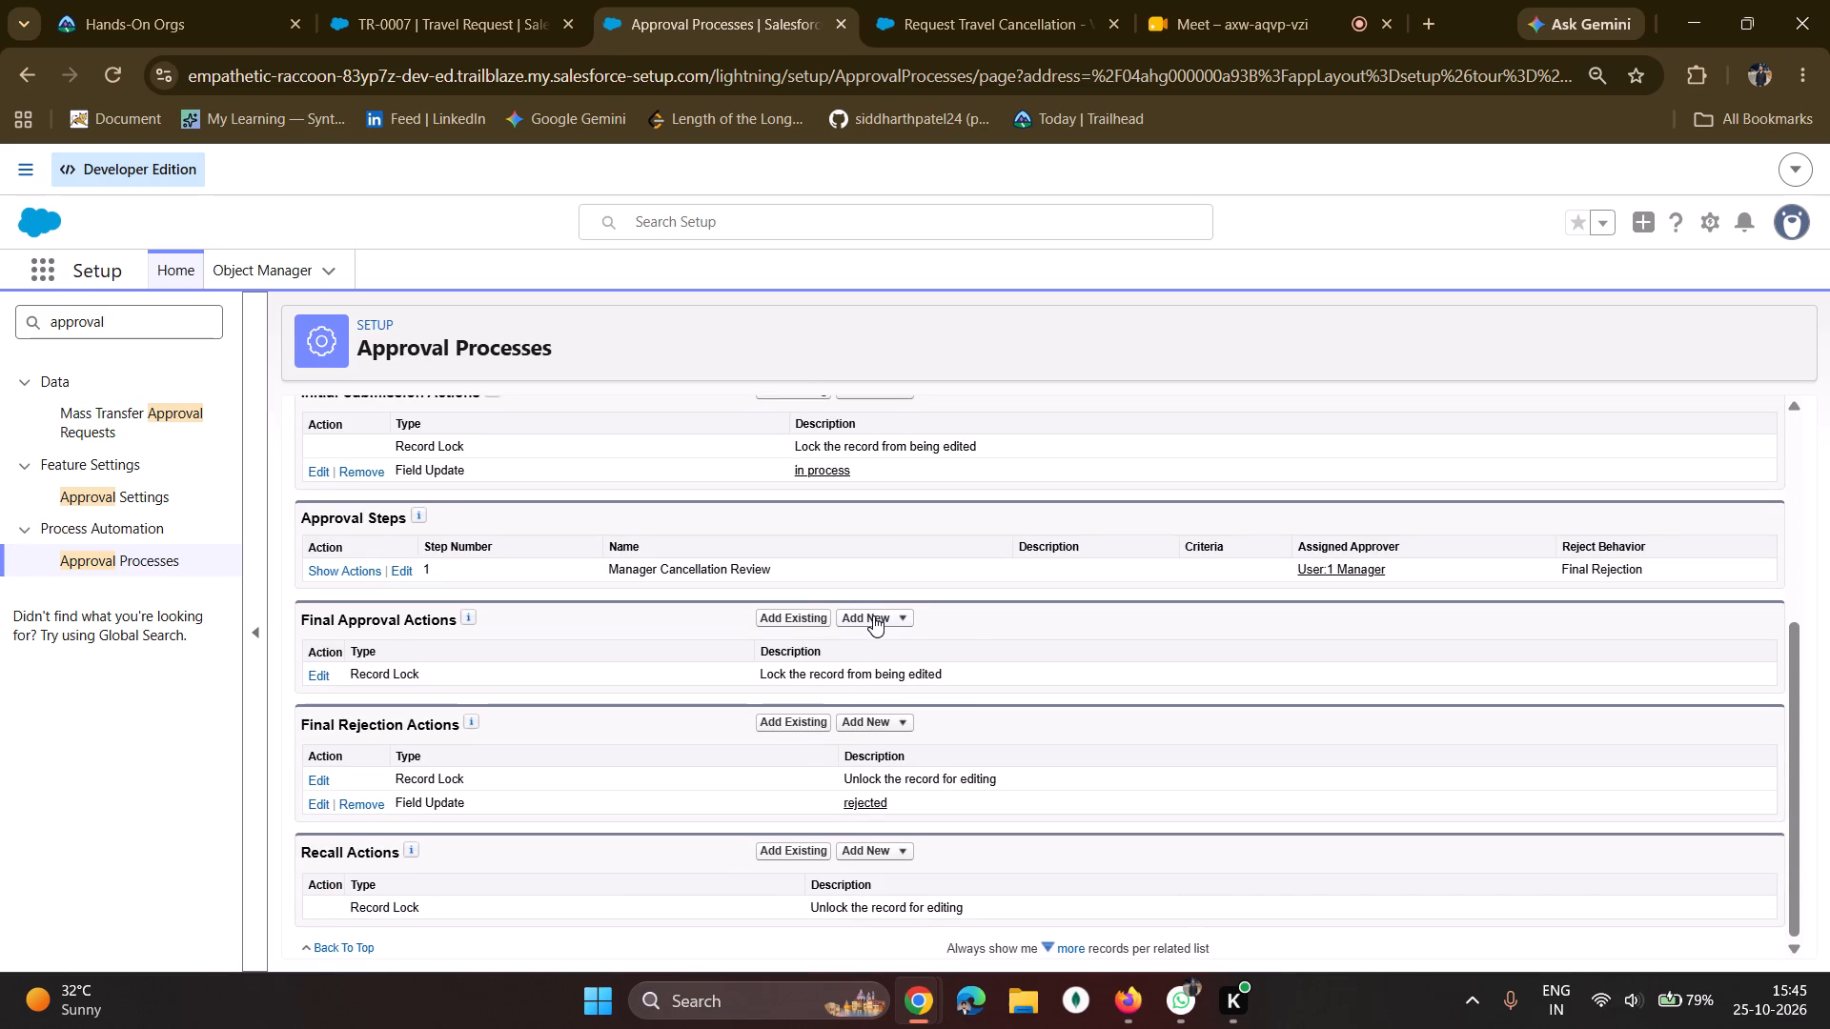
click(873, 615)
click(891, 690)
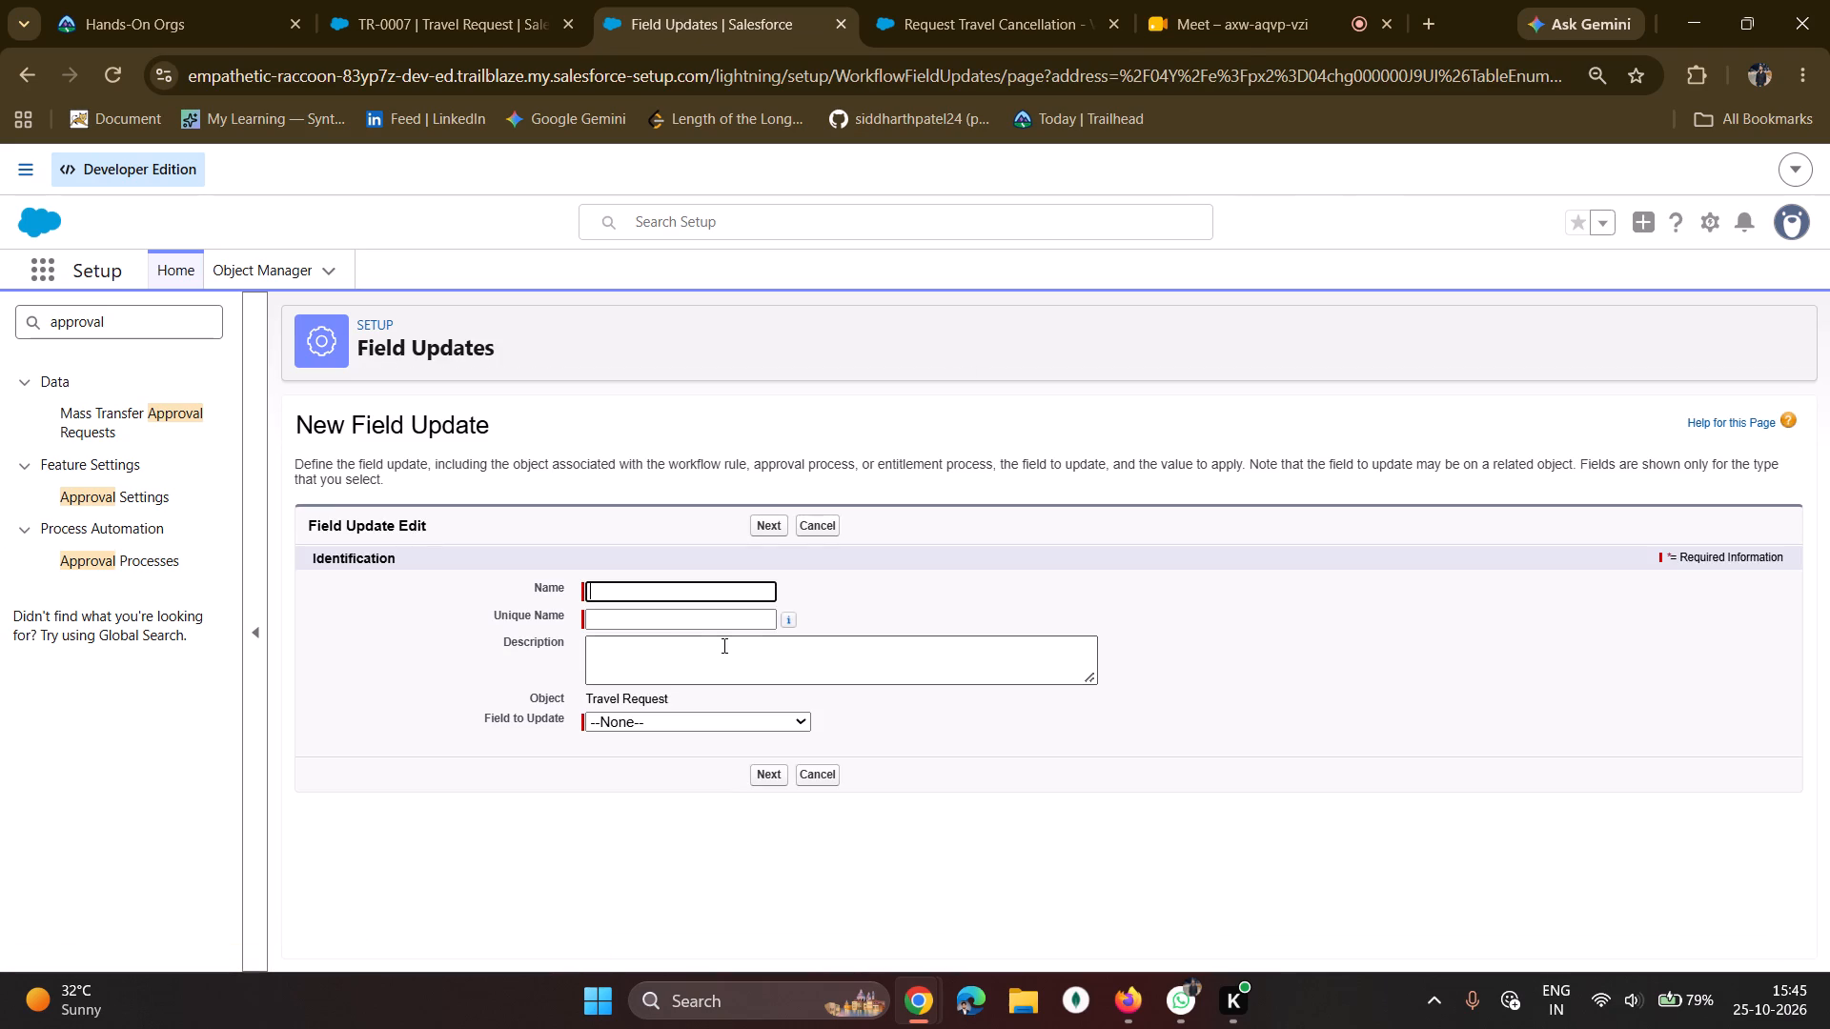
click(646, 600)
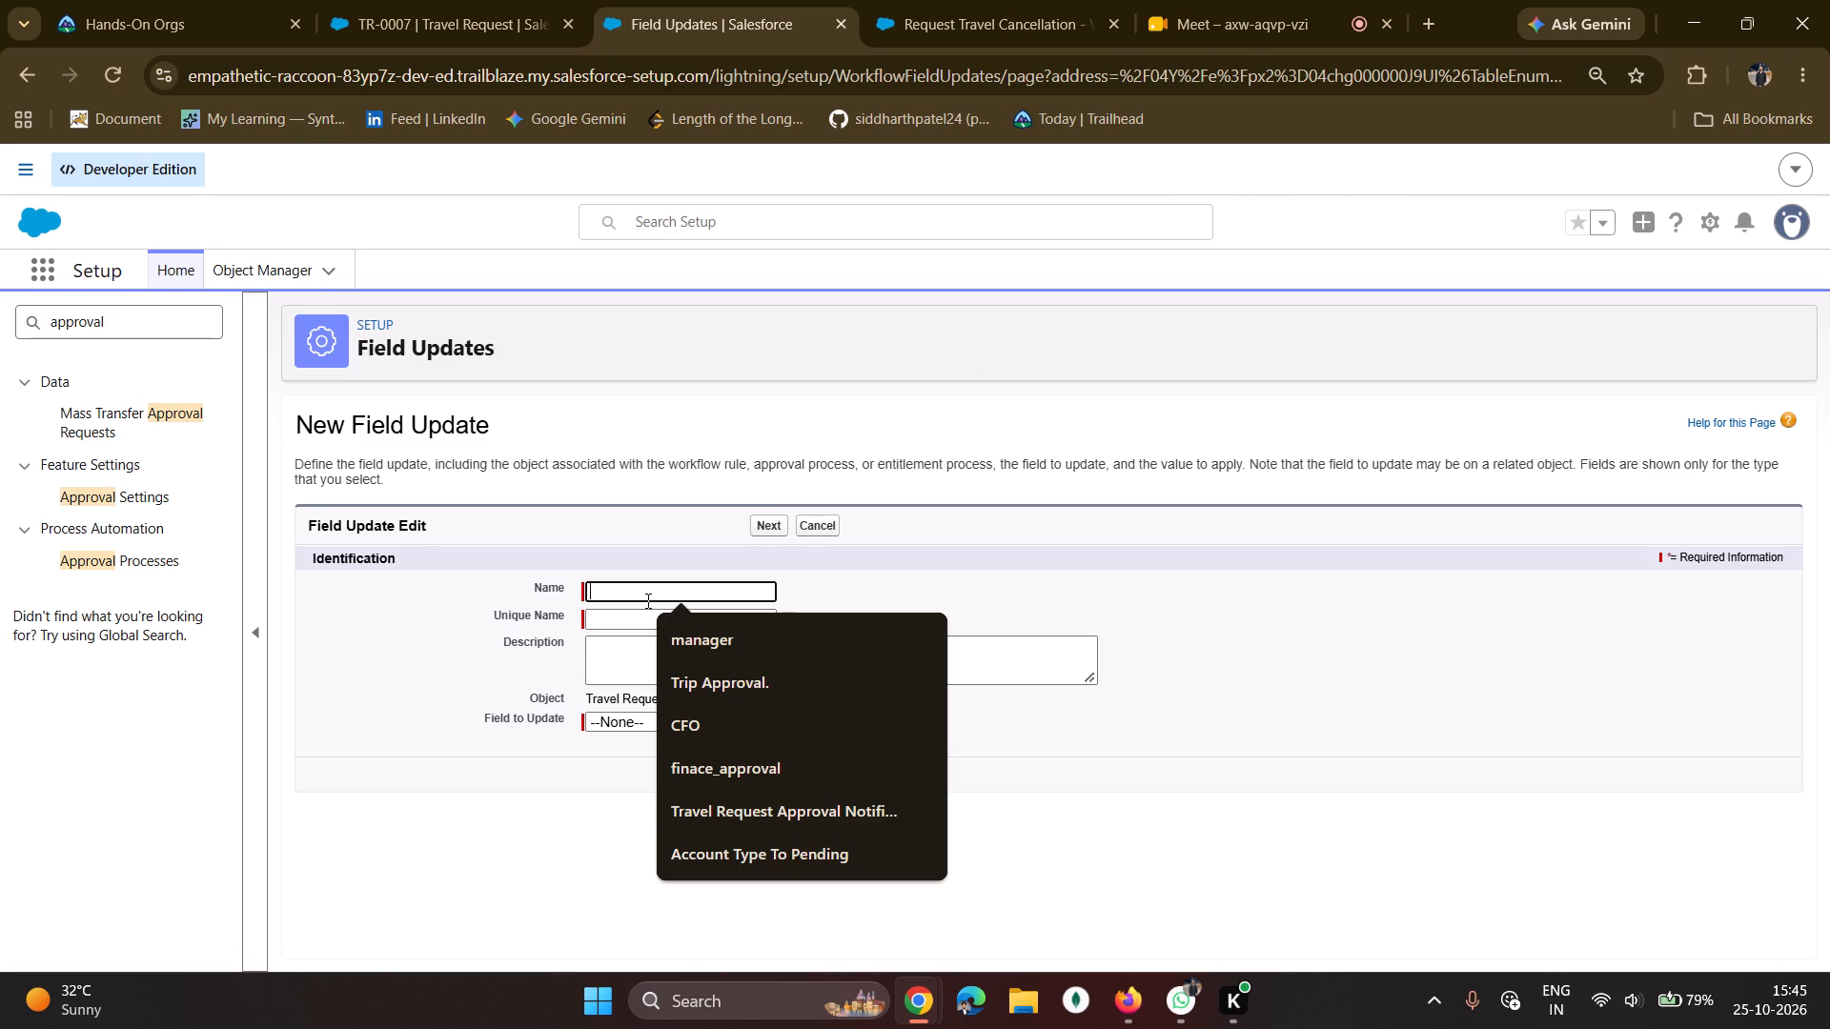
text(set)
key(space)
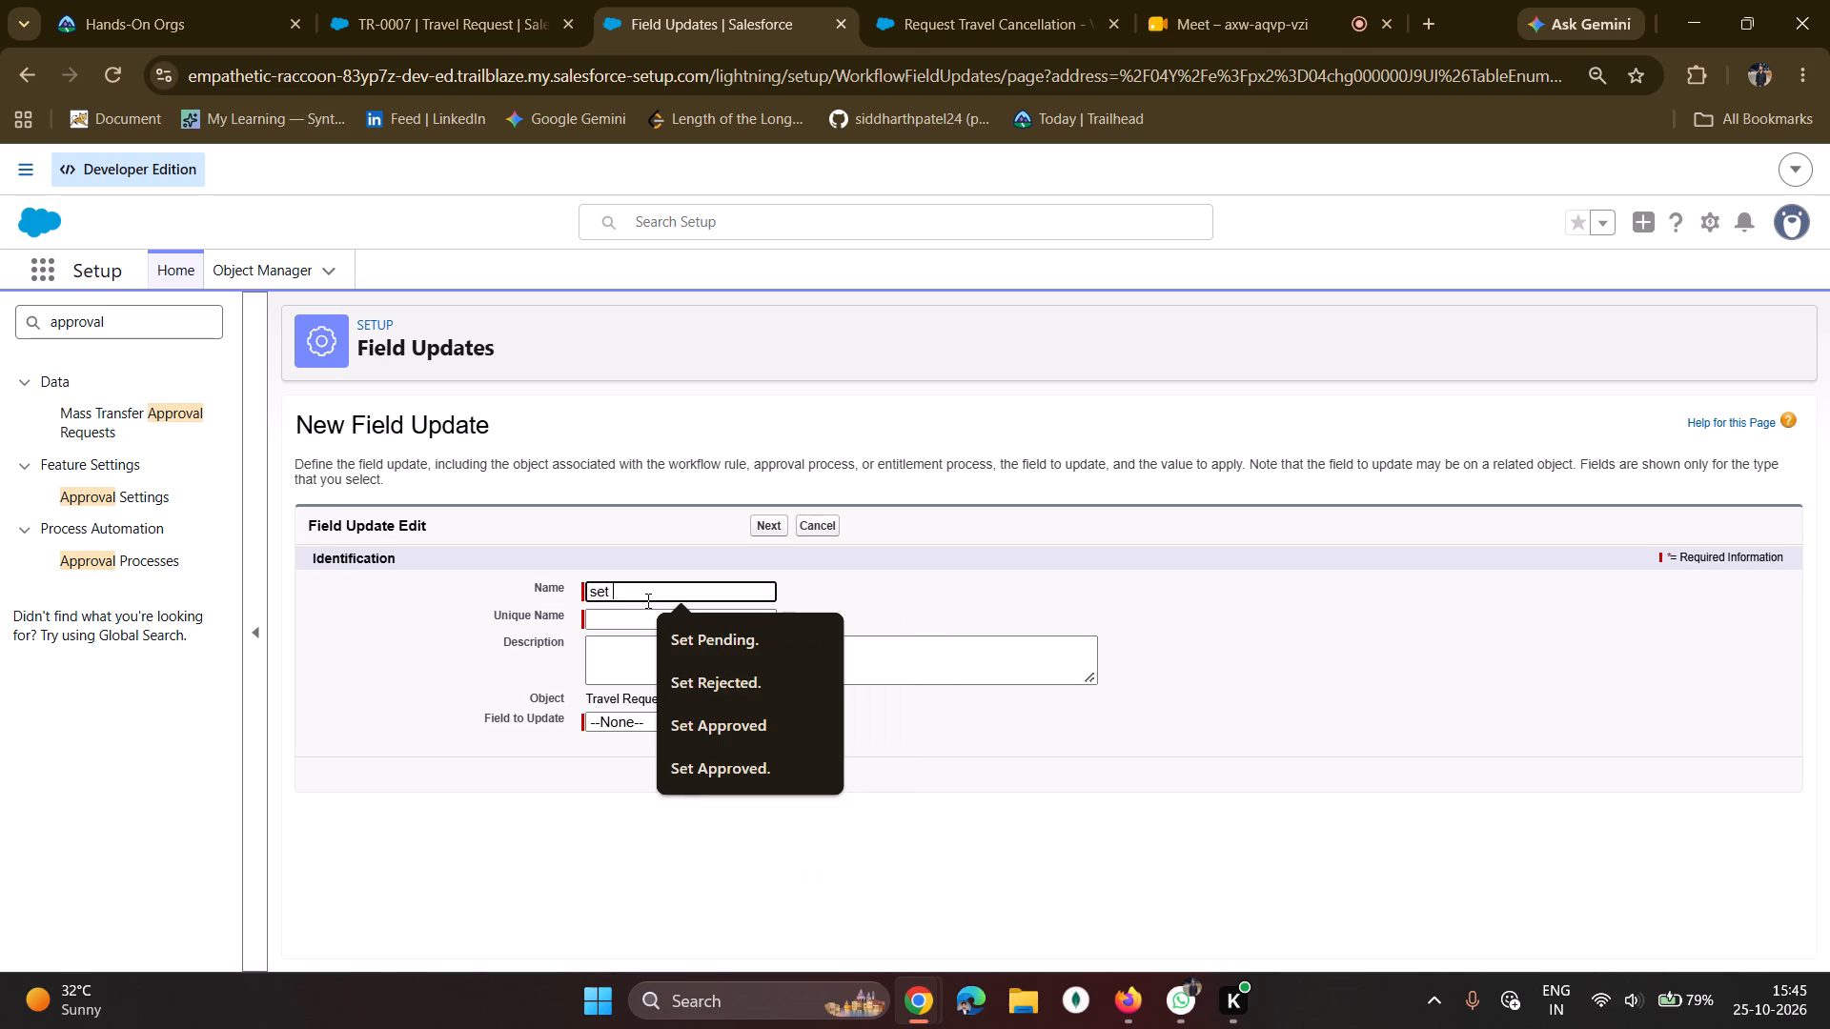
text(status to cancelled)
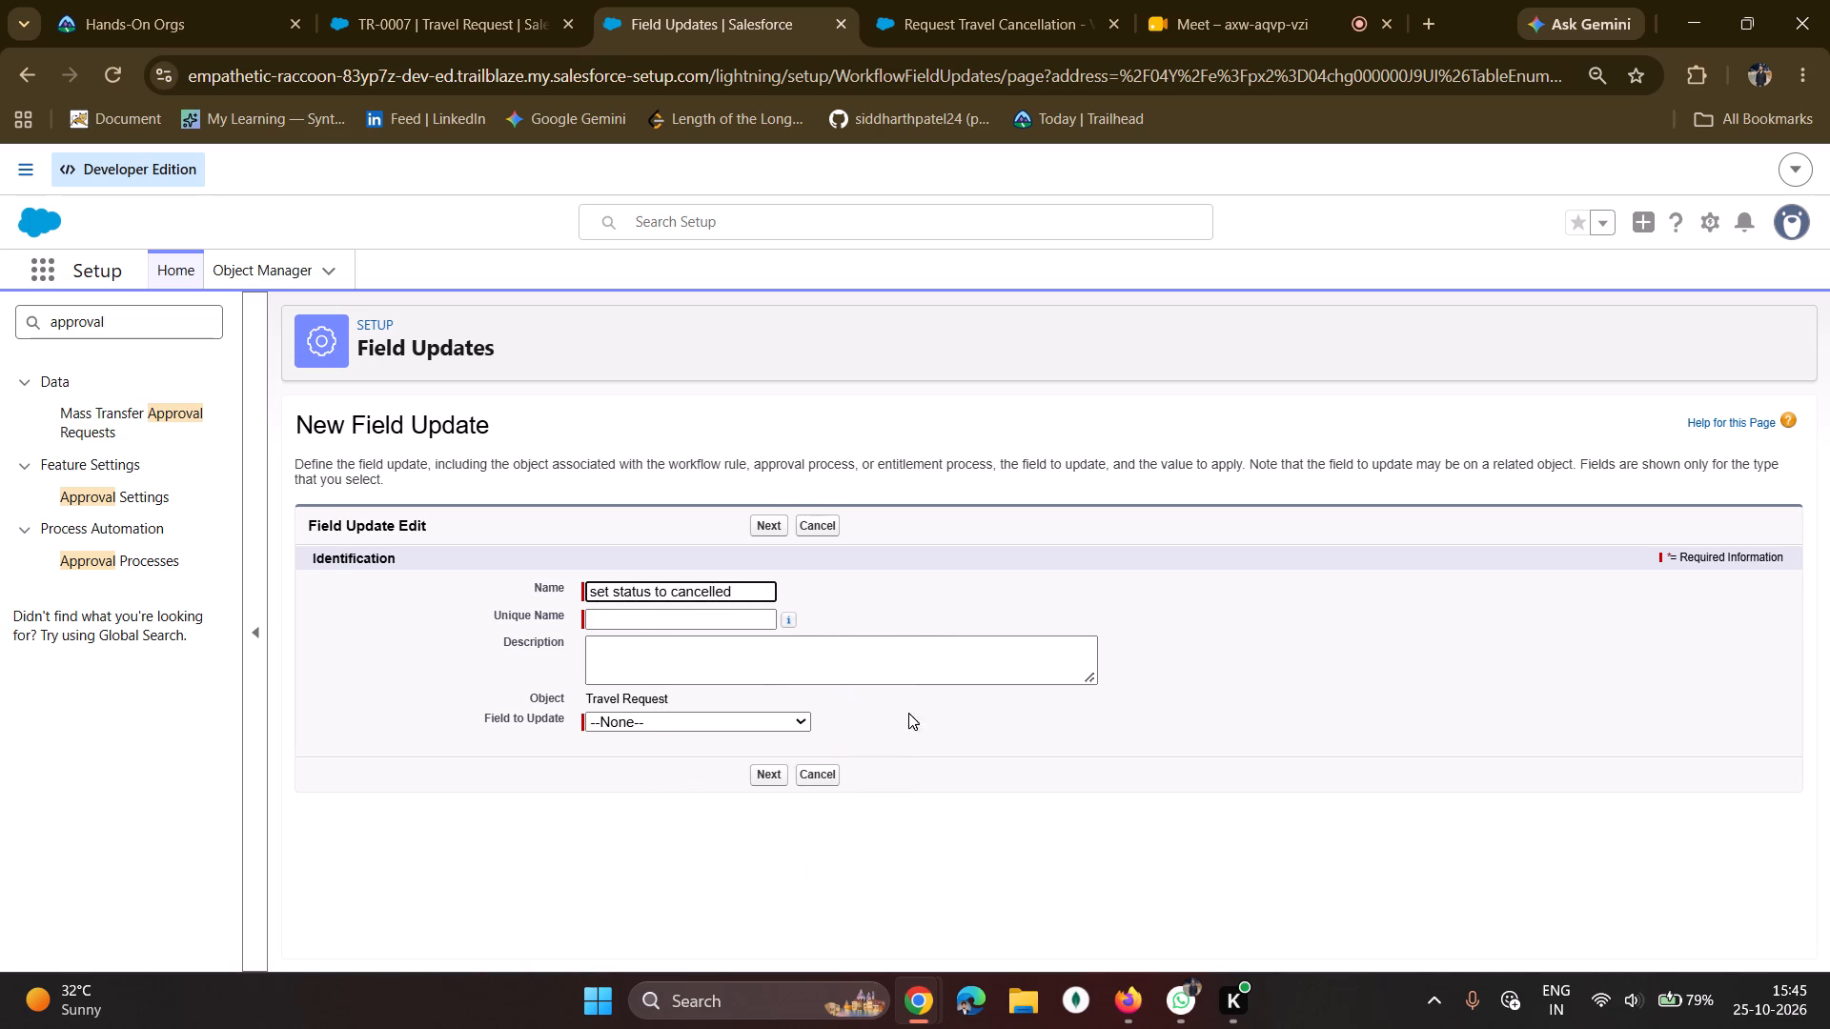
click(1100, 796)
click(635, 726)
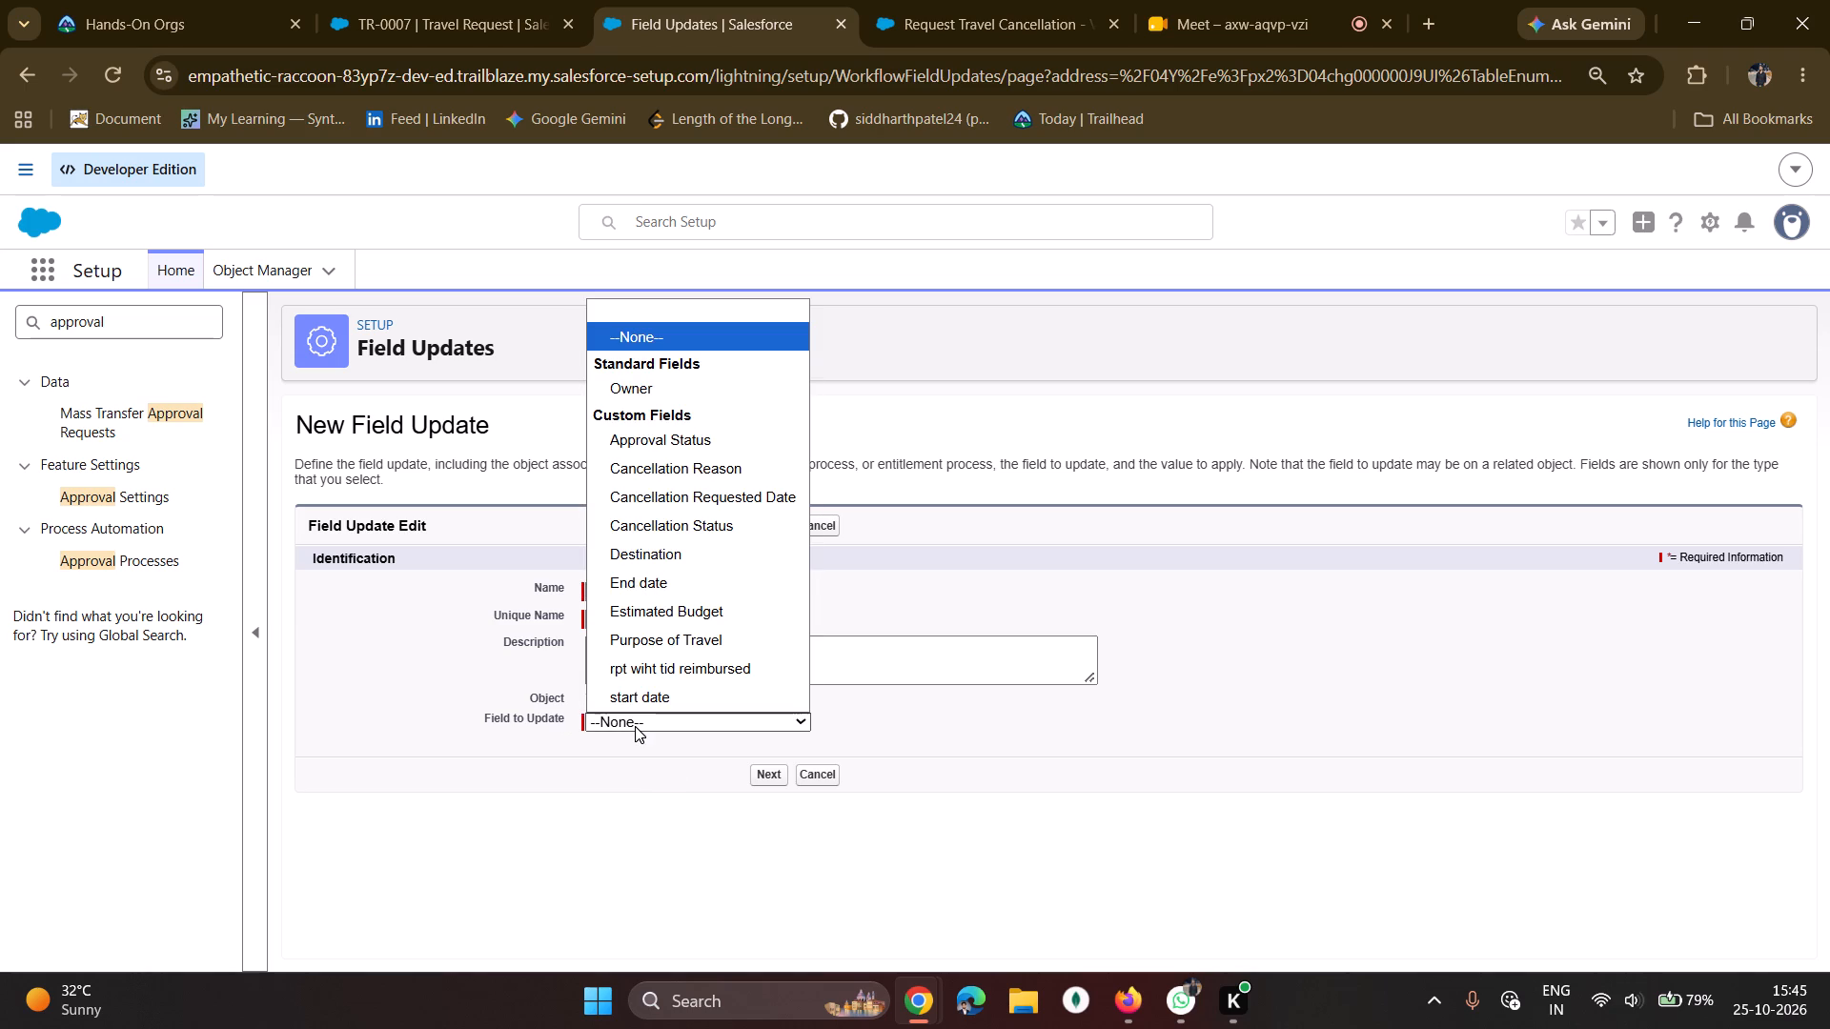
click(650, 450)
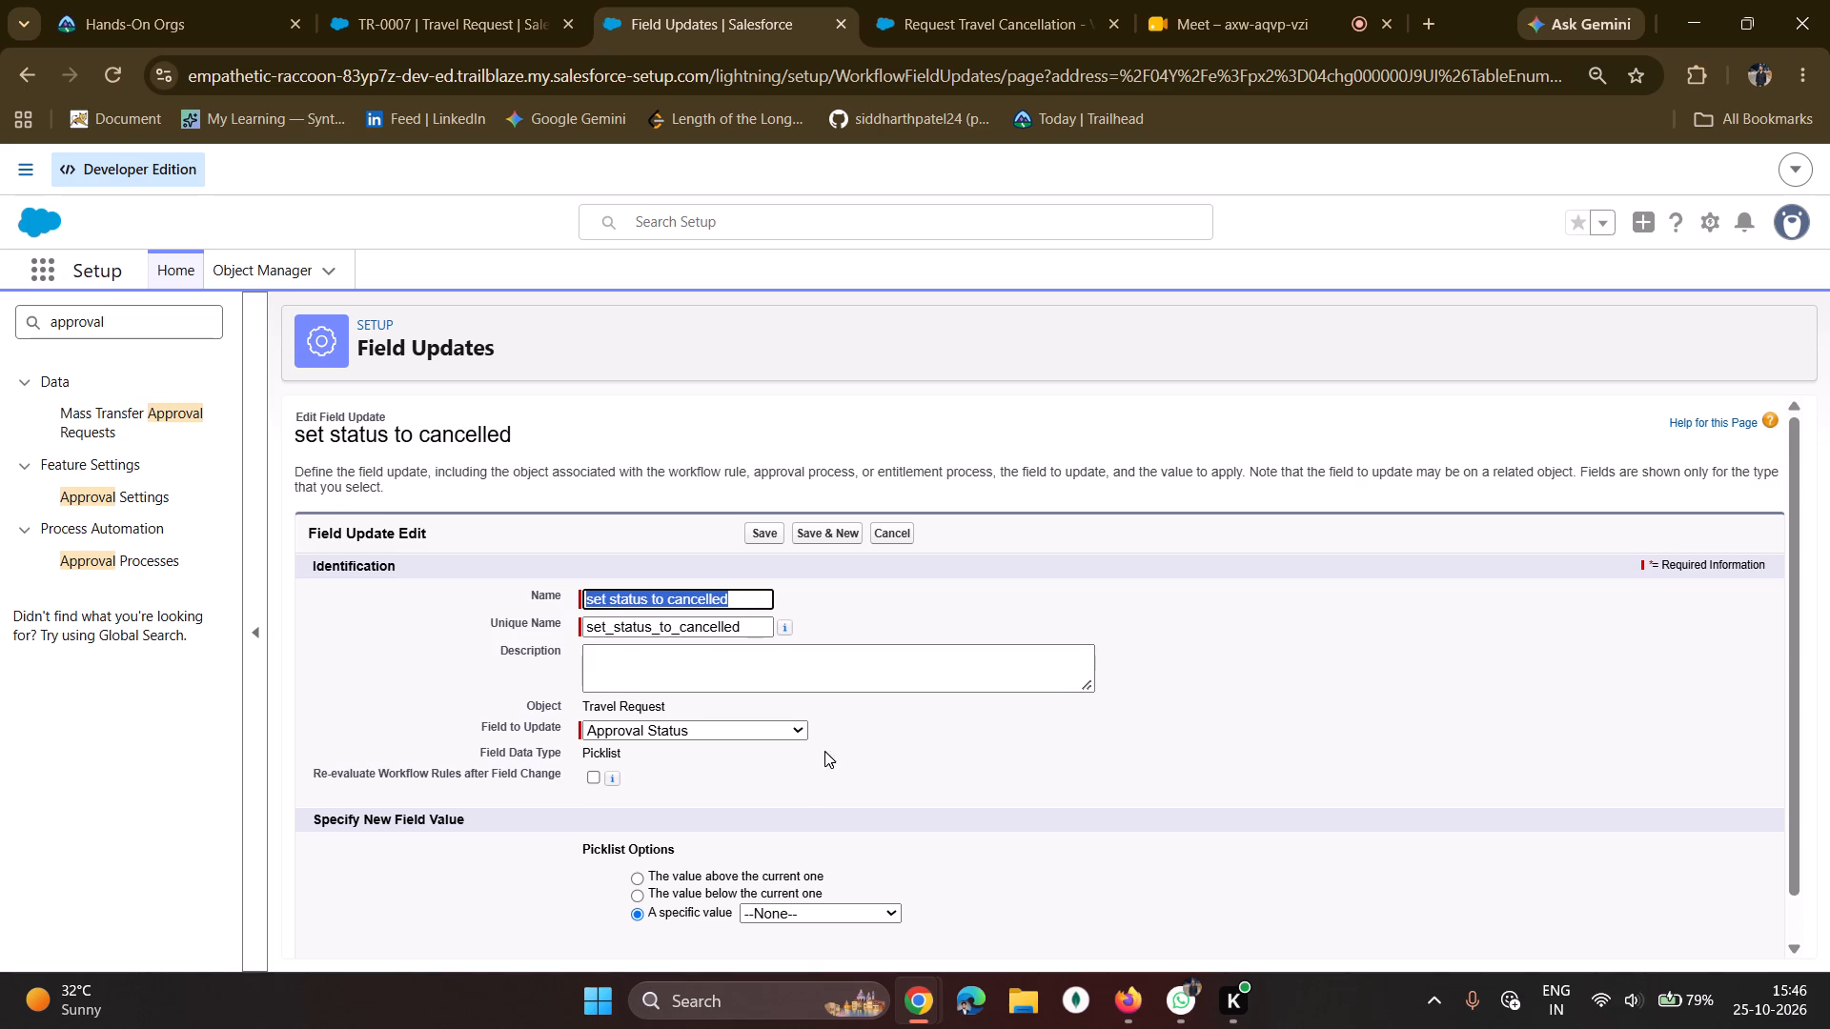
scroll(827, 747, down, 4)
click(853, 871)
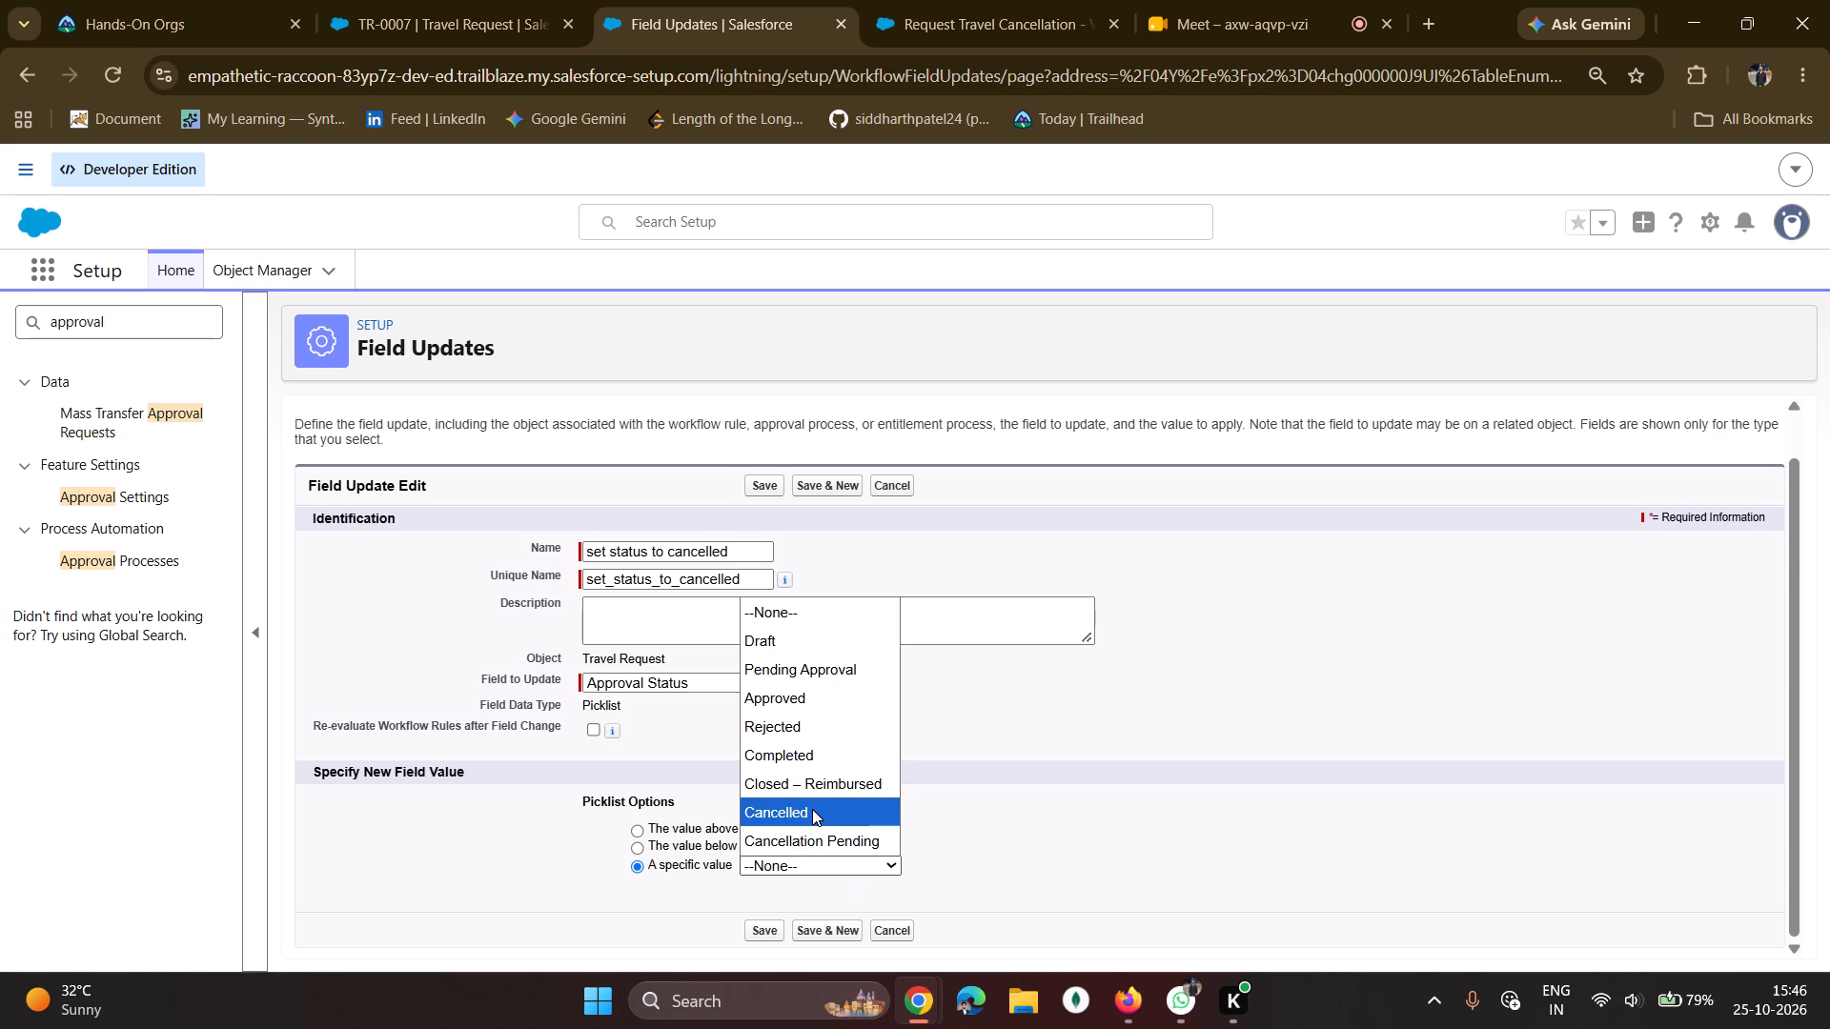
click(812, 809)
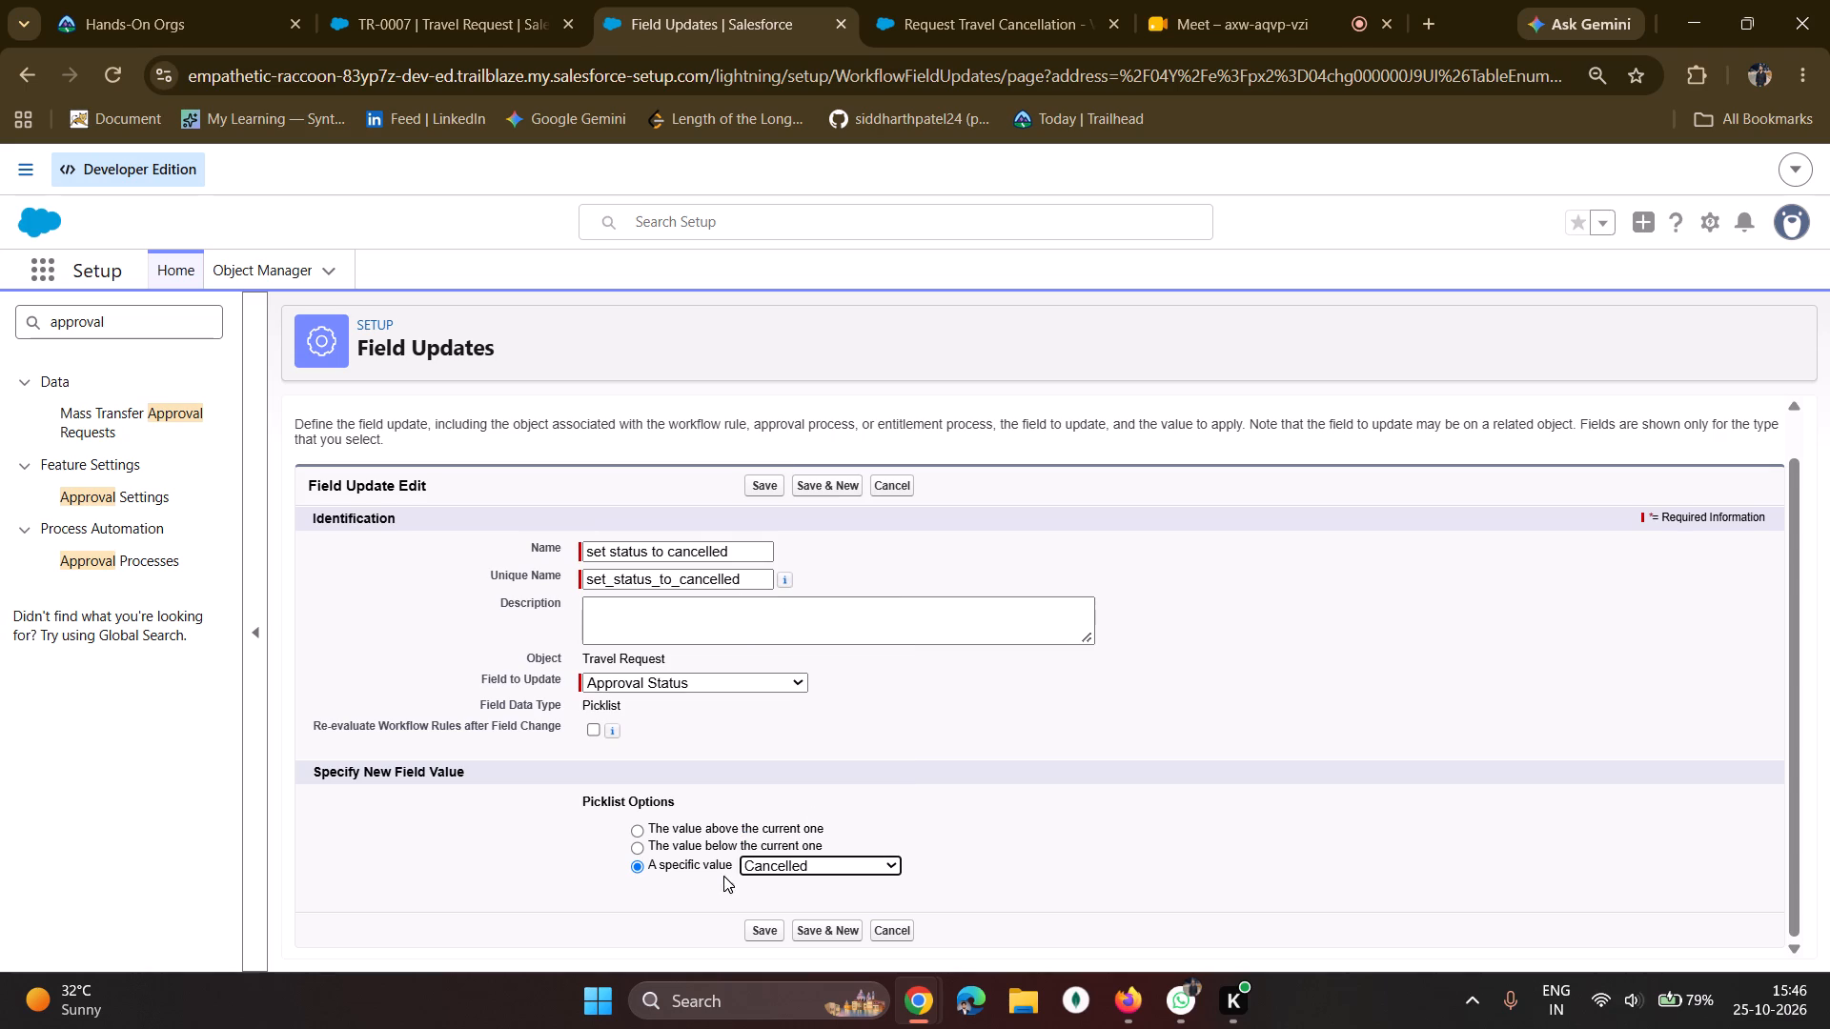
click(762, 930)
Remove the rejected field update from the Final Rejection Actions.
scroll(1031, 121, down, 3)
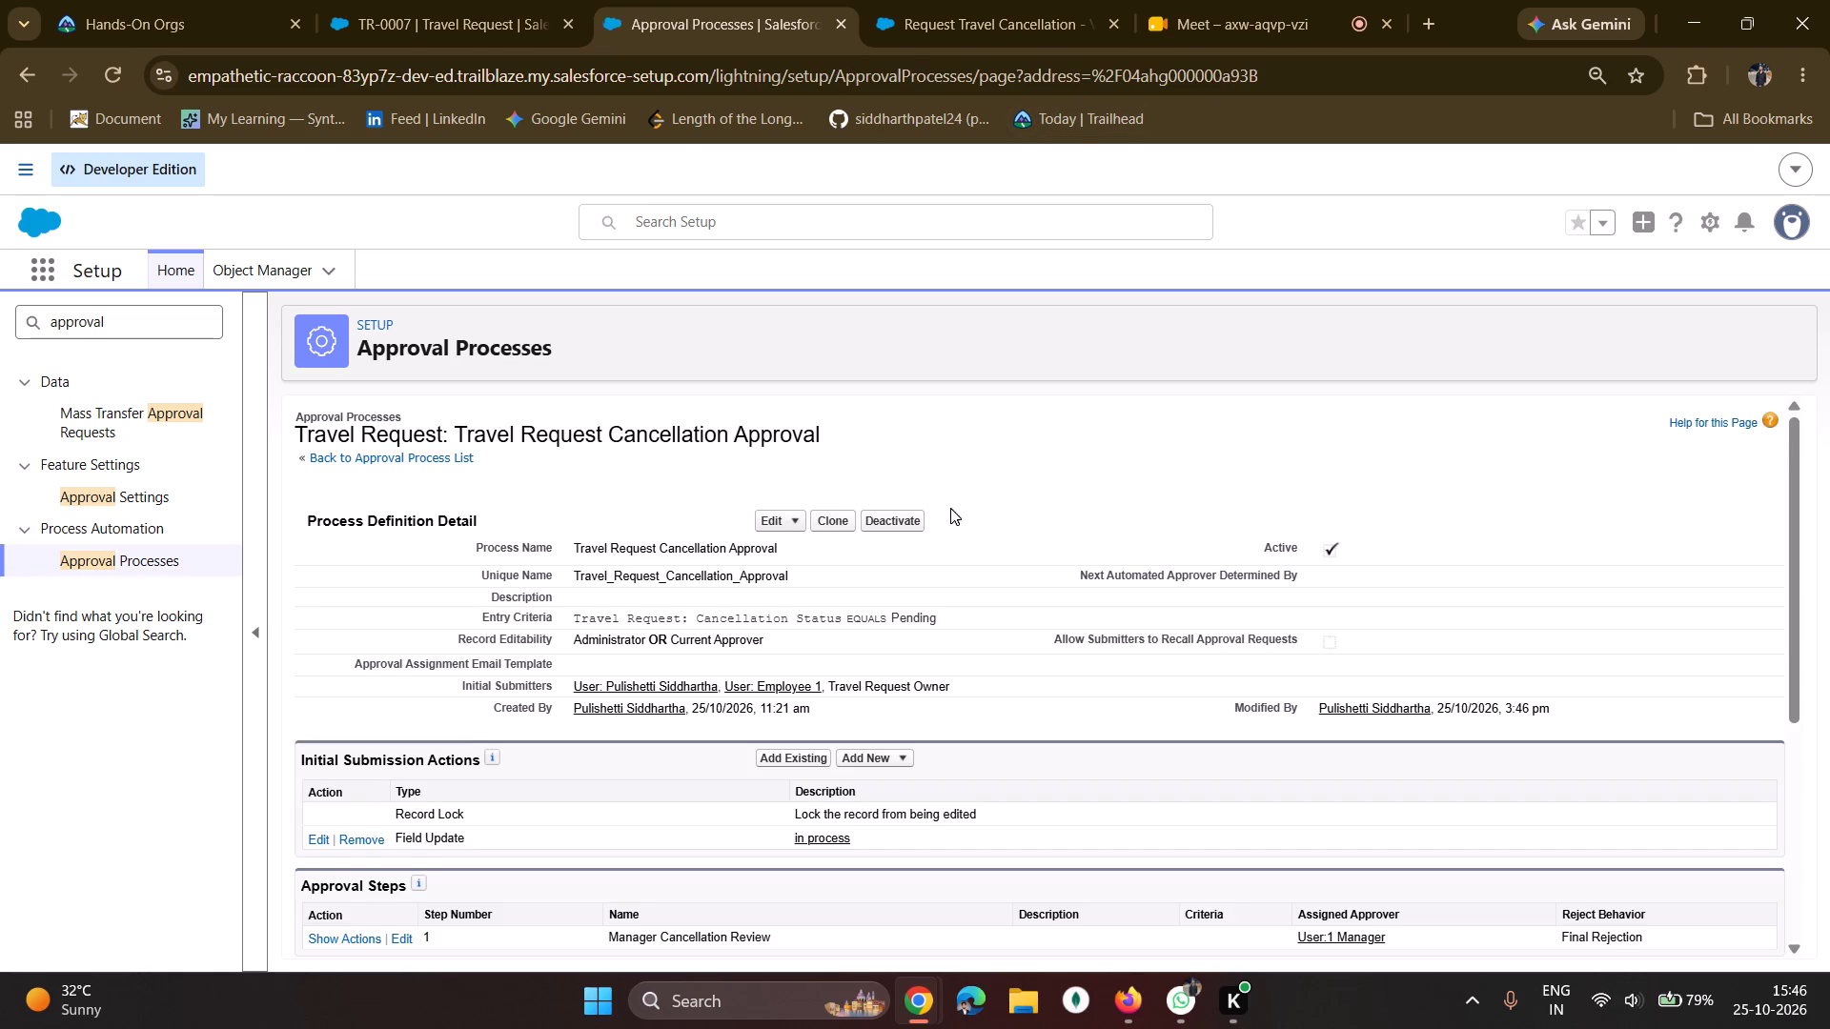
scroll(906, 549, down, 9)
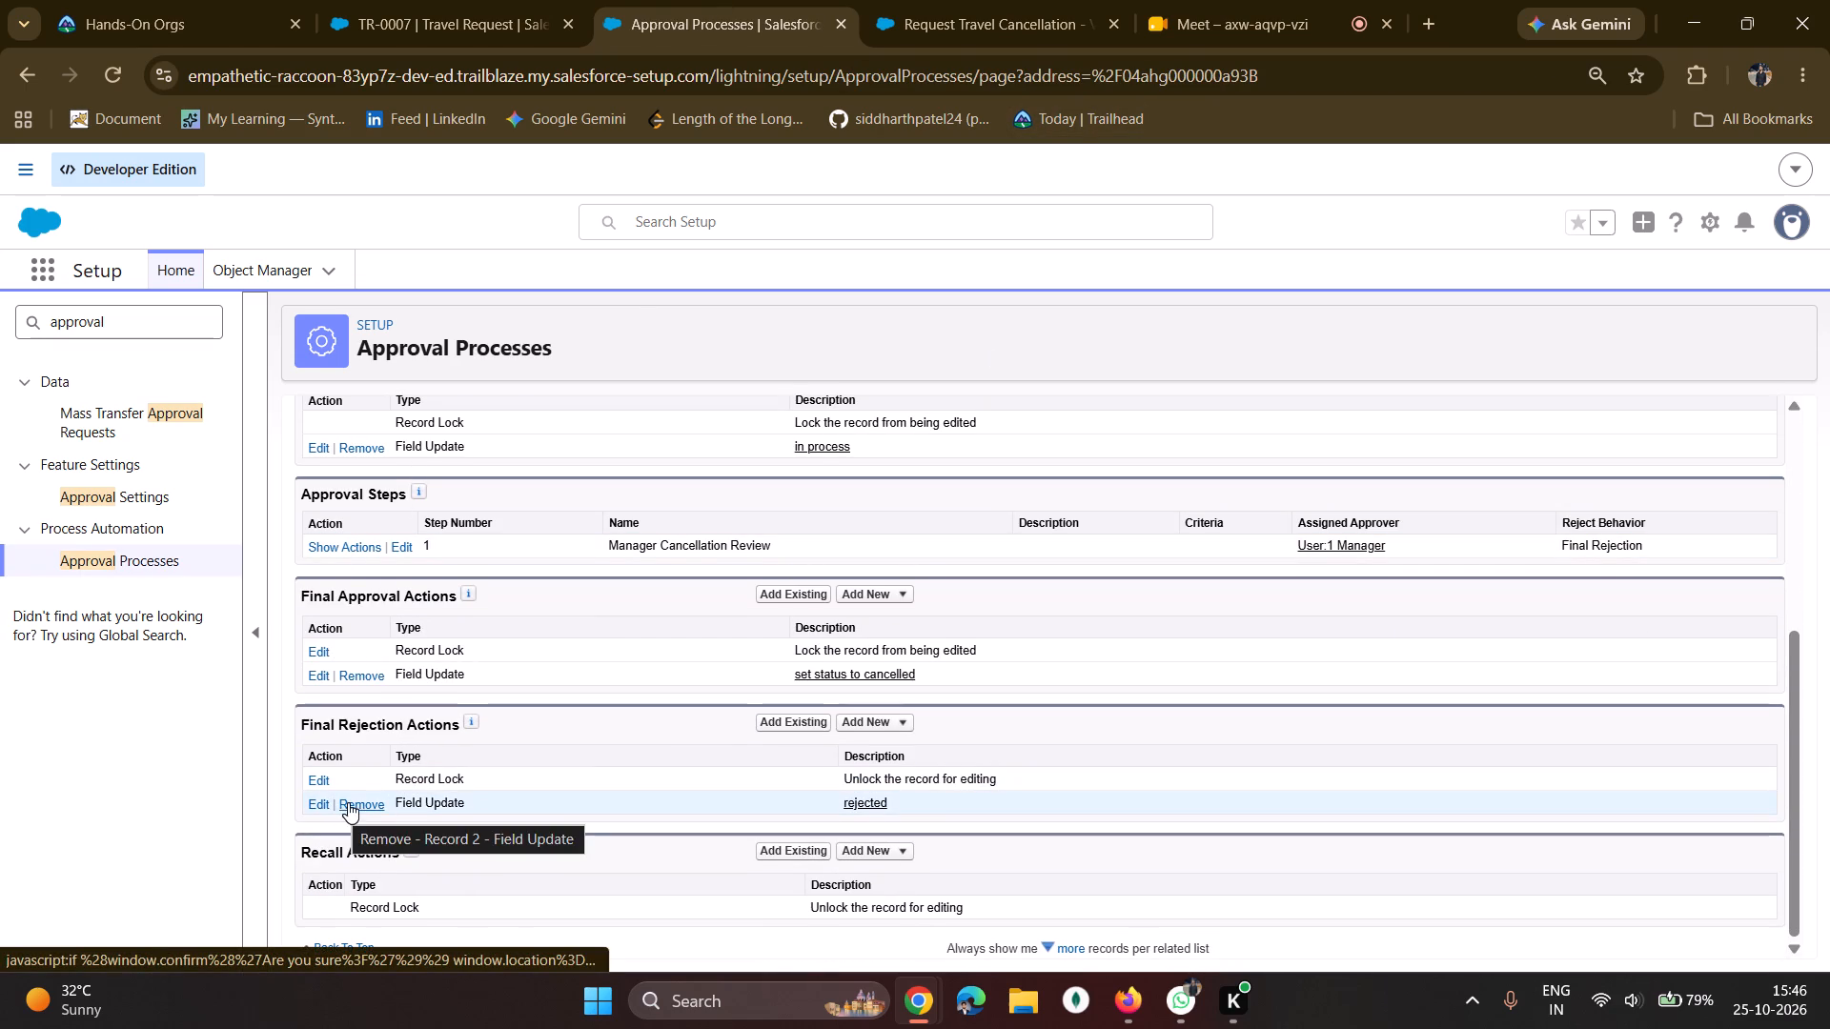
click(348, 800)
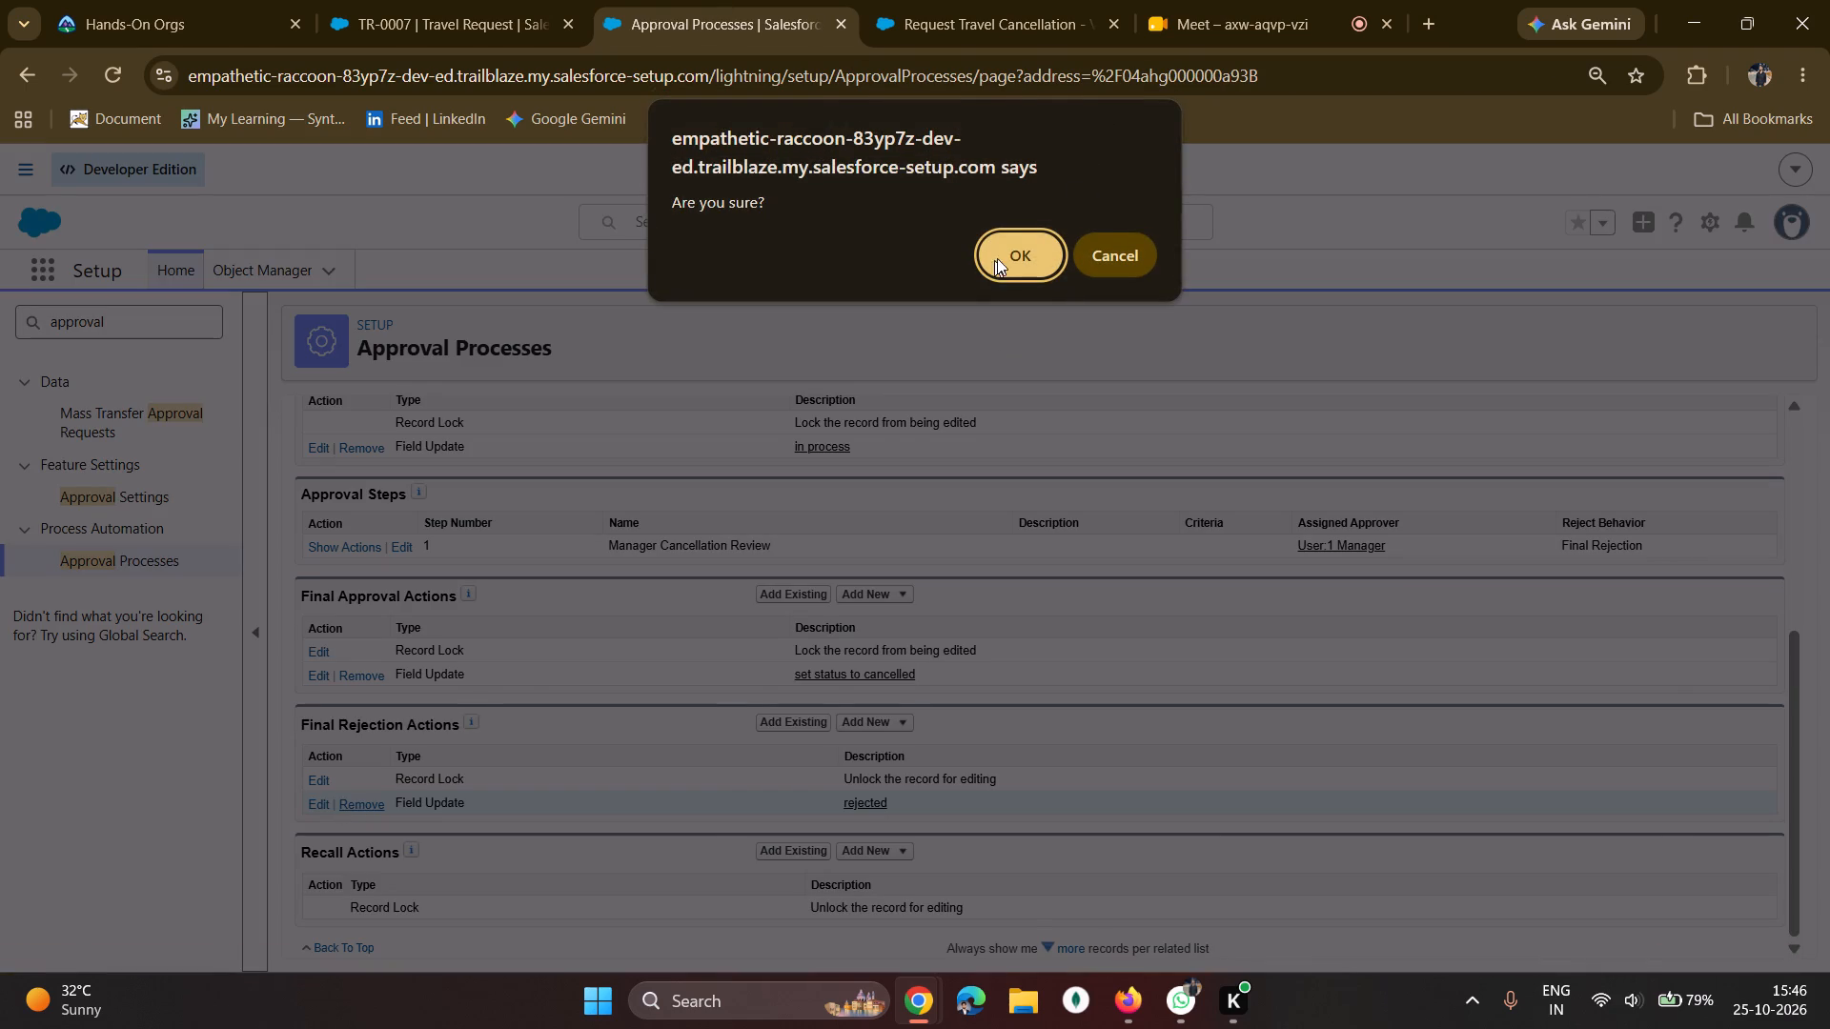
click(1006, 250)
Add a final rejection field update named req_rej that sets Approval Status to Approved, and save it.
scroll(918, 531, down, 1)
scroll(822, 611, down, 1)
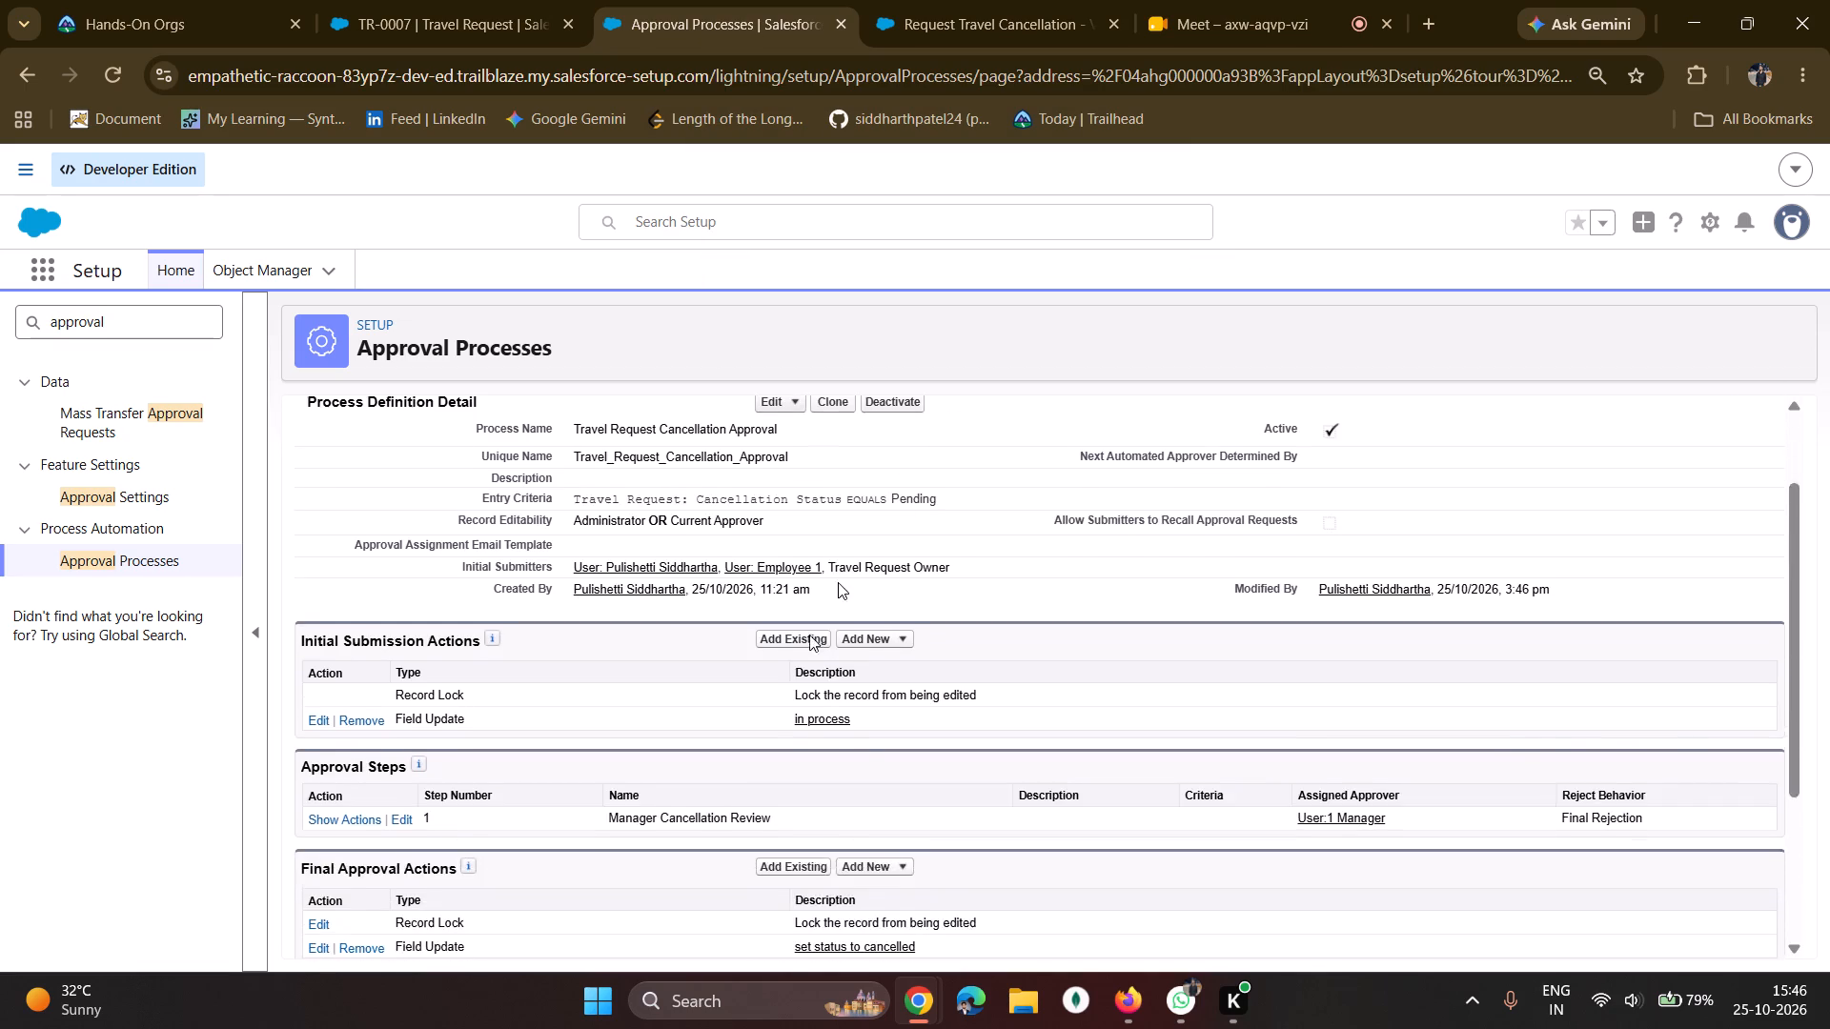
scroll(809, 635, down, 7)
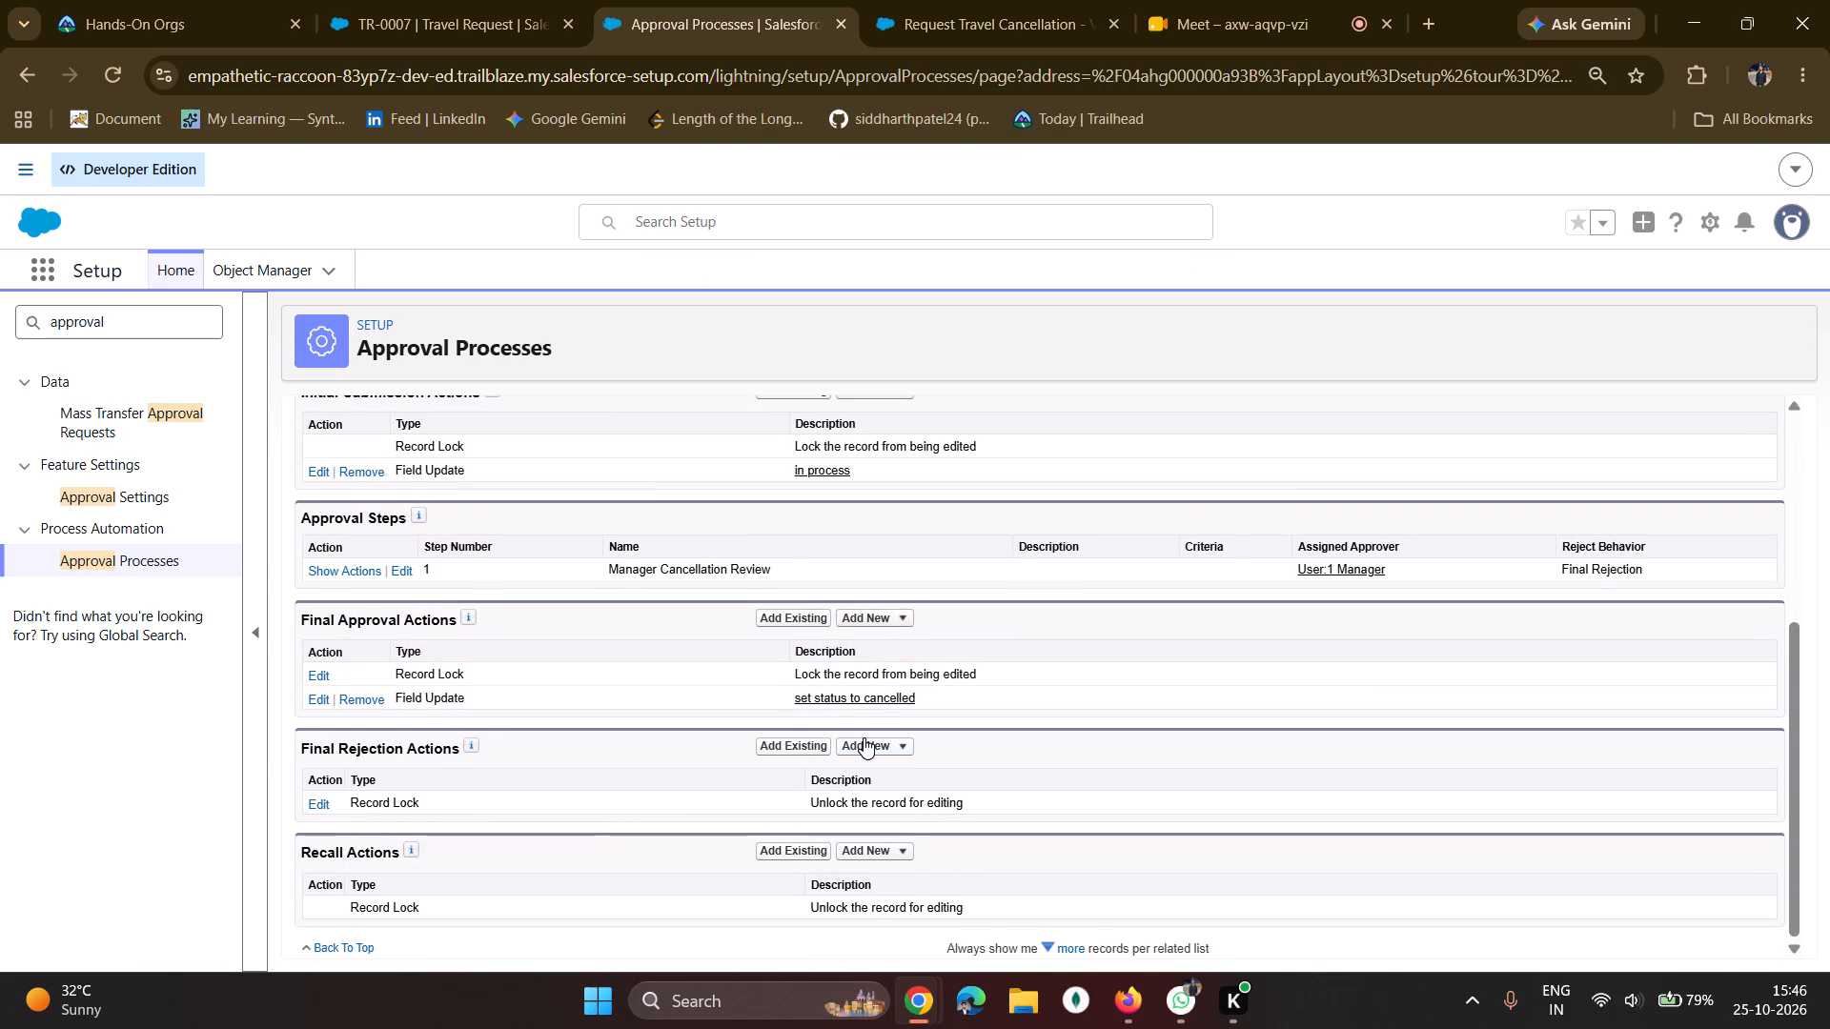
click(858, 738)
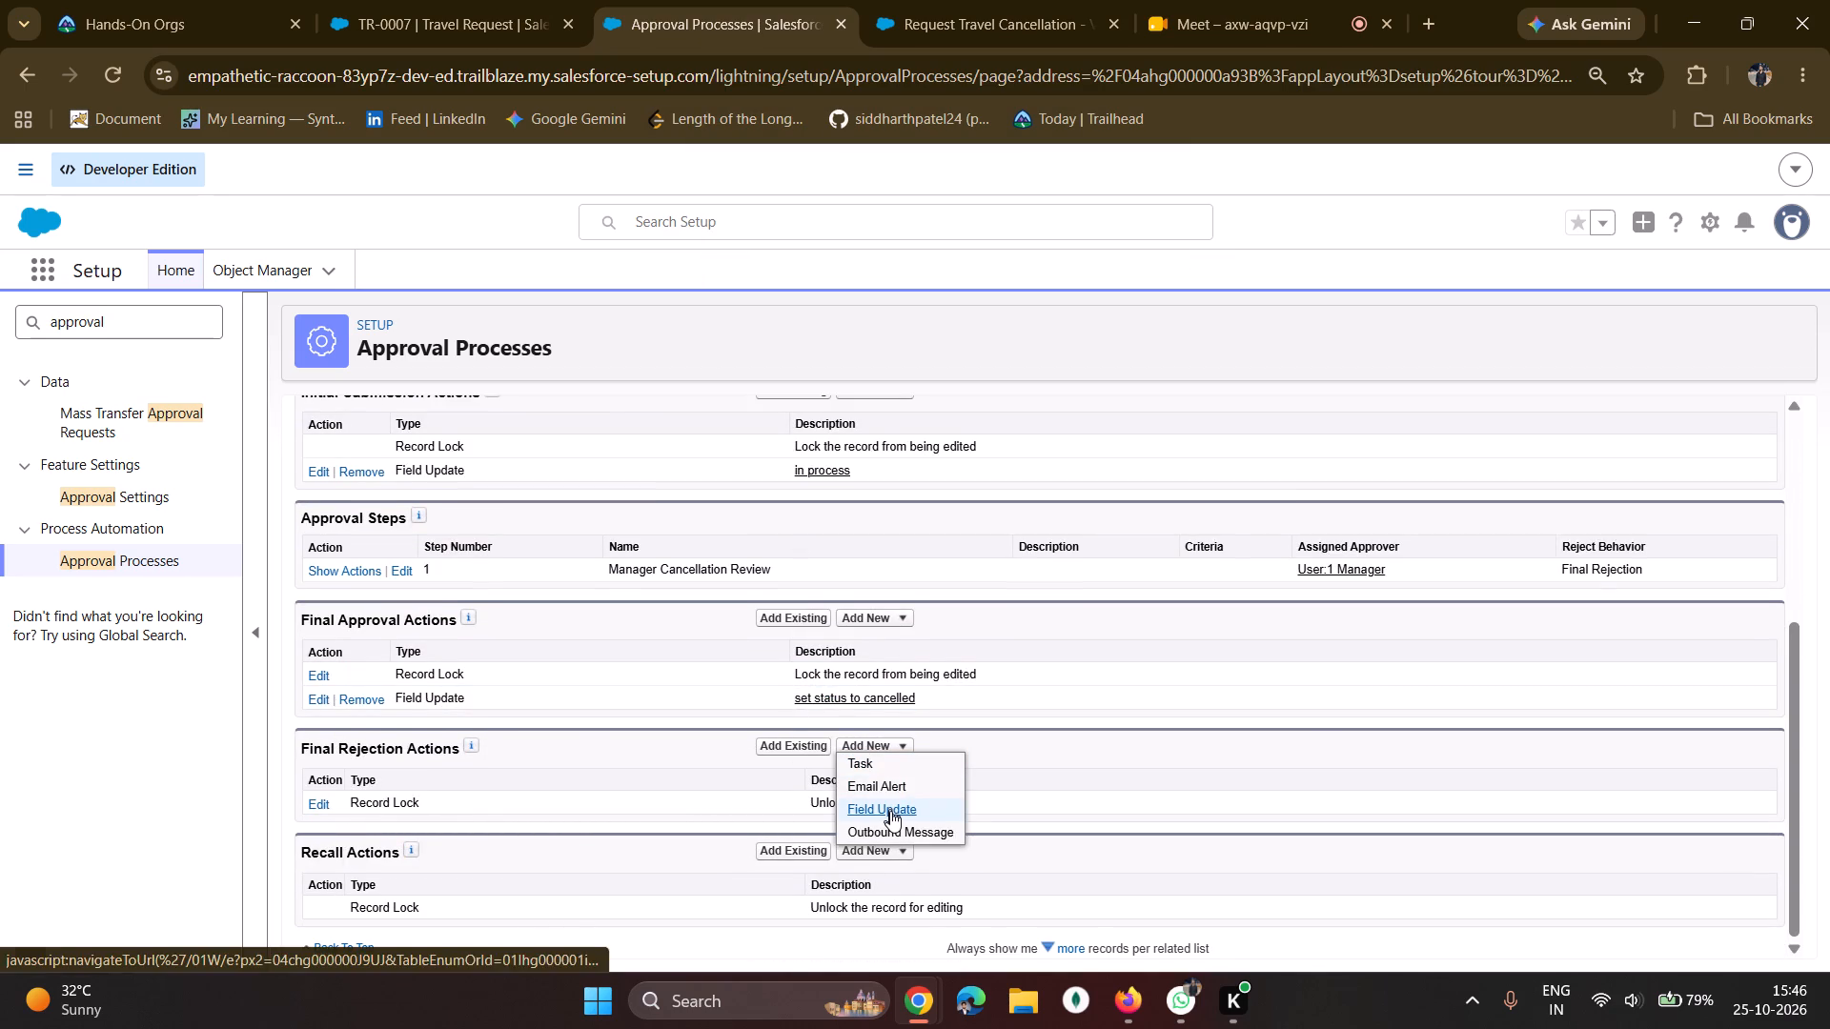
click(891, 809)
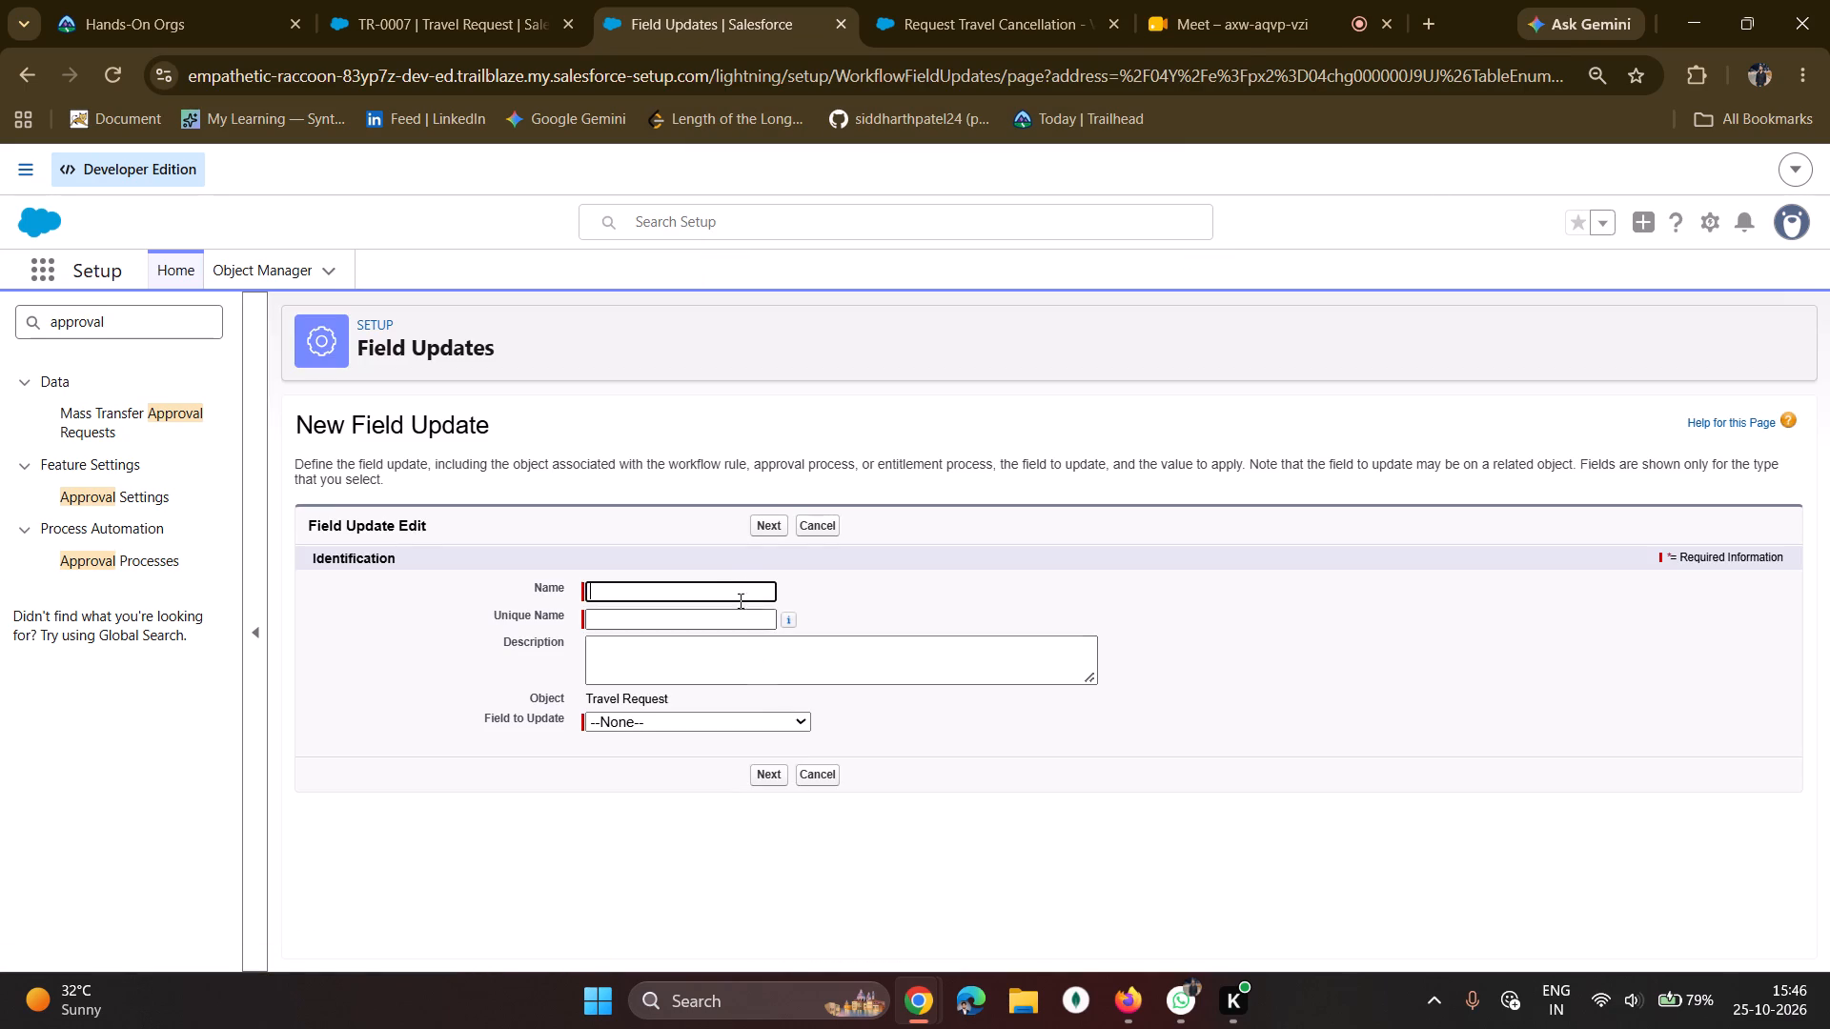
click(742, 591)
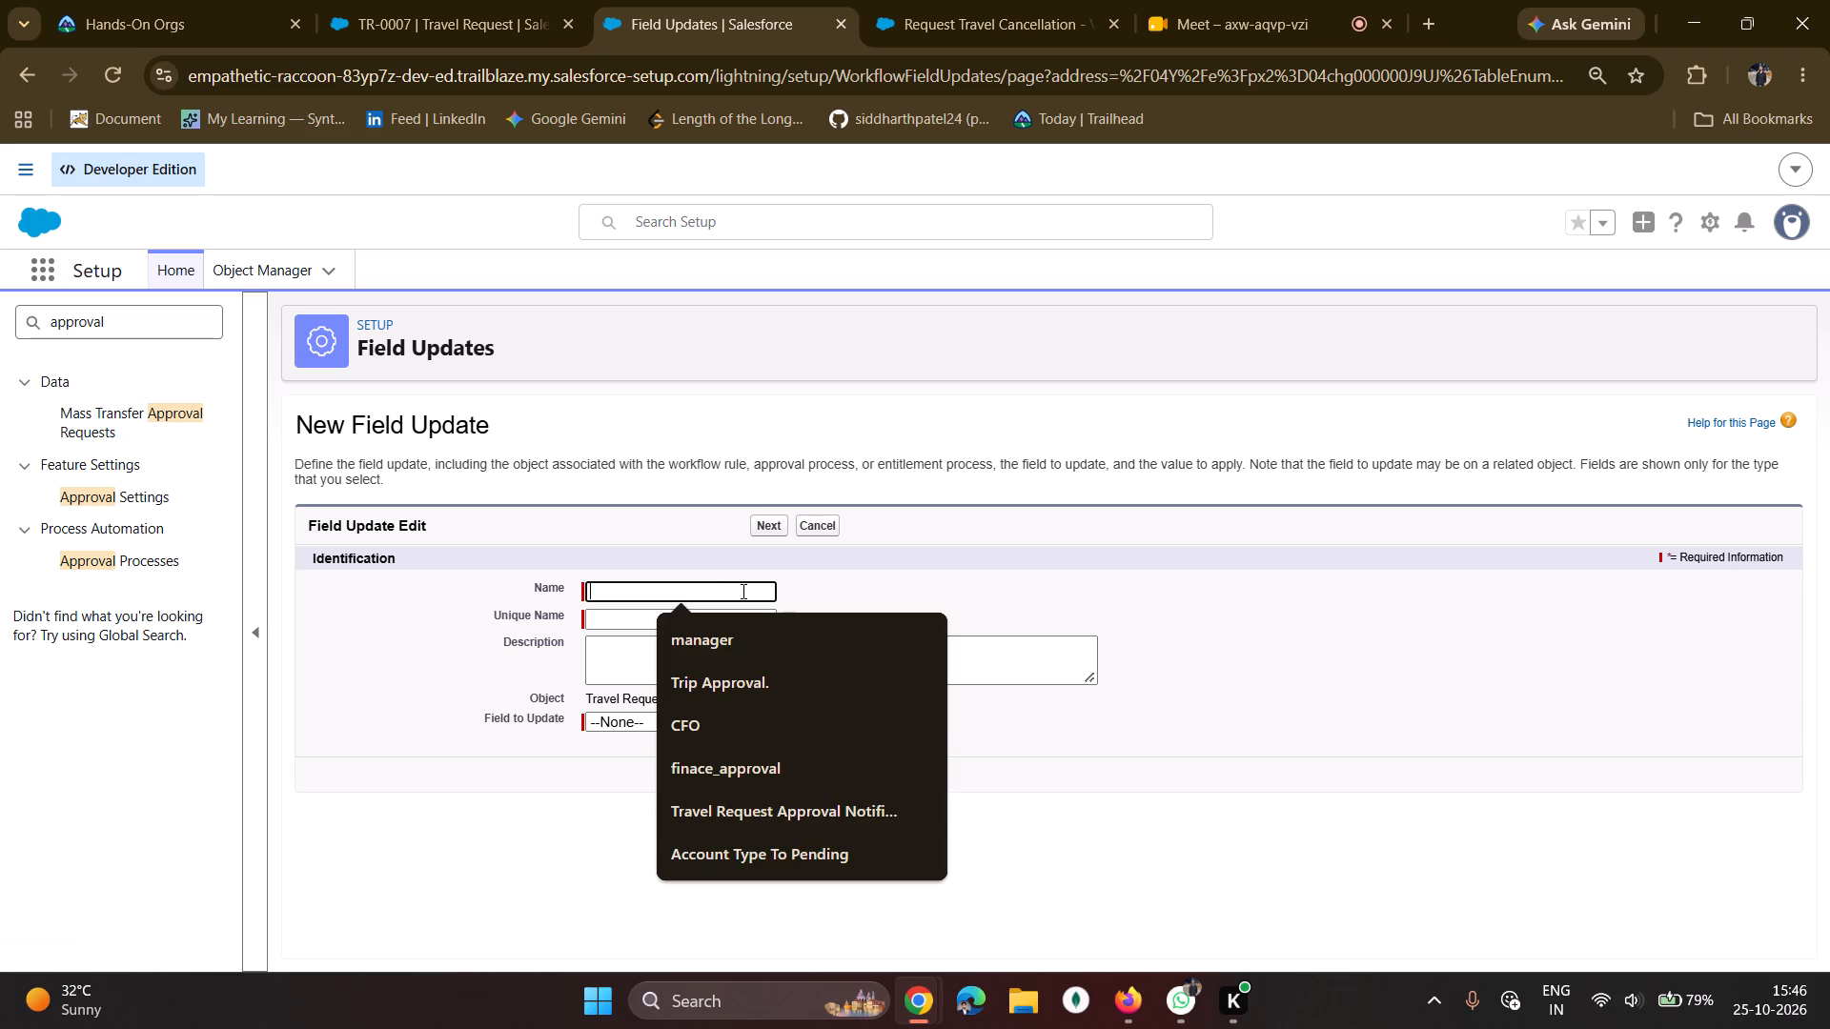
text(req_rej)
click(1062, 750)
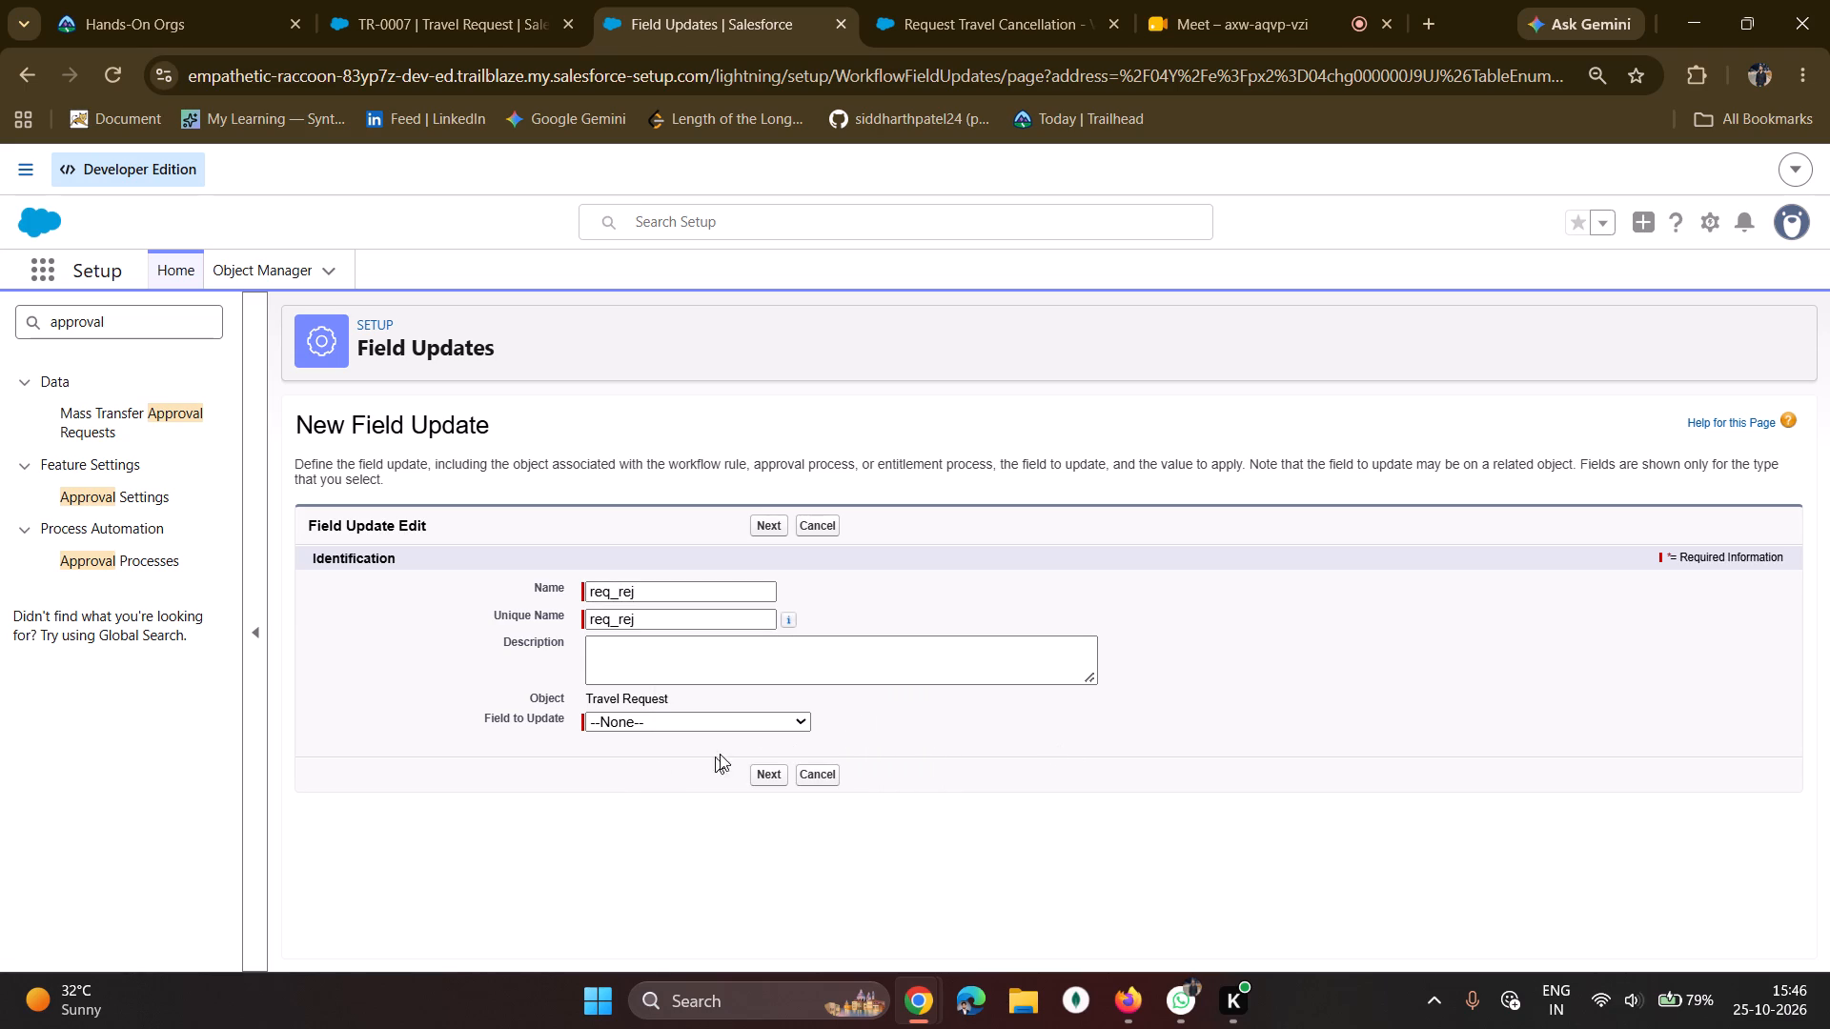
click(741, 723)
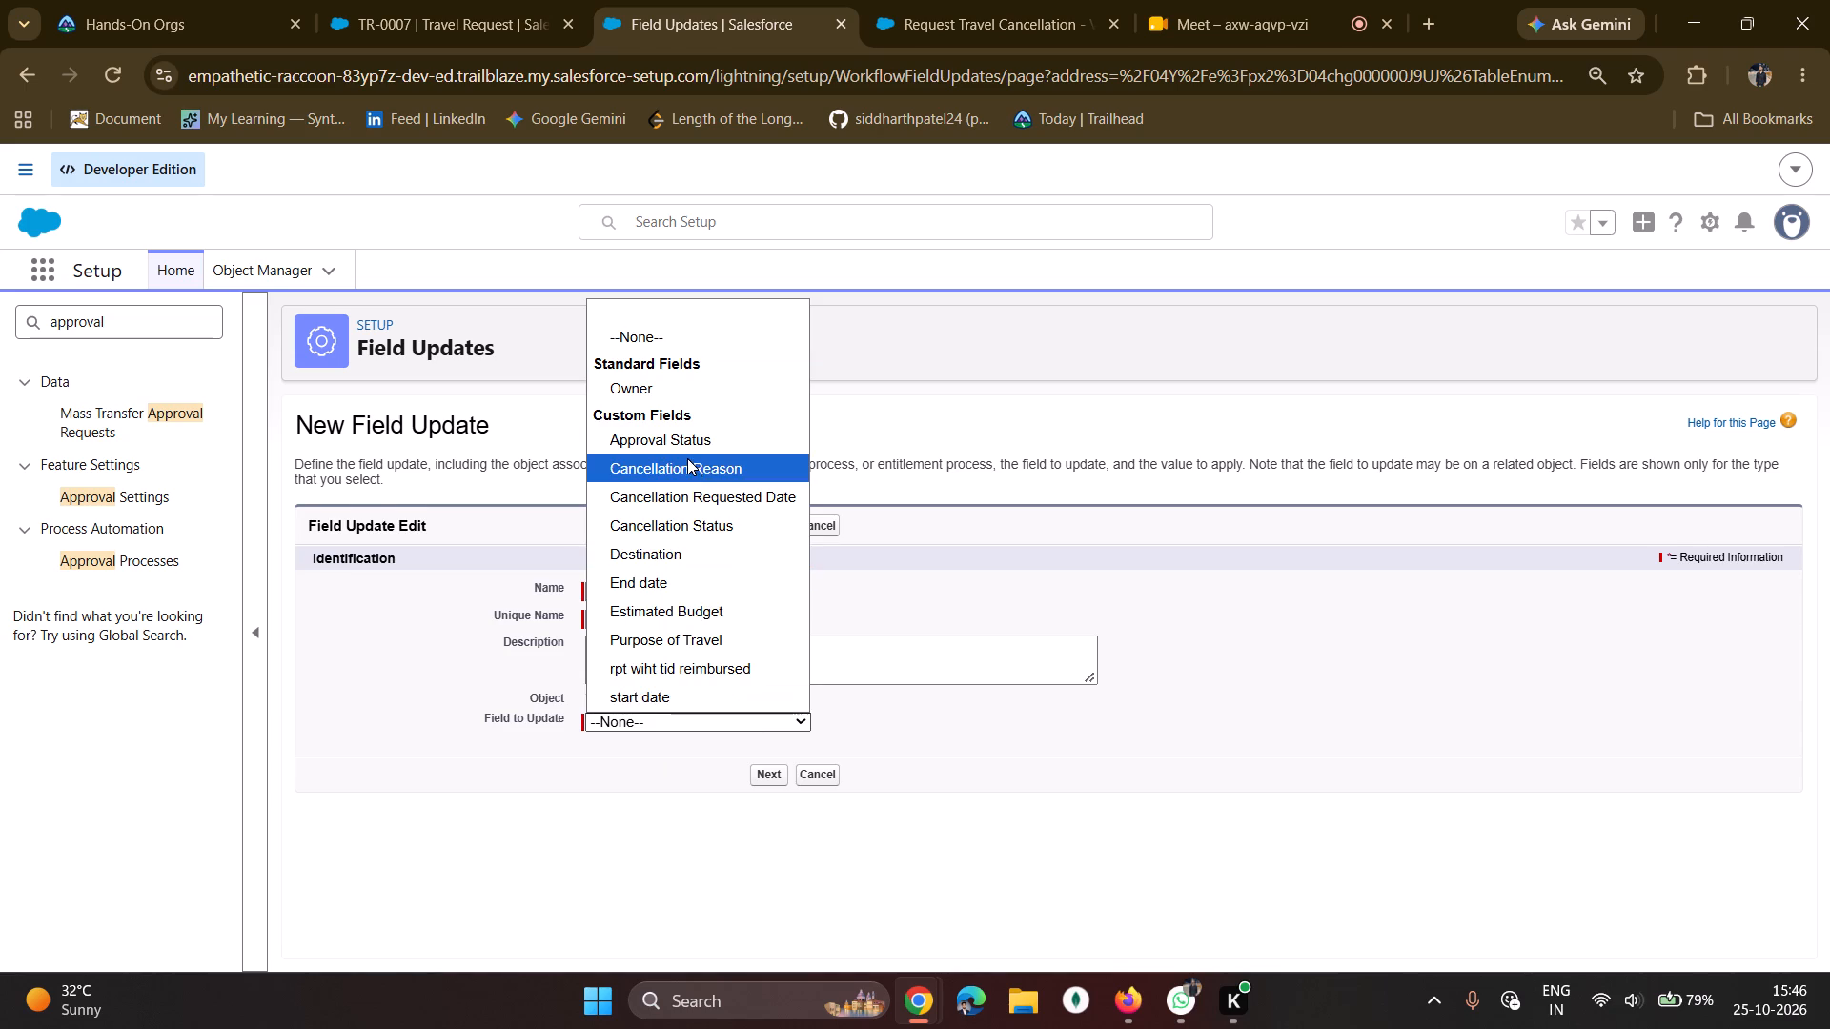
click(658, 434)
scroll(713, 809, down, 3)
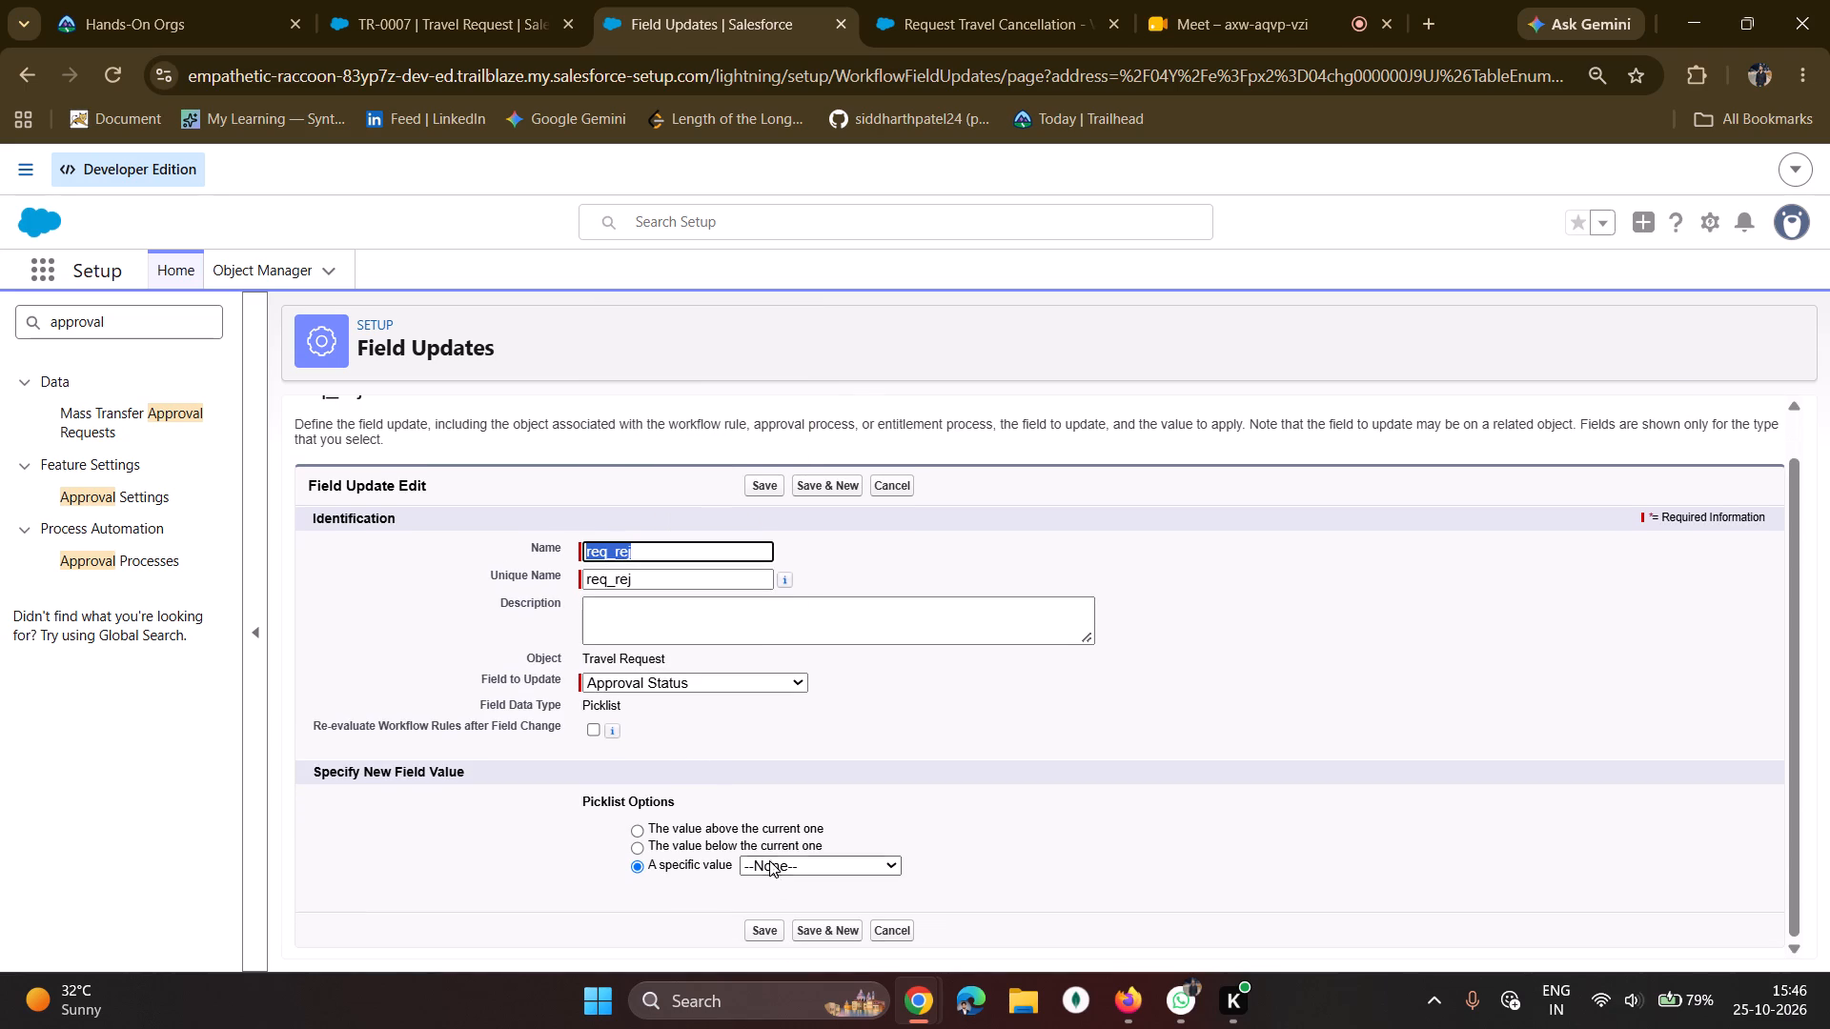
click(775, 865)
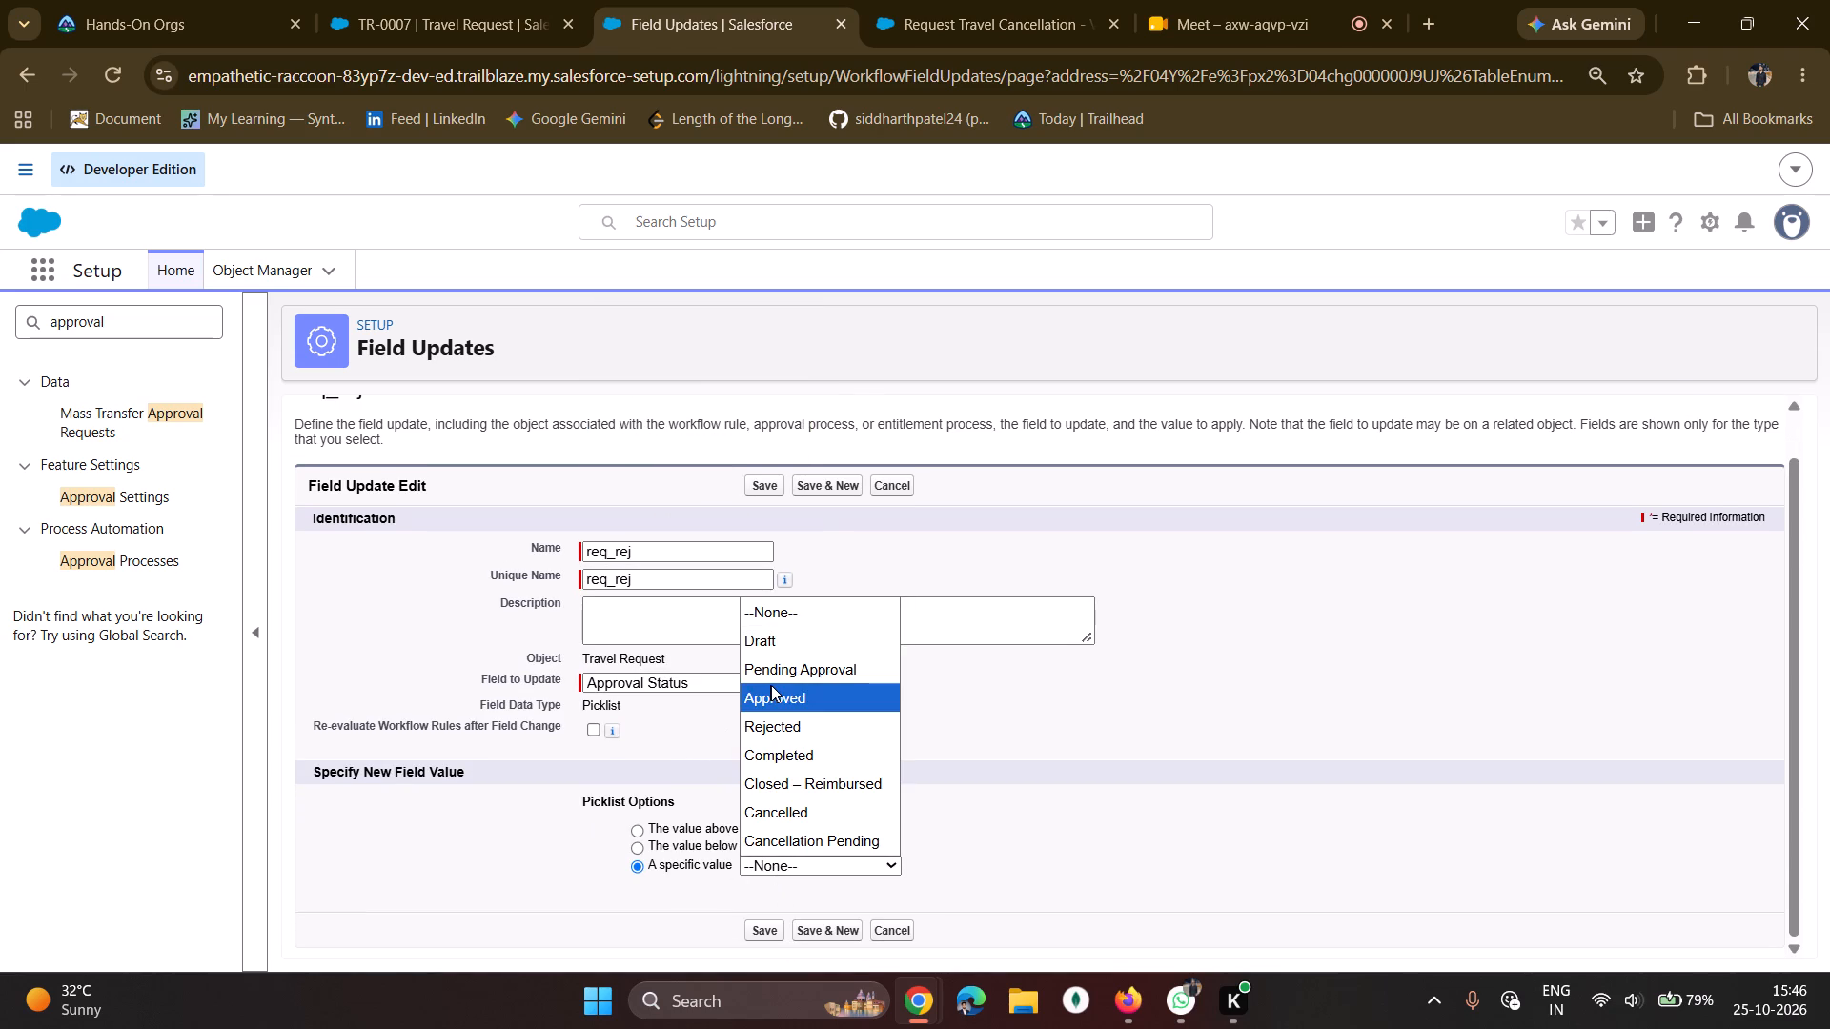
click(771, 685)
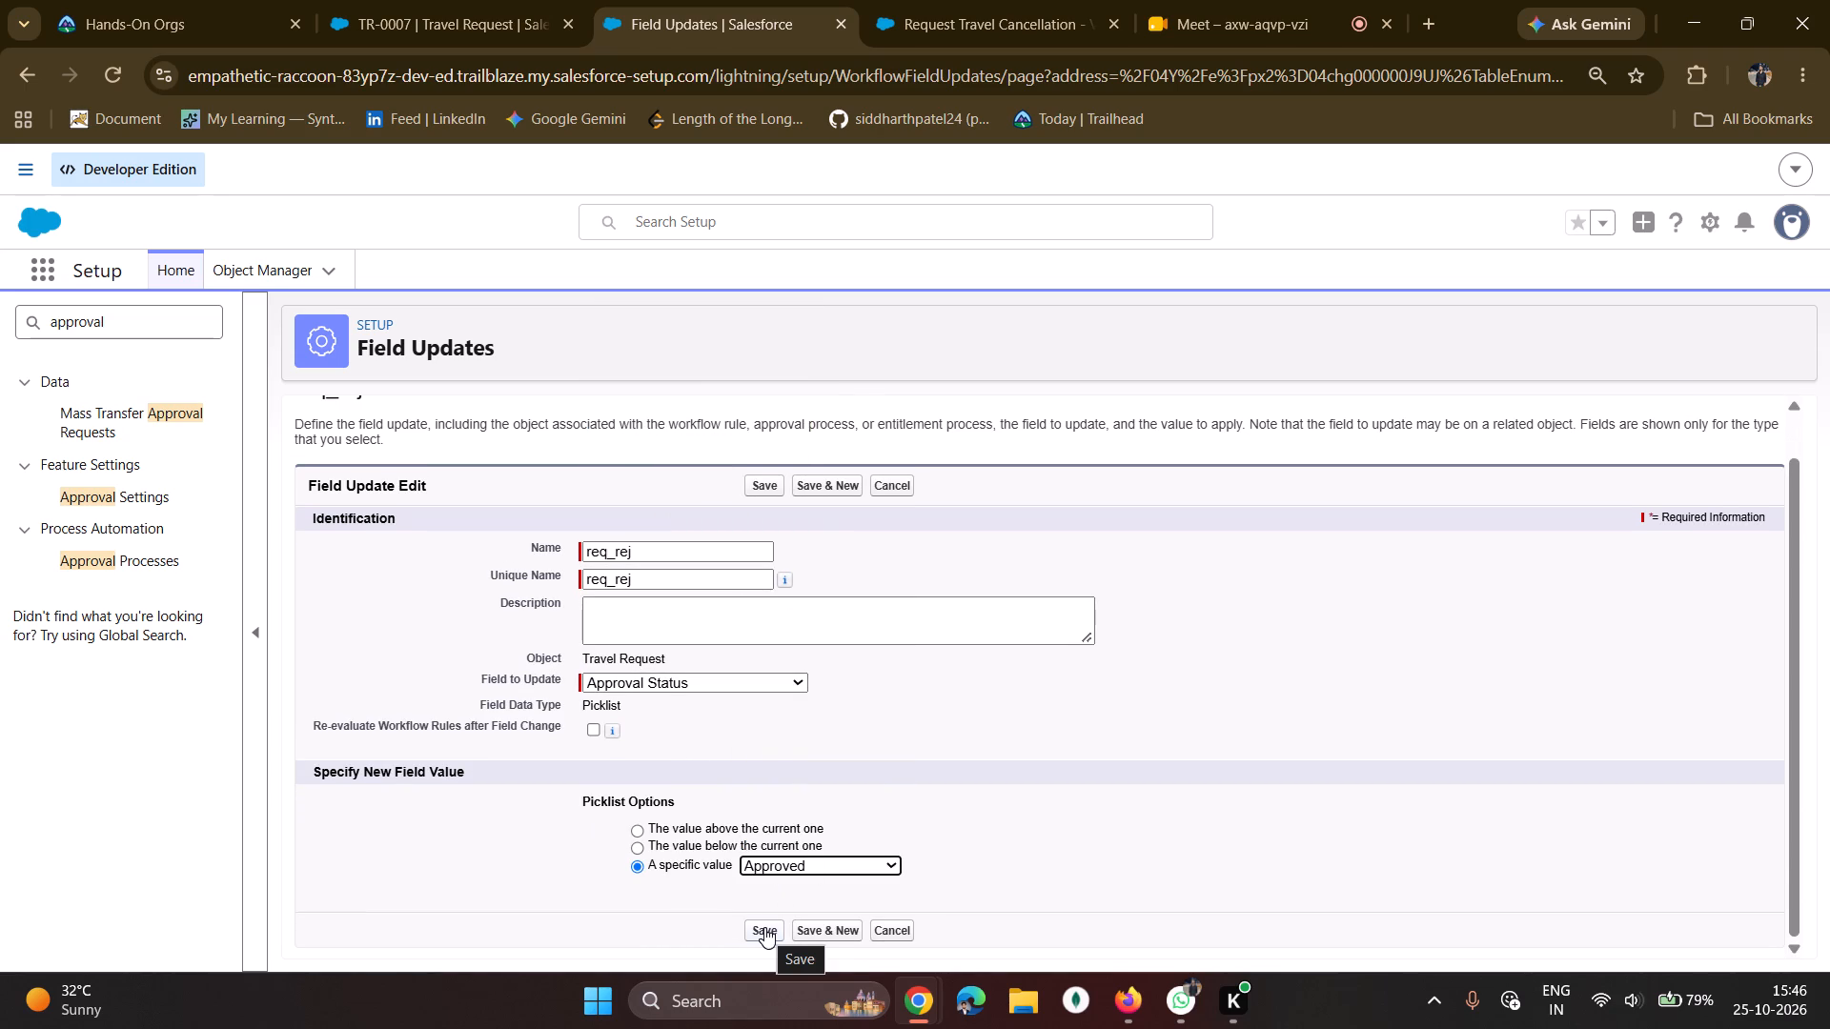
click(764, 927)
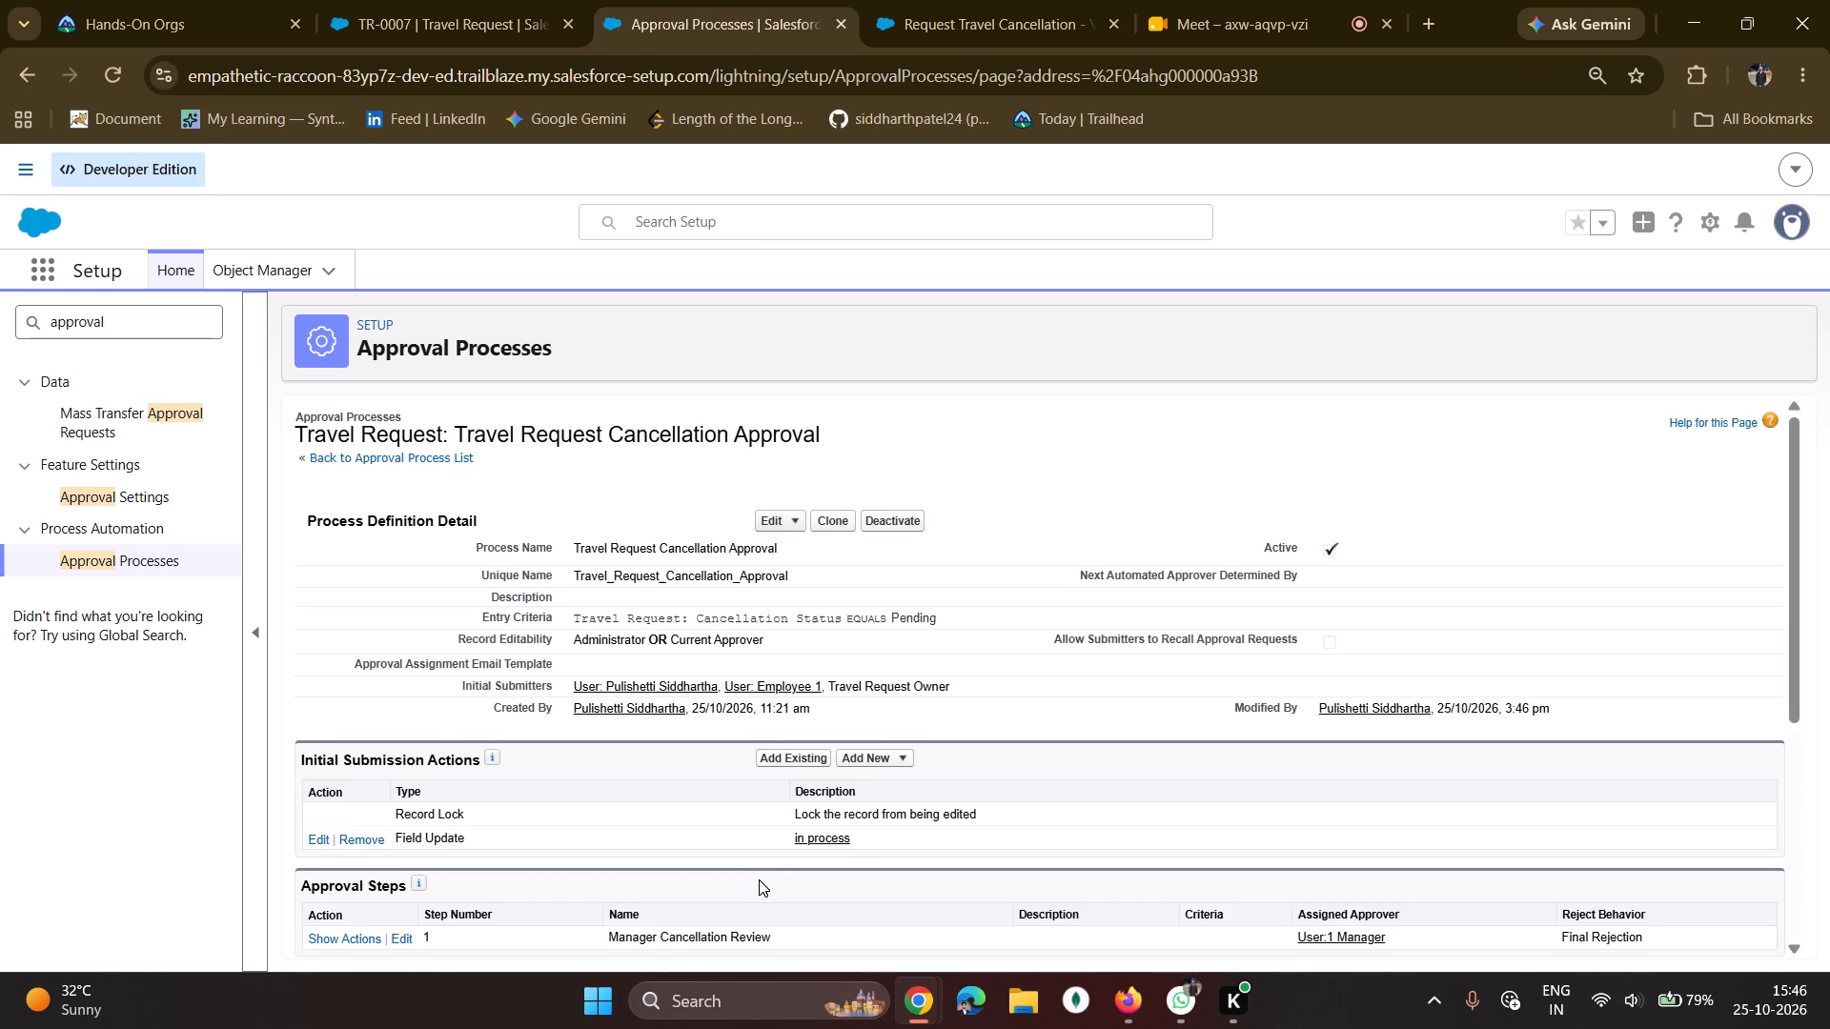
Open the Manager Cancellation Review approval step, review its step criteria and assigned approver settings, and save it.
scroll(759, 879, down, 3)
scroll(877, 807, down, 1)
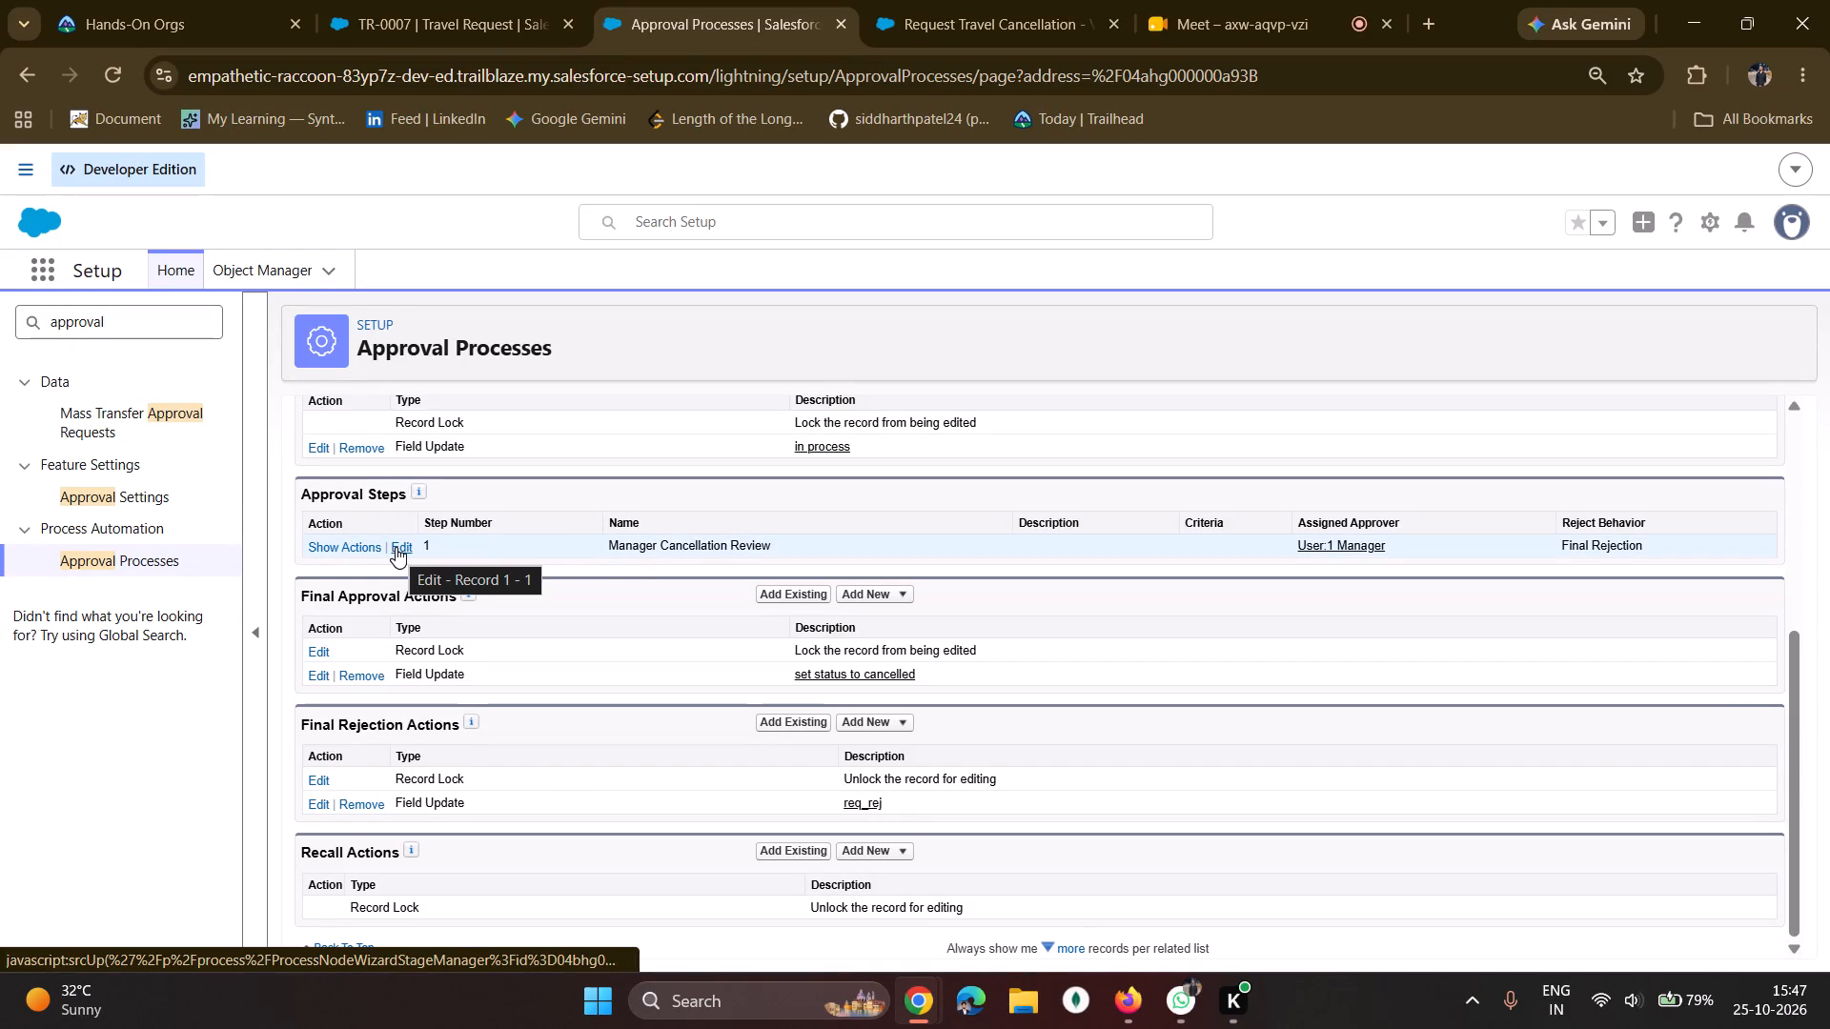
scroll(399, 547, up, 1)
scroll(399, 547, down, 1)
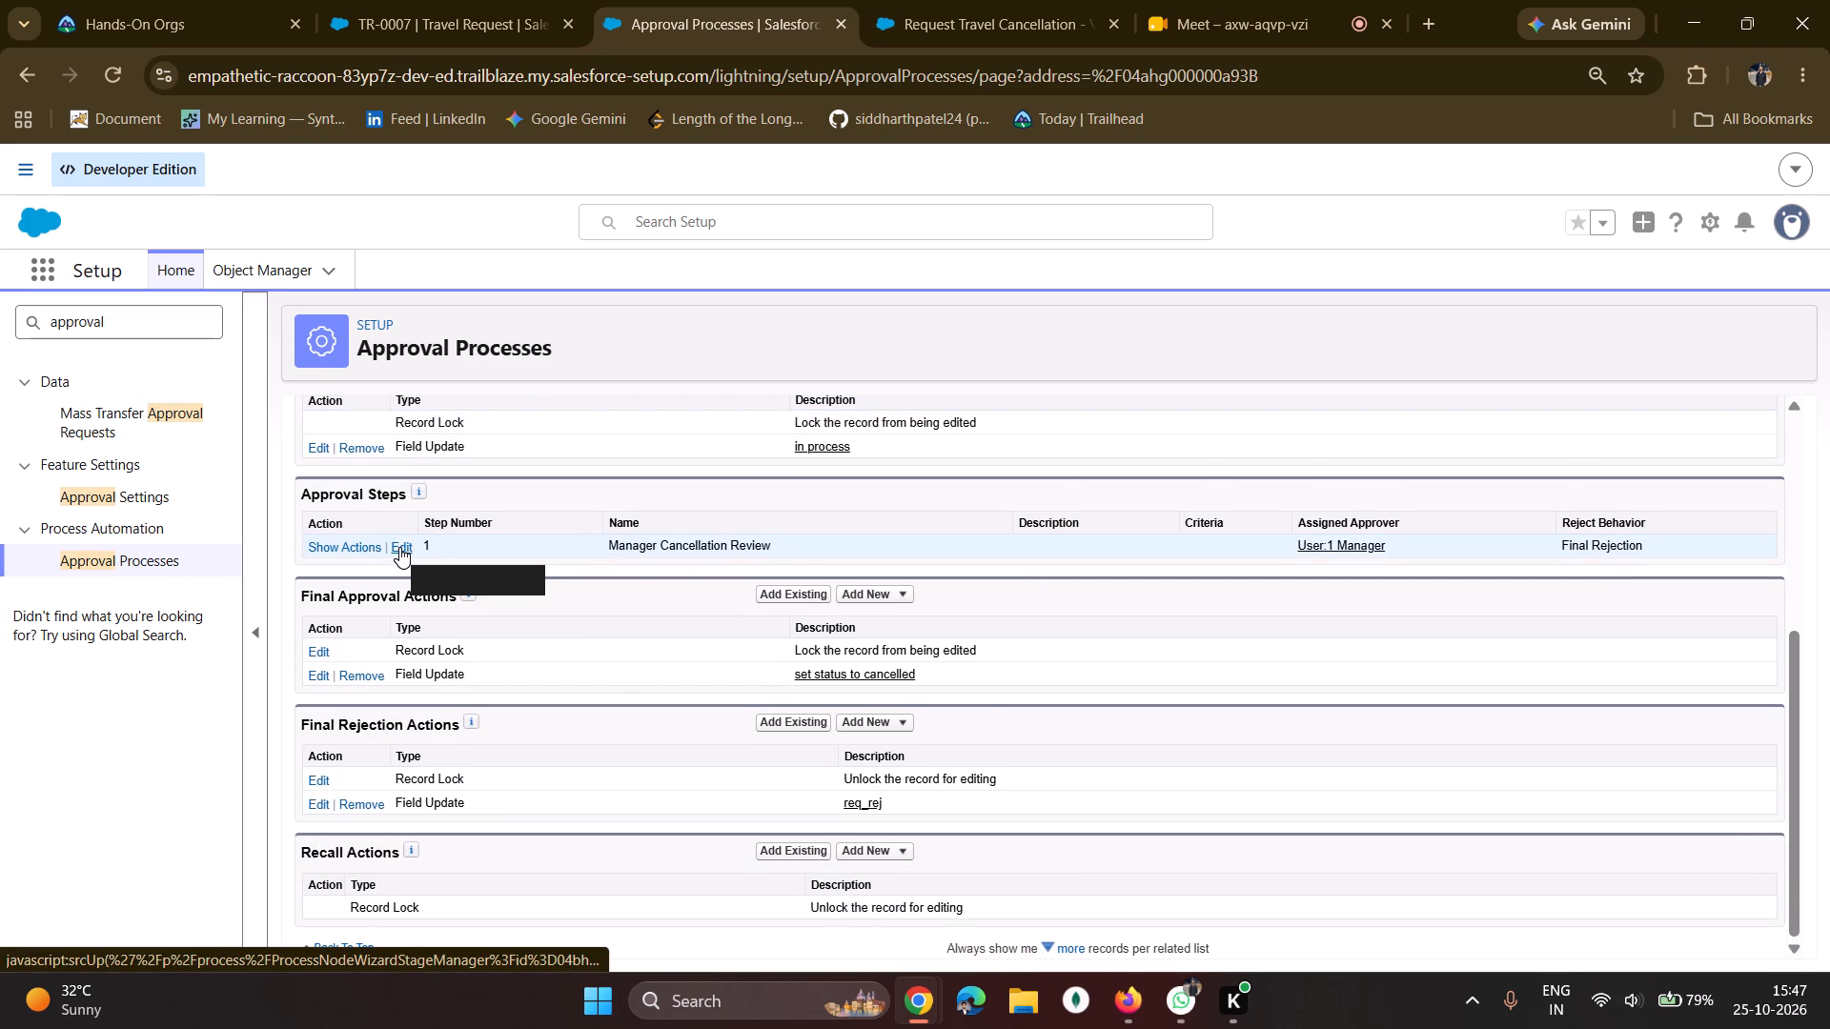
scroll(399, 547, down, 2)
scroll(399, 547, up, 1)
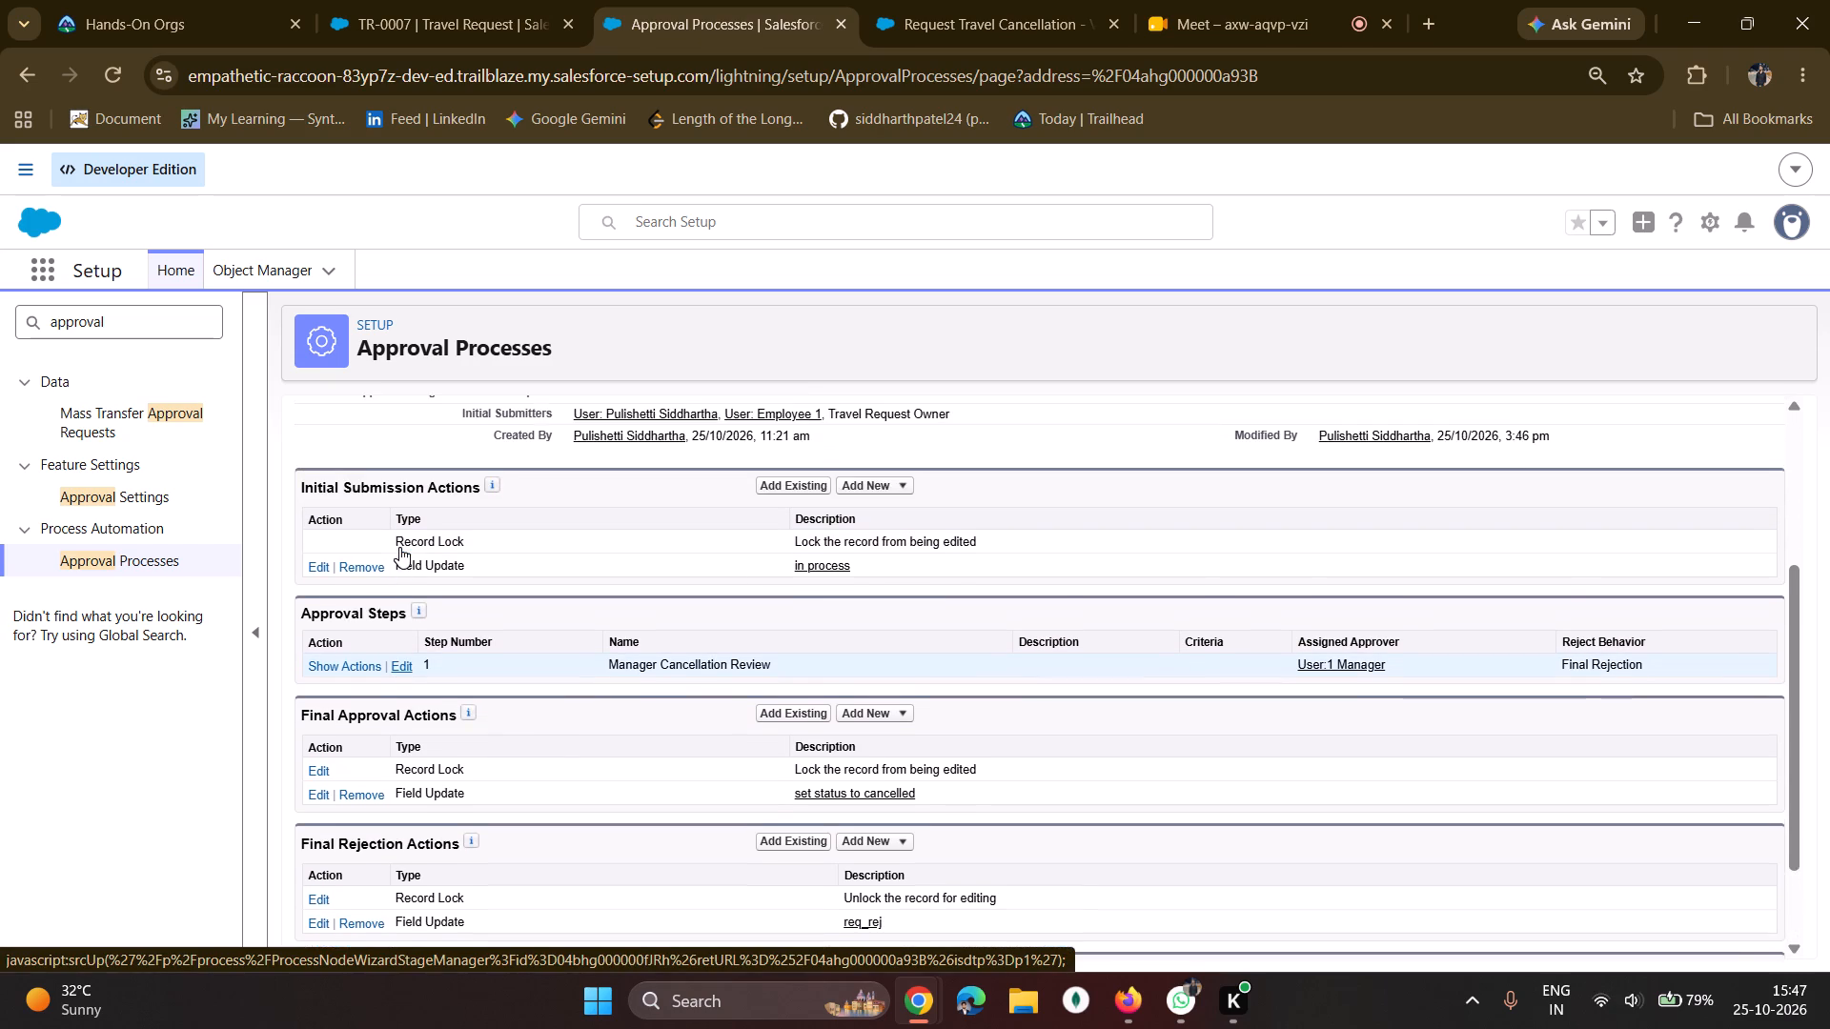
scroll(399, 547, down, 1)
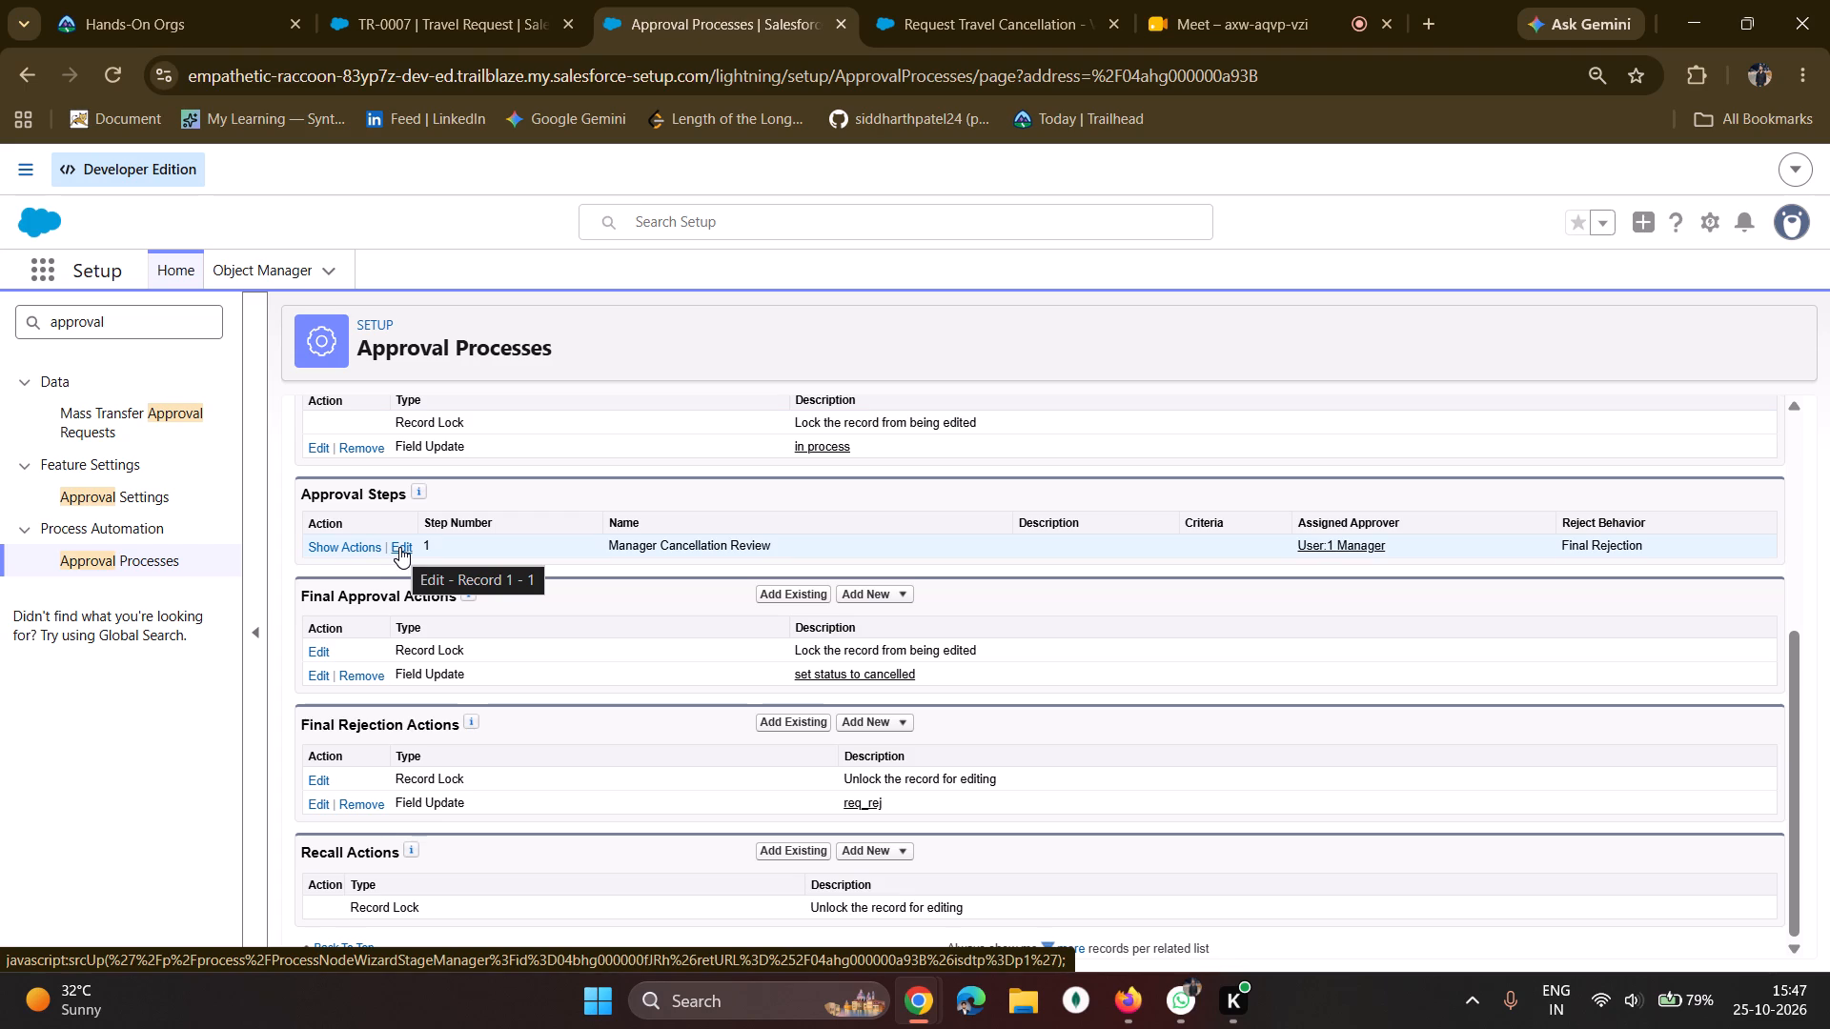
click(399, 547)
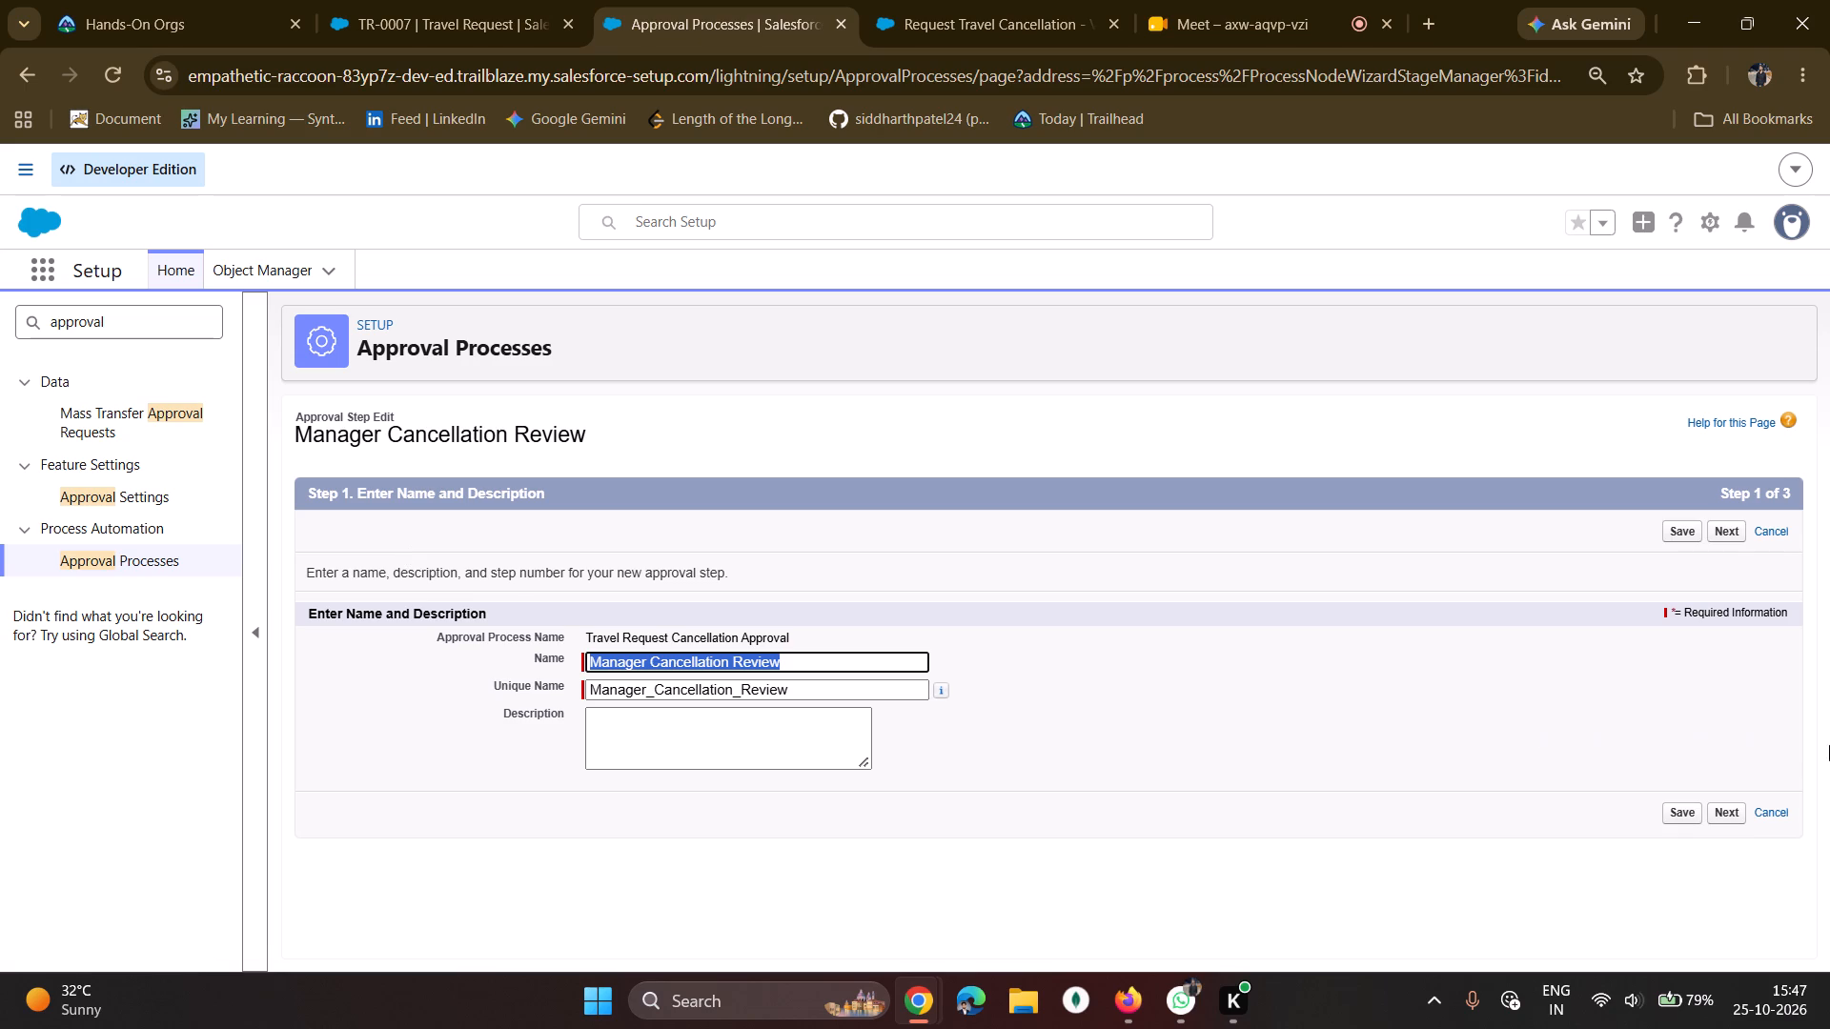
click(1718, 811)
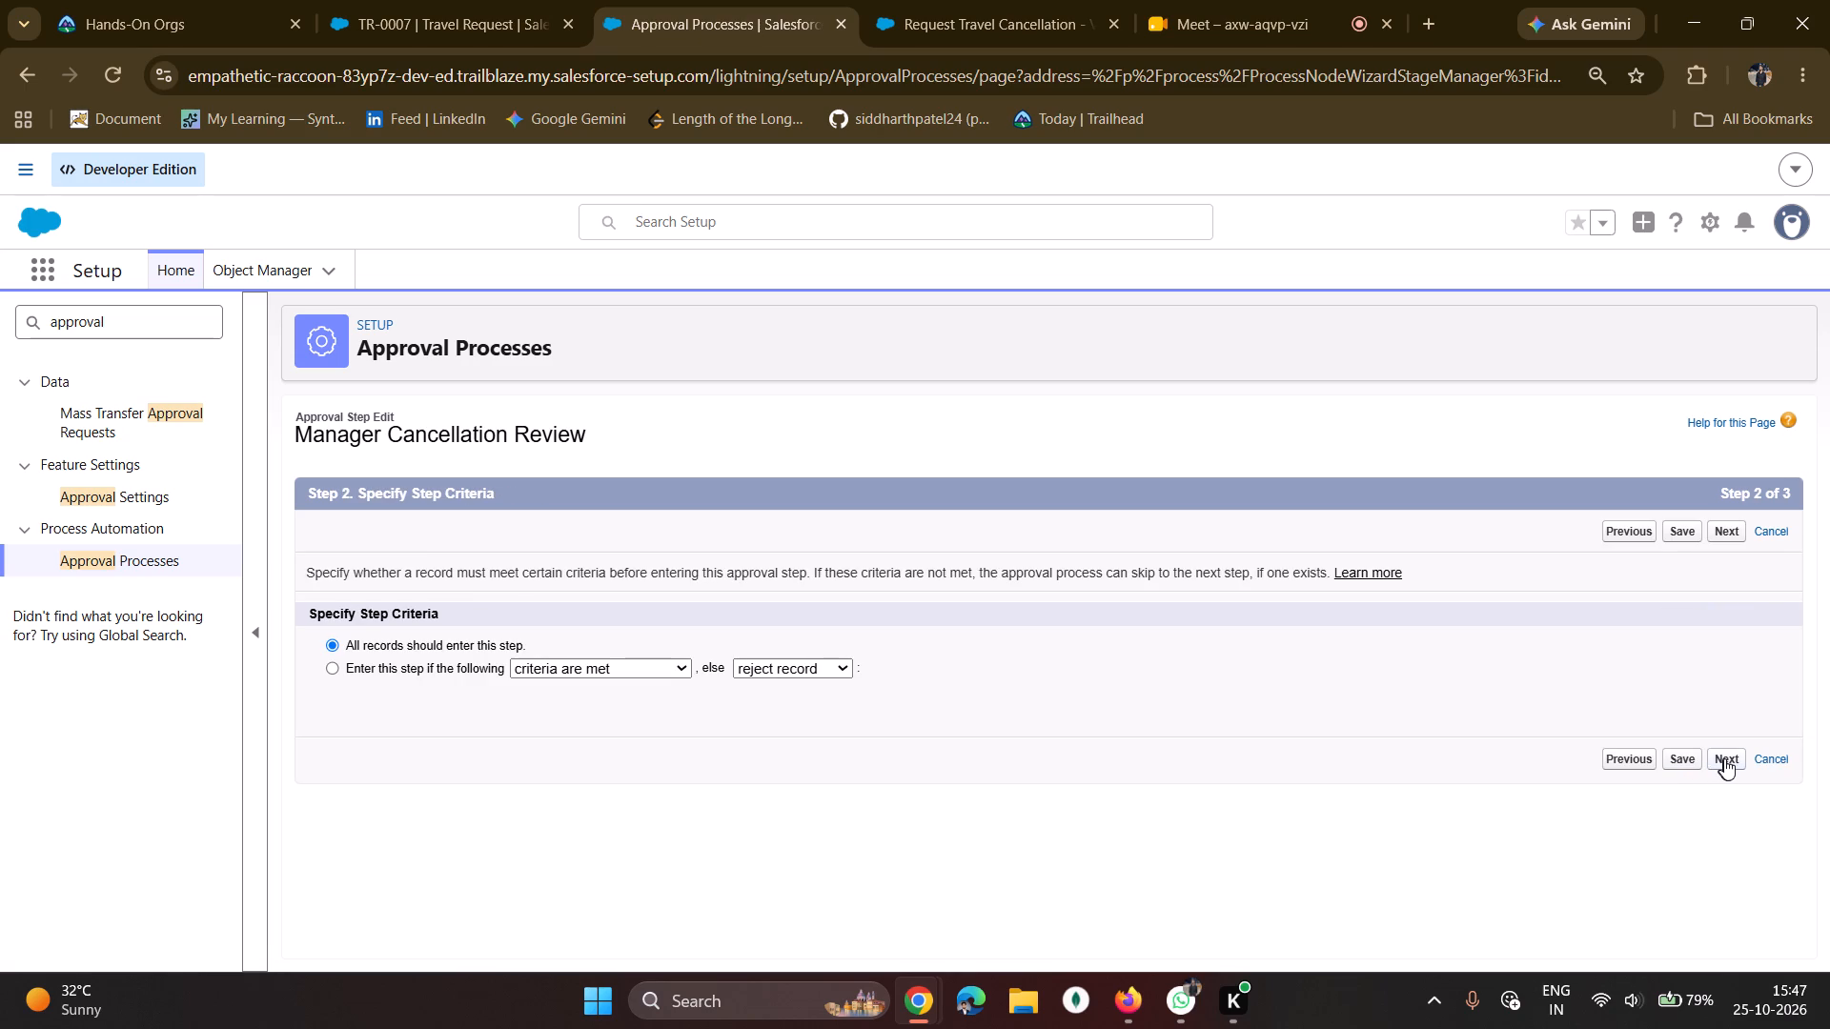
click(1725, 758)
scroll(1512, 767, down, 4)
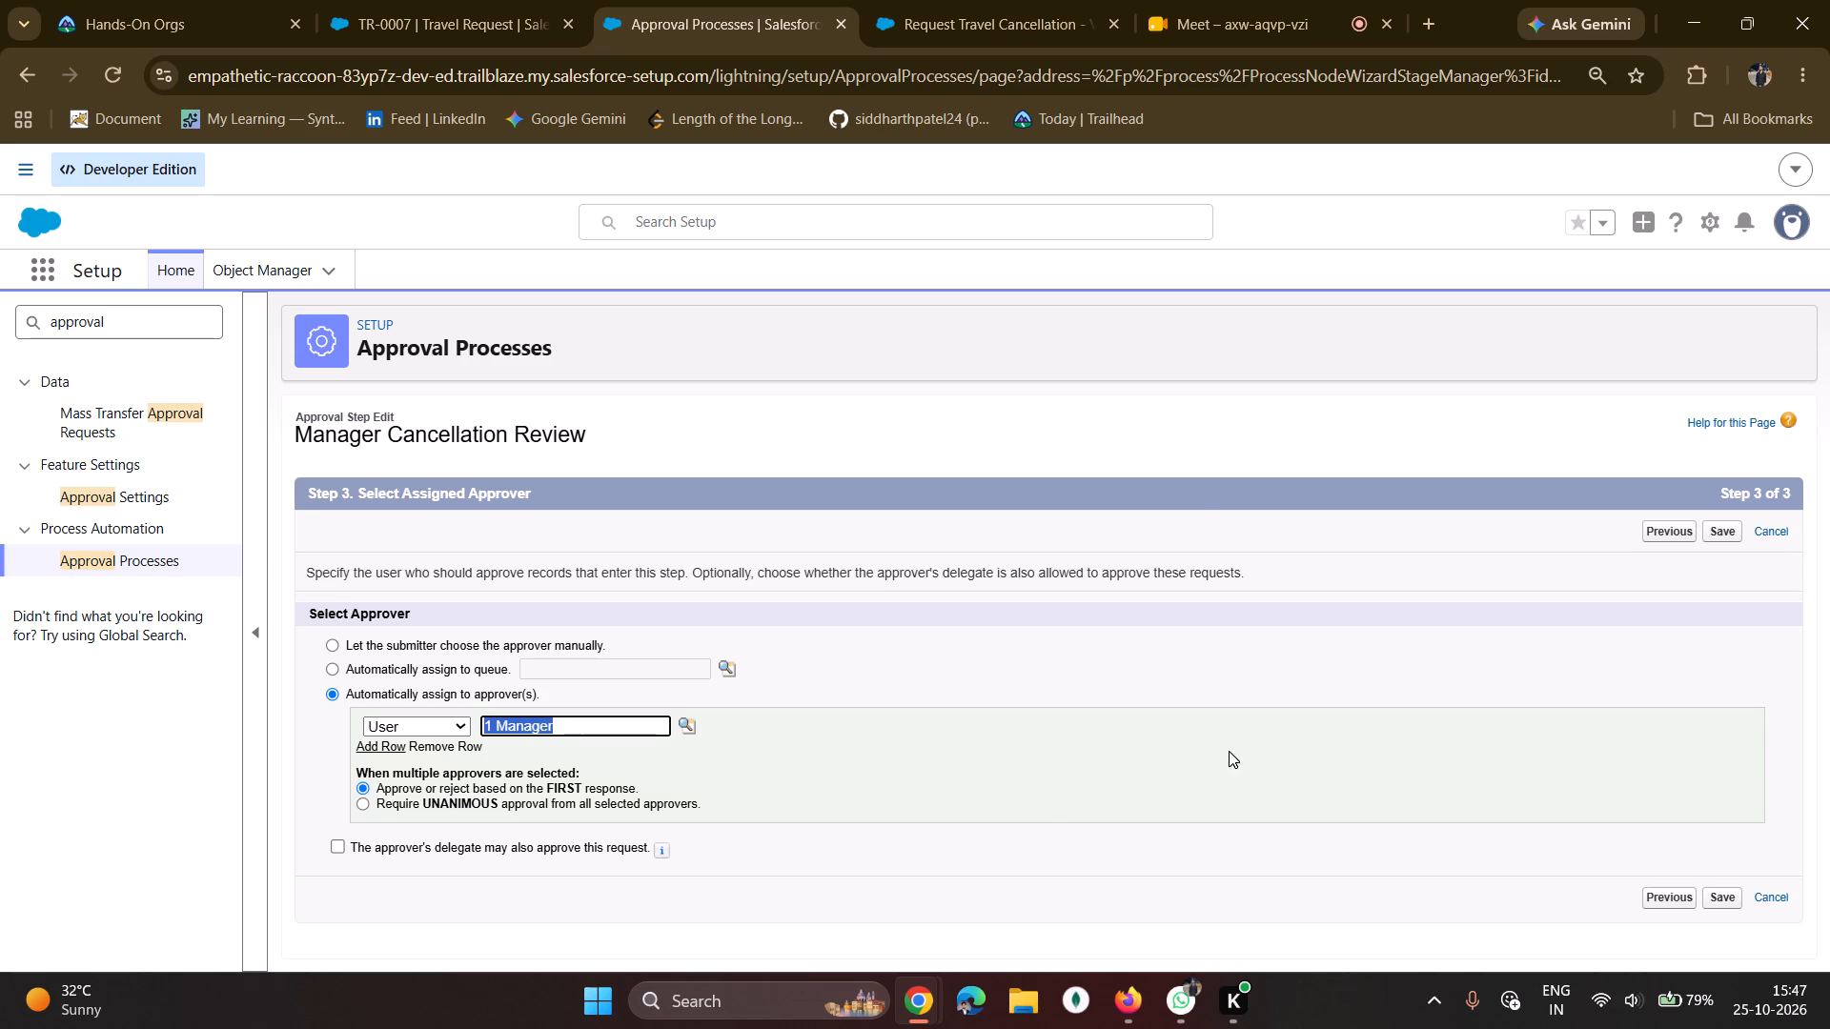
scroll(1038, 804, down, 5)
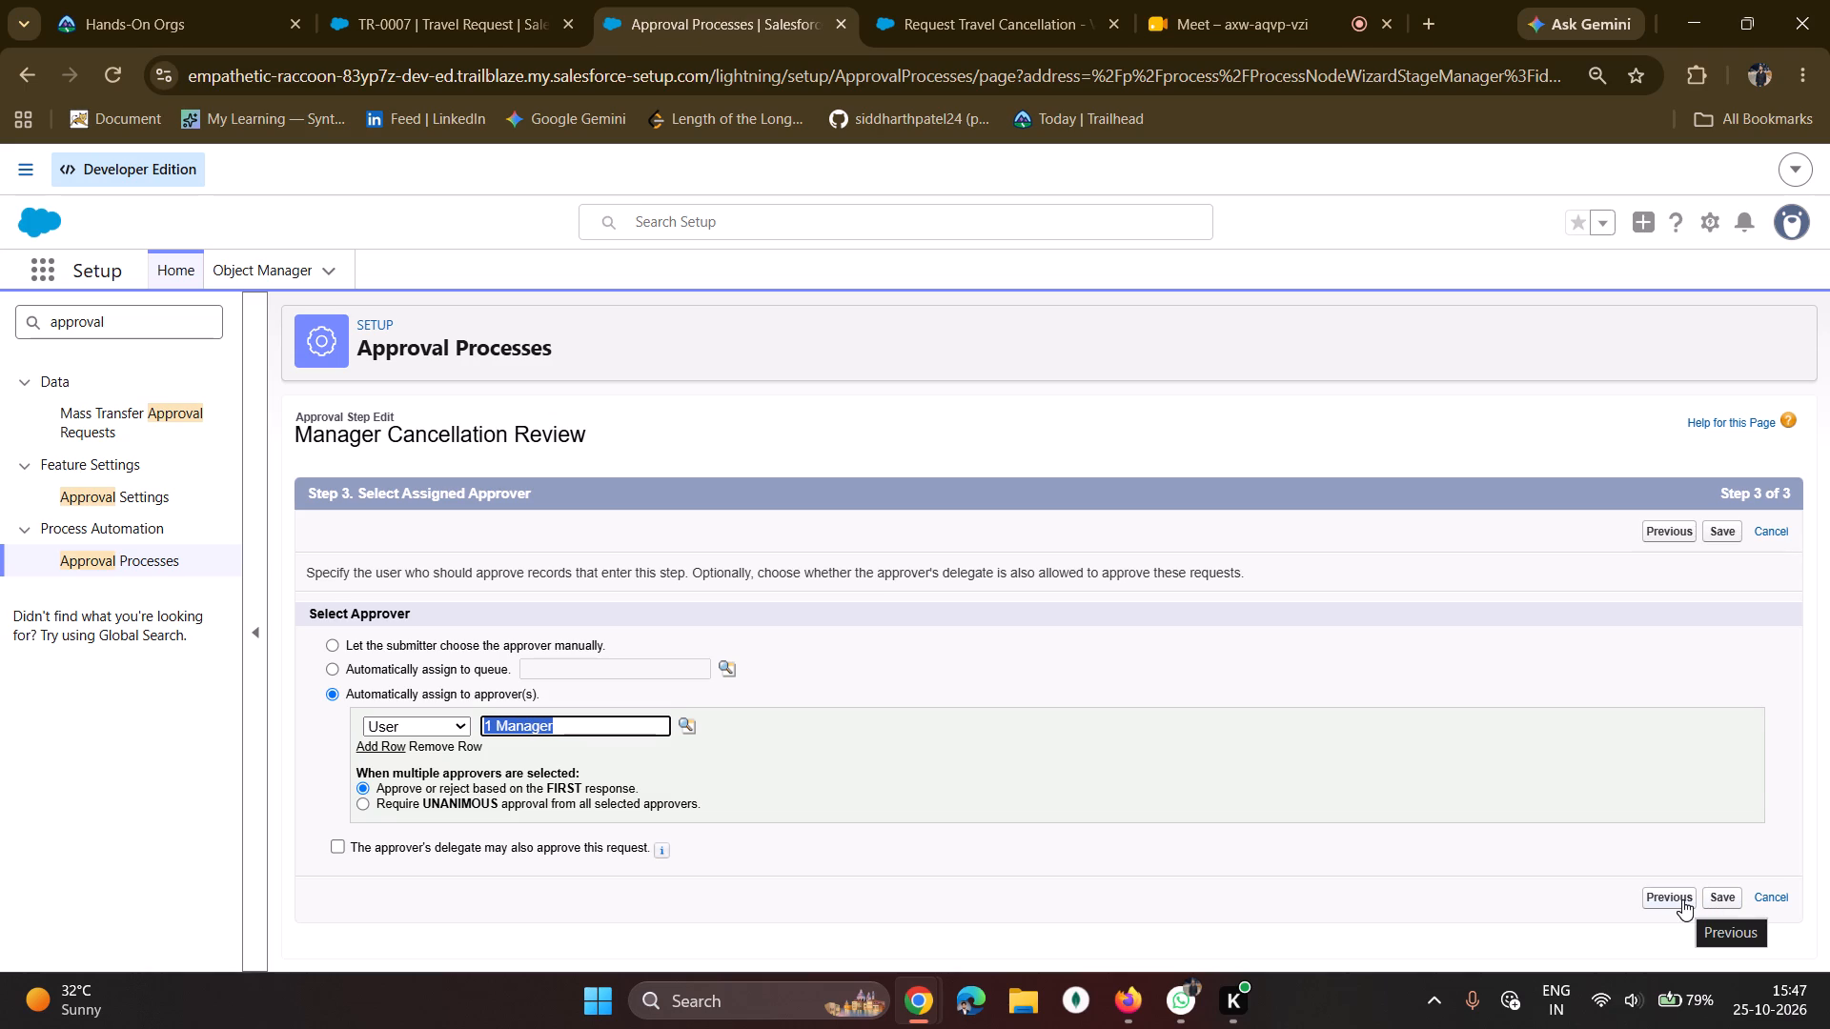
click(1709, 898)
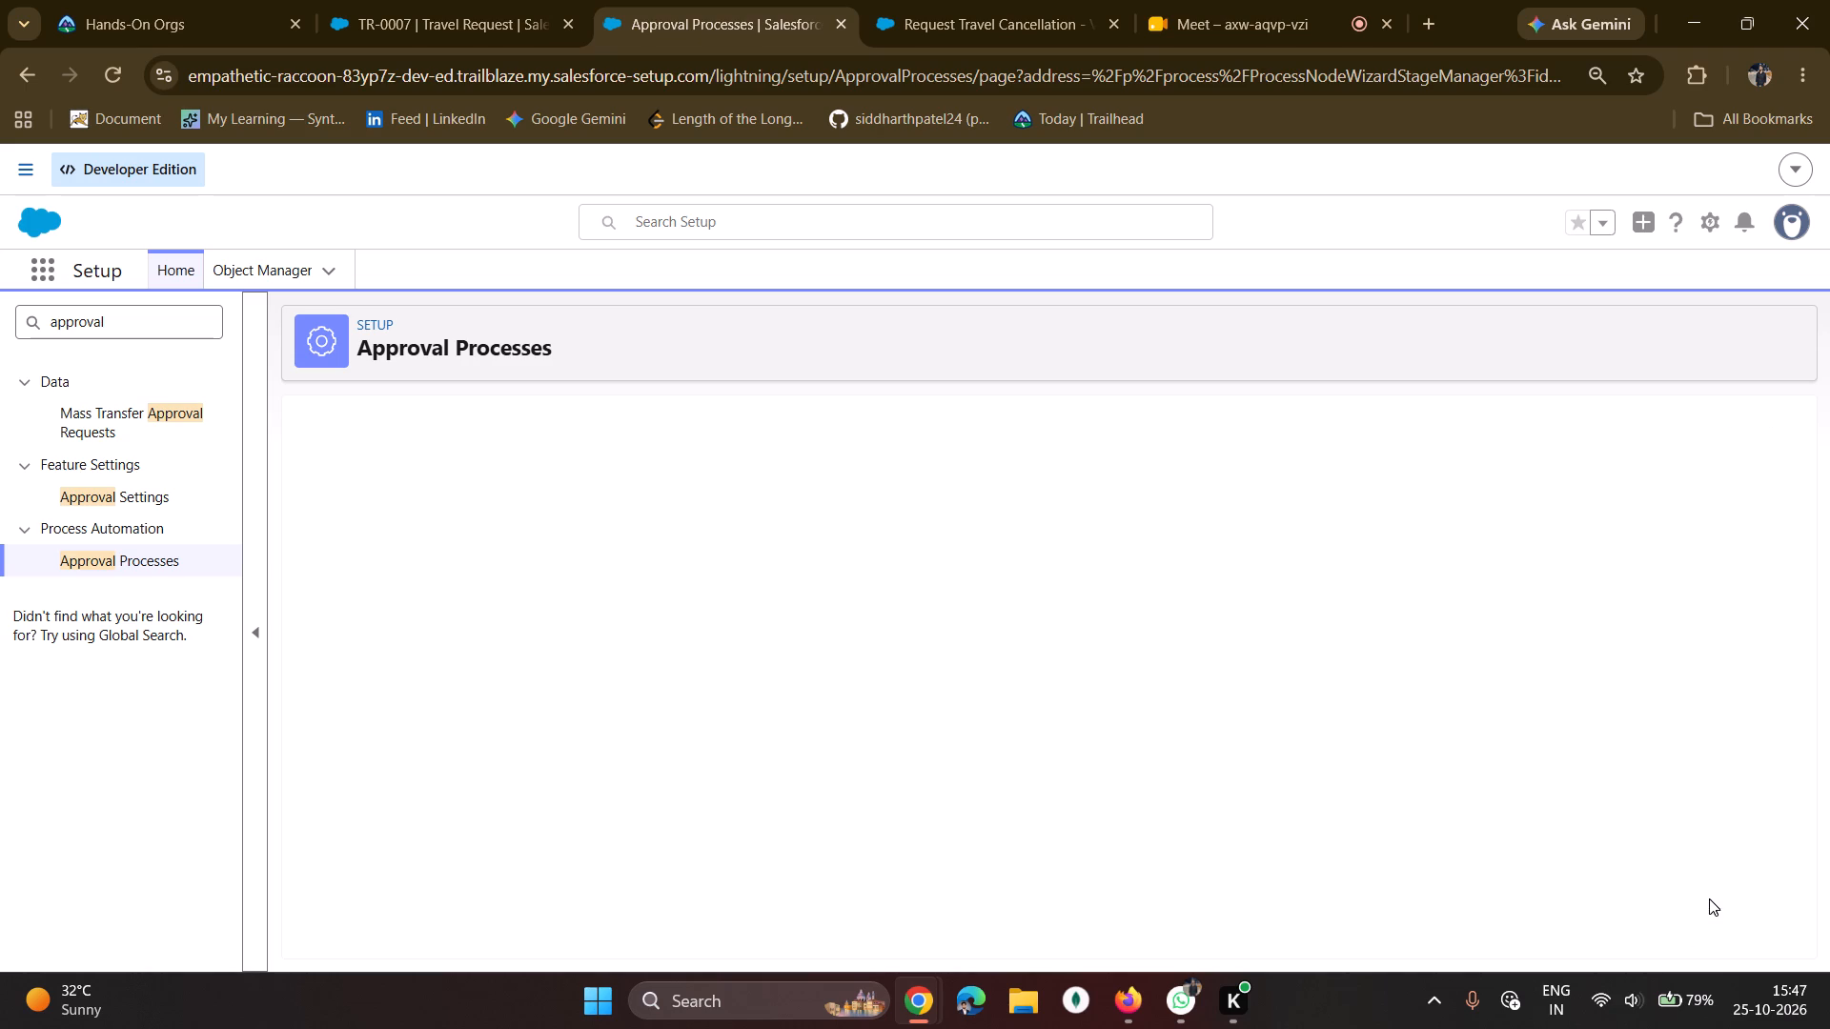
Set the process's entry criteria to Travel Request: Approval Status equals Cancellation Pending, and save.
scroll(803, 764, down, 4)
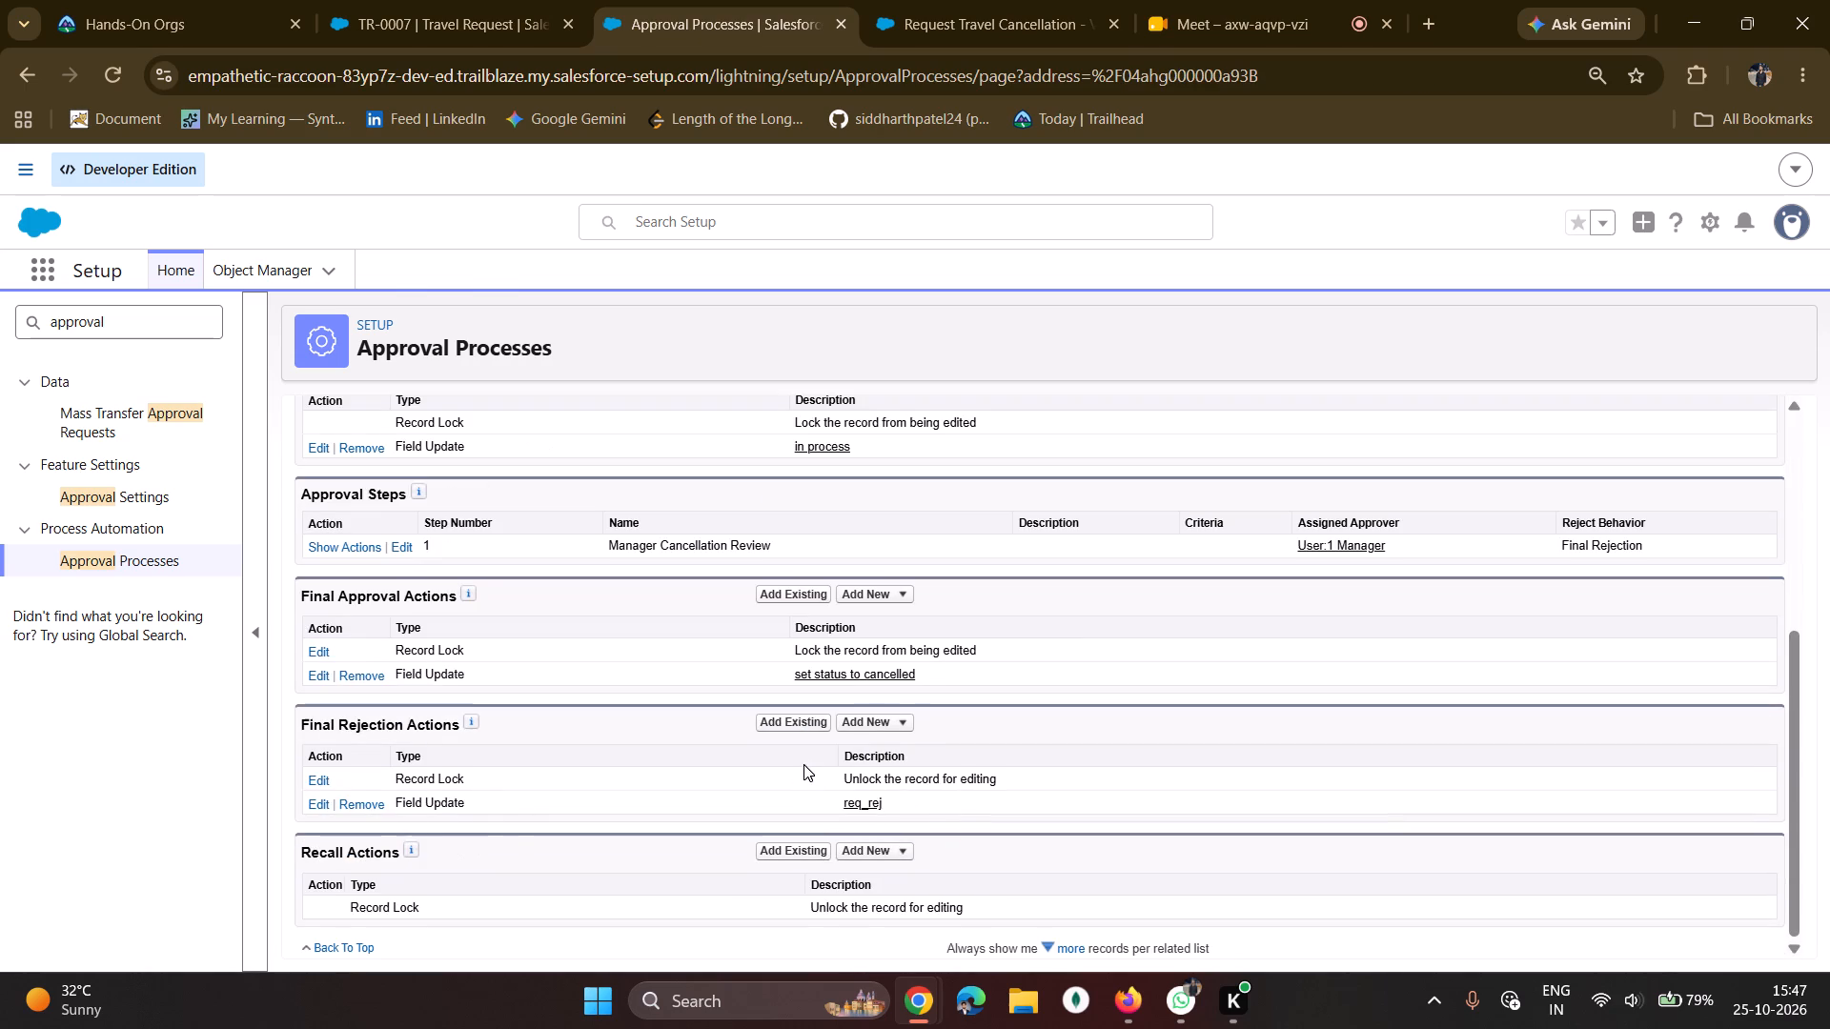
scroll(803, 764, up, 8)
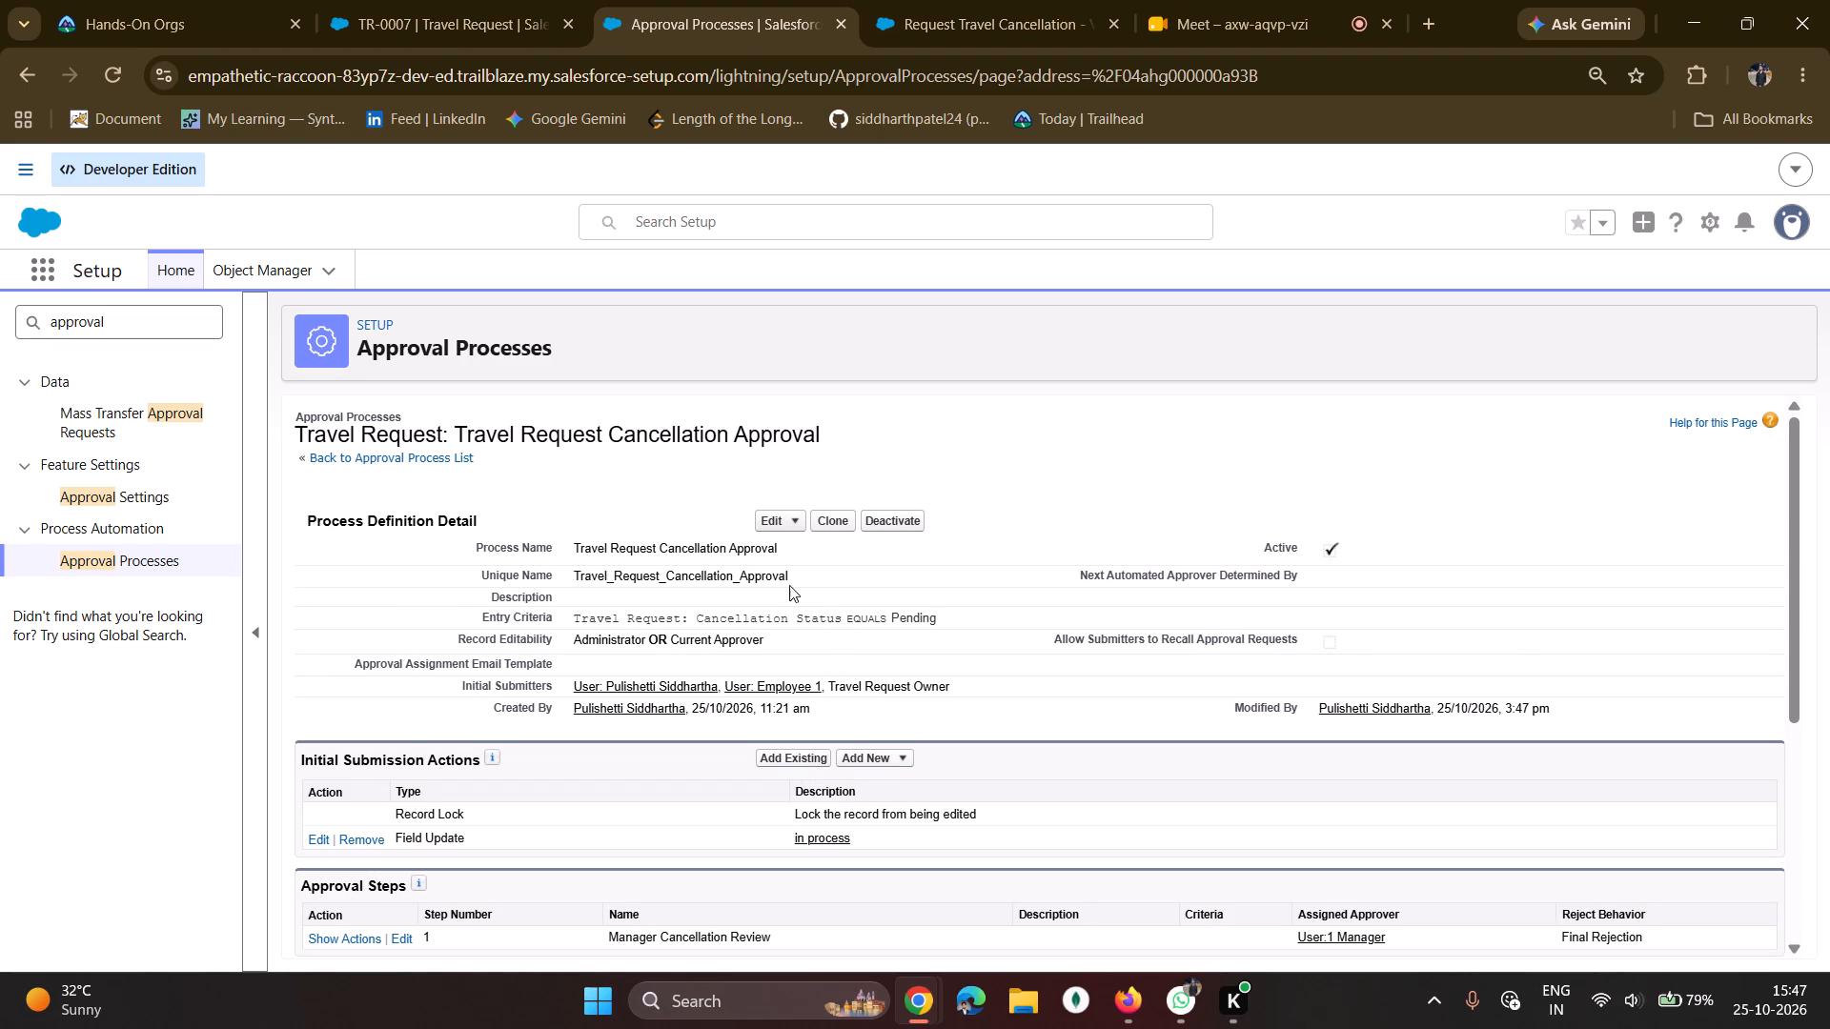
click(776, 520)
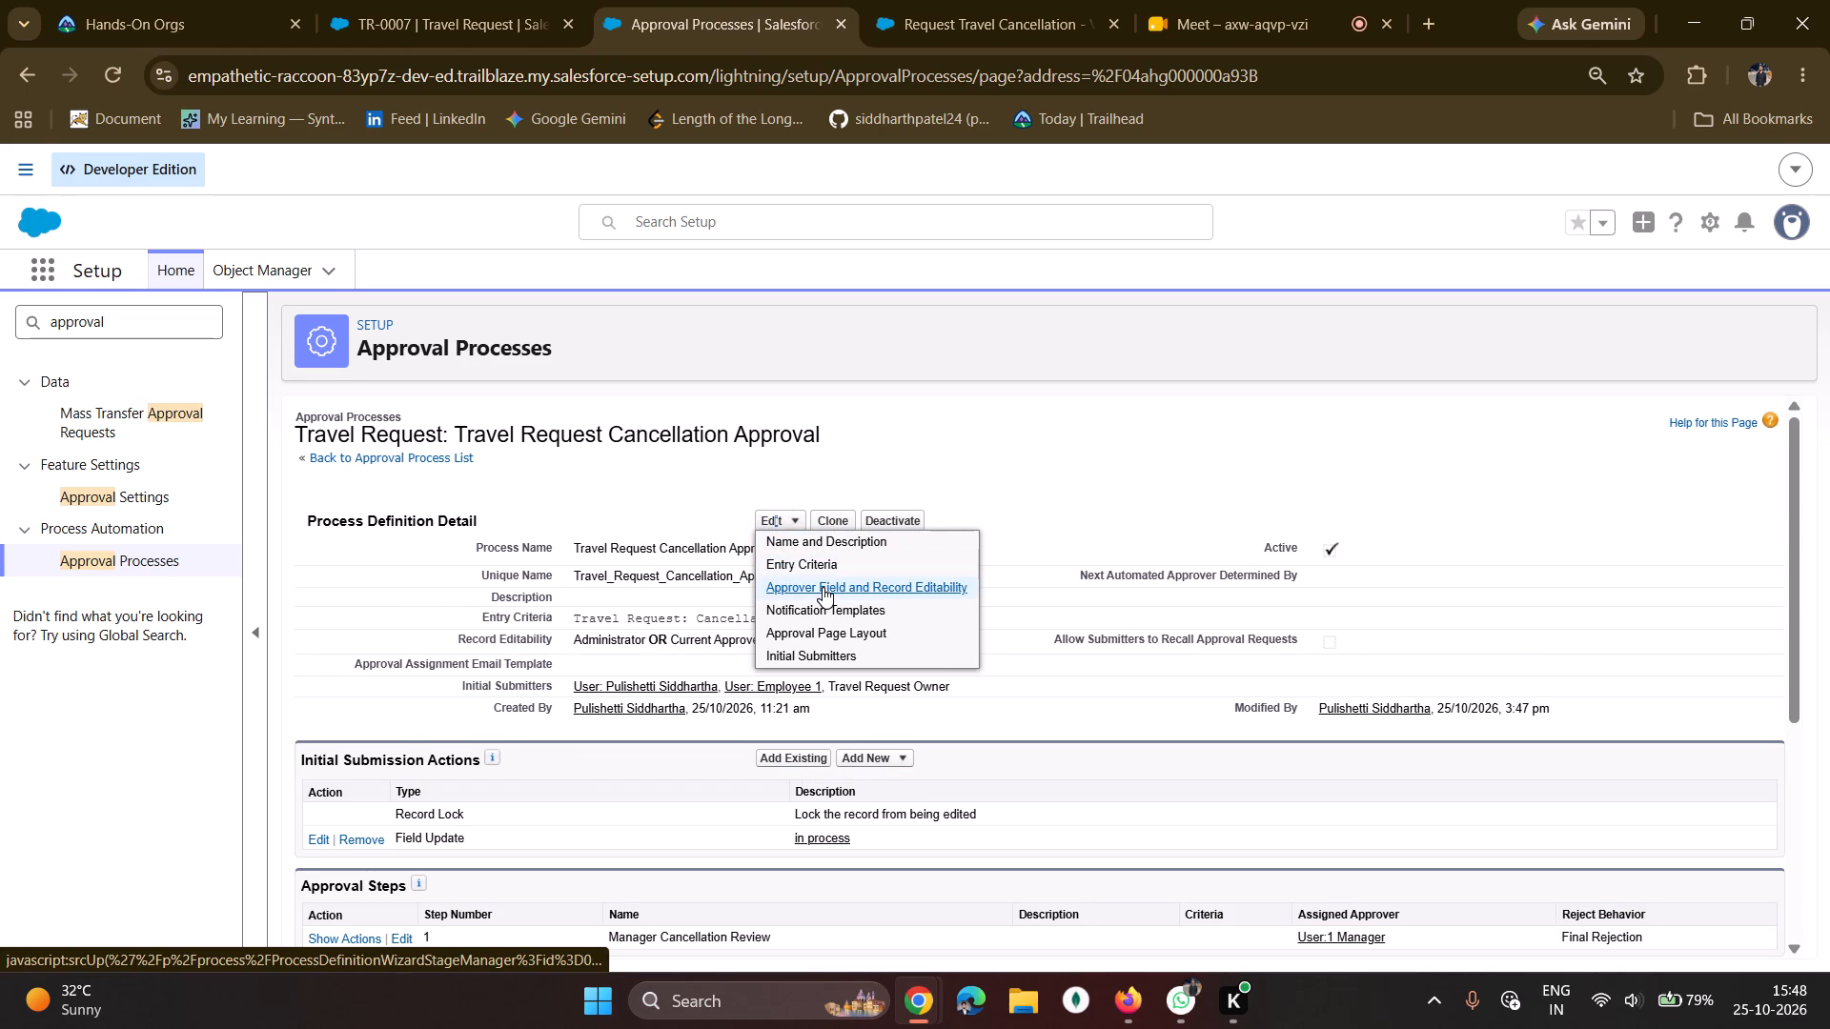
click(812, 572)
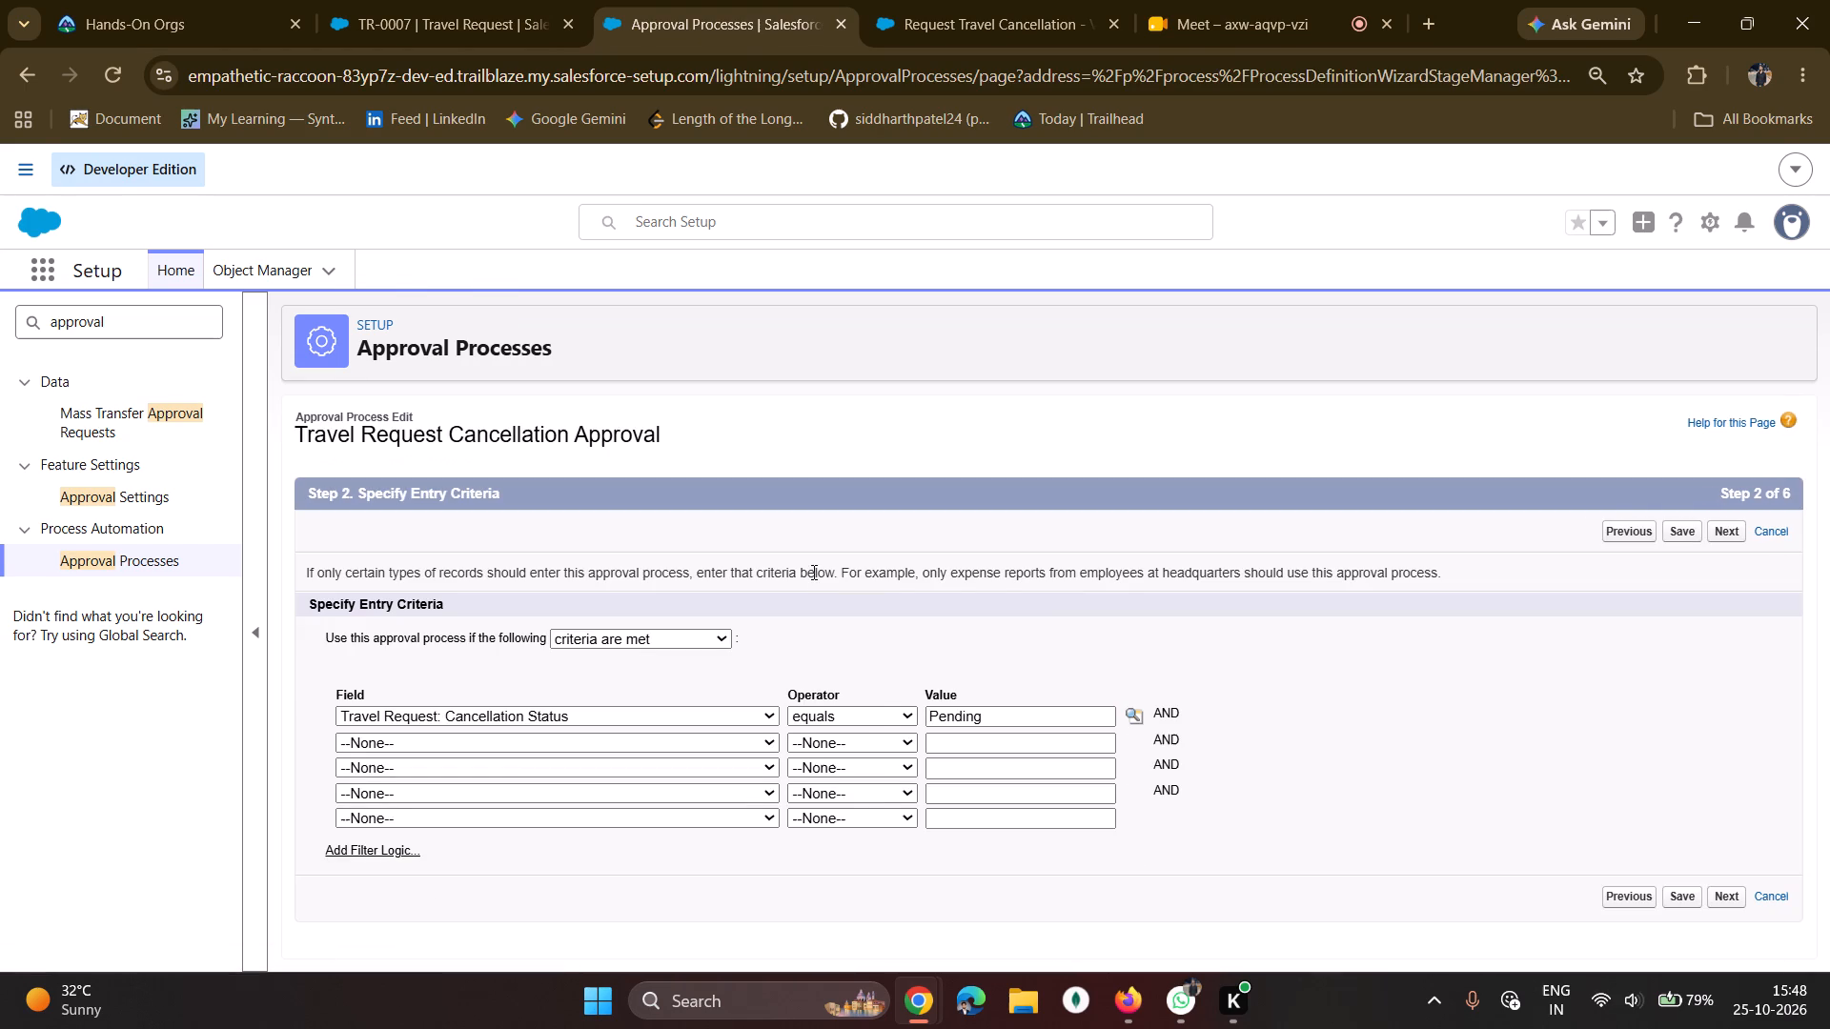
scroll(812, 572, down, 4)
click(989, 716)
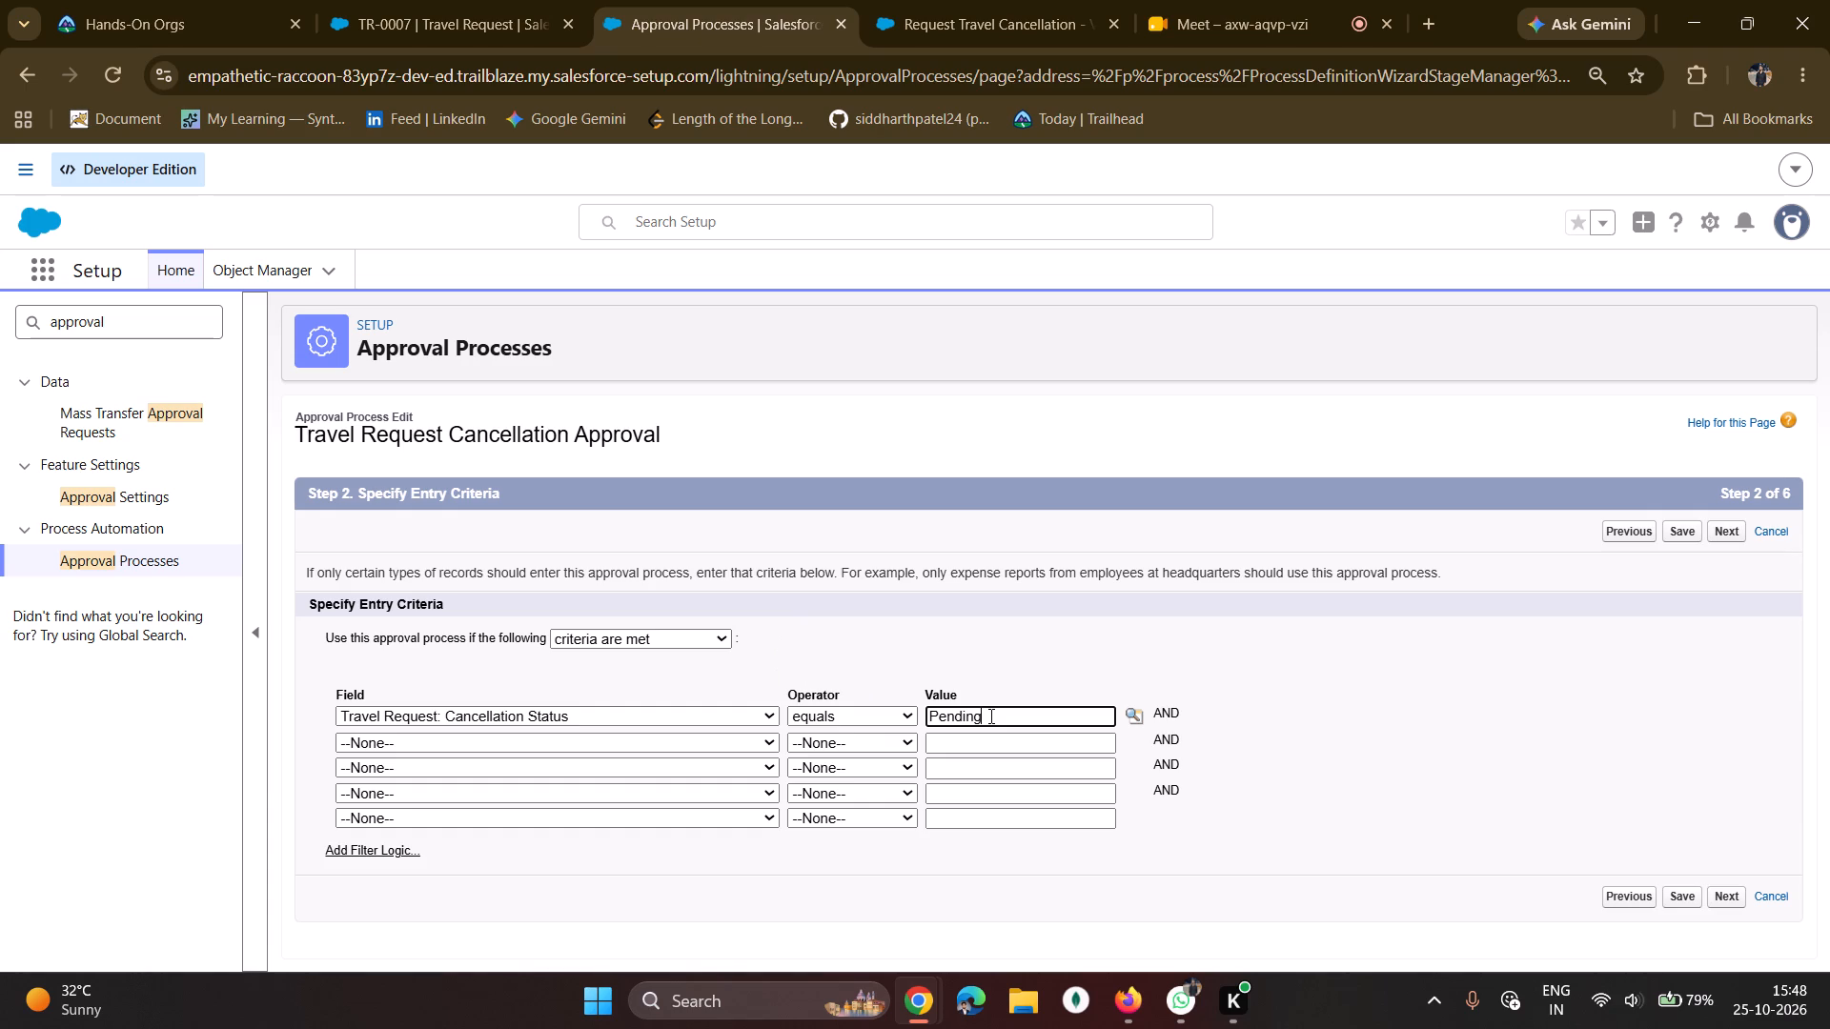
click(725, 695)
click(760, 718)
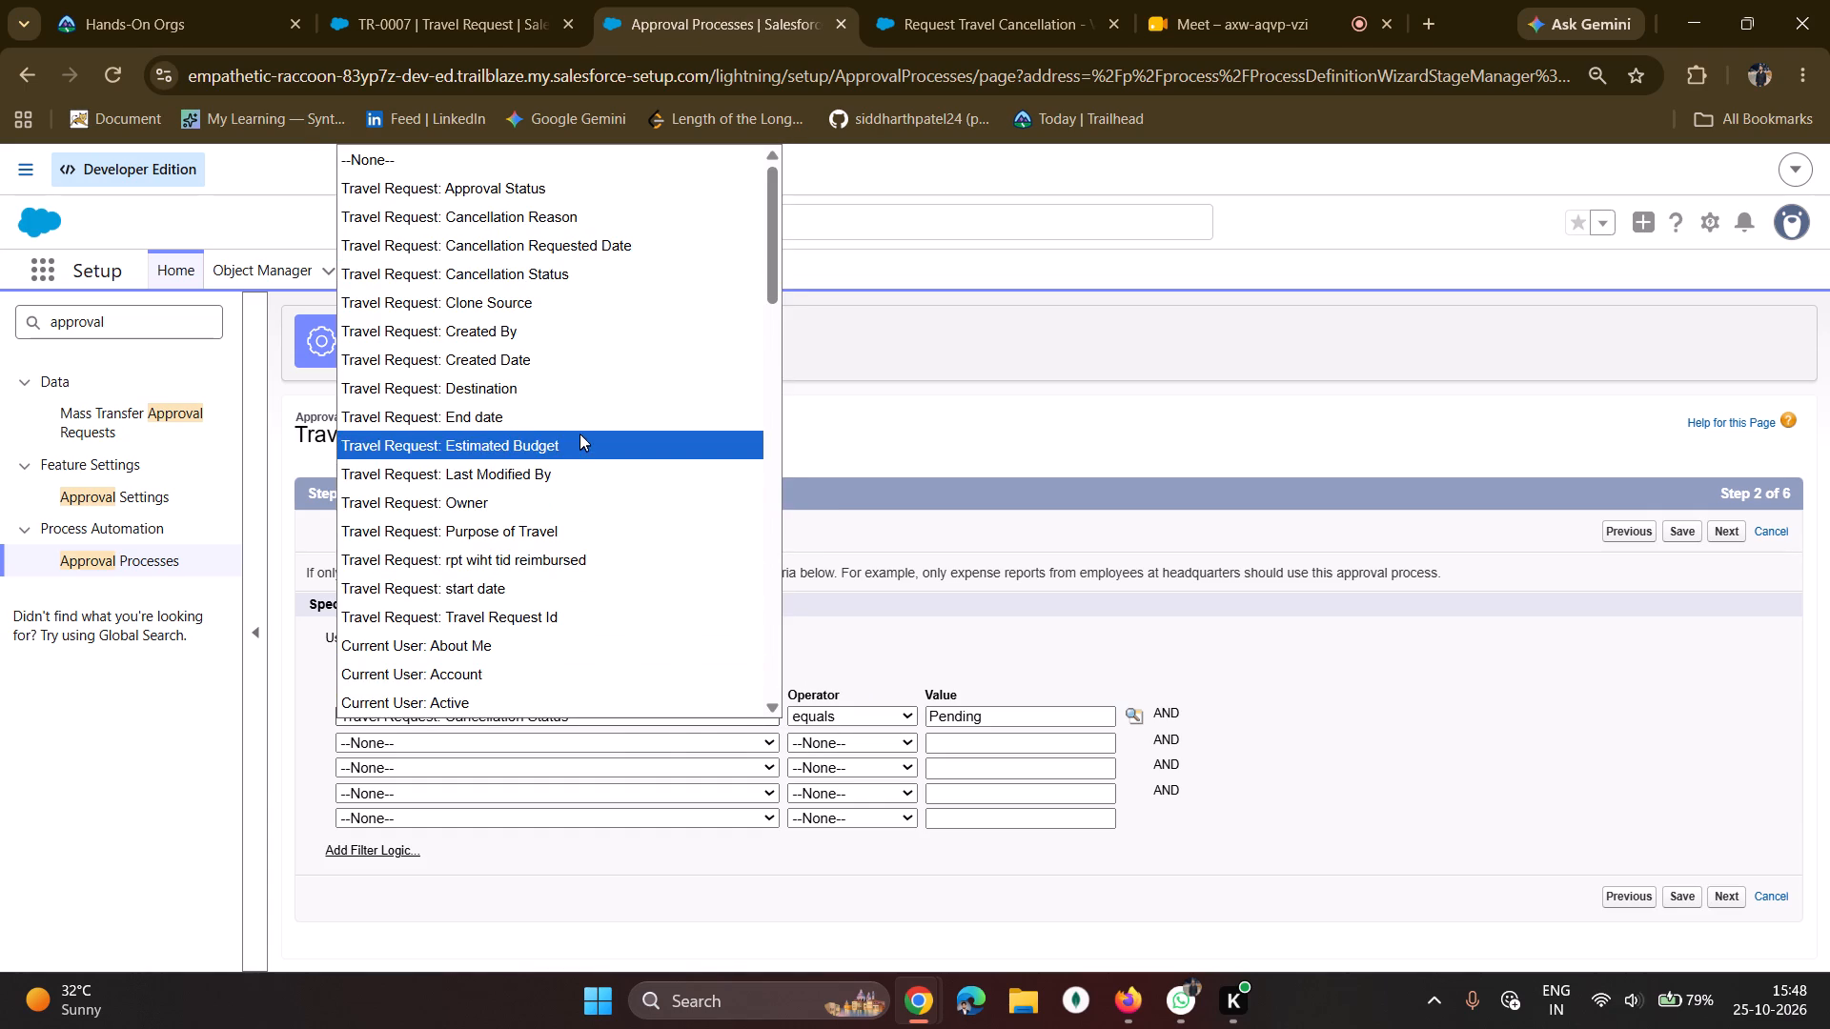
click(558, 190)
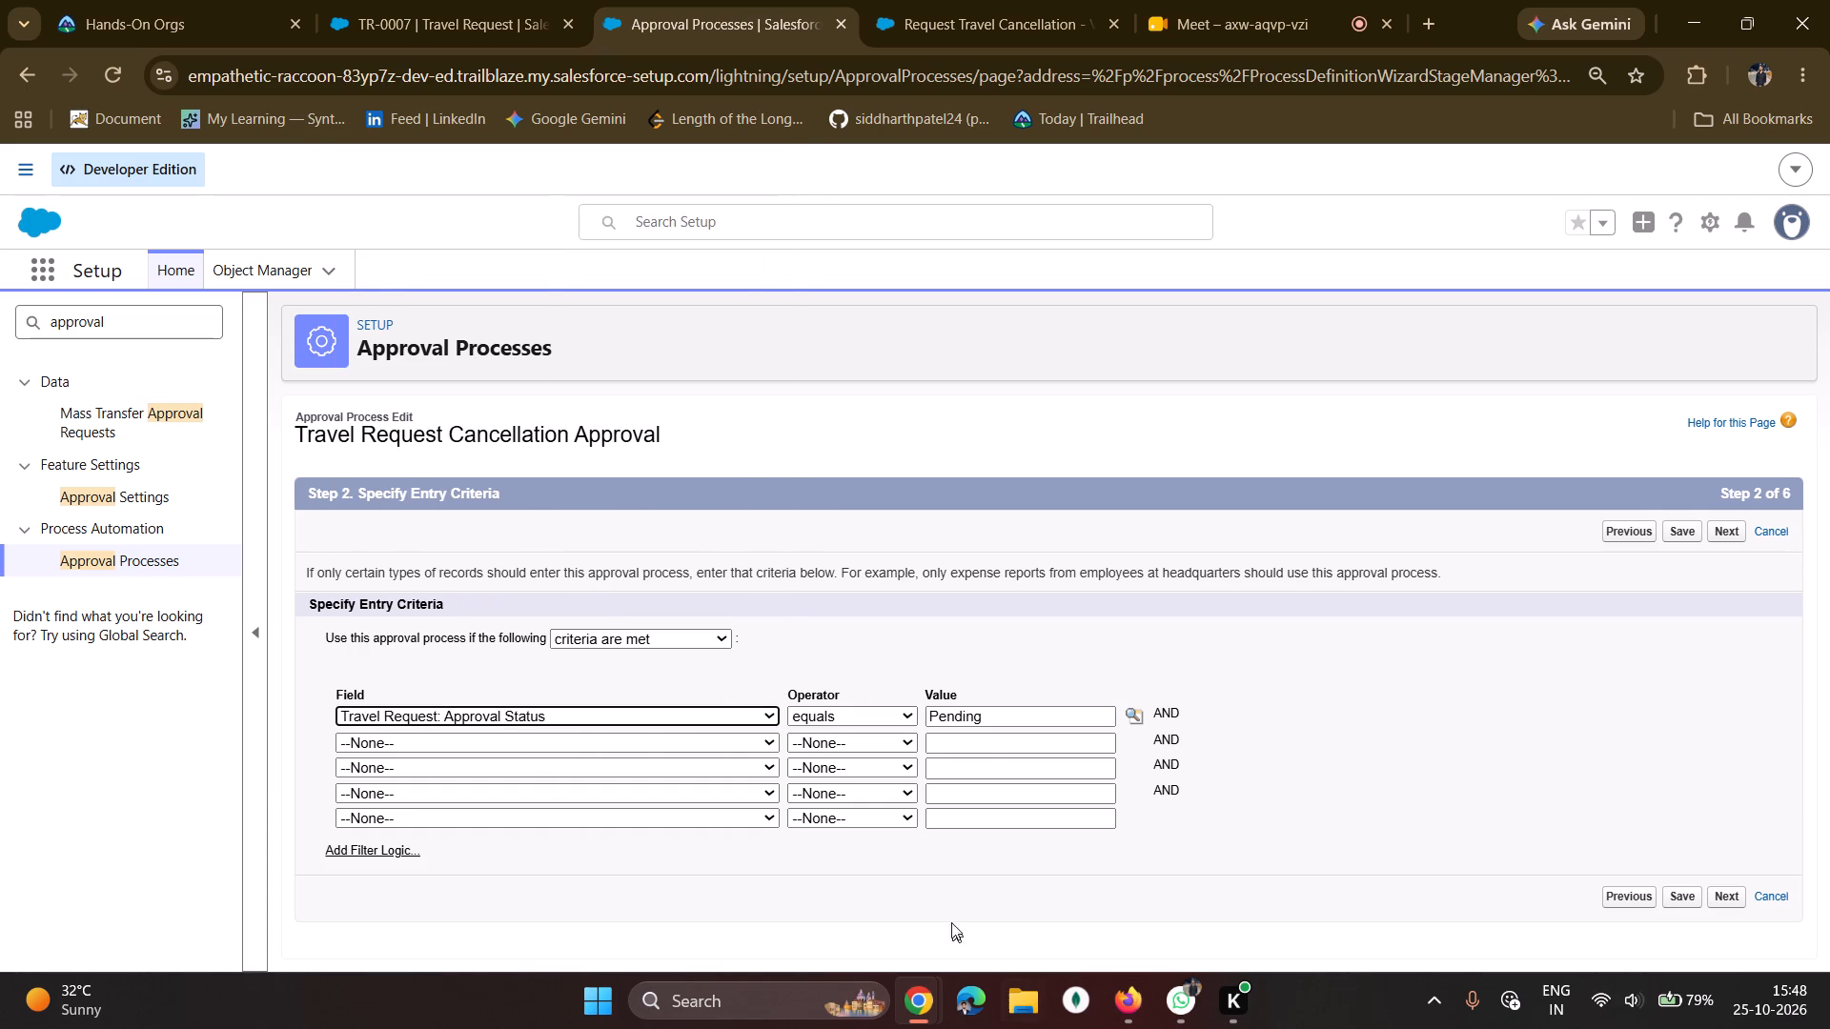
click(1007, 716)
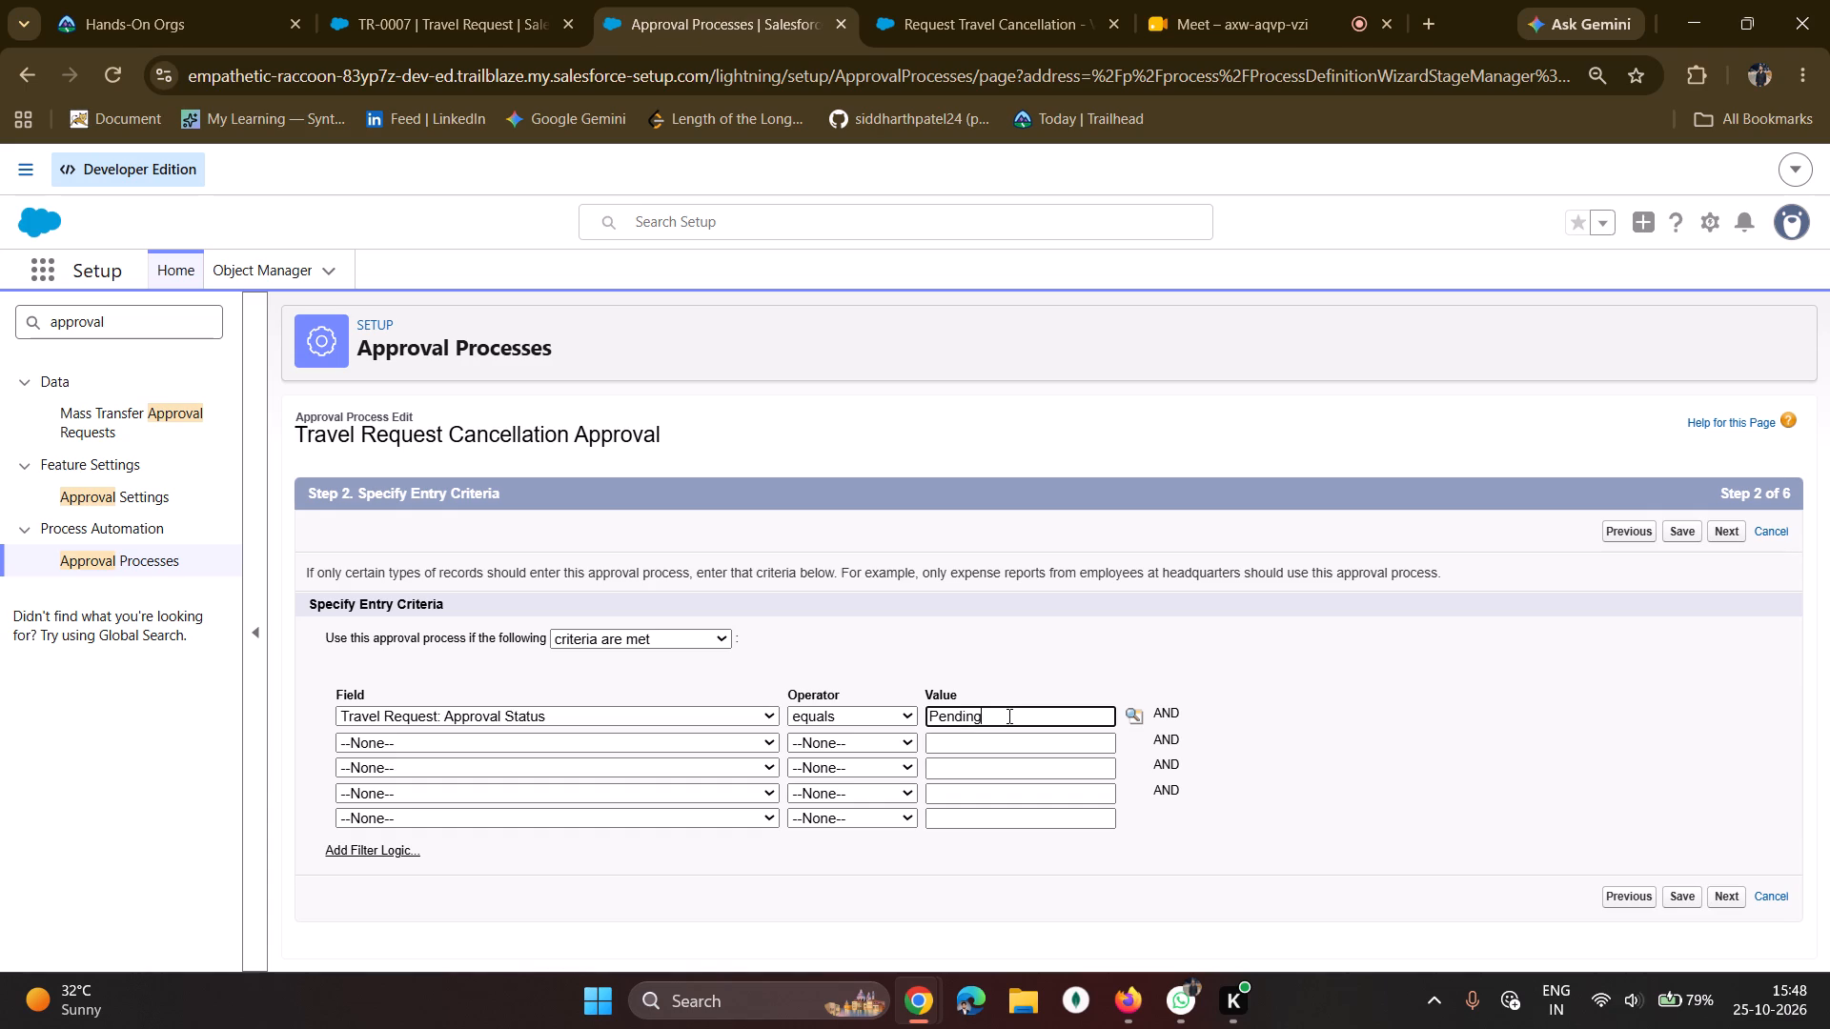
drag(1007, 716, 870, 721)
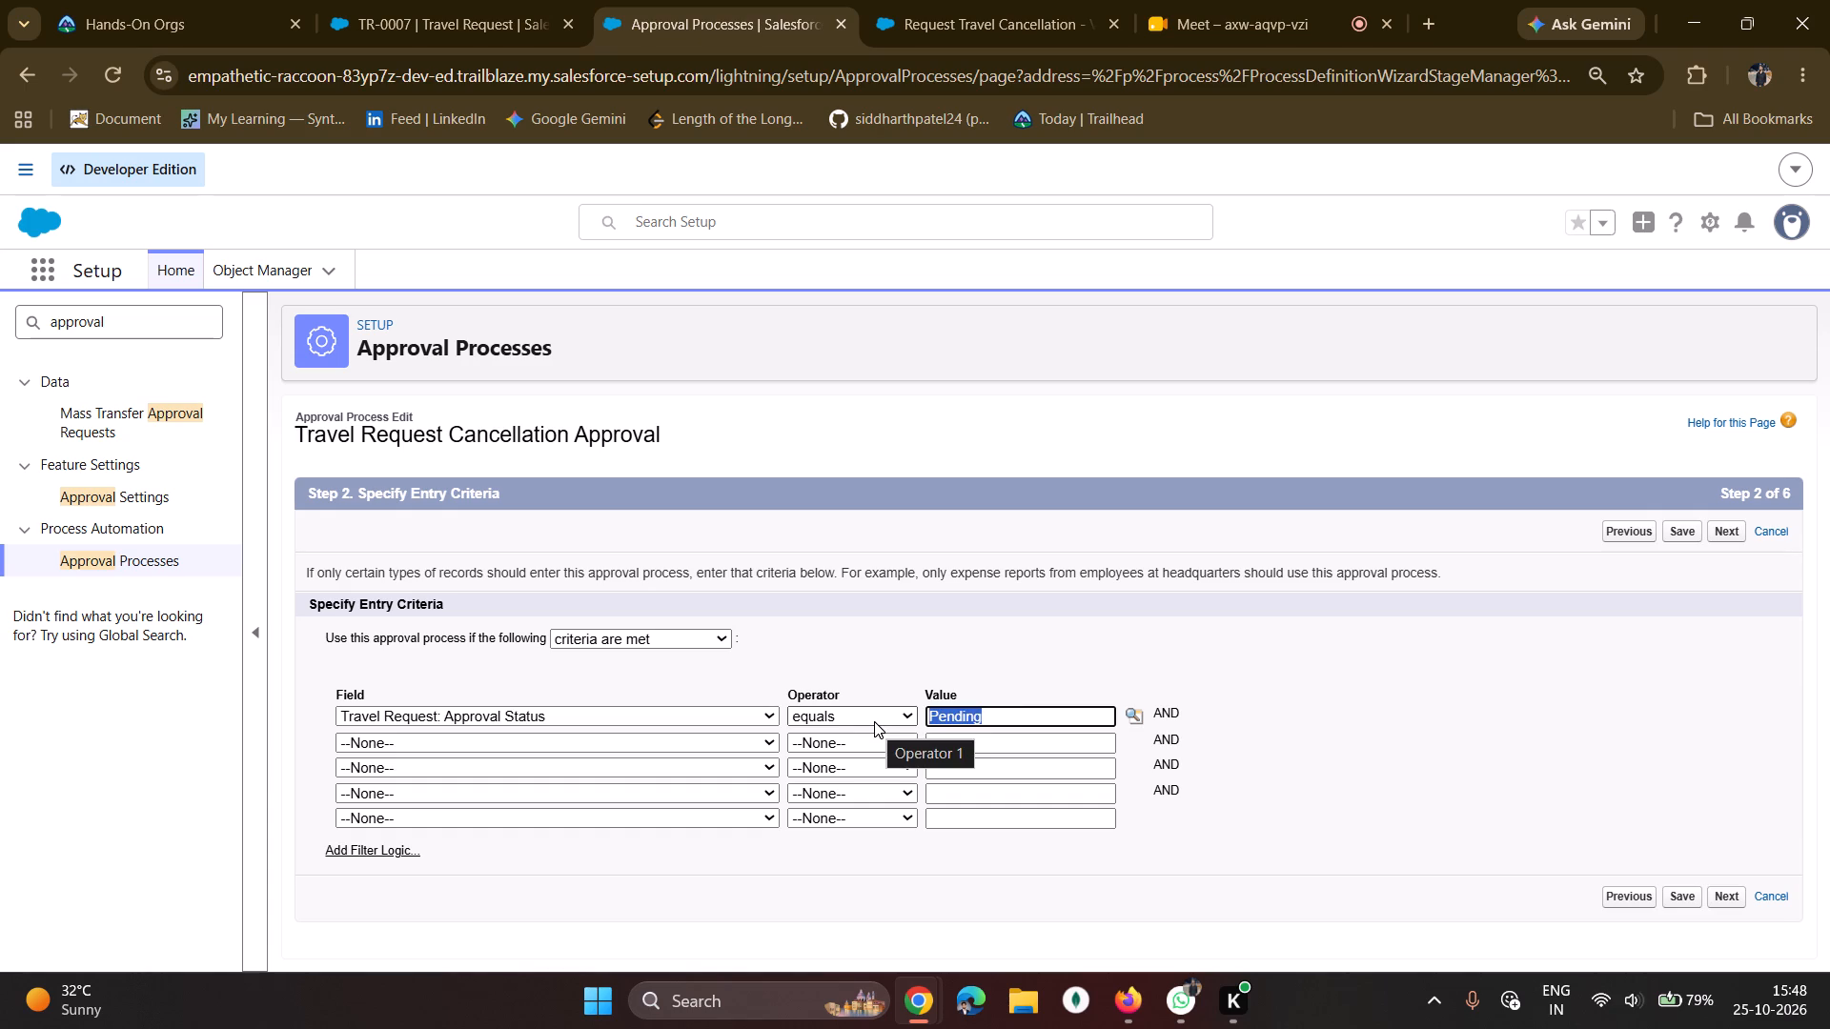
key(BackSpace)
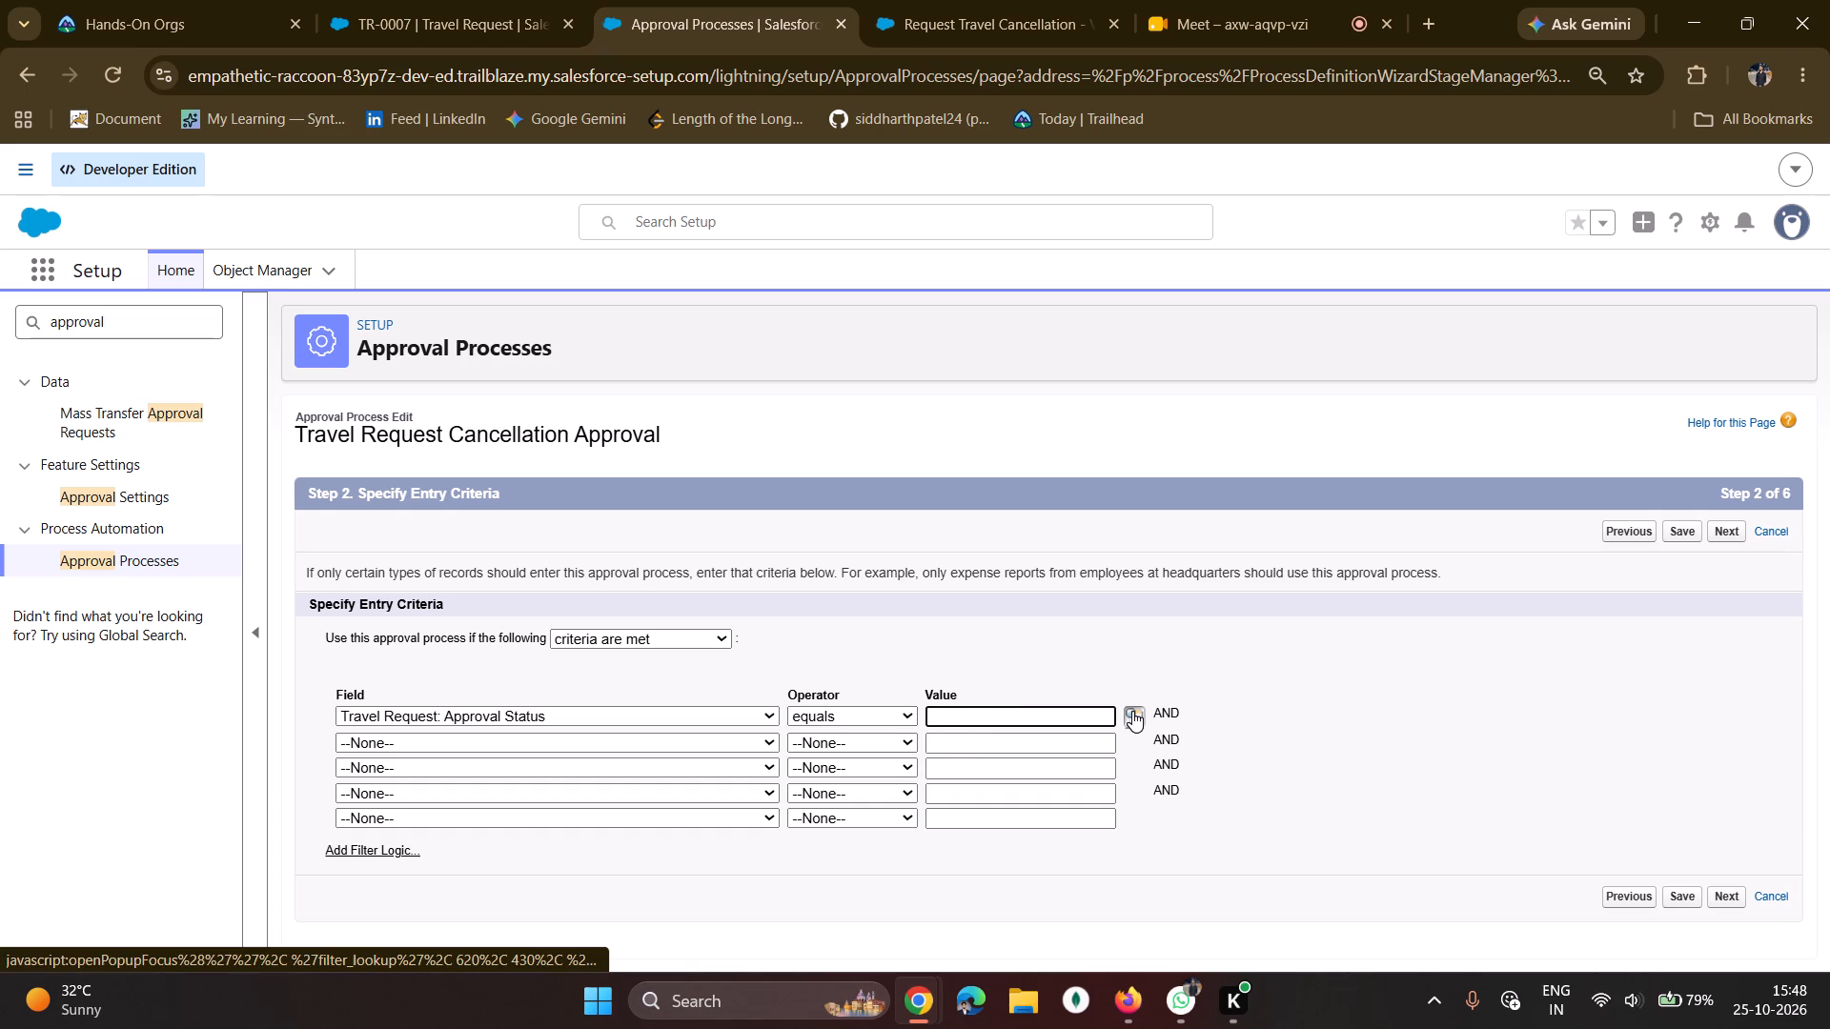
click(1132, 711)
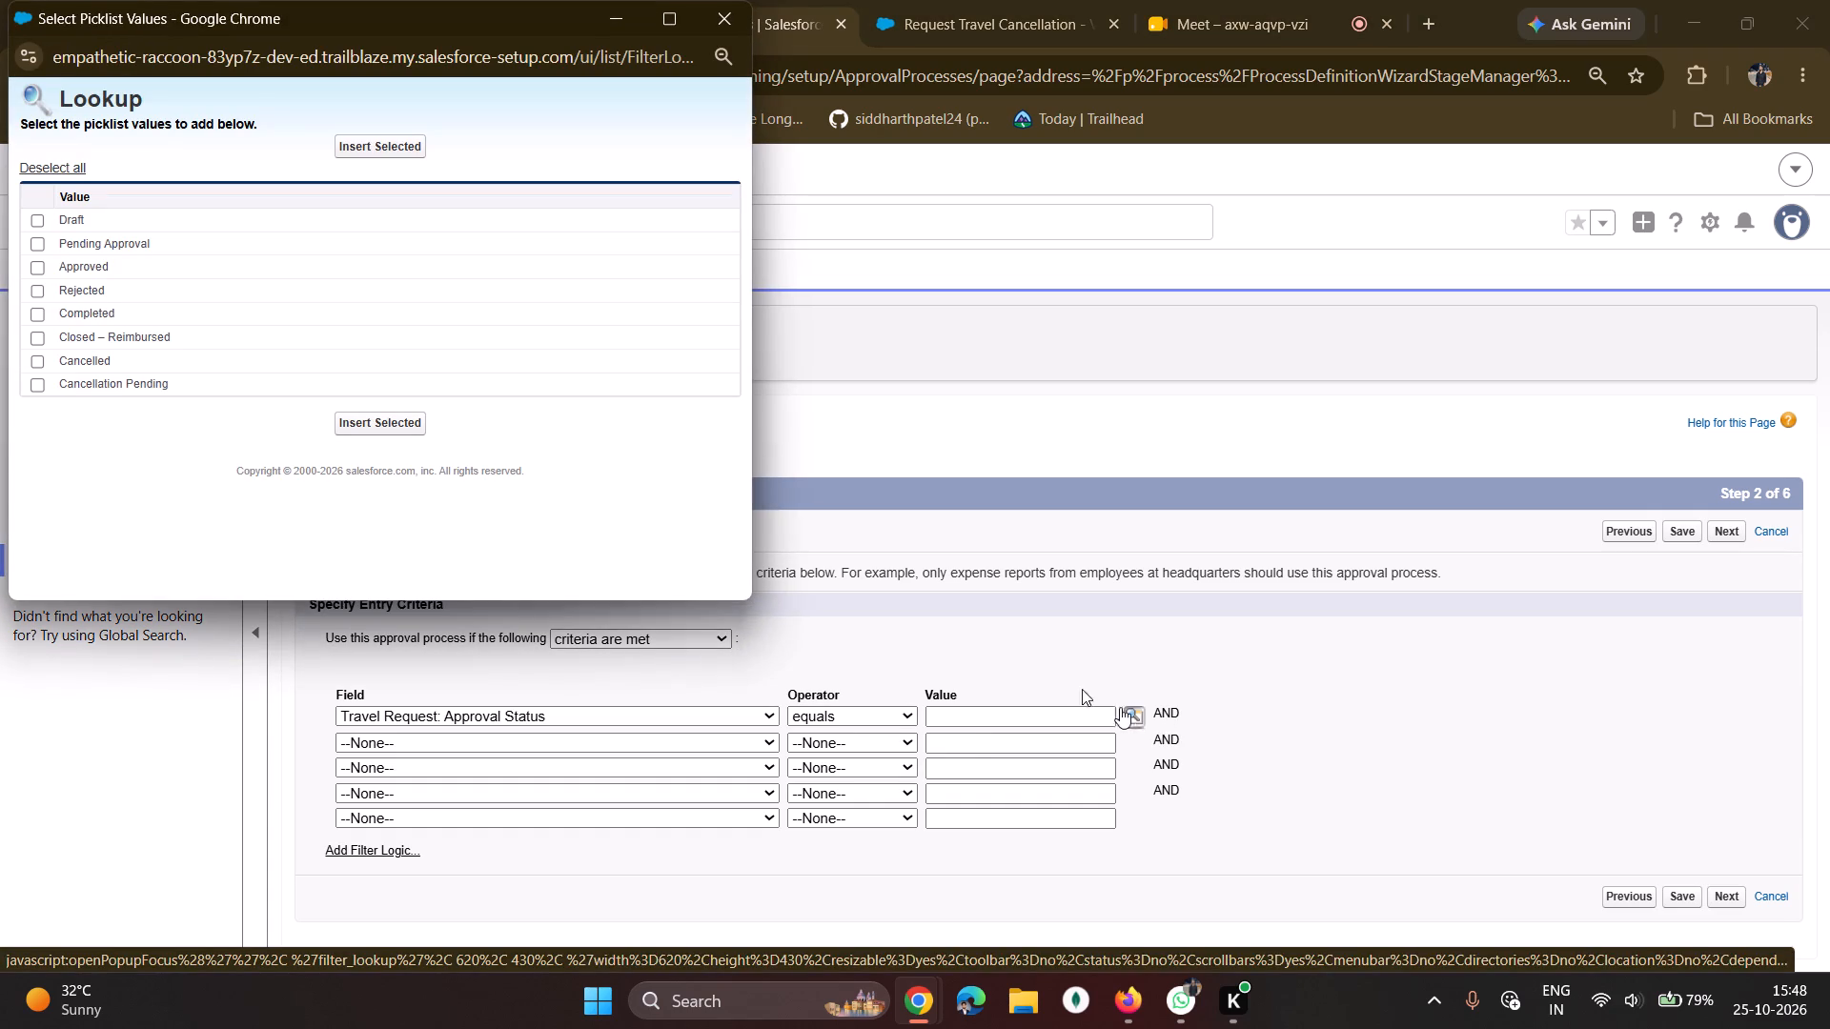
click(32, 380)
click(351, 418)
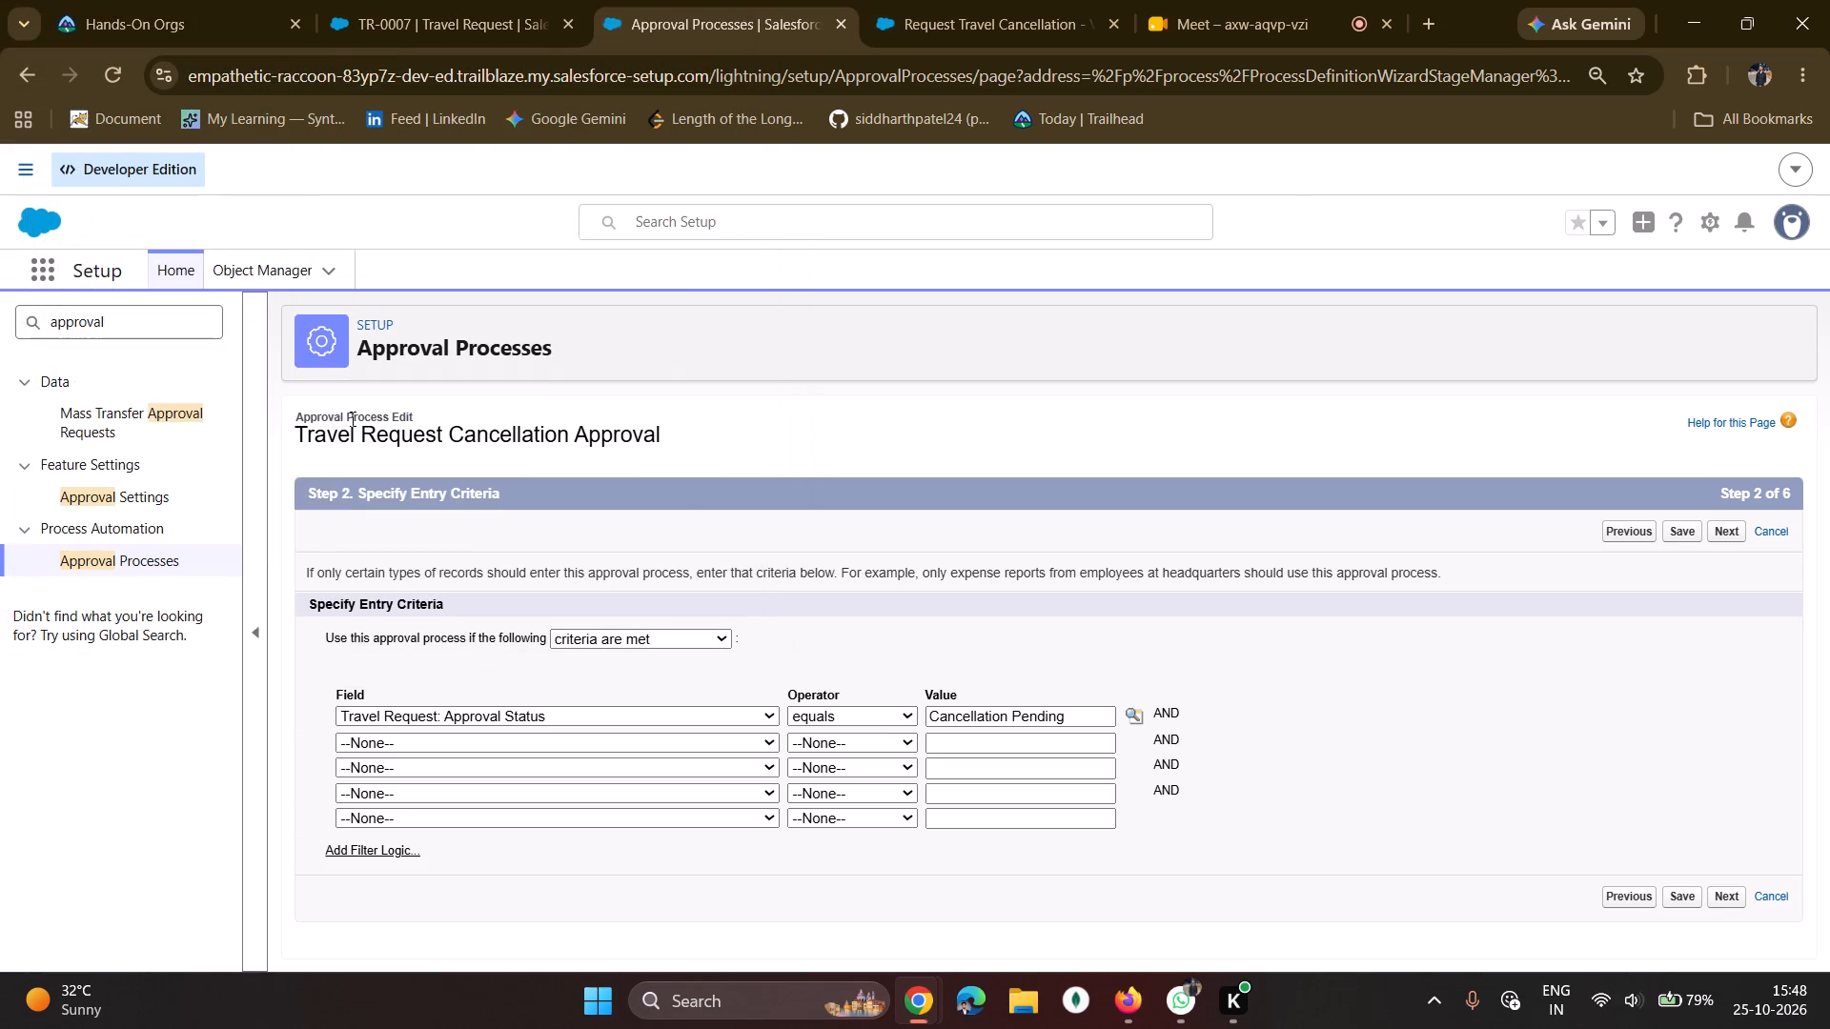
click(1201, 659)
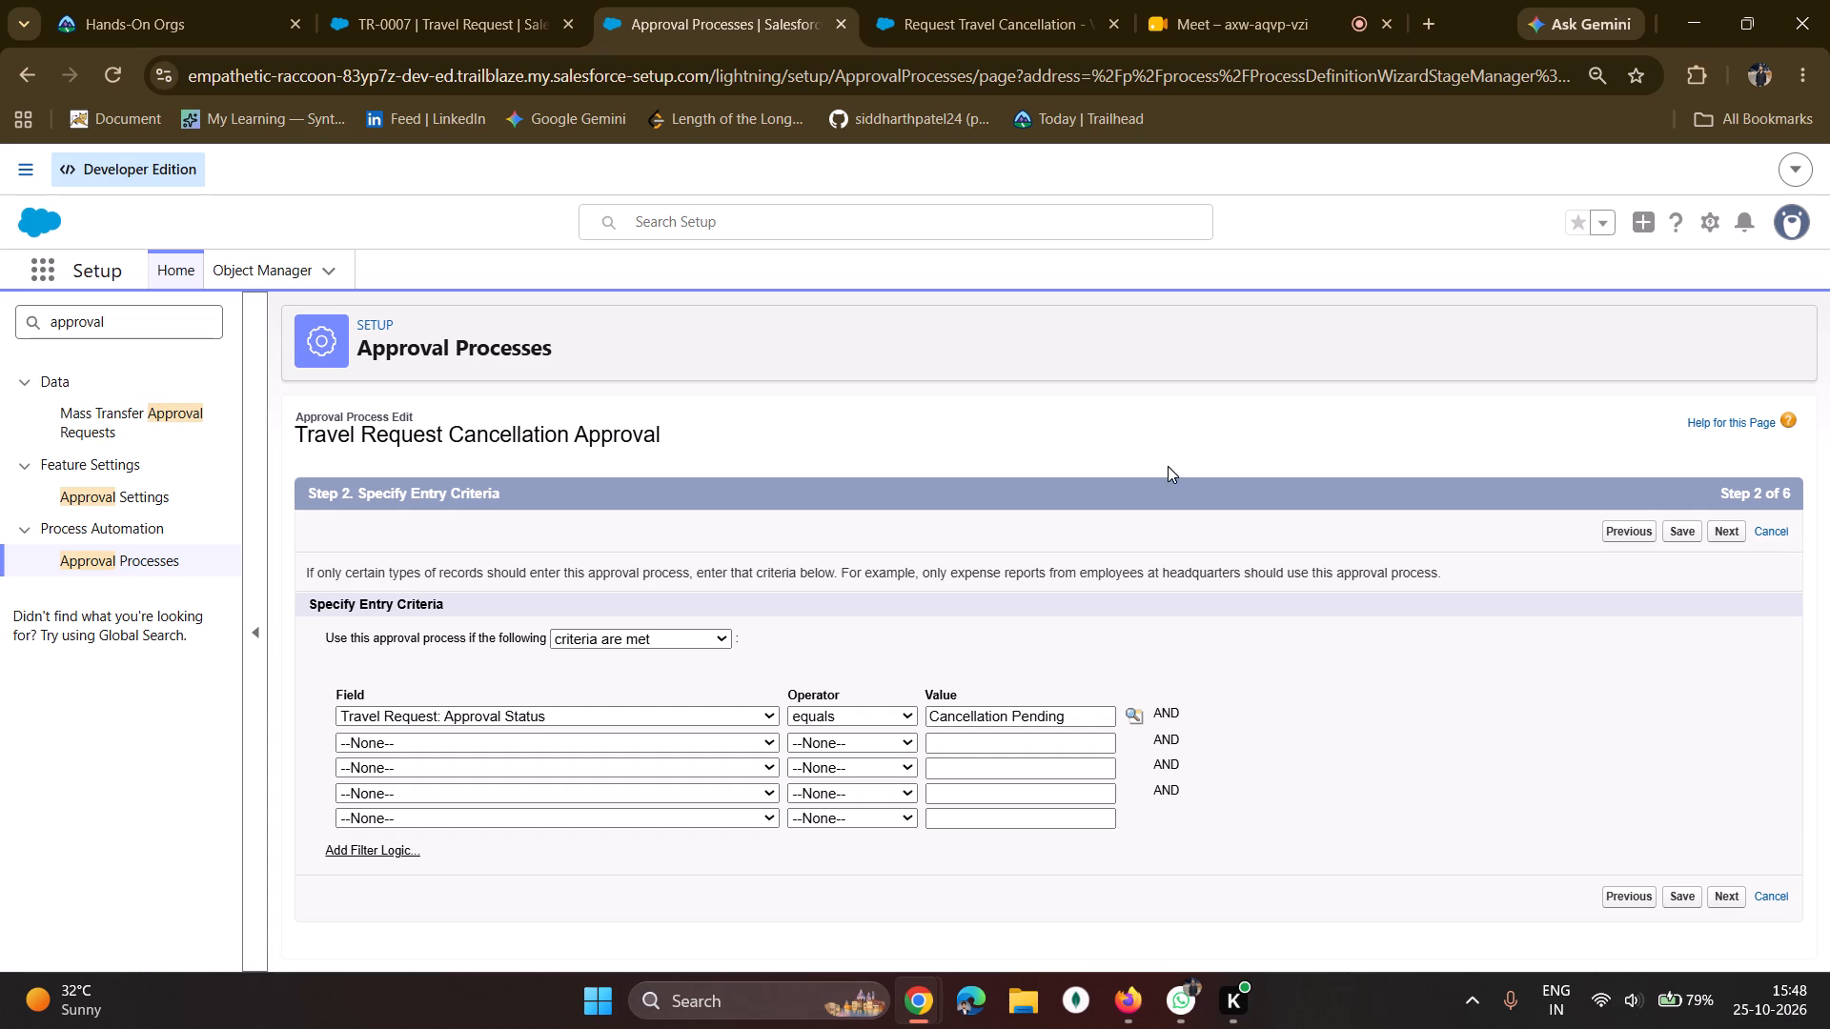
scroll(1108, 534, down, 3)
click(1681, 900)
scroll(1003, 764, down, 4)
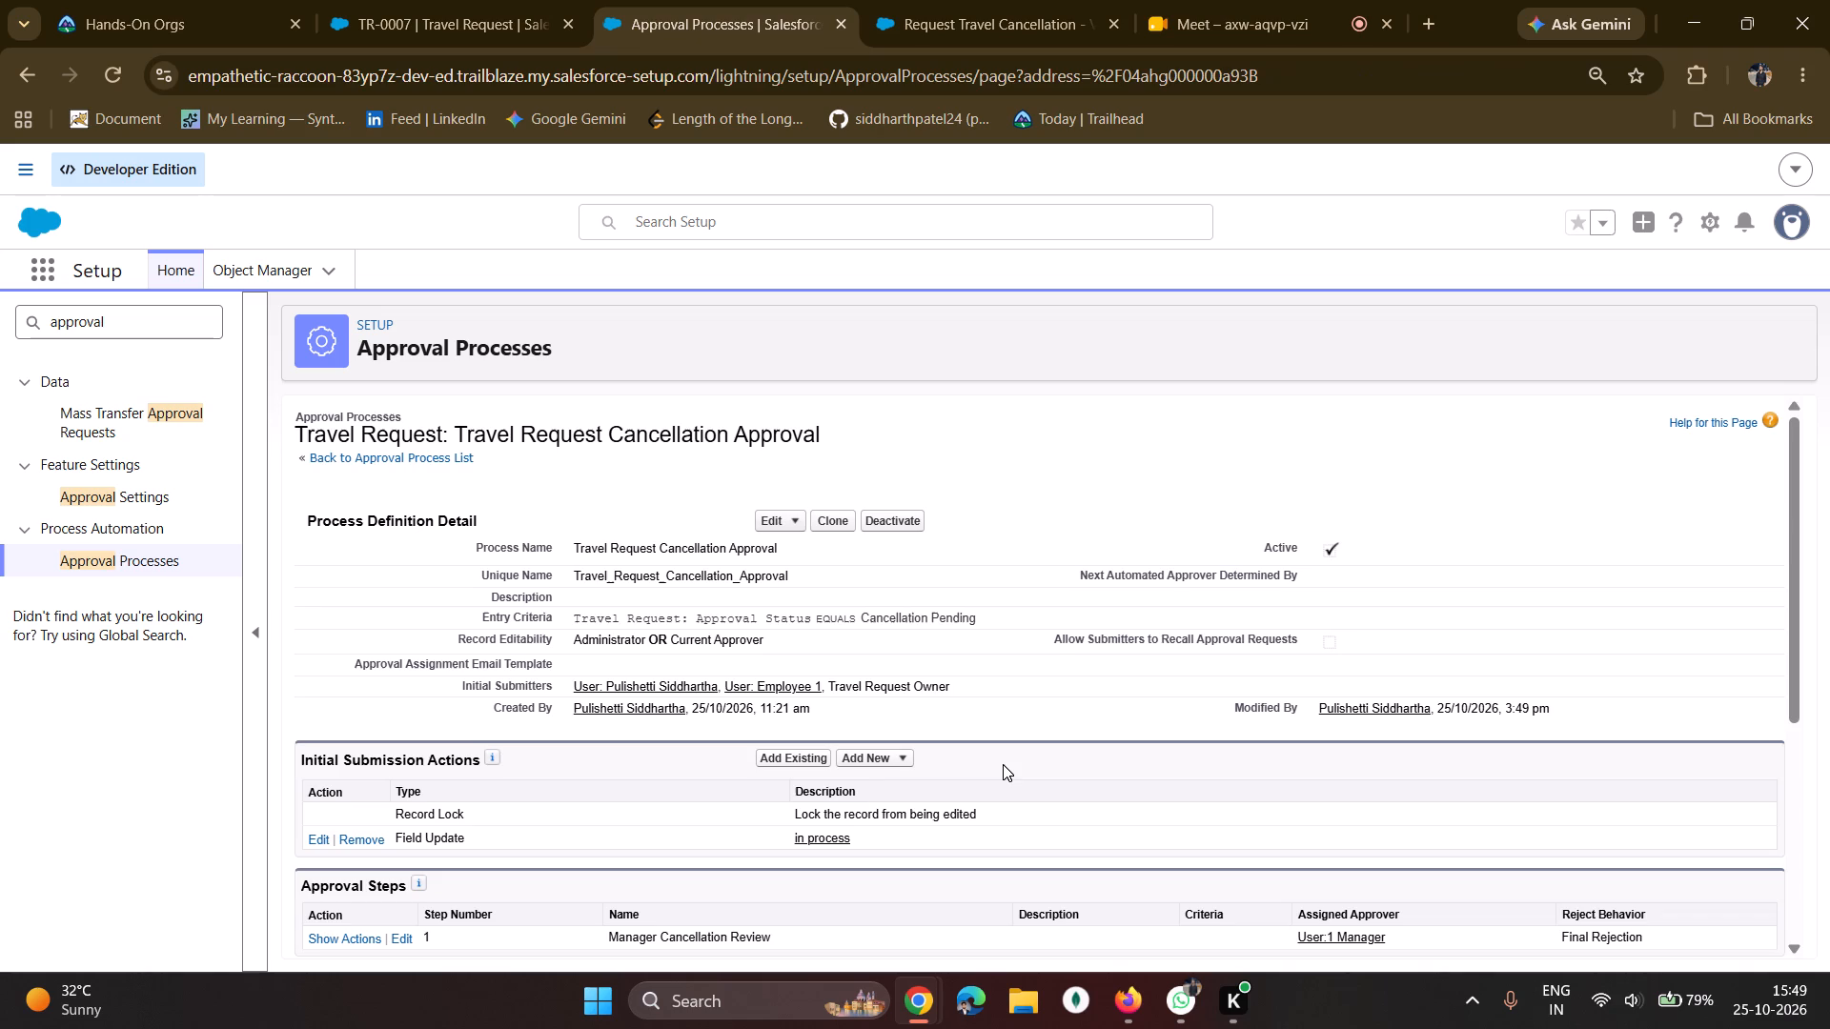
Review the Travel Request Cancellation Approval process: its entry criteria, submission actions, approval step, and final approval and rejection actions.
scroll(1003, 764, down, 1)
scroll(1069, 718, down, 4)
scroll(1069, 718, up, 2)
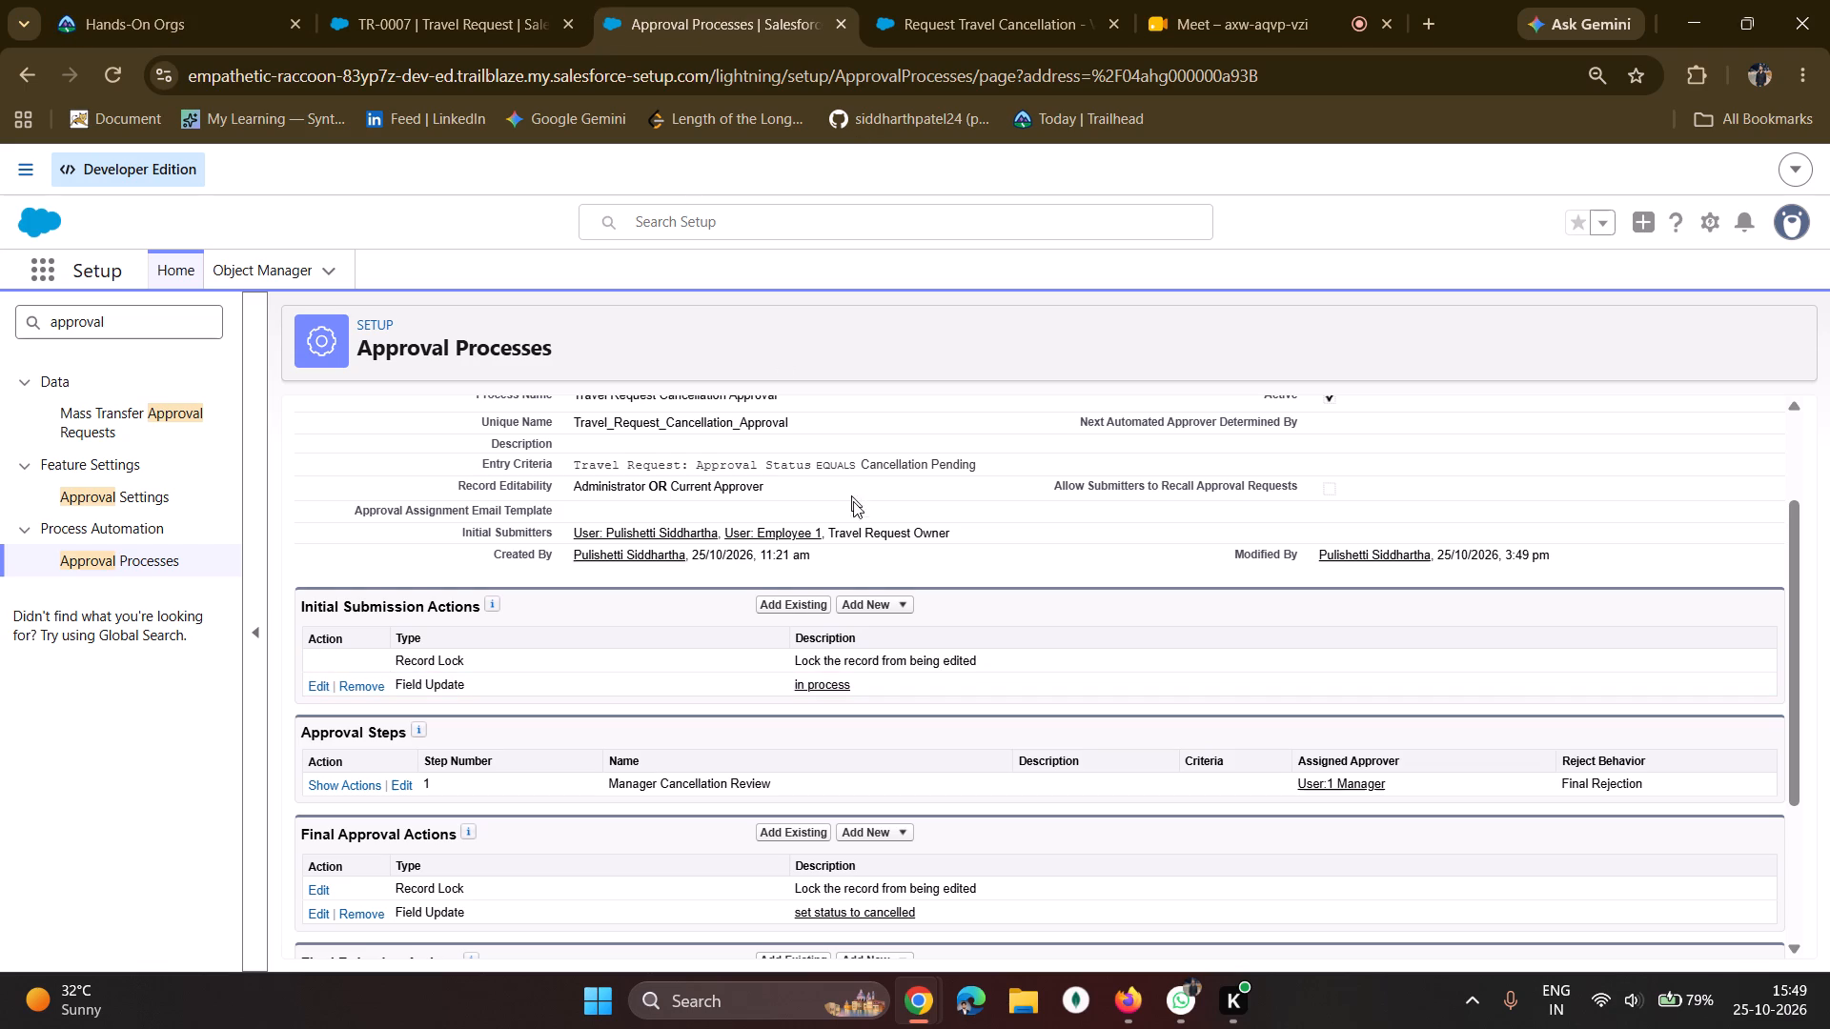
scroll(858, 506, up, 5)
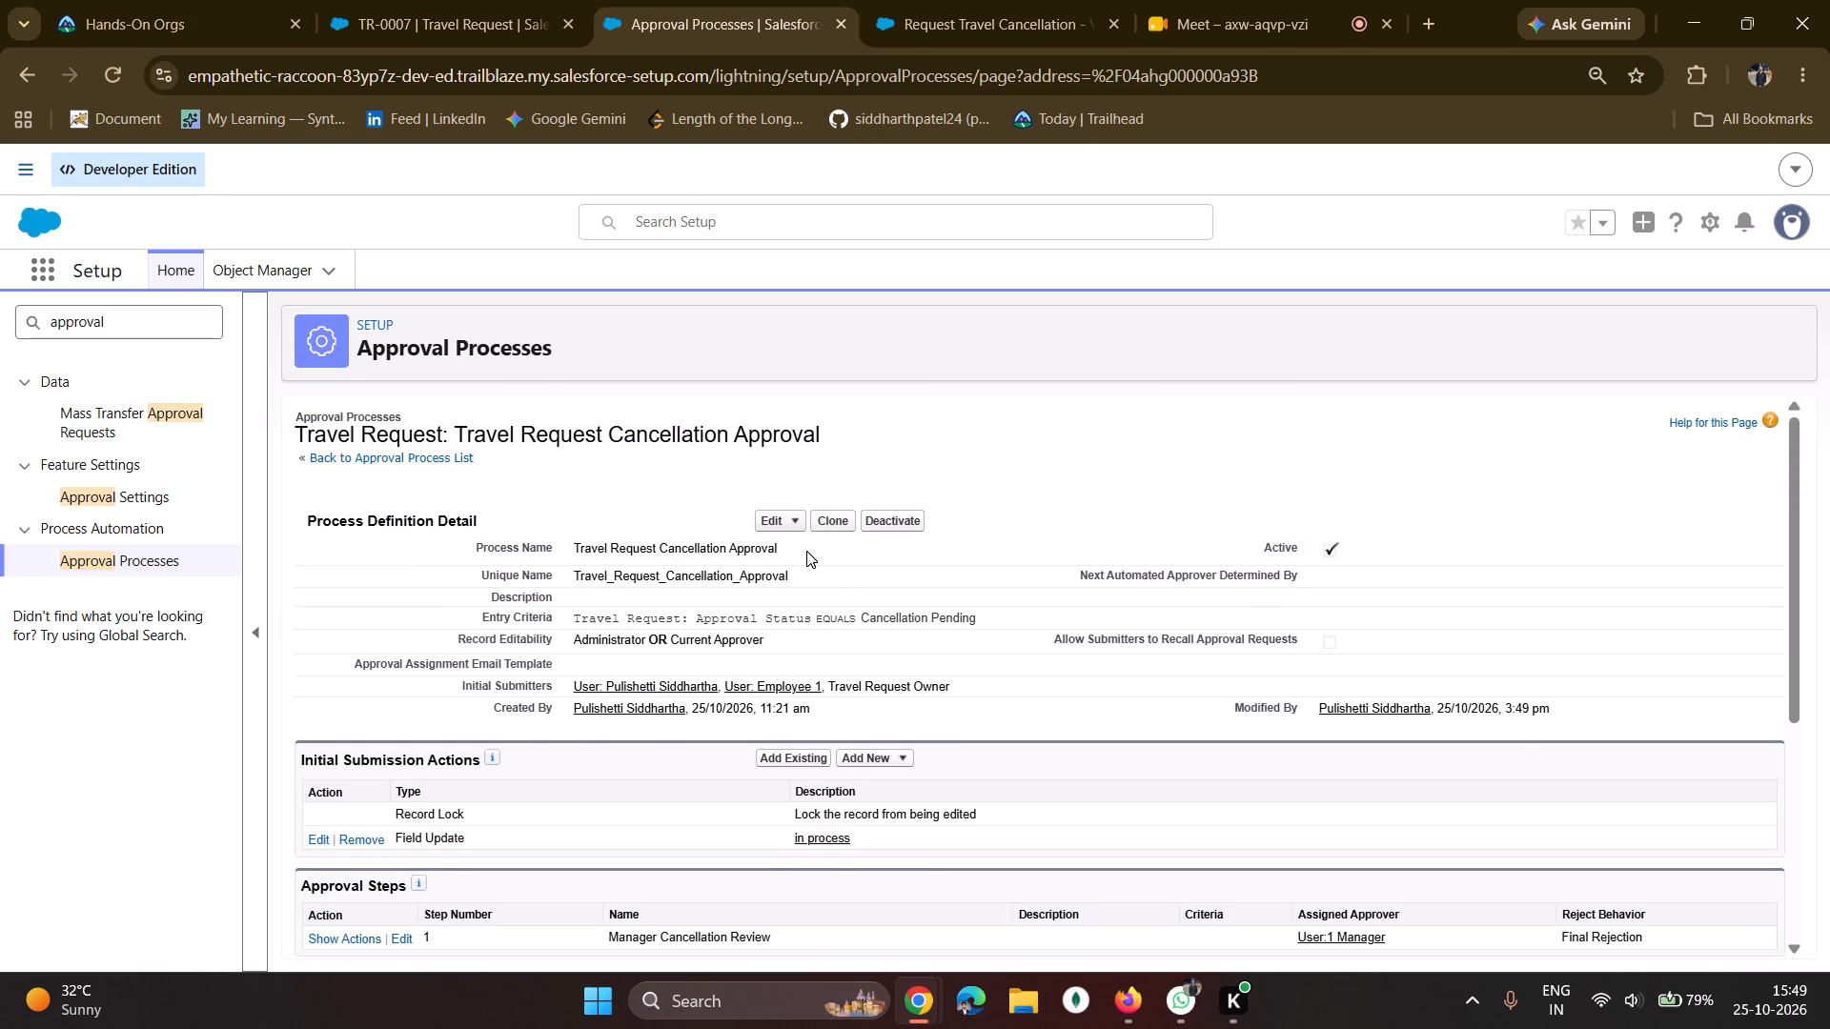
scroll(758, 534, up, 3)
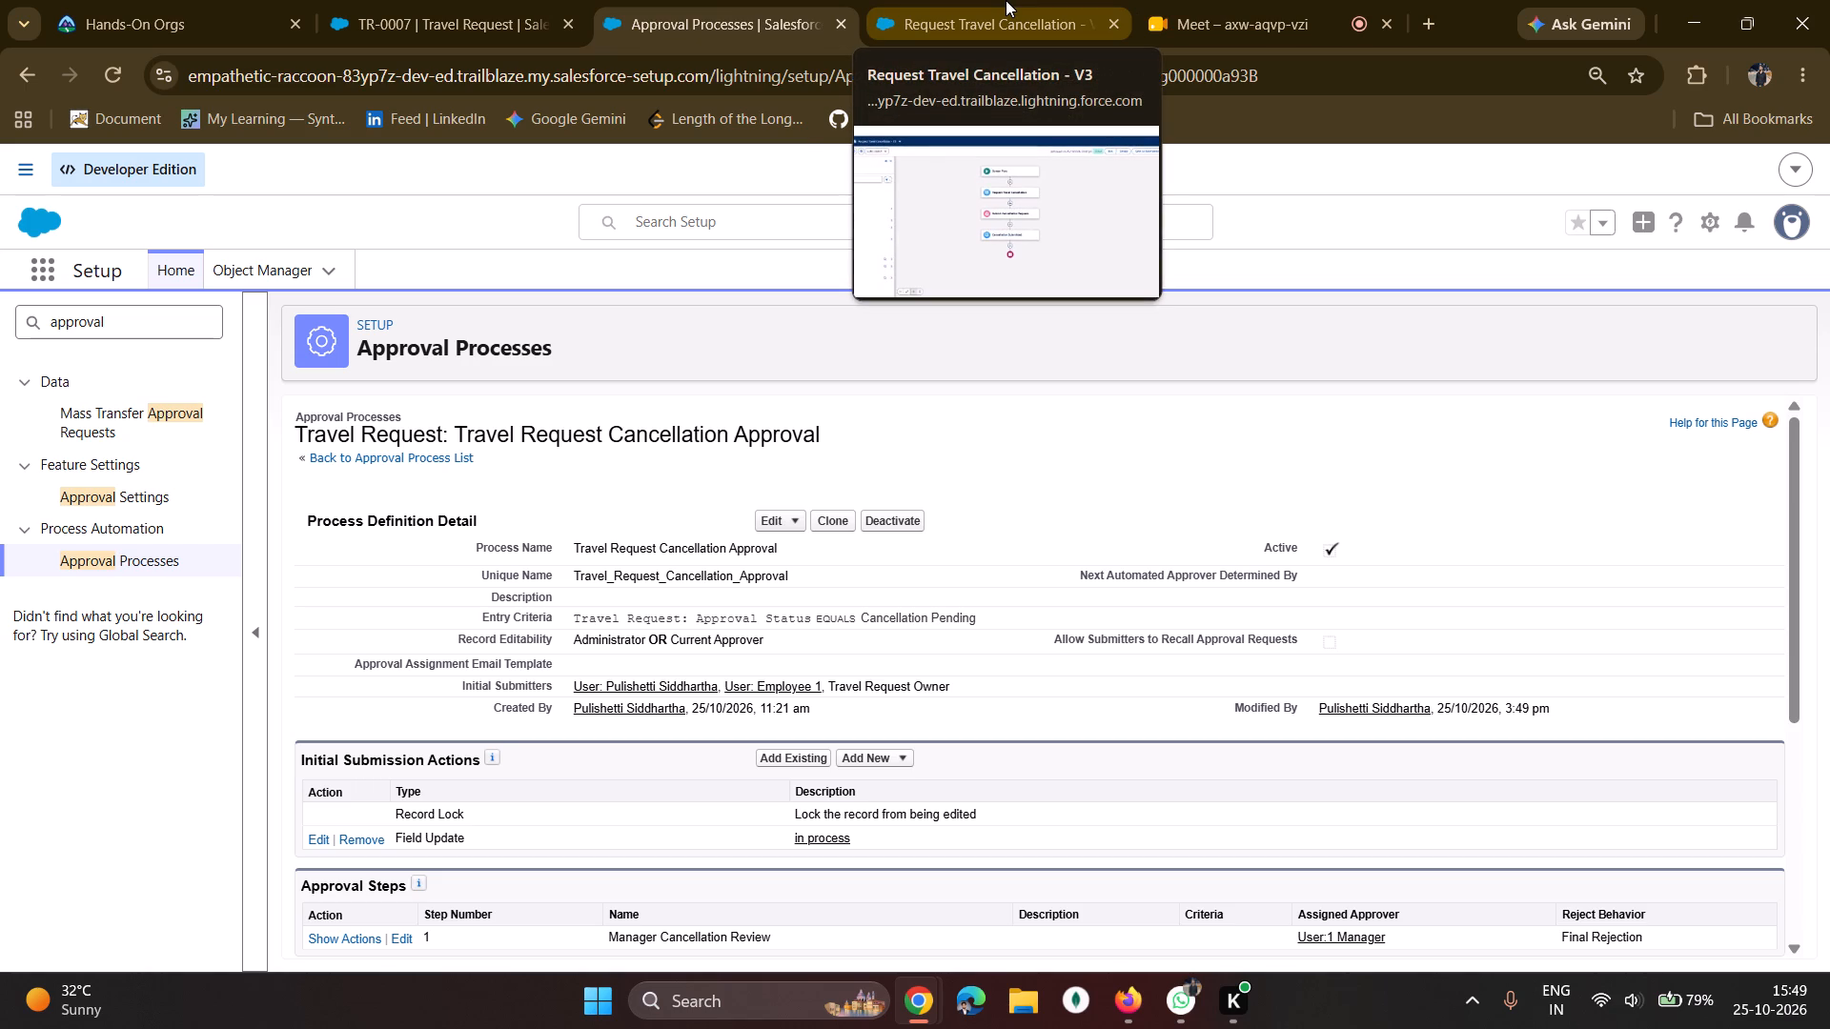
click(1108, 518)
scroll(1112, 518, down, 4)
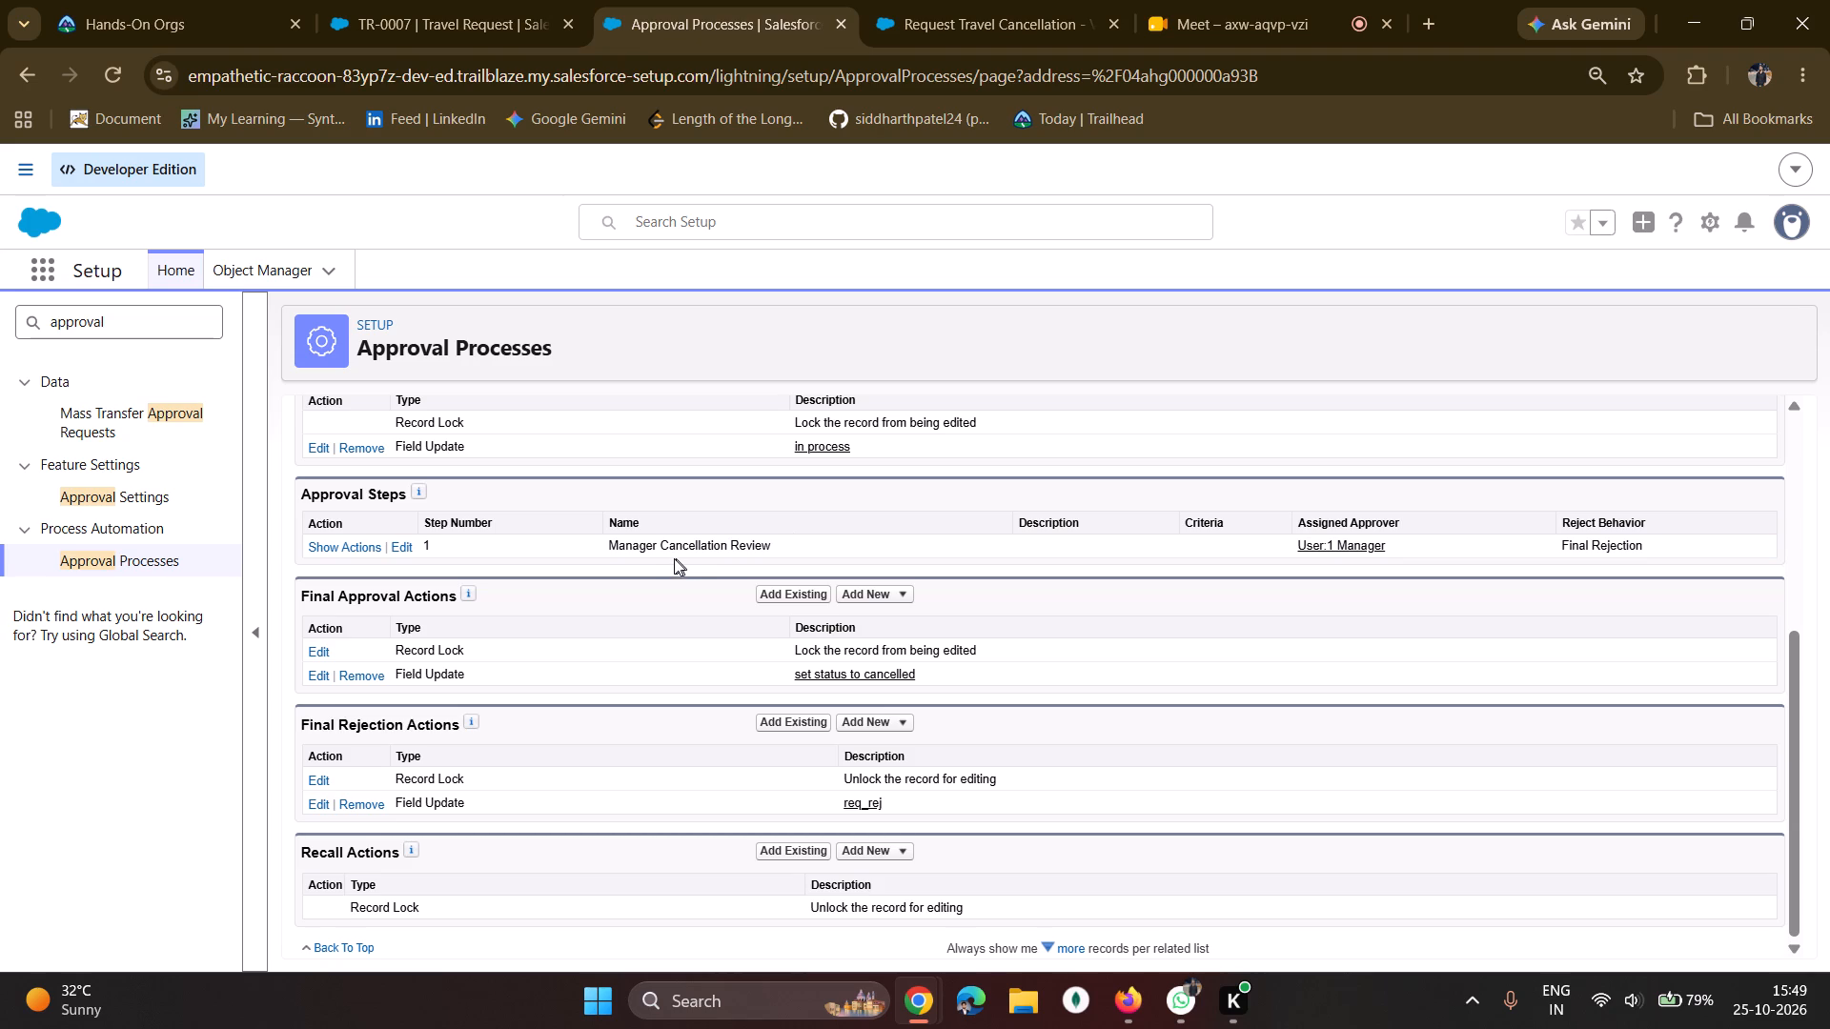
scroll(674, 551, up, 6)
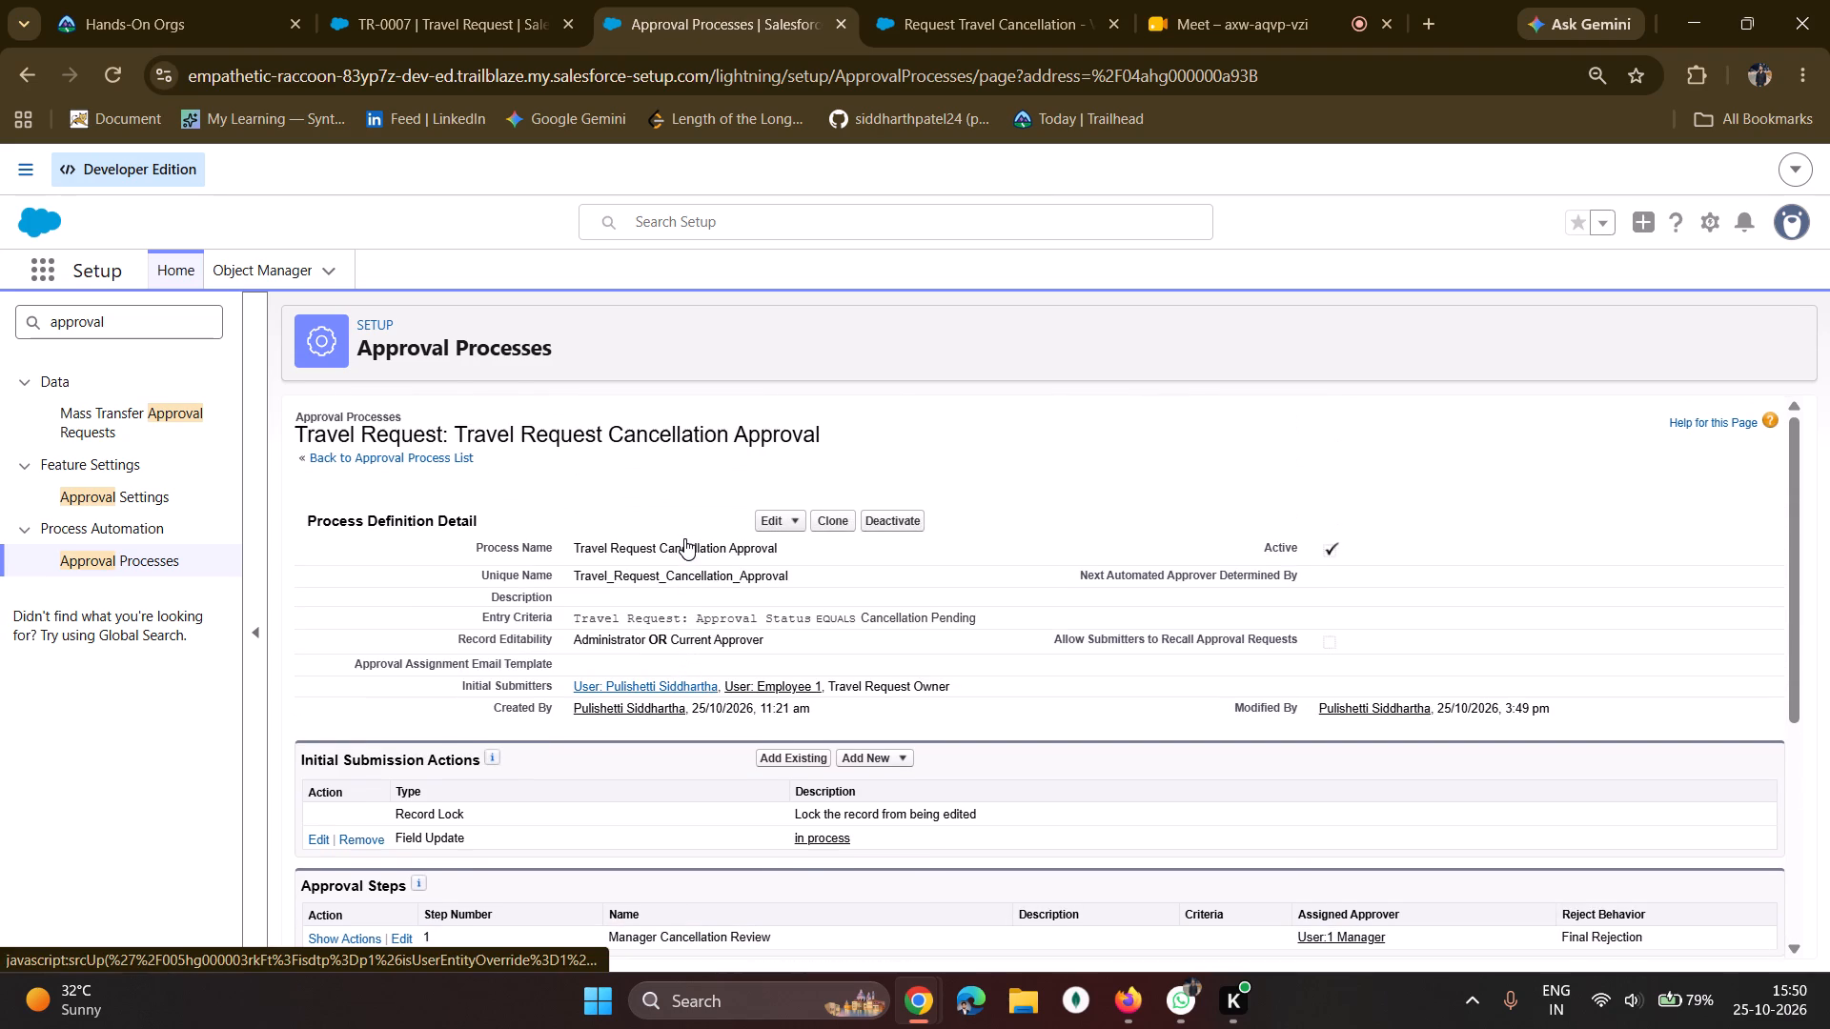
scroll(684, 538, up, 3)
Reload travel request TR-0007 and check its status badge and Approval Status field.
click(487, 0)
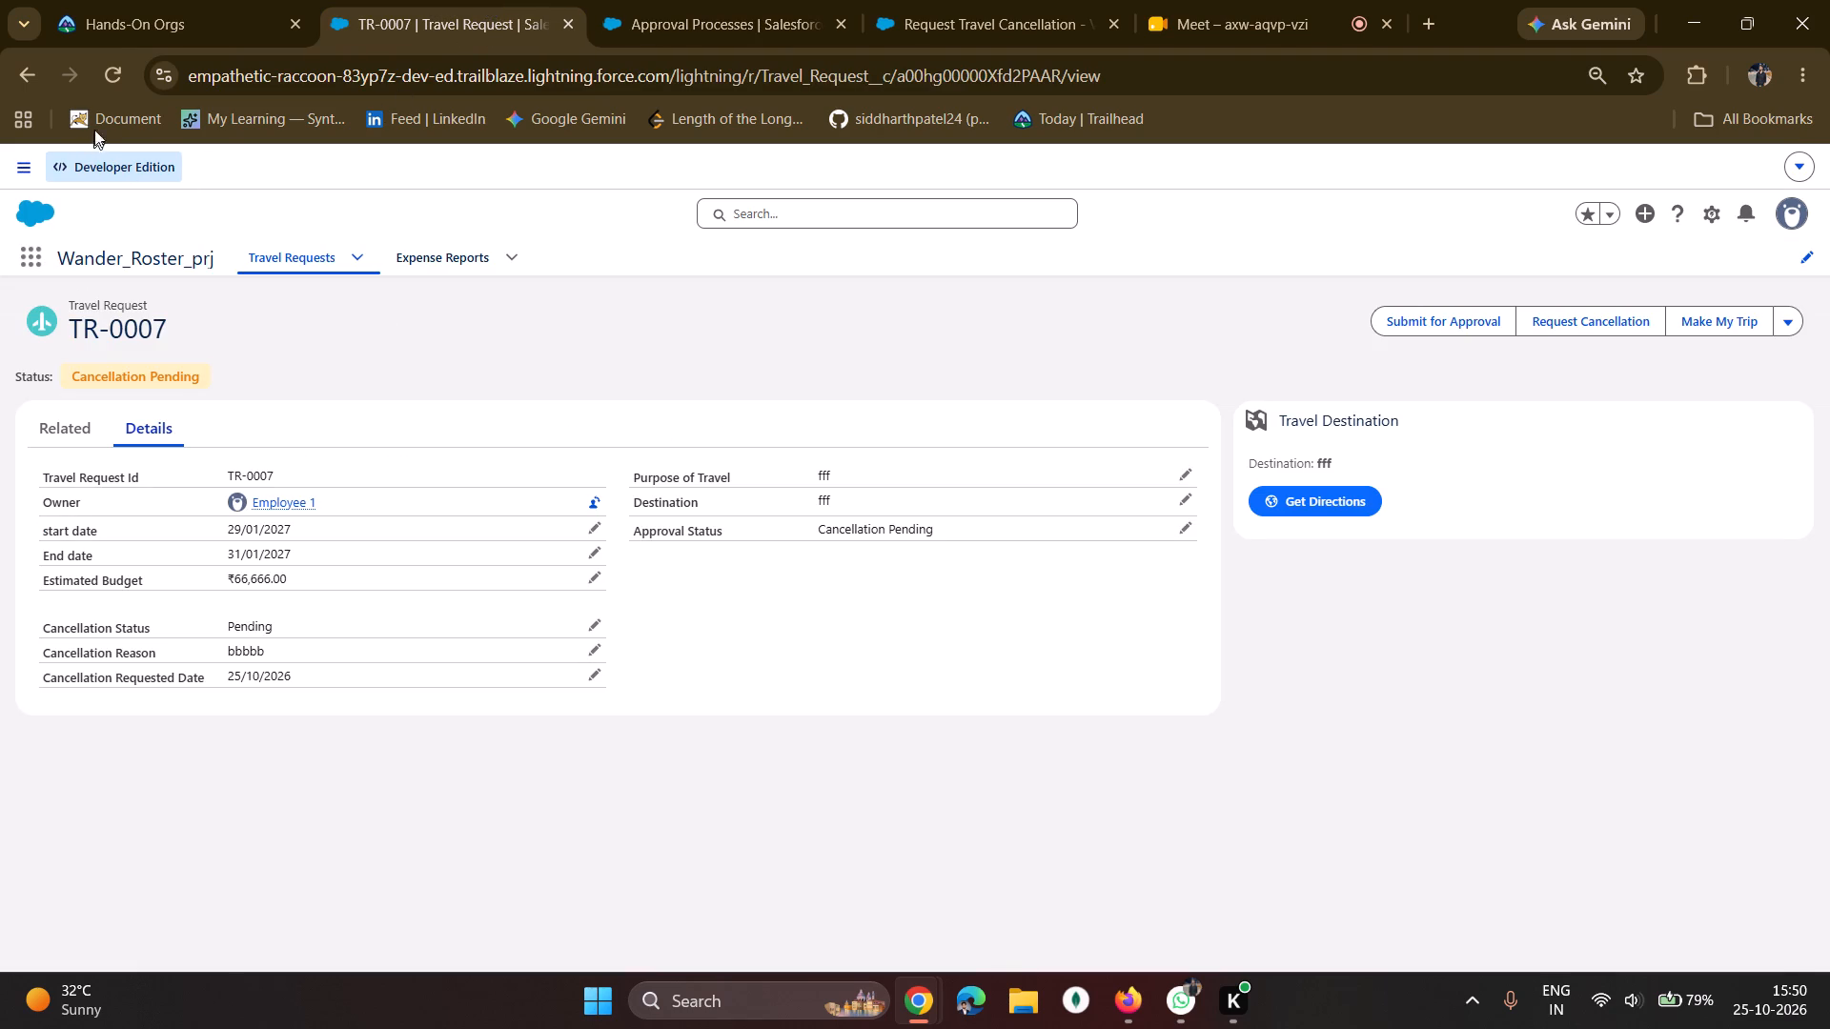
click(127, 78)
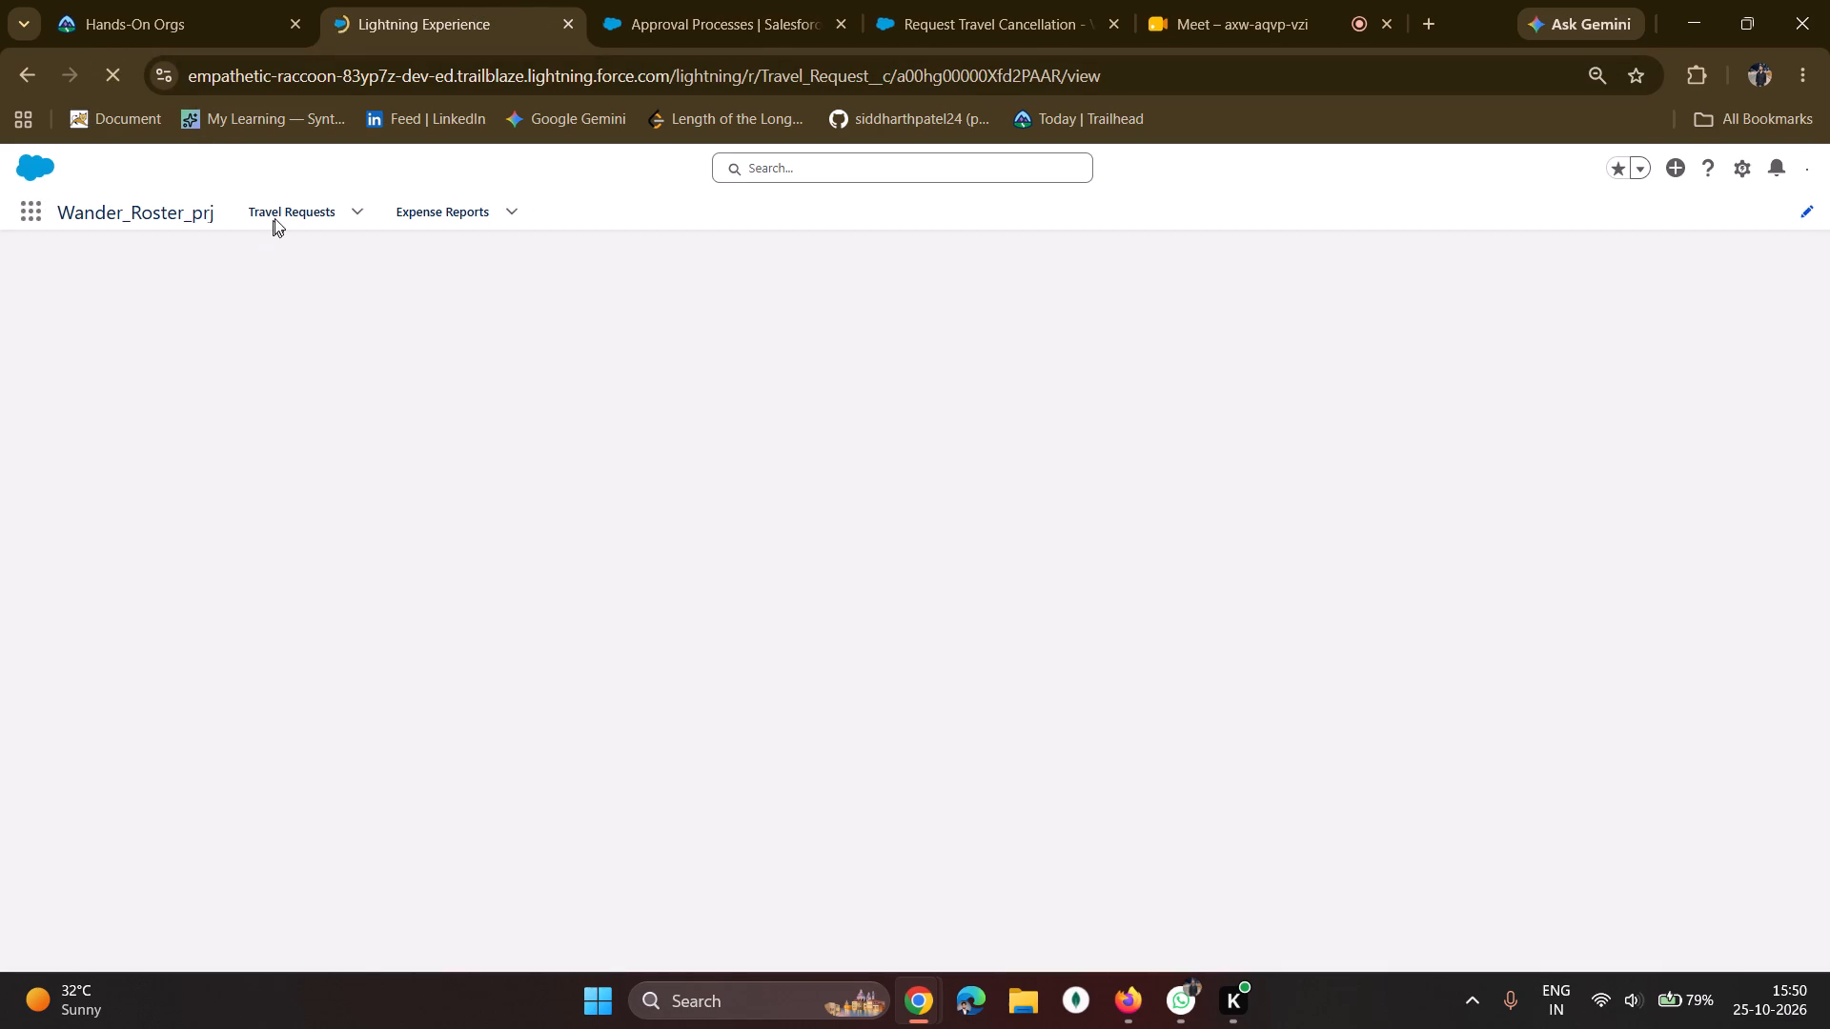
click(274, 216)
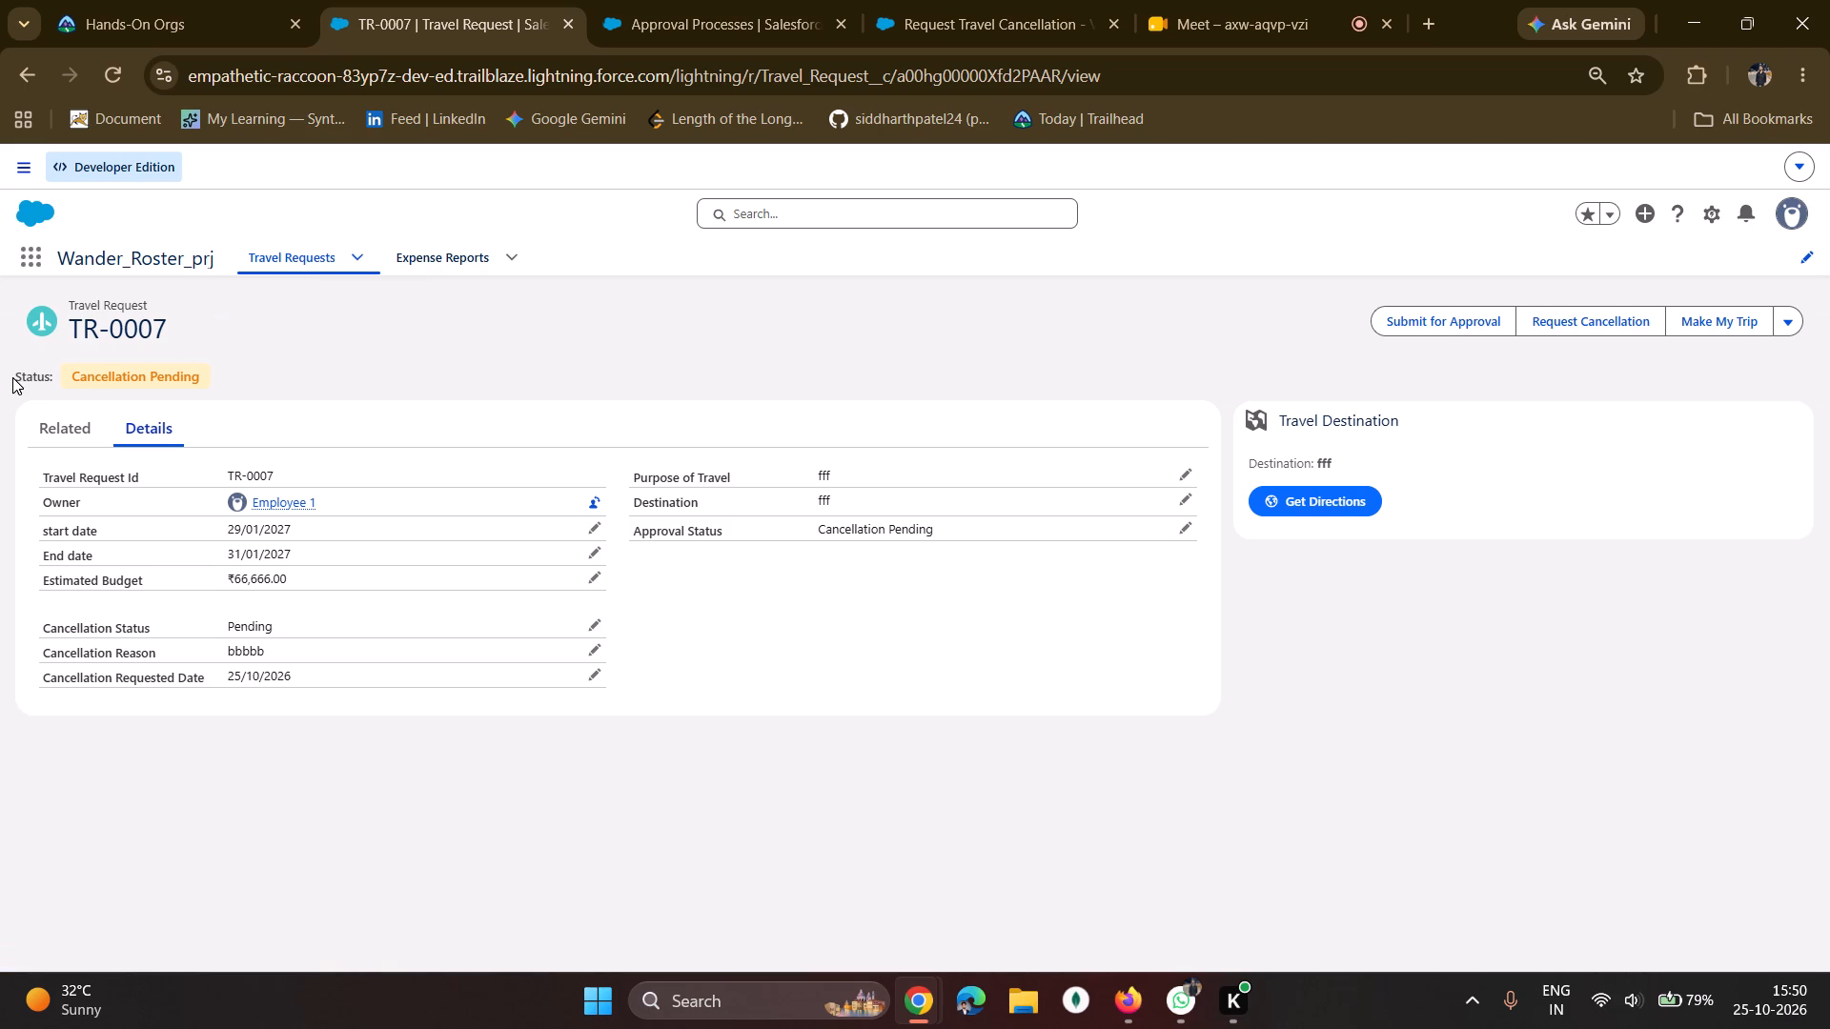
drag(63, 373, 267, 363)
click(267, 363)
drag(64, 373, 224, 365)
click(224, 365)
drag(56, 373, 218, 362)
click(218, 362)
drag(57, 387, 251, 372)
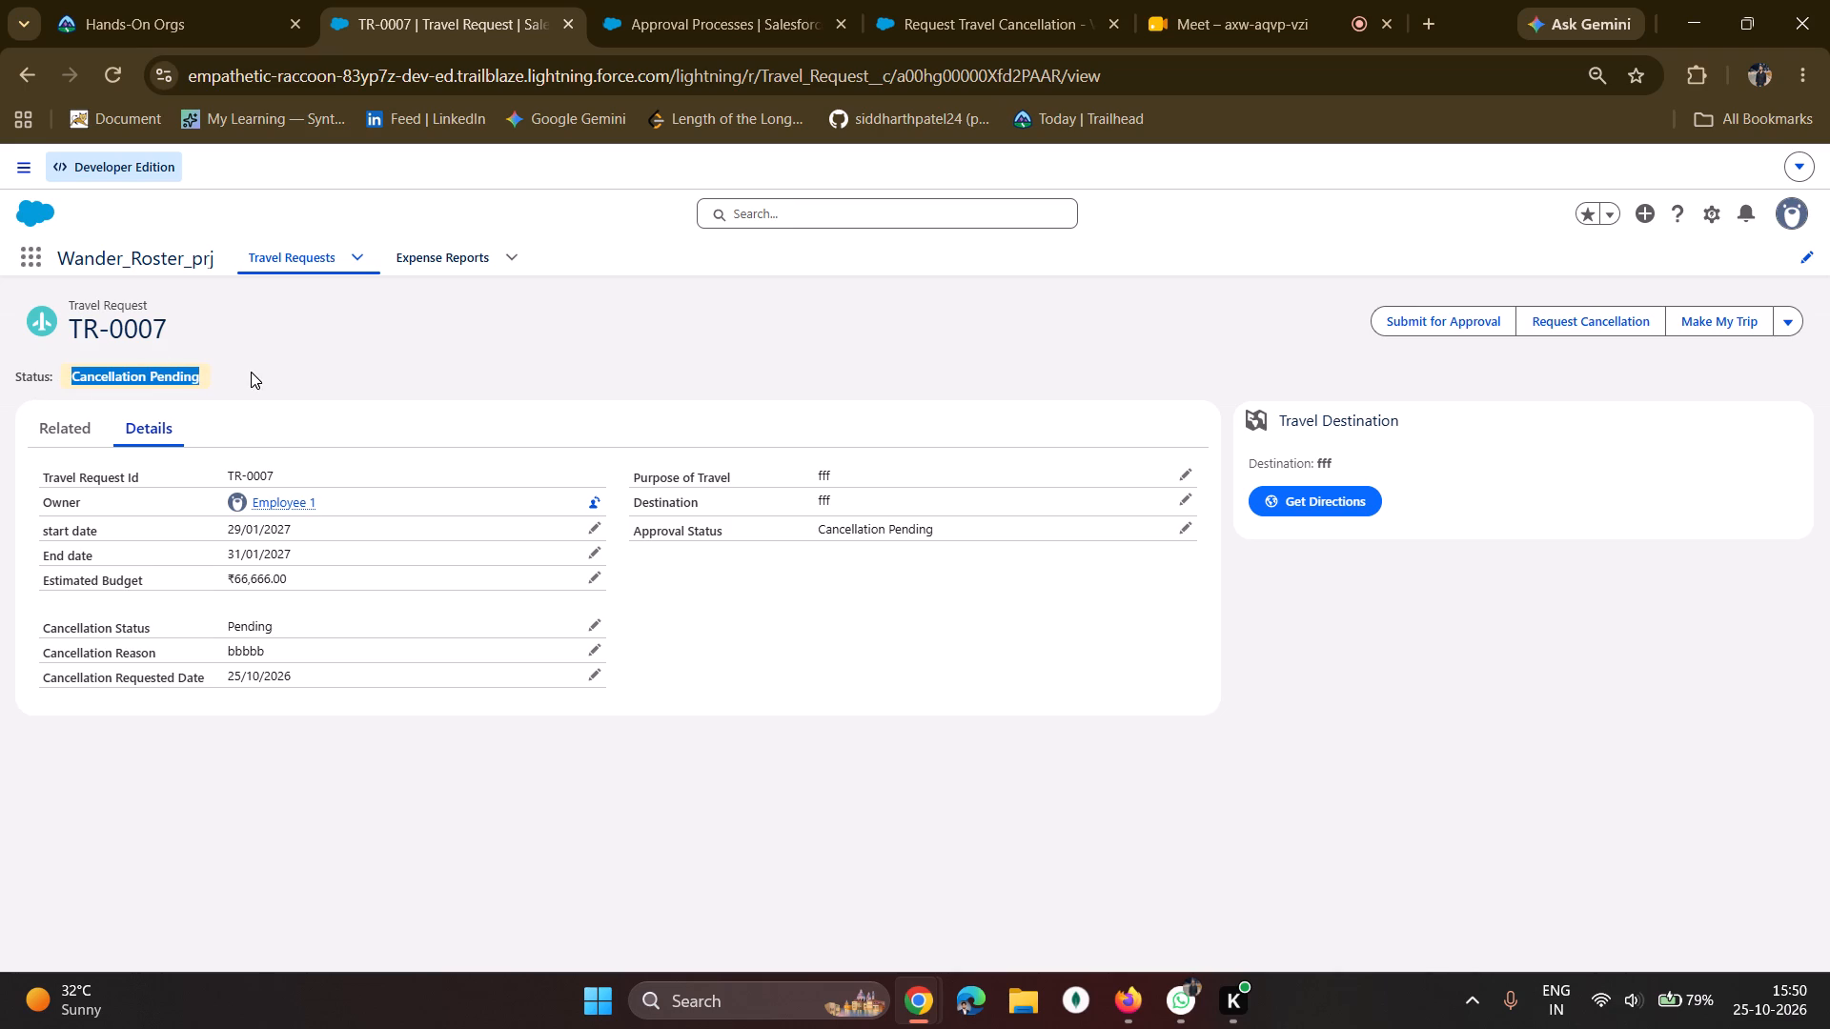
click(251, 372)
drag(69, 376, 233, 375)
drag(233, 375, 223, 380)
click(71, 392)
click(88, 376)
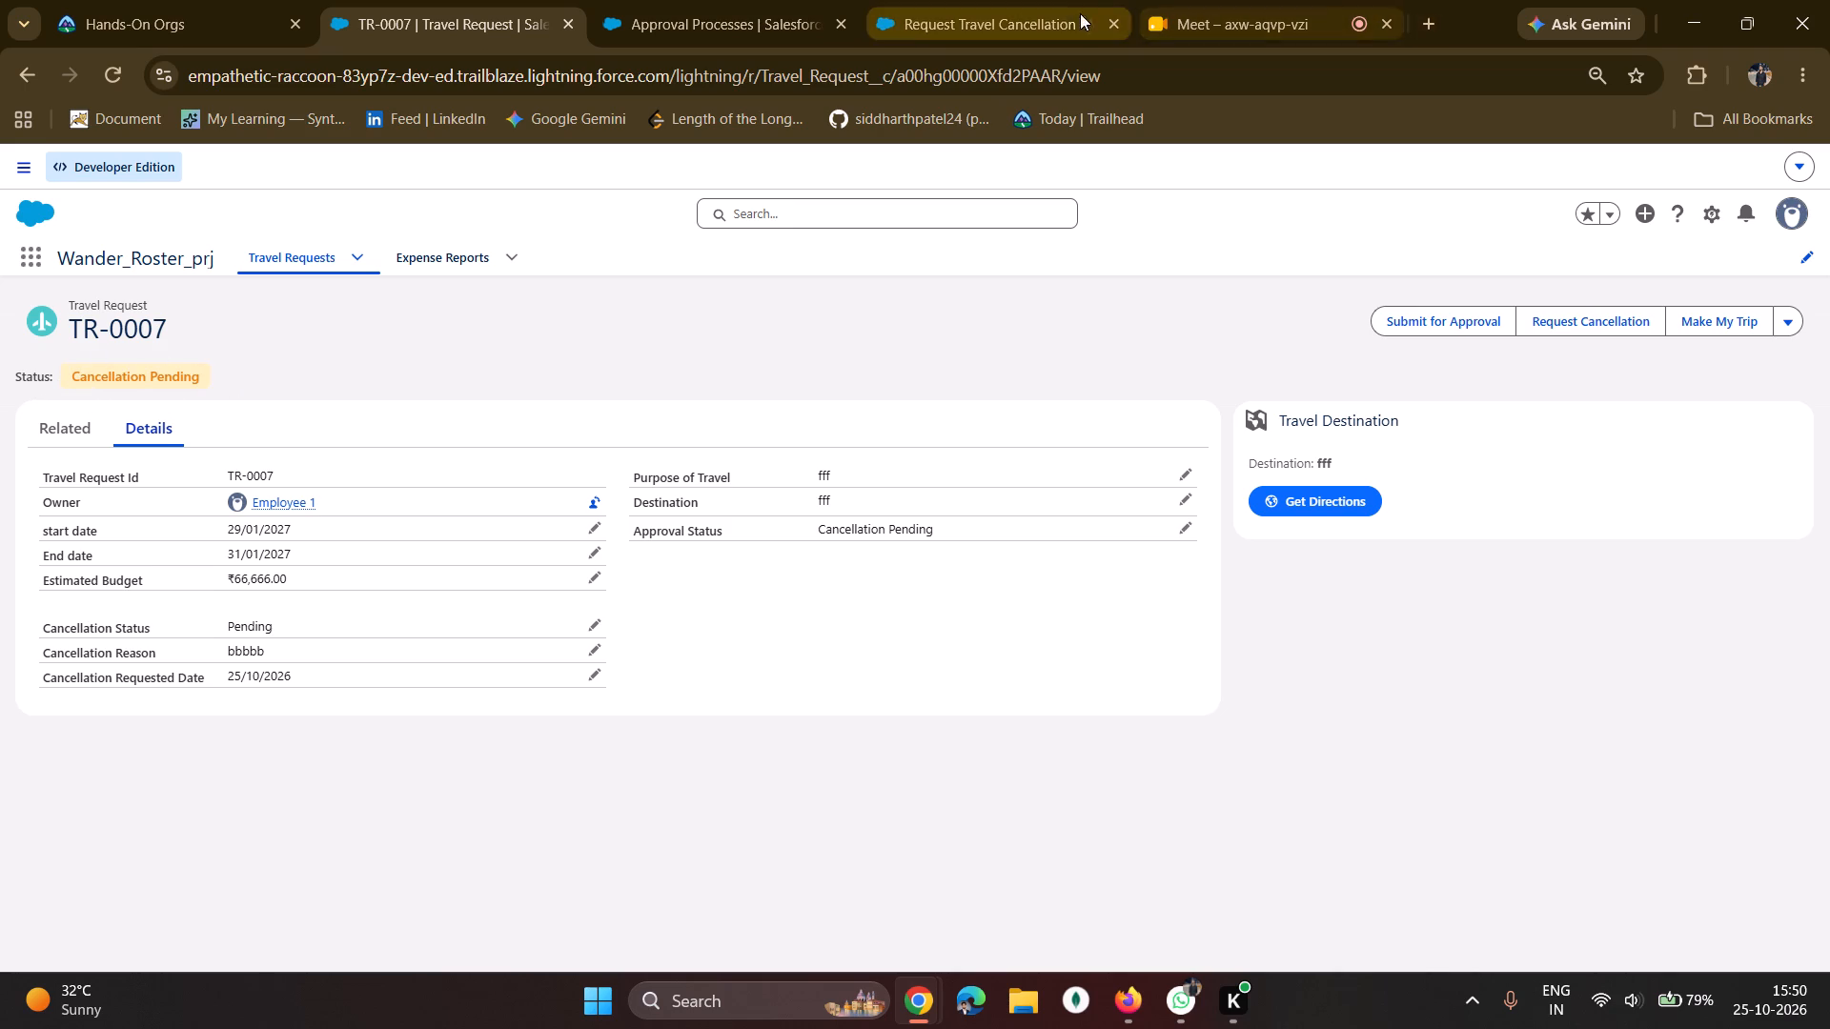
click(959, 2)
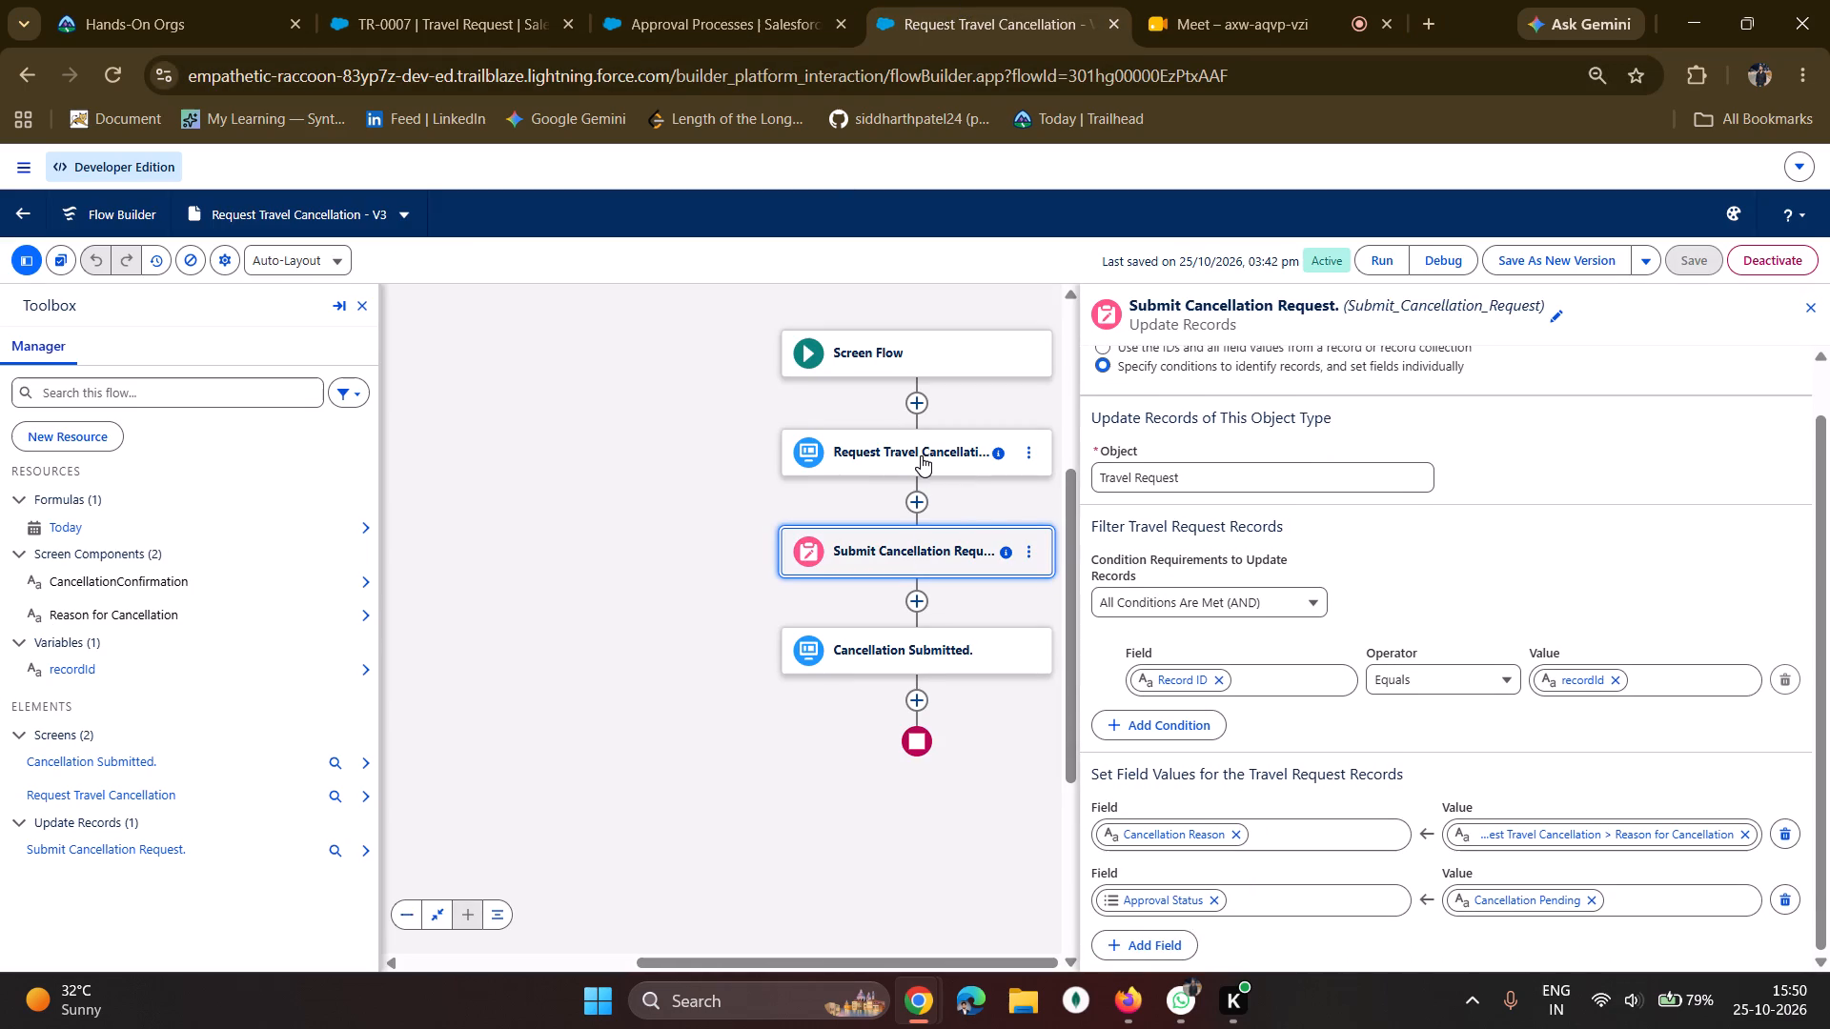
click(921, 455)
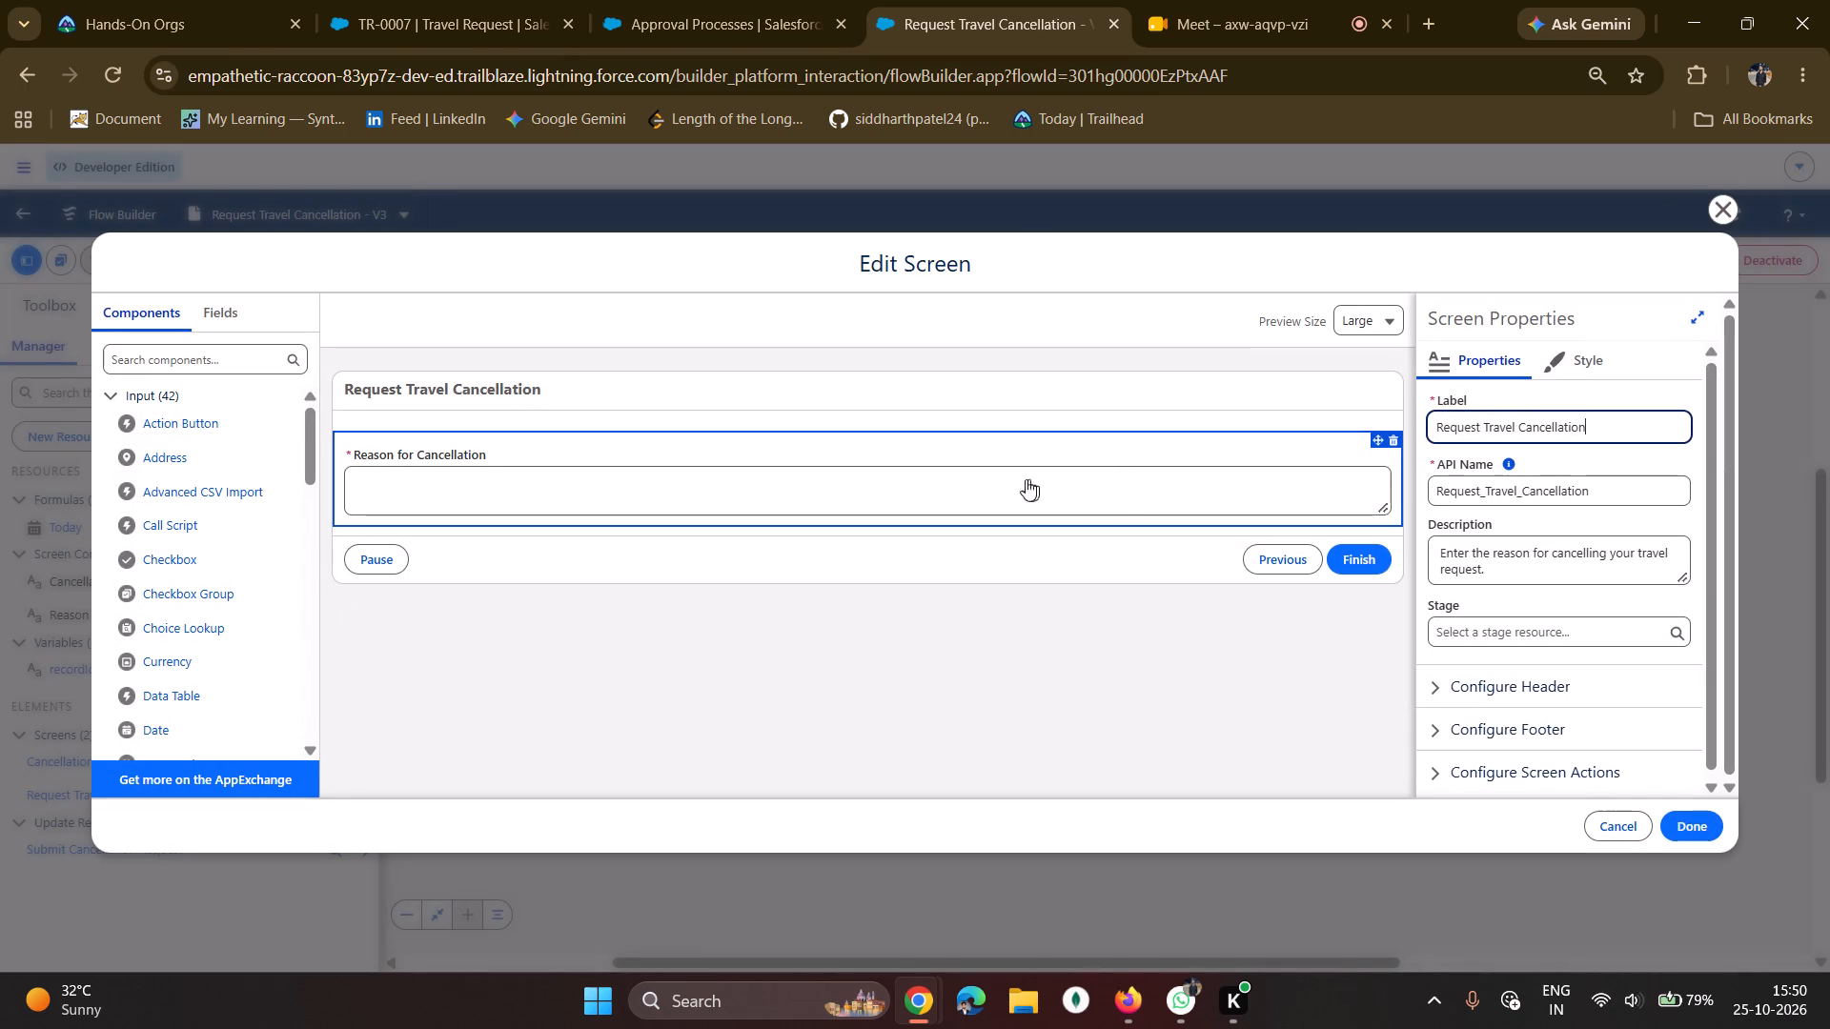
click(1607, 828)
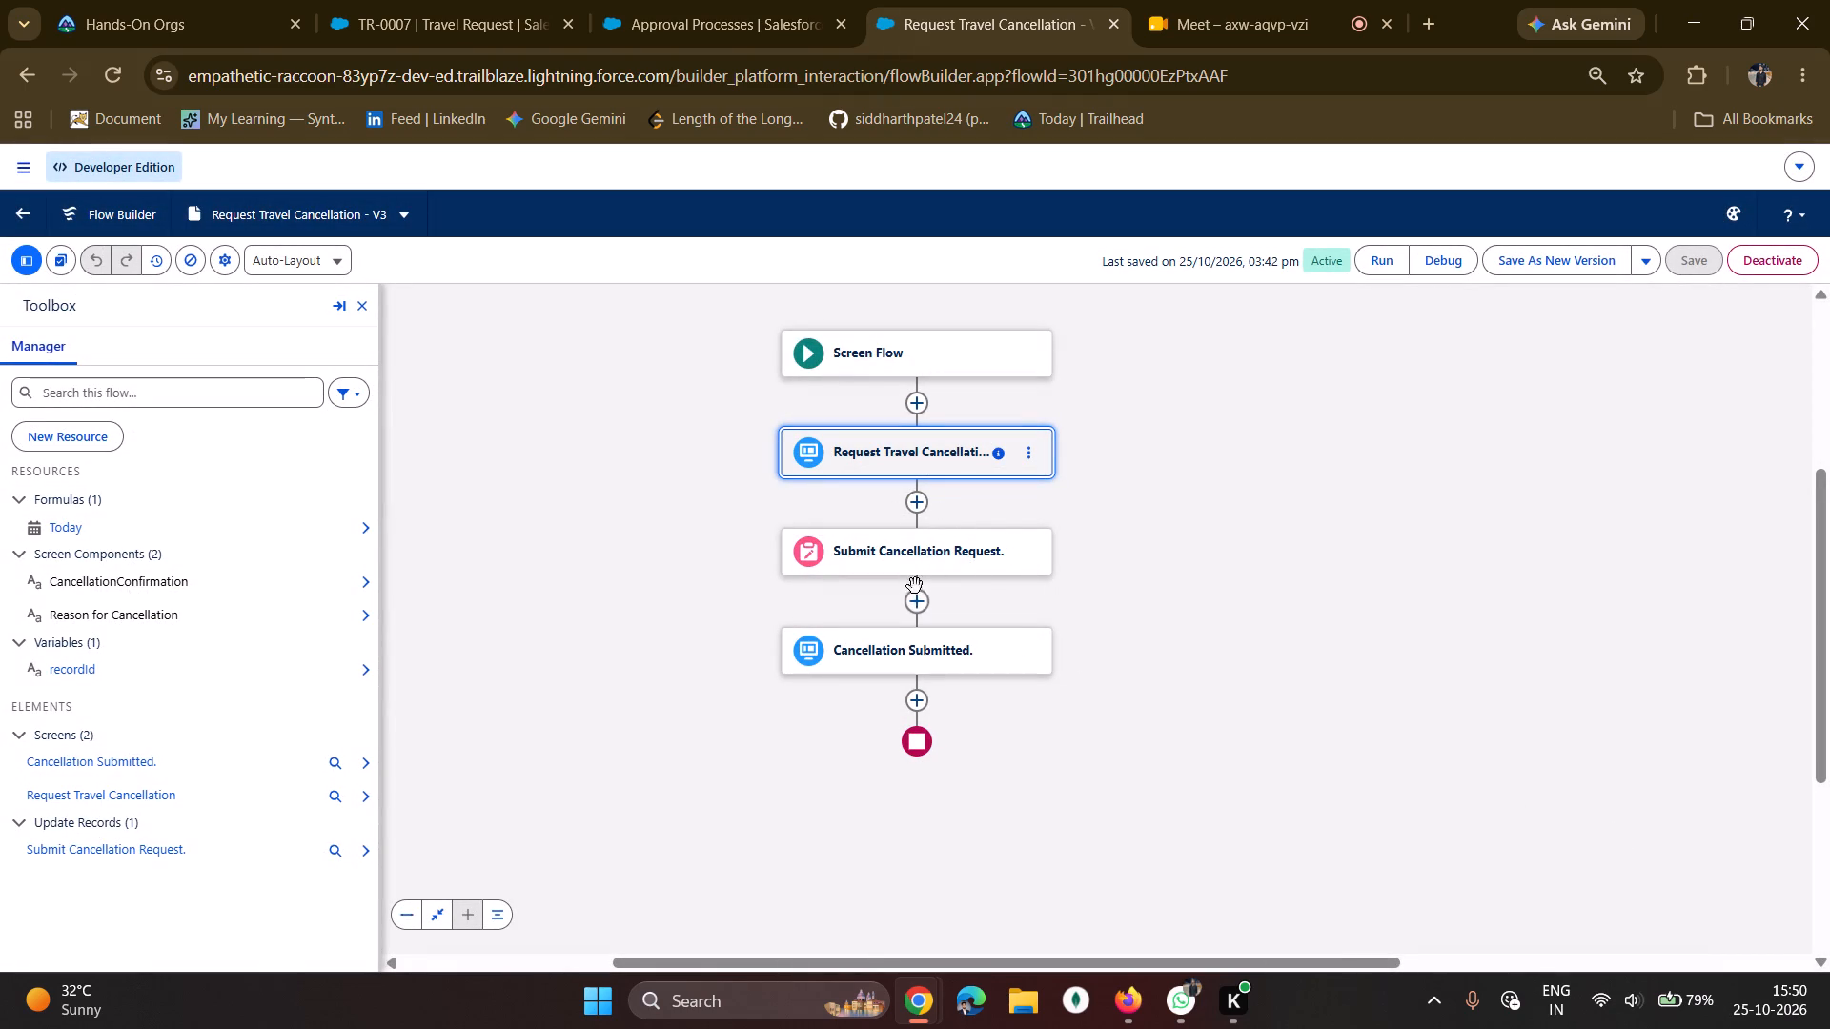
click(920, 558)
scroll(1291, 641, down, 4)
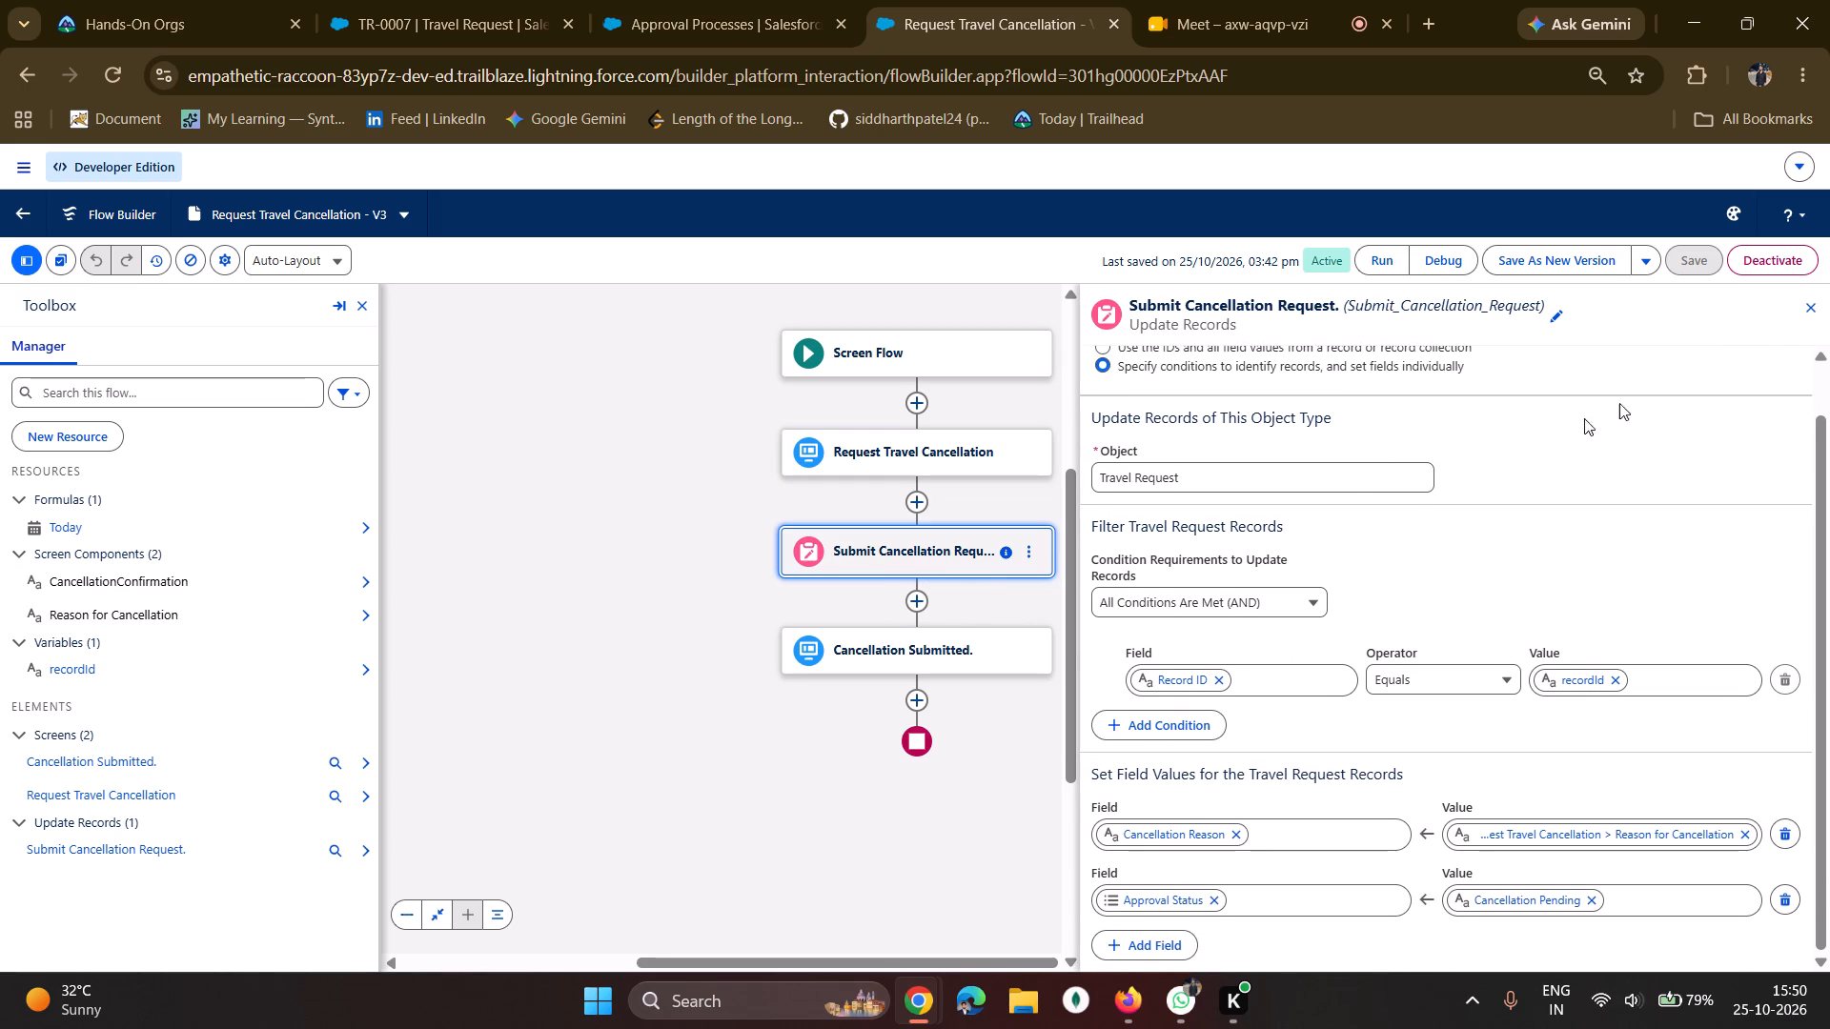
click(1815, 300)
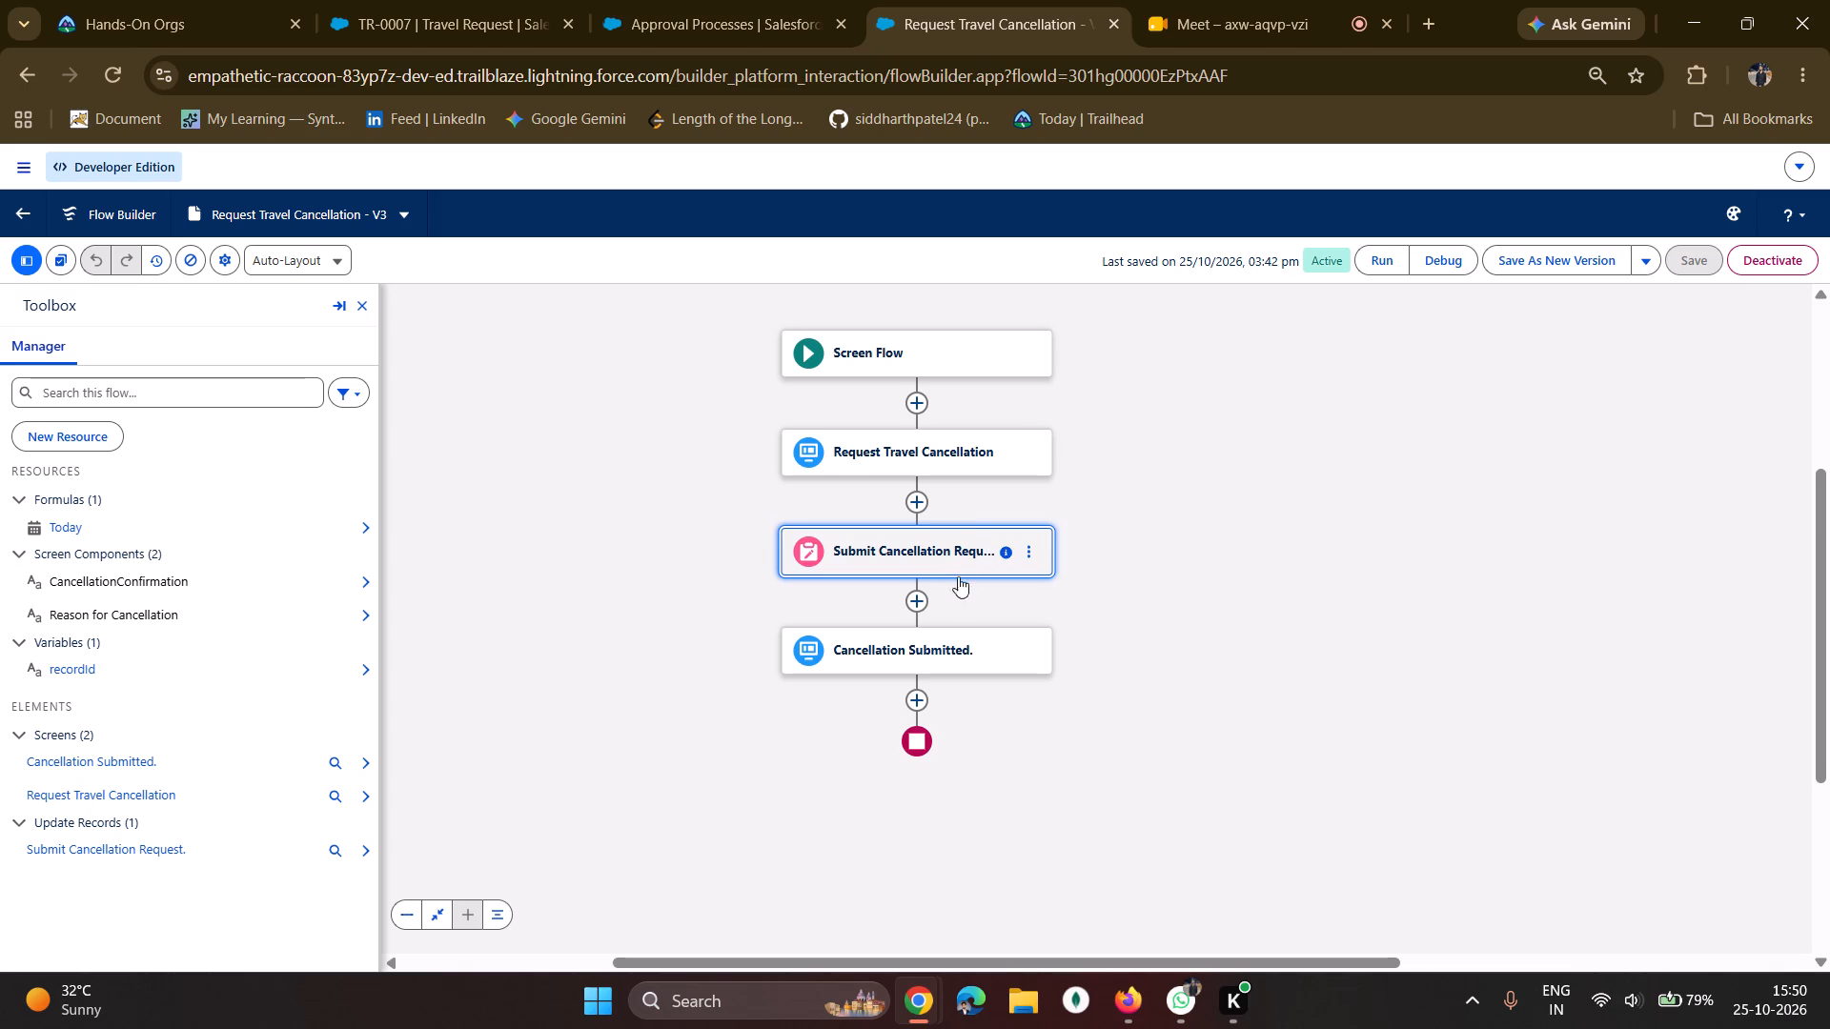
Add a Submit for Approval action labelled "submit fro approval" between the Submit Cancellation Request update and the Cancellation Submitted screen.
click(921, 601)
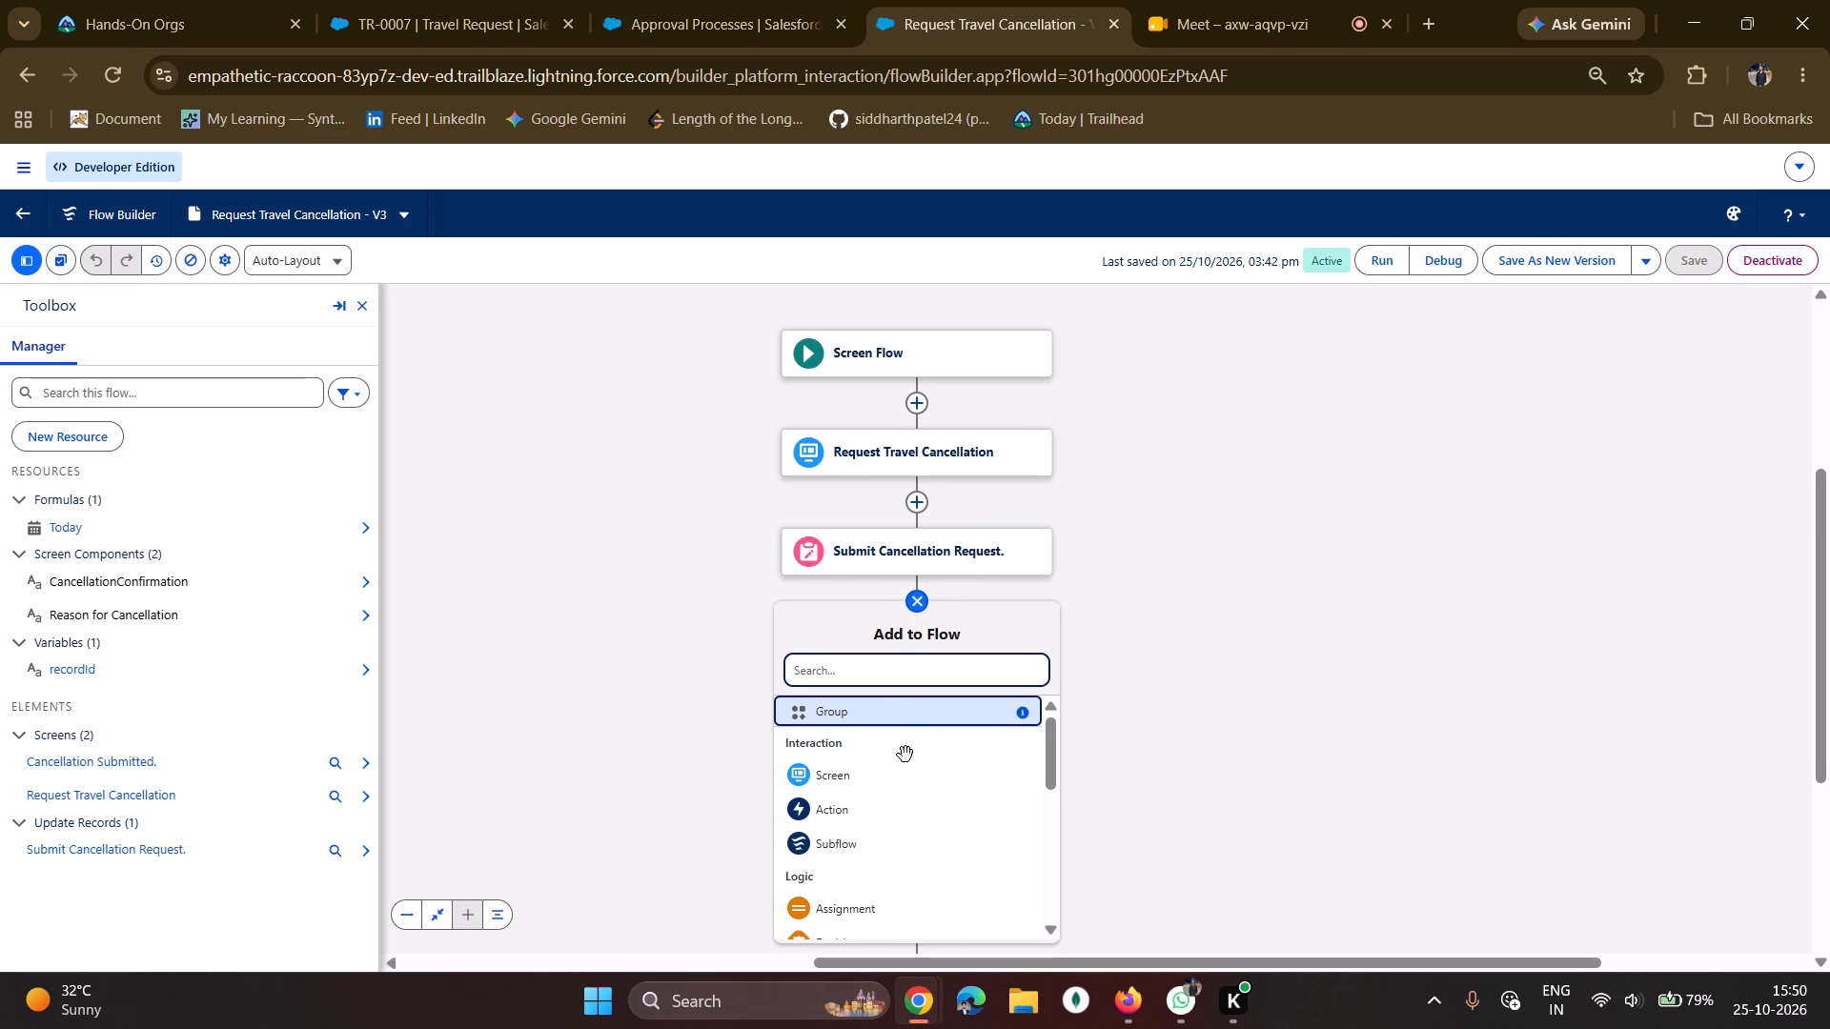
click(859, 817)
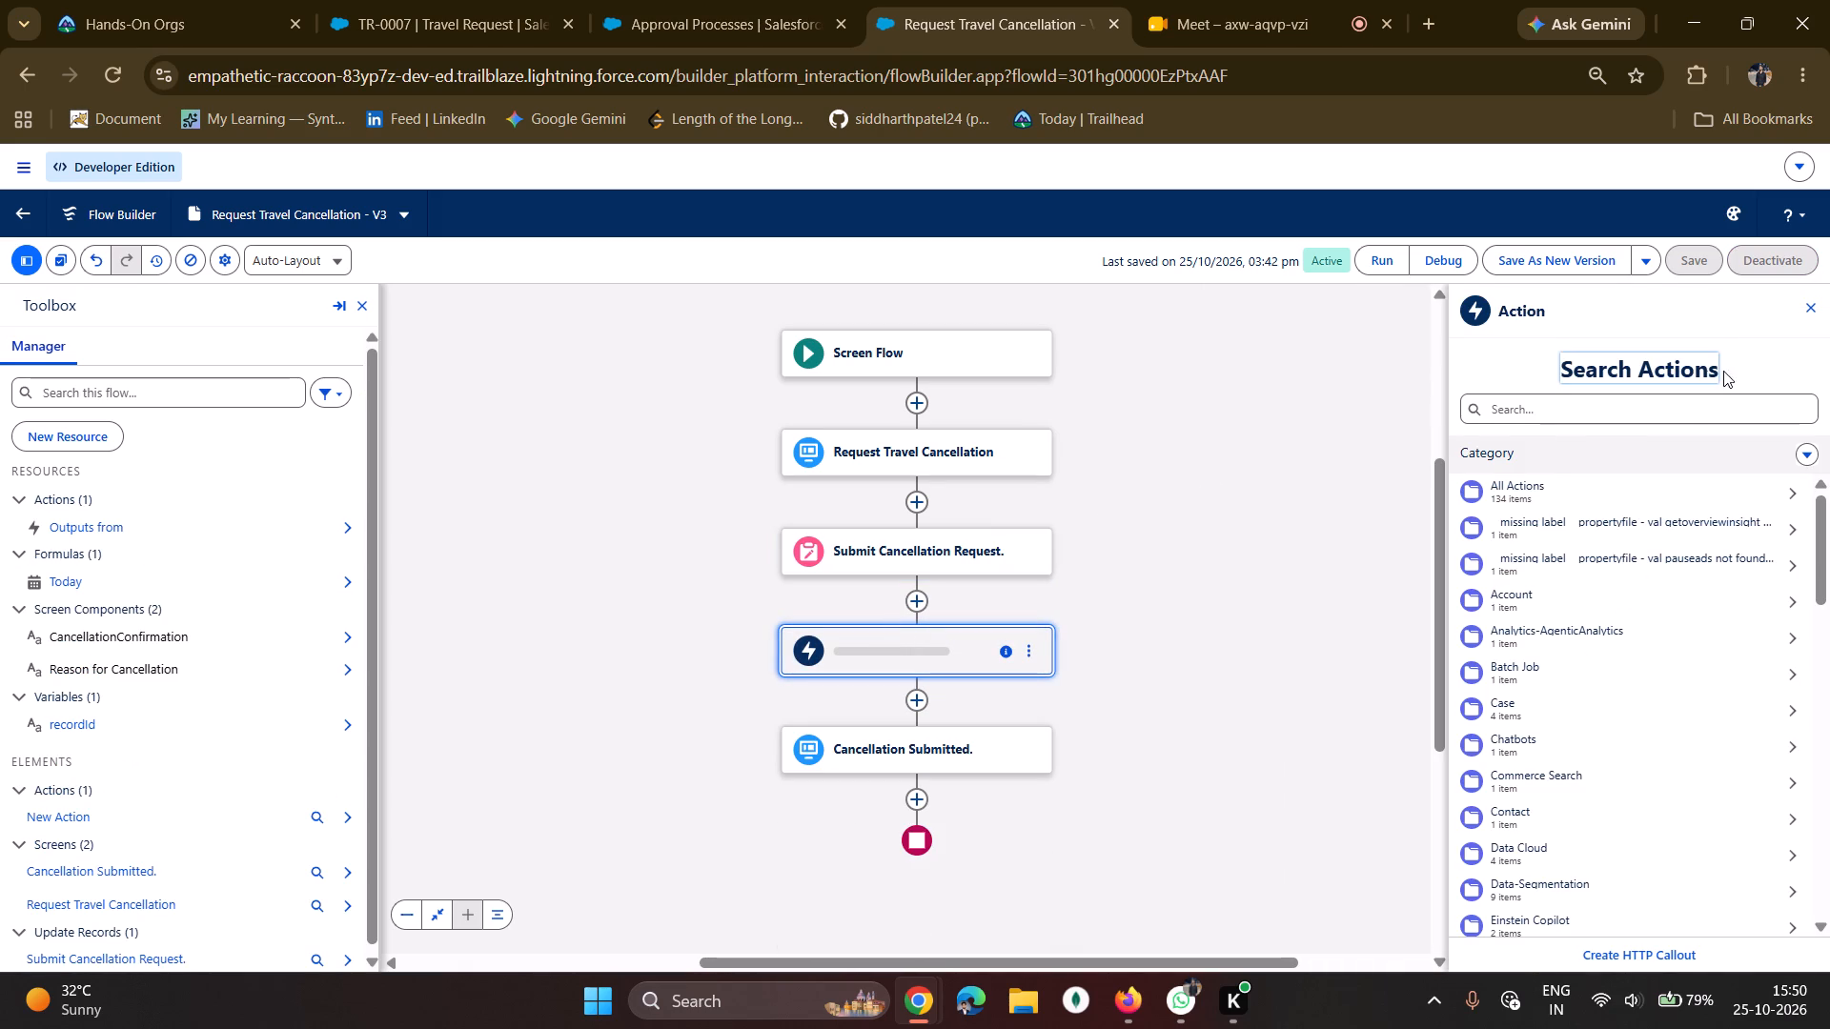
click(1530, 419)
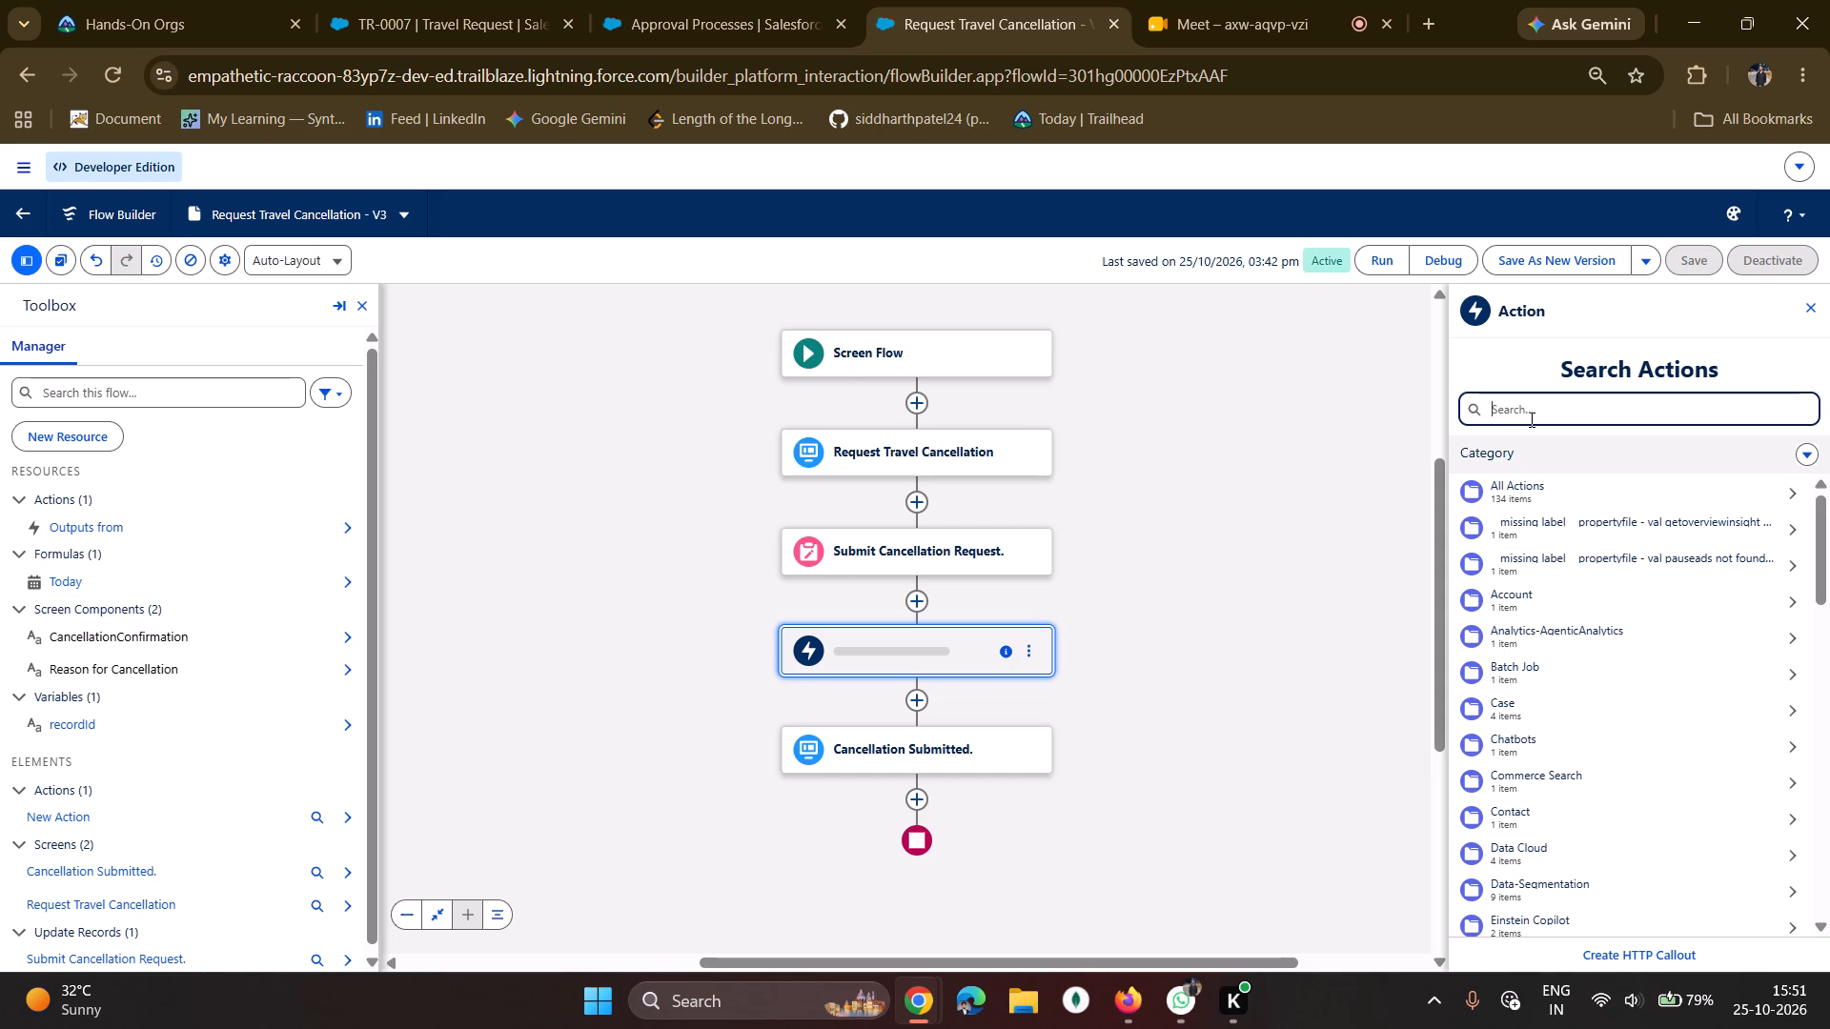
text(submi)
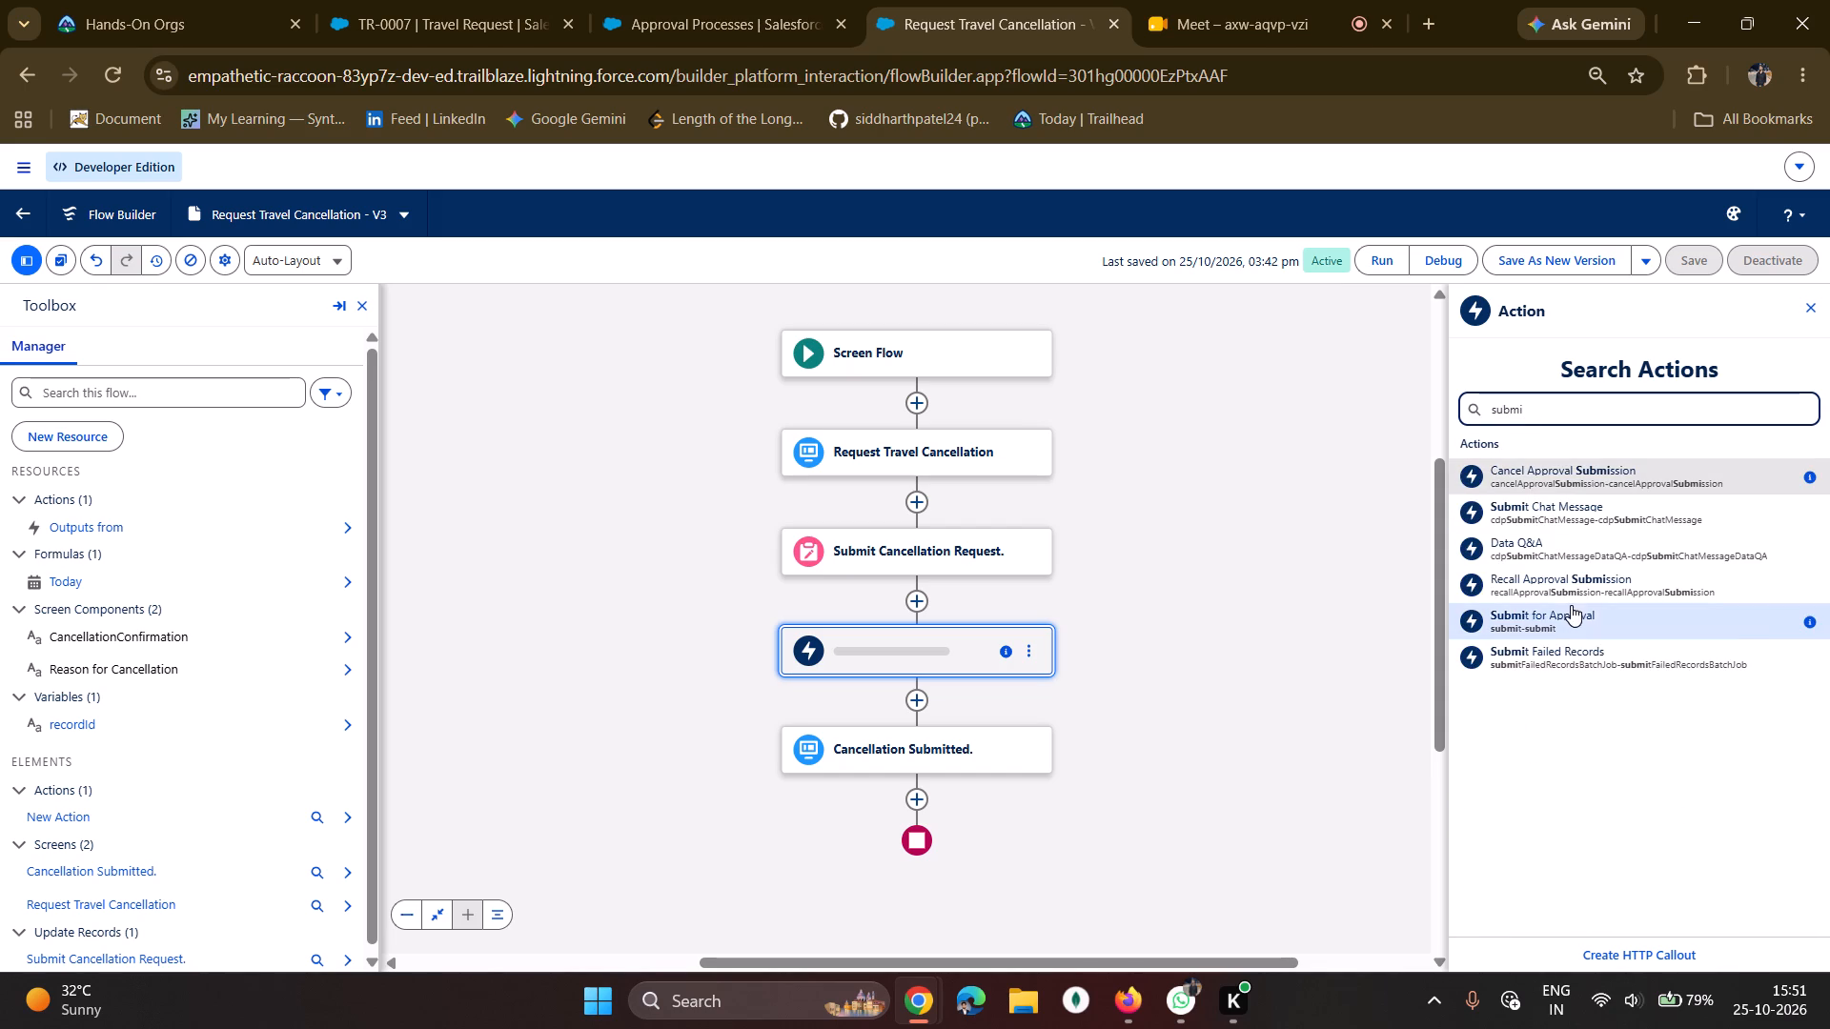
click(1576, 608)
click(1258, 369)
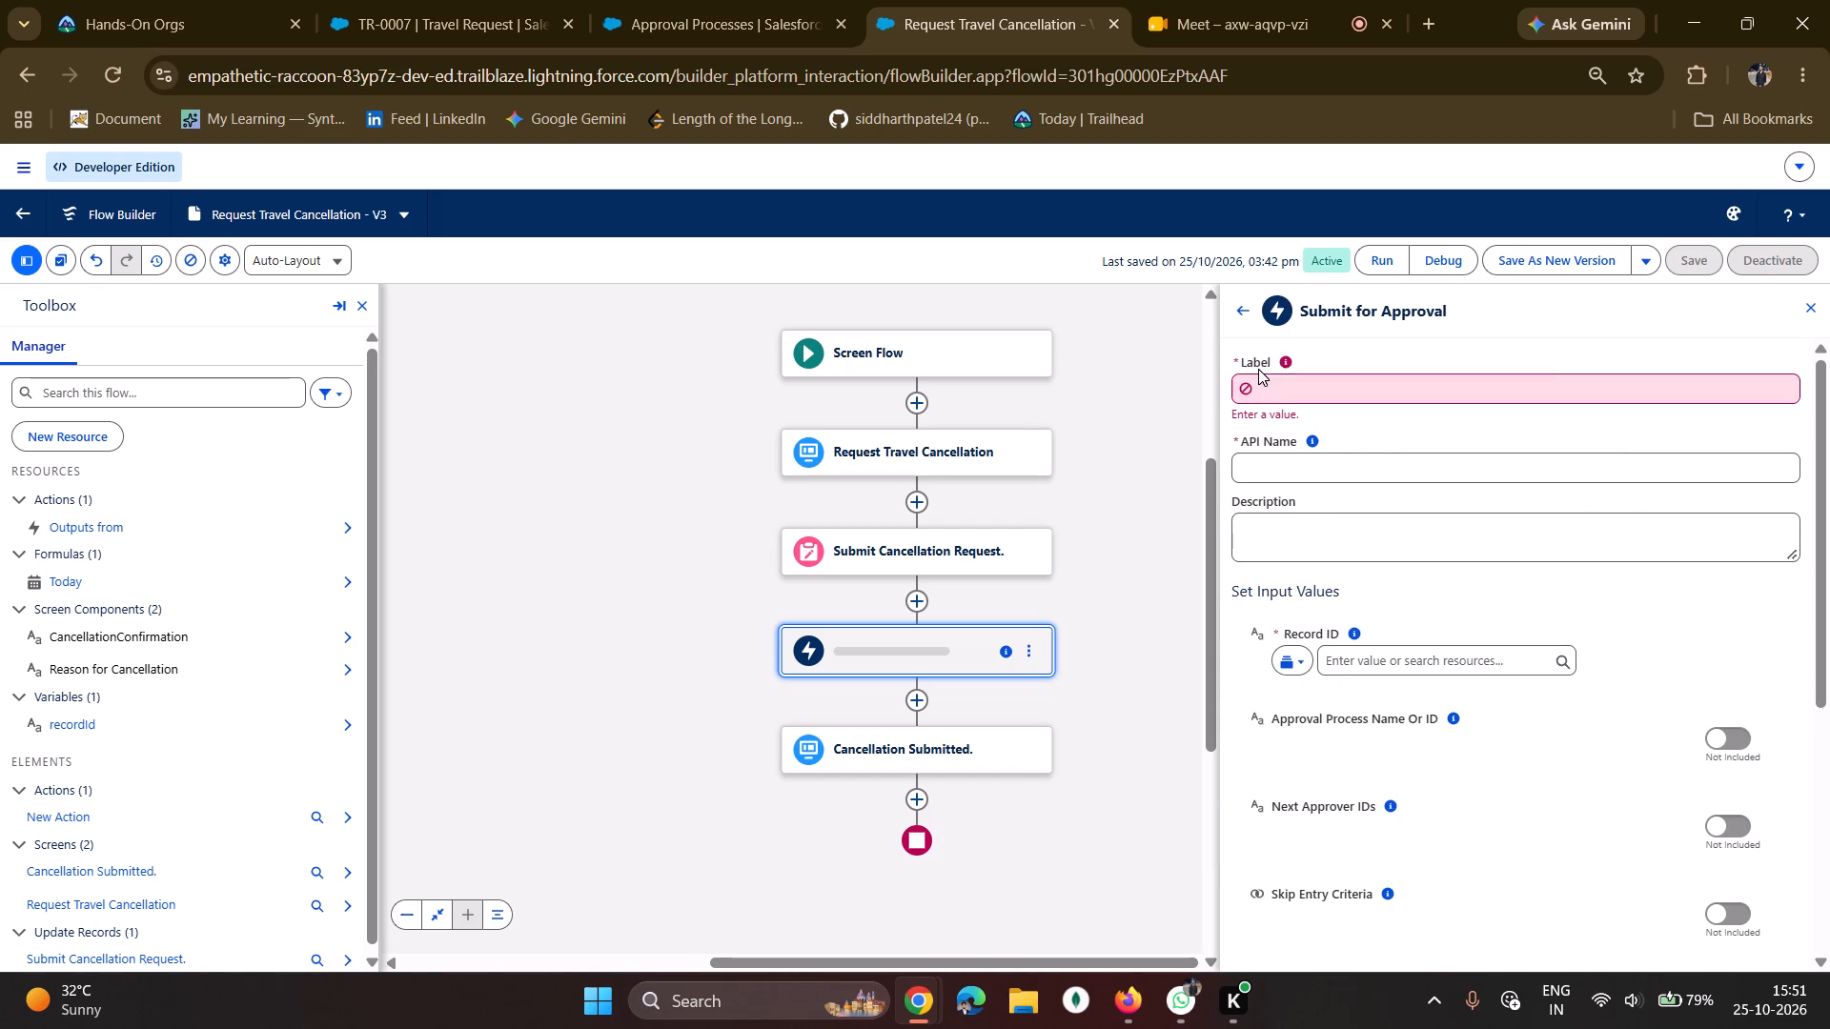
click(1309, 393)
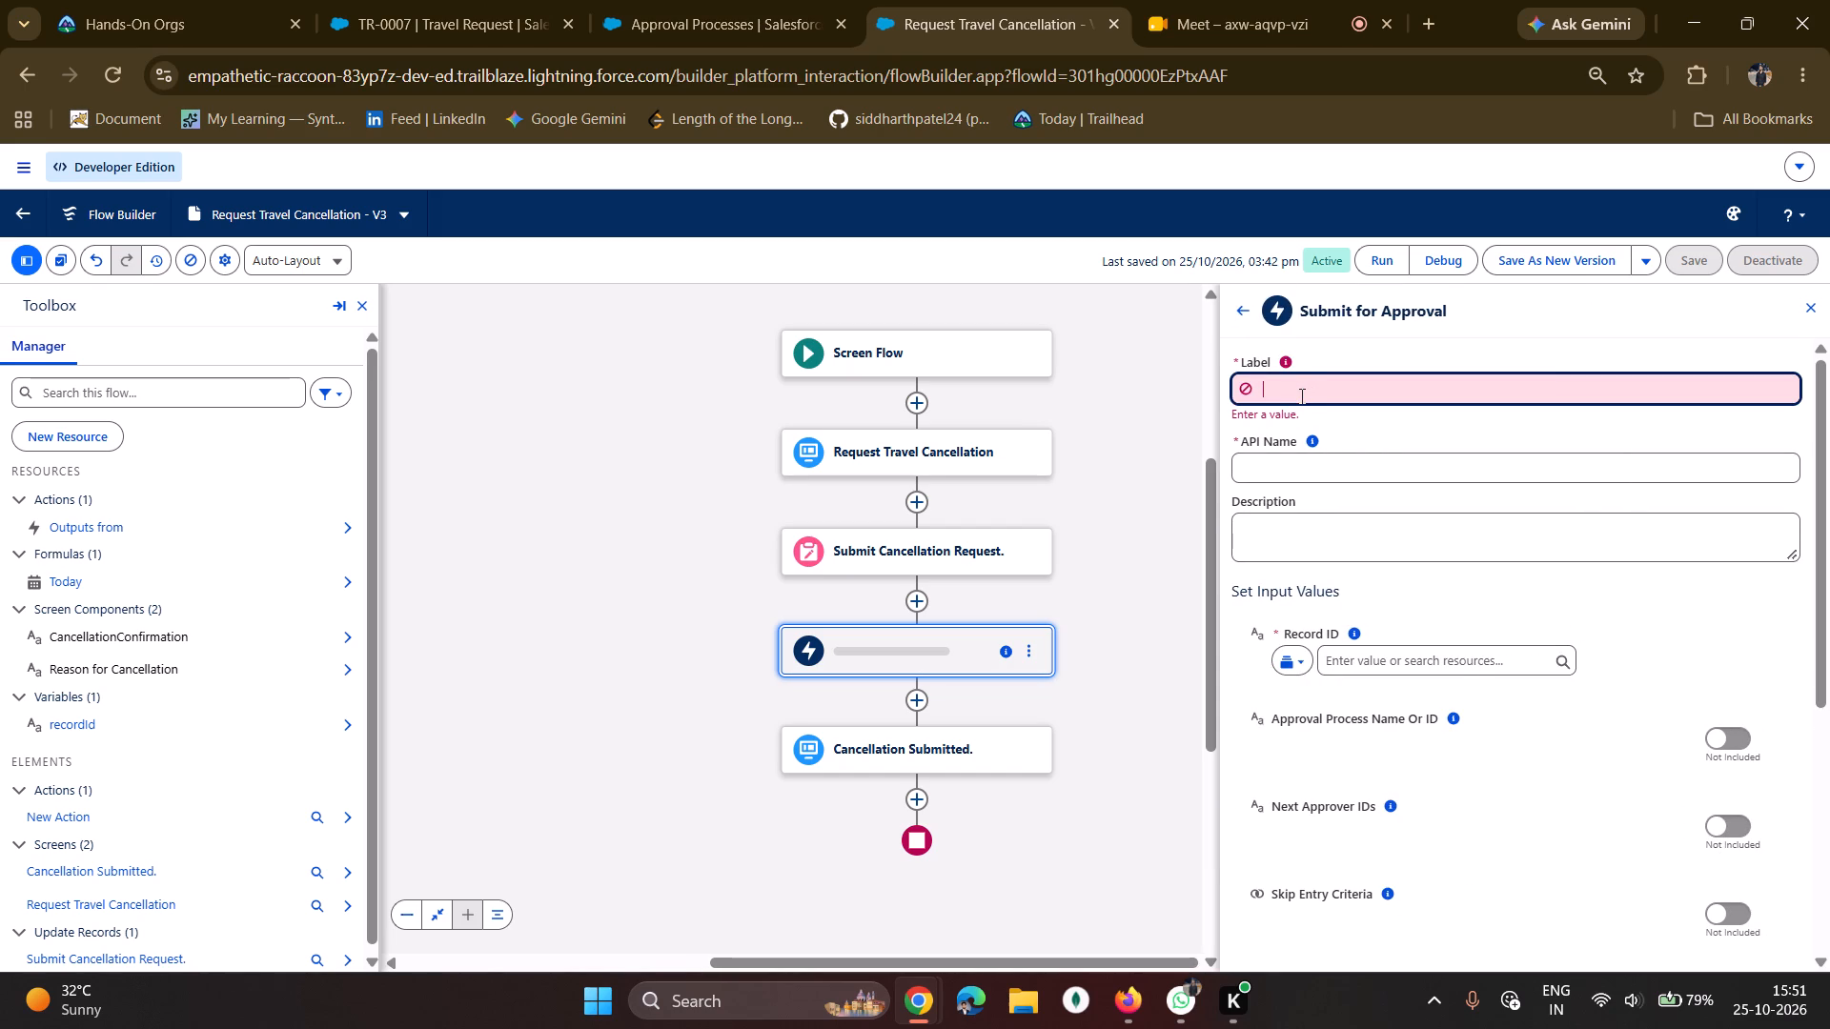
key(s)
key(BackSpace)
text(submit)
key(space)
text(fro approval)
click(1467, 433)
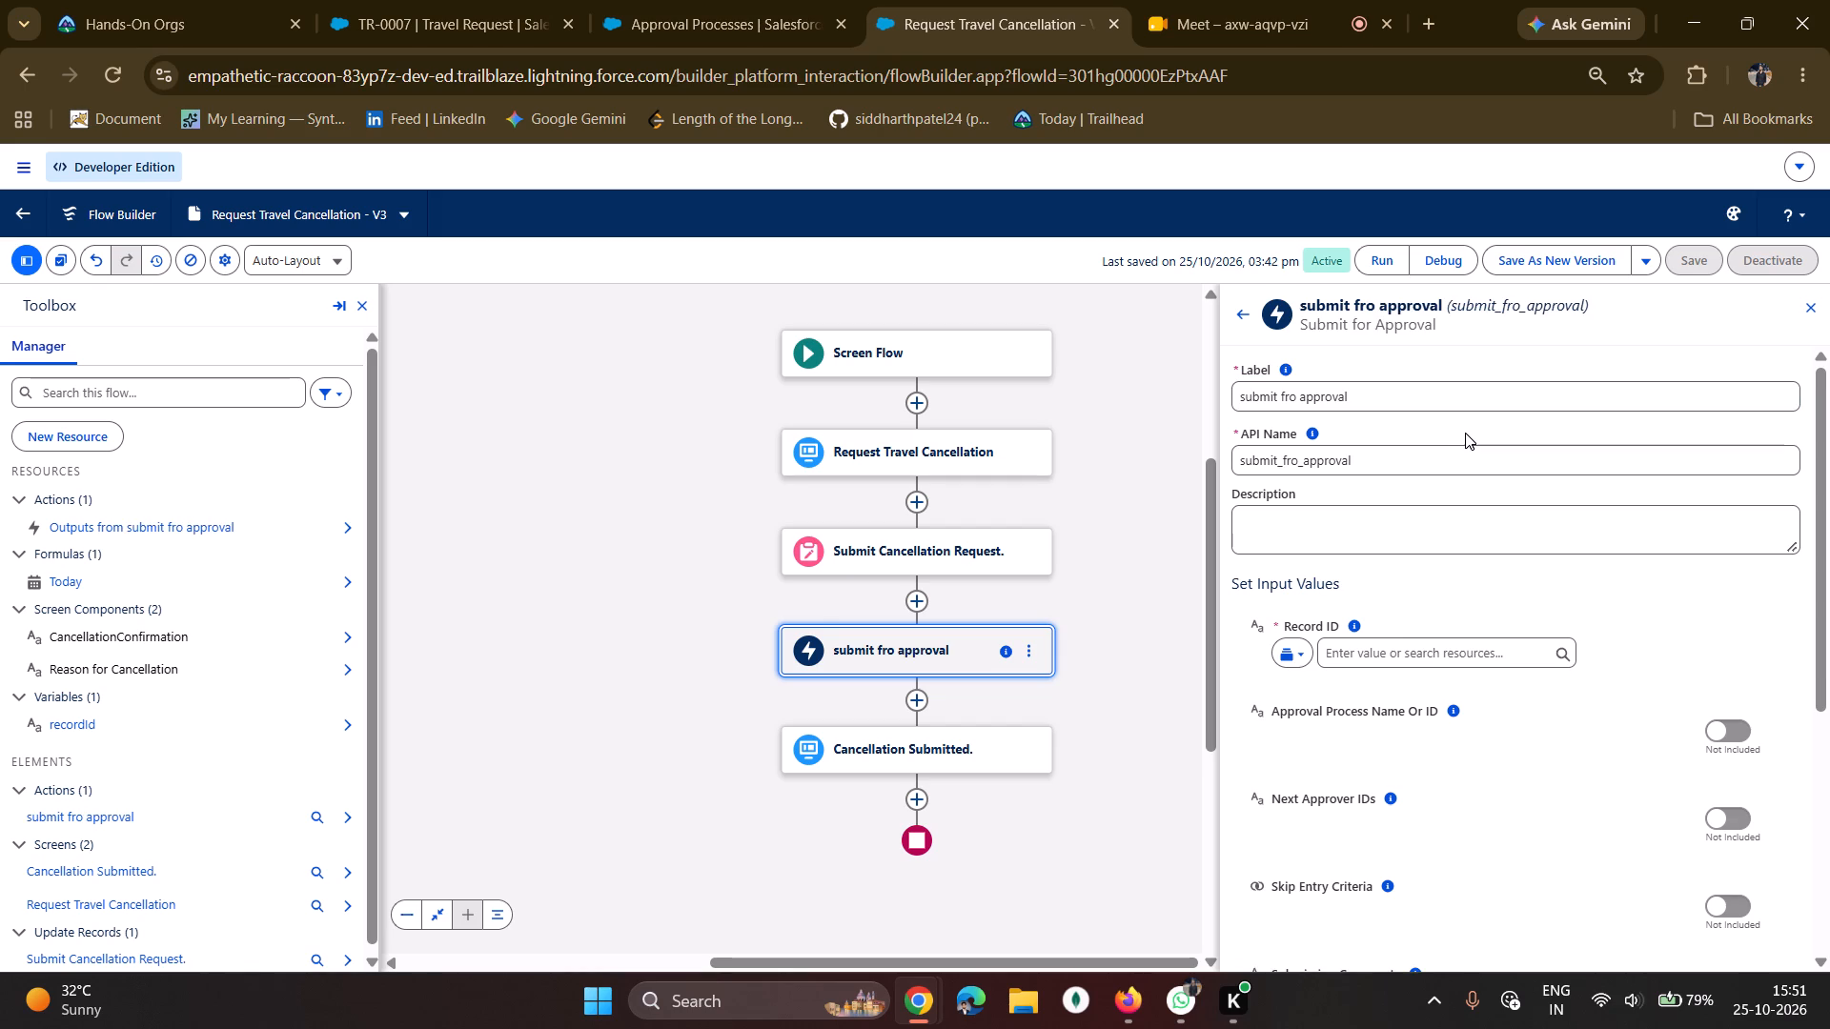
Set the approval action's Record ID input to the recordId variable and look through its optional inputs.
scroll(1343, 571, down, 2)
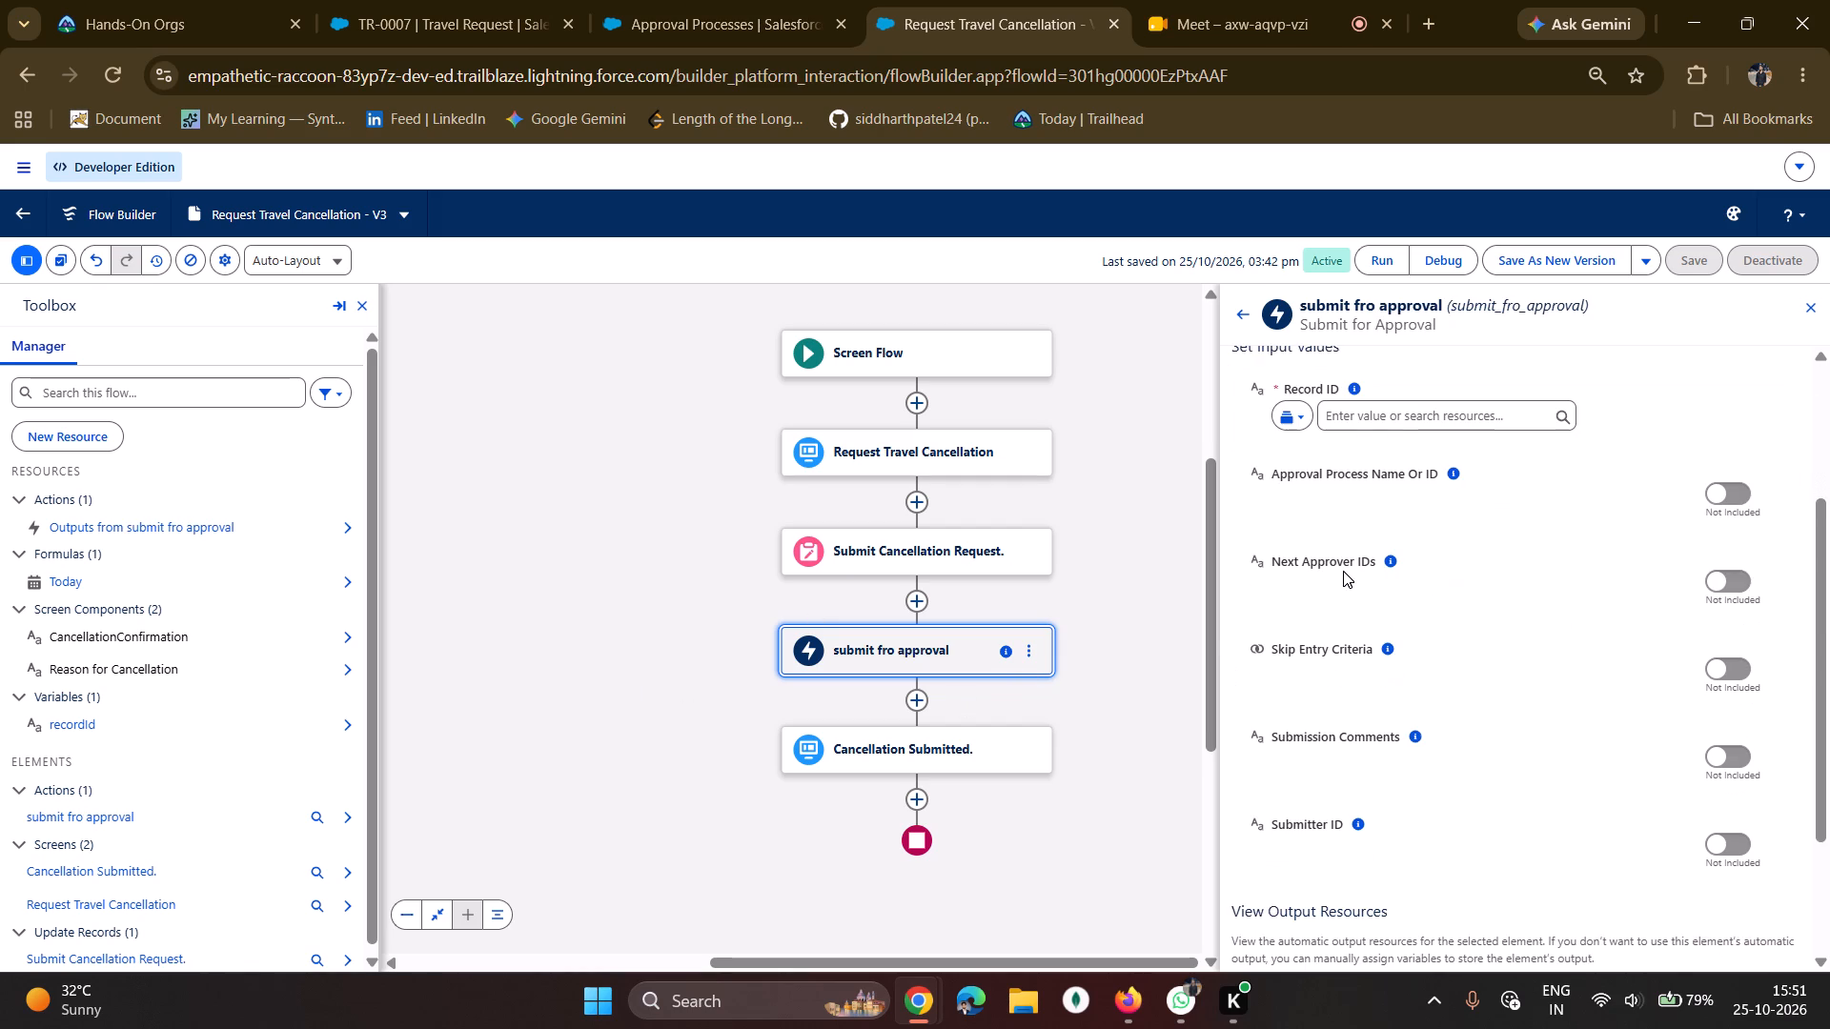
click(1426, 414)
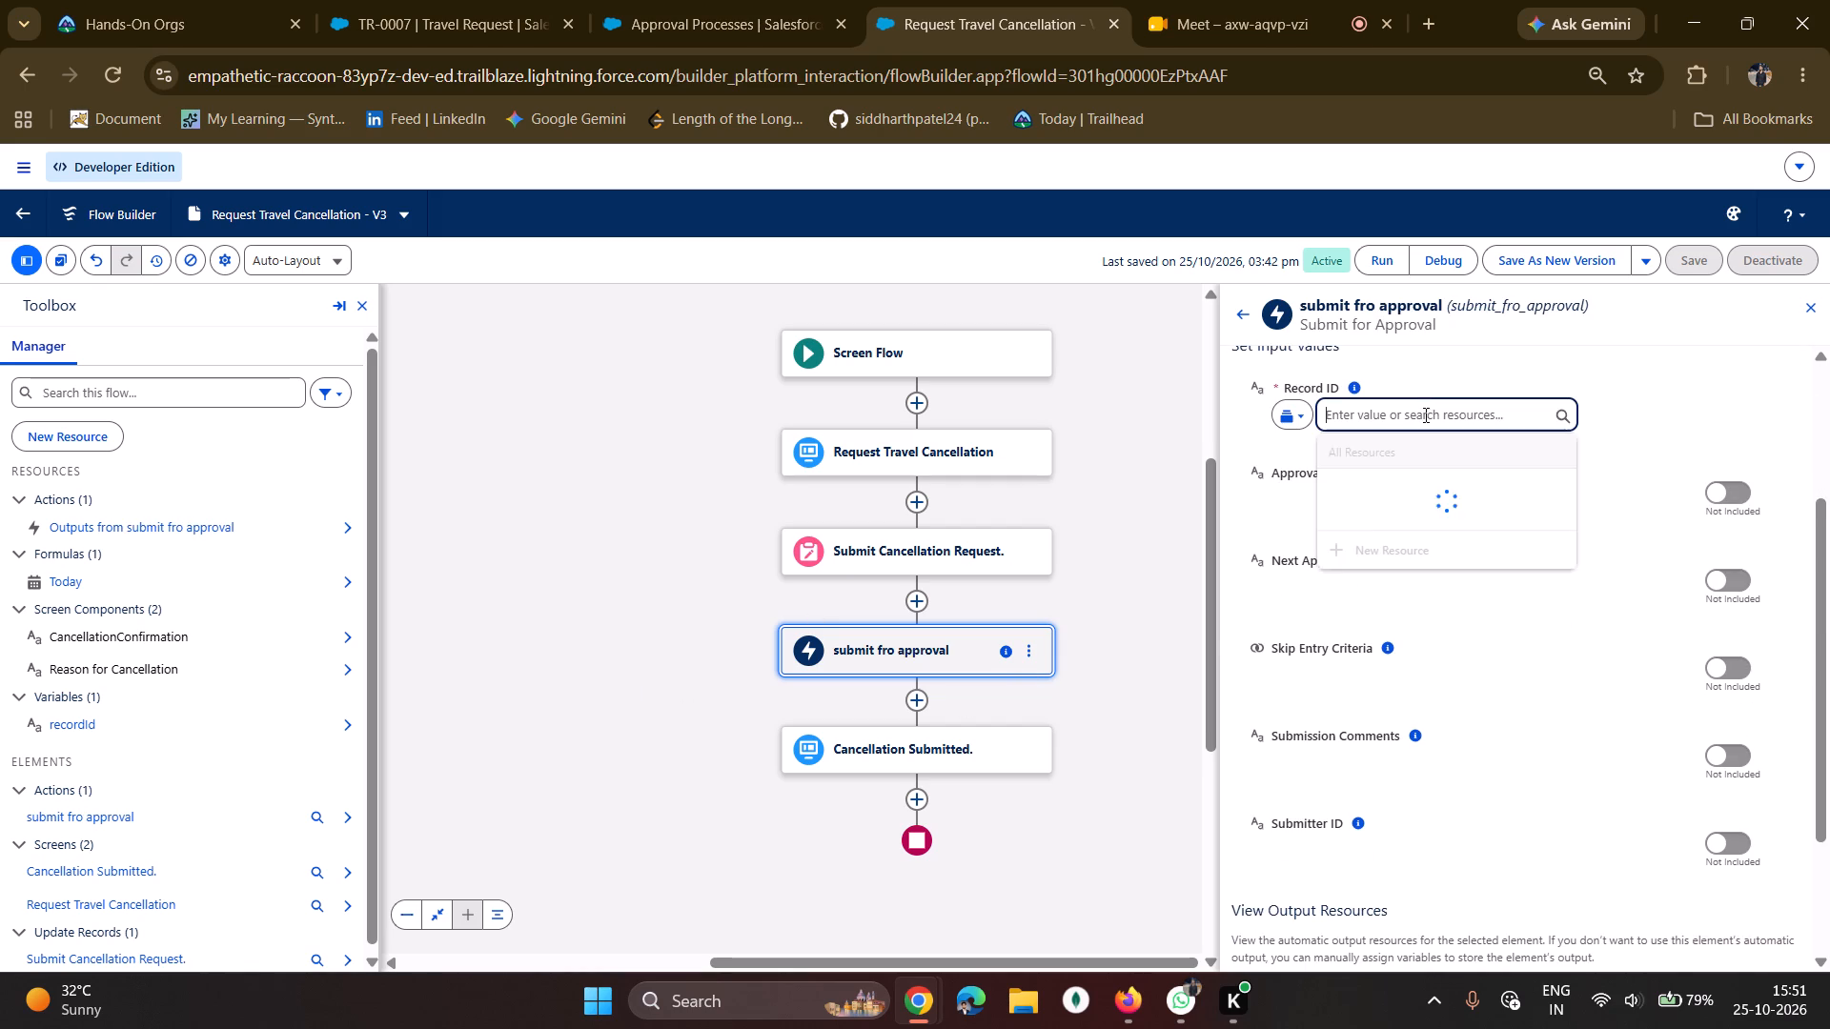
click(1417, 661)
scroll(1413, 649, down, 1)
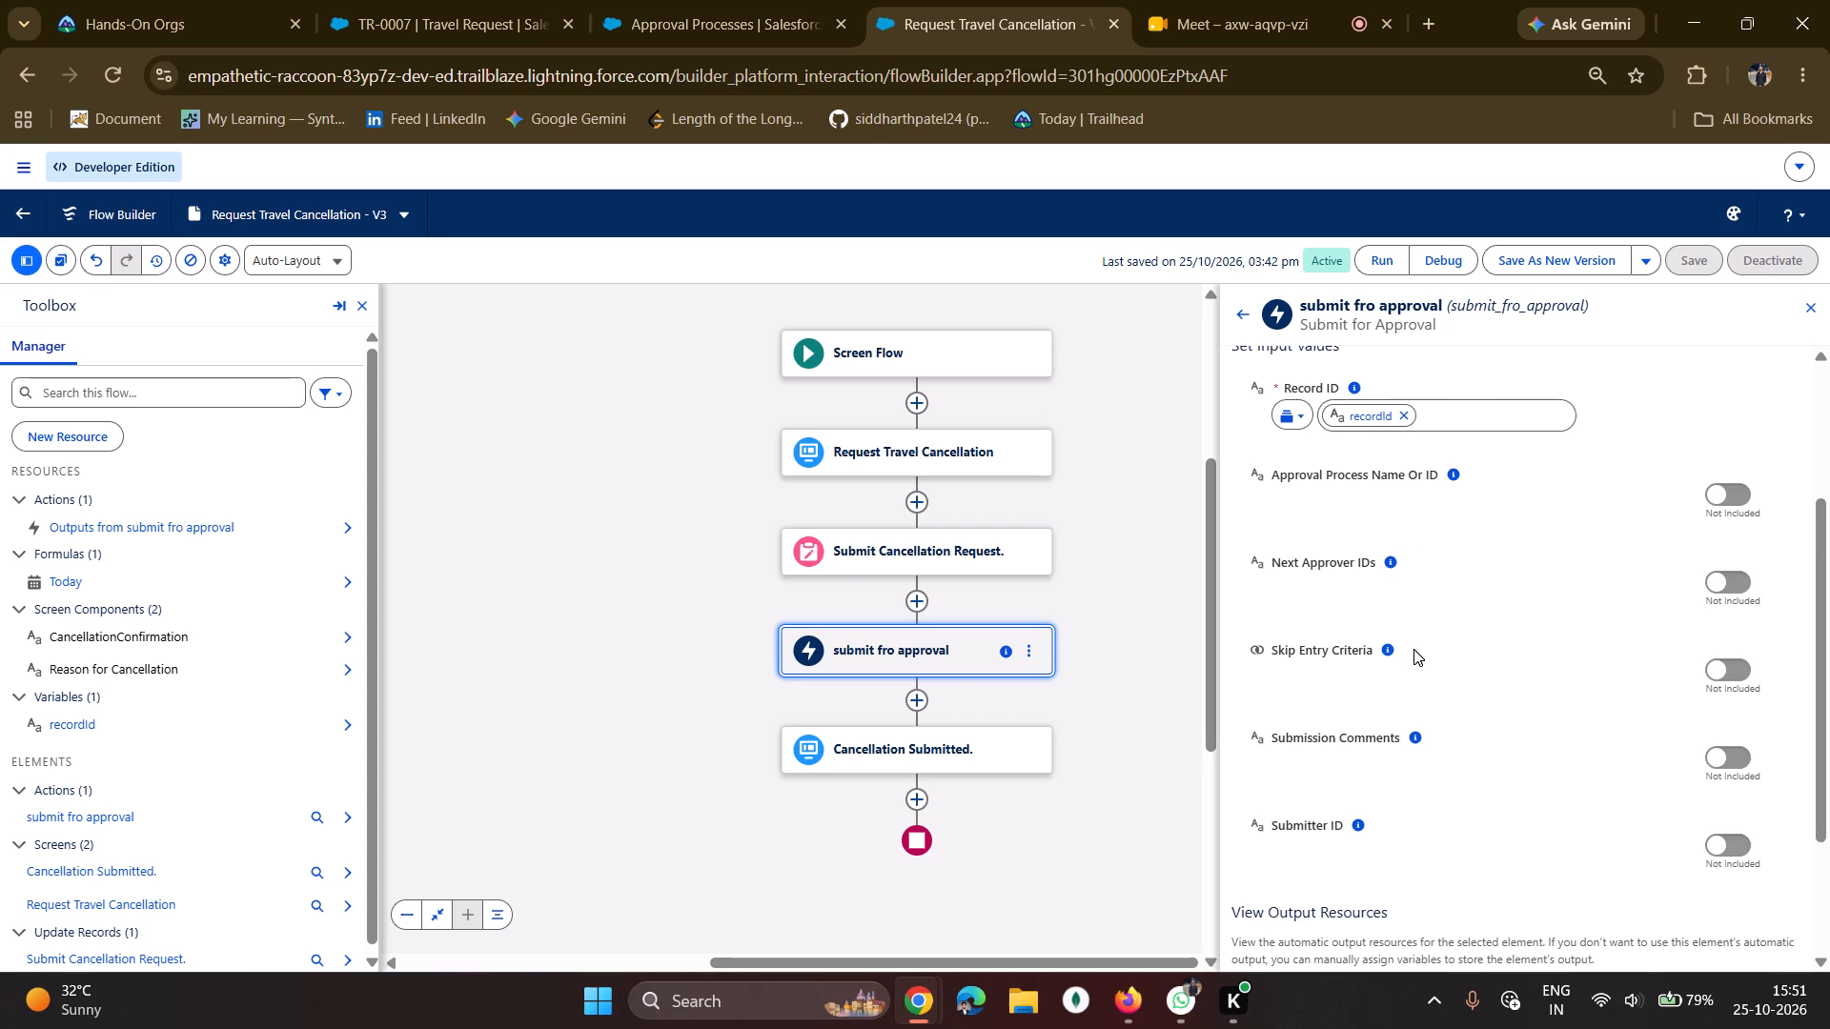
scroll(1413, 649, down, 4)
scroll(1402, 624, up, 1)
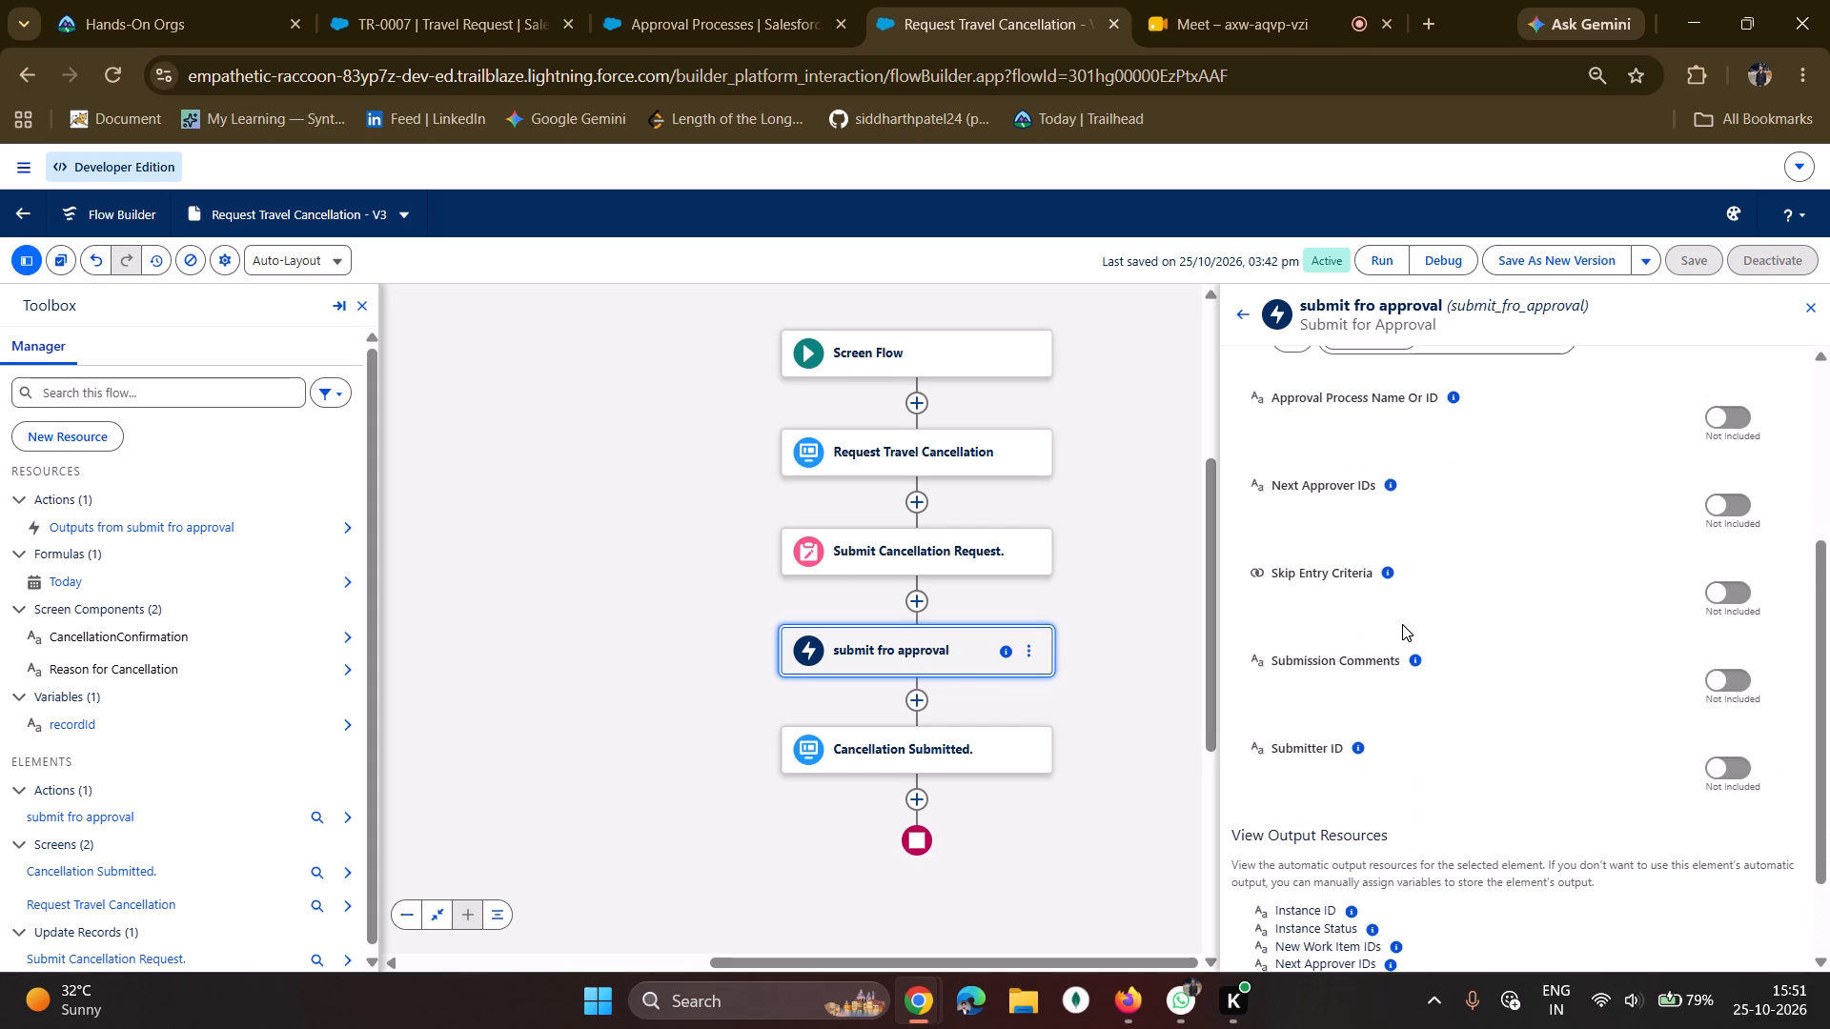
scroll(1402, 624, up, 2)
scroll(1402, 624, down, 3)
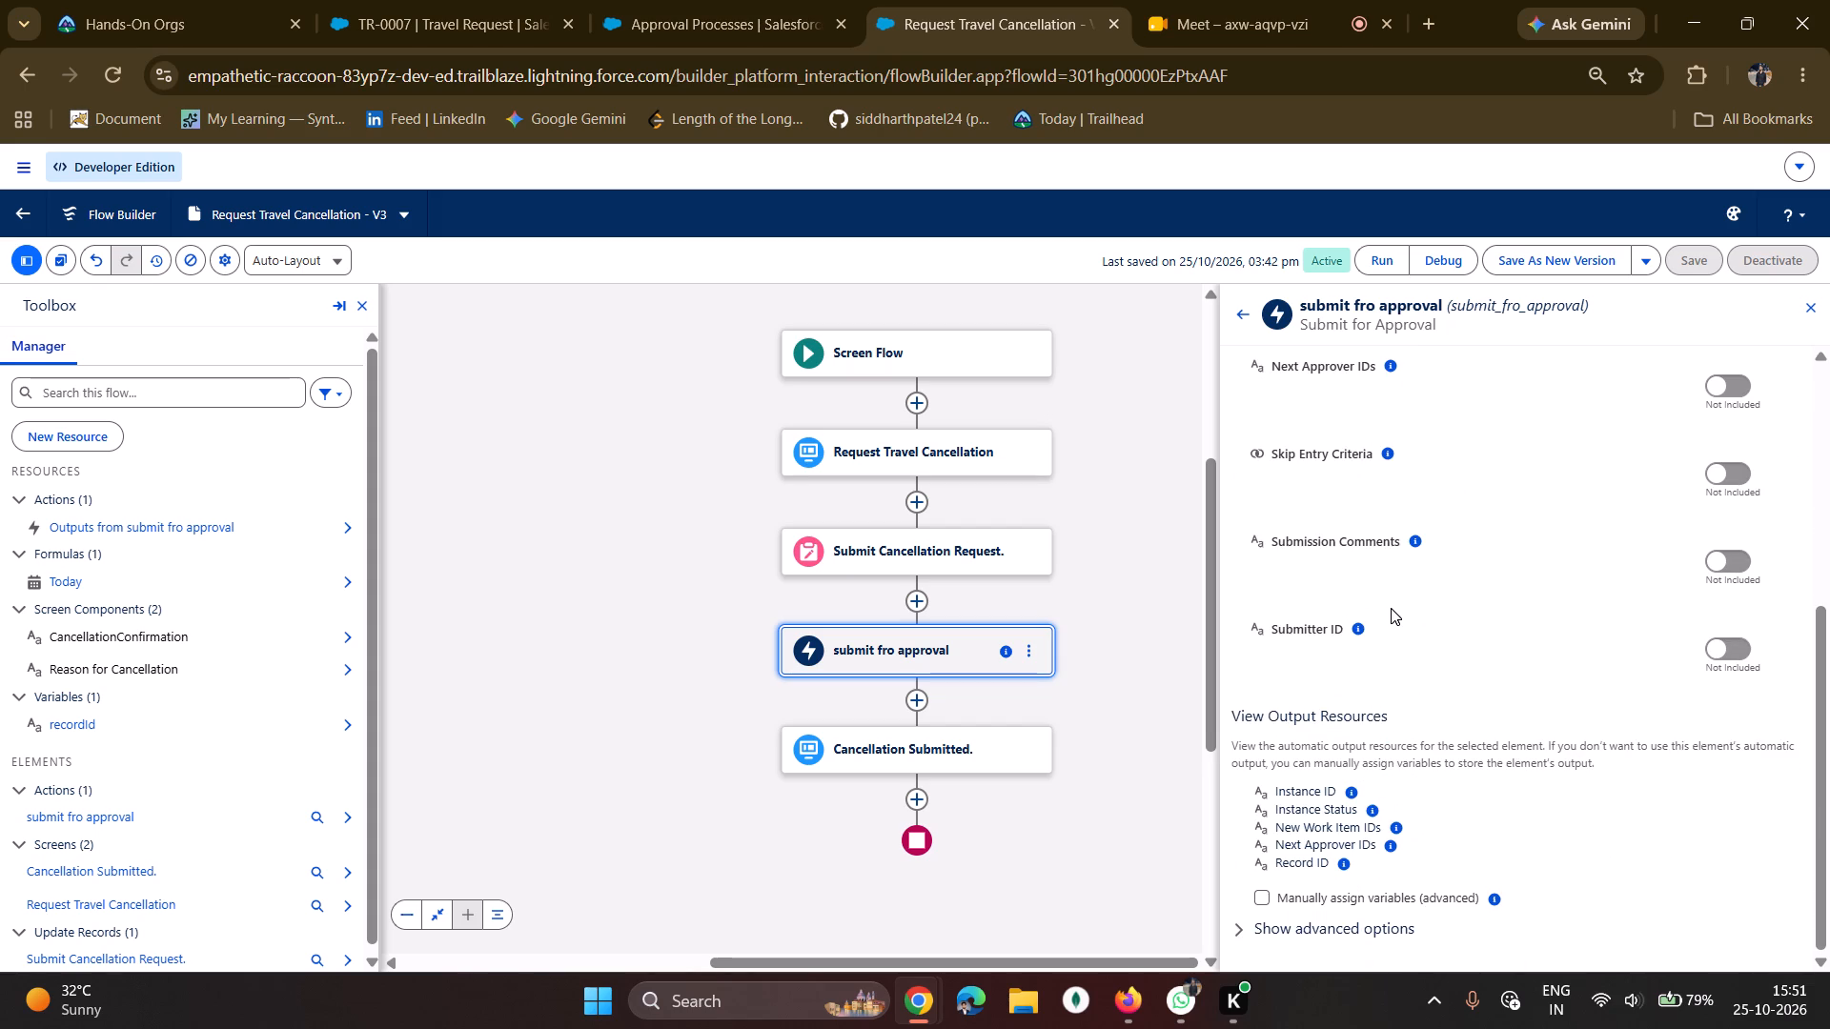
Include Submission Comments in the submit fro approval action, set it to the Request Travel Cancellation screen's Reason for Cancellation, and close the action's settings.
scroll(1391, 608, down, 3)
click(1739, 558)
click(1454, 566)
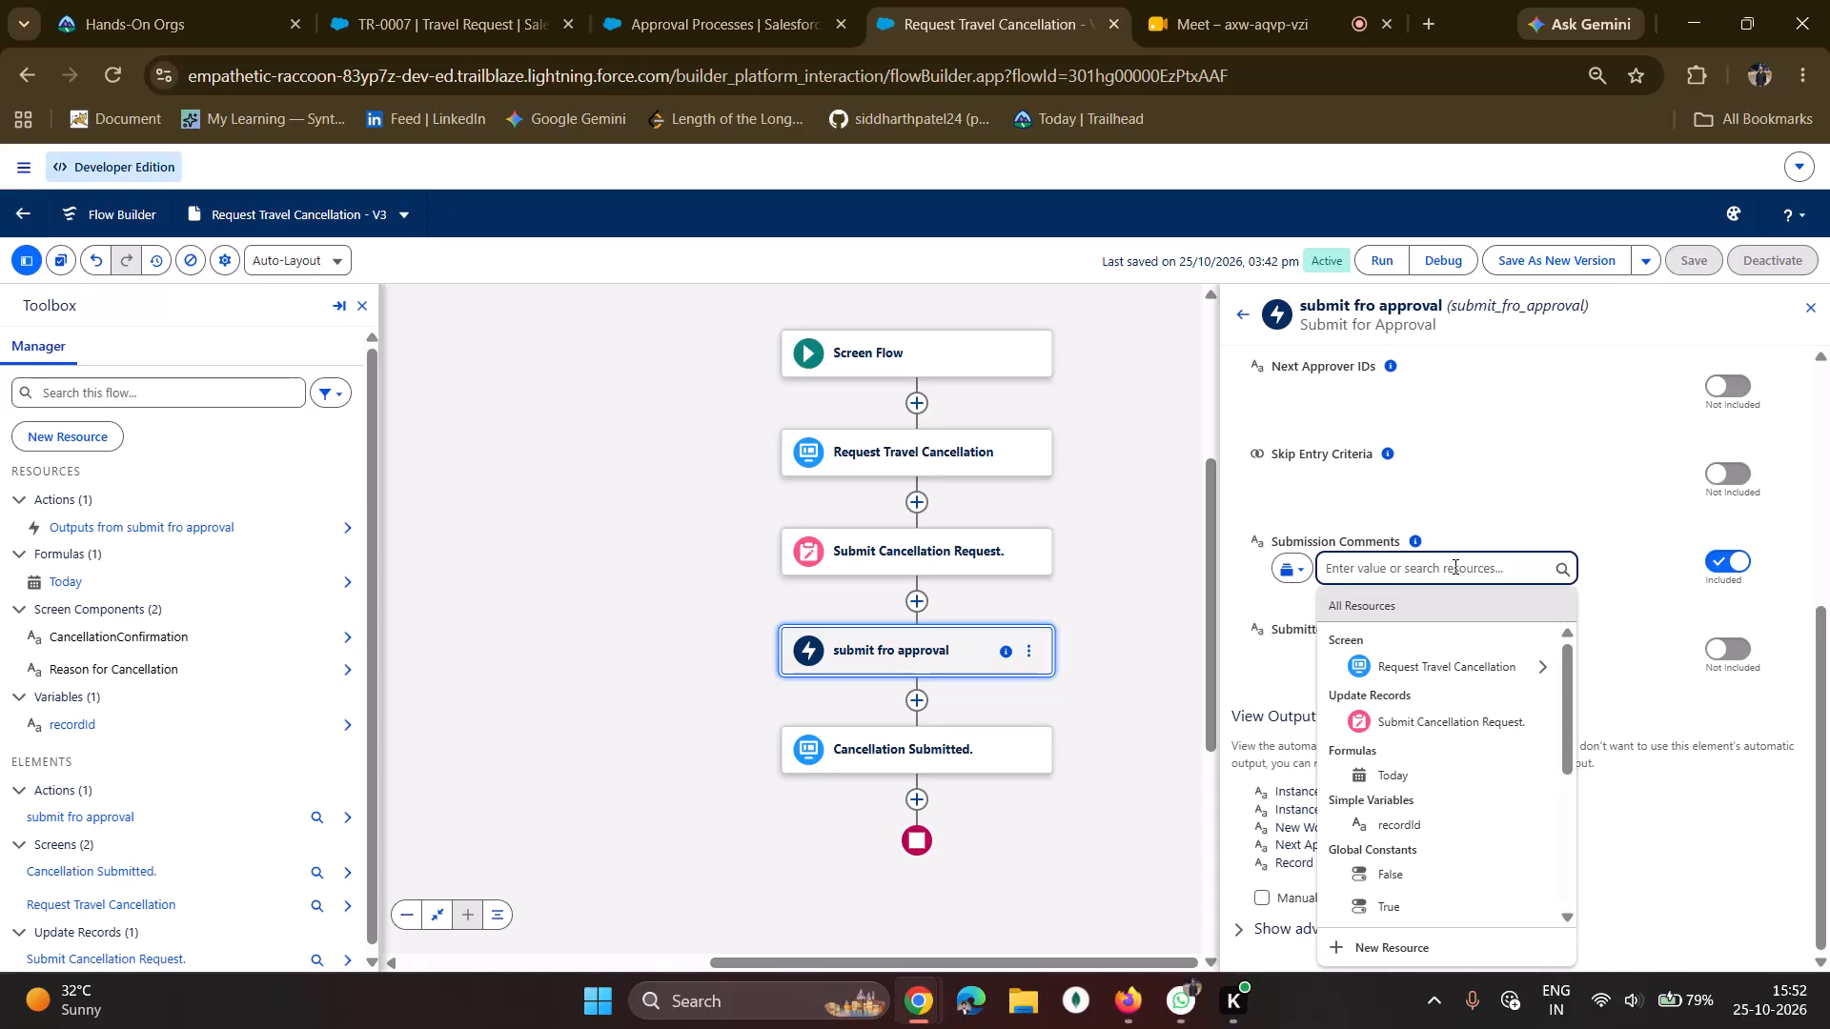
click(1505, 660)
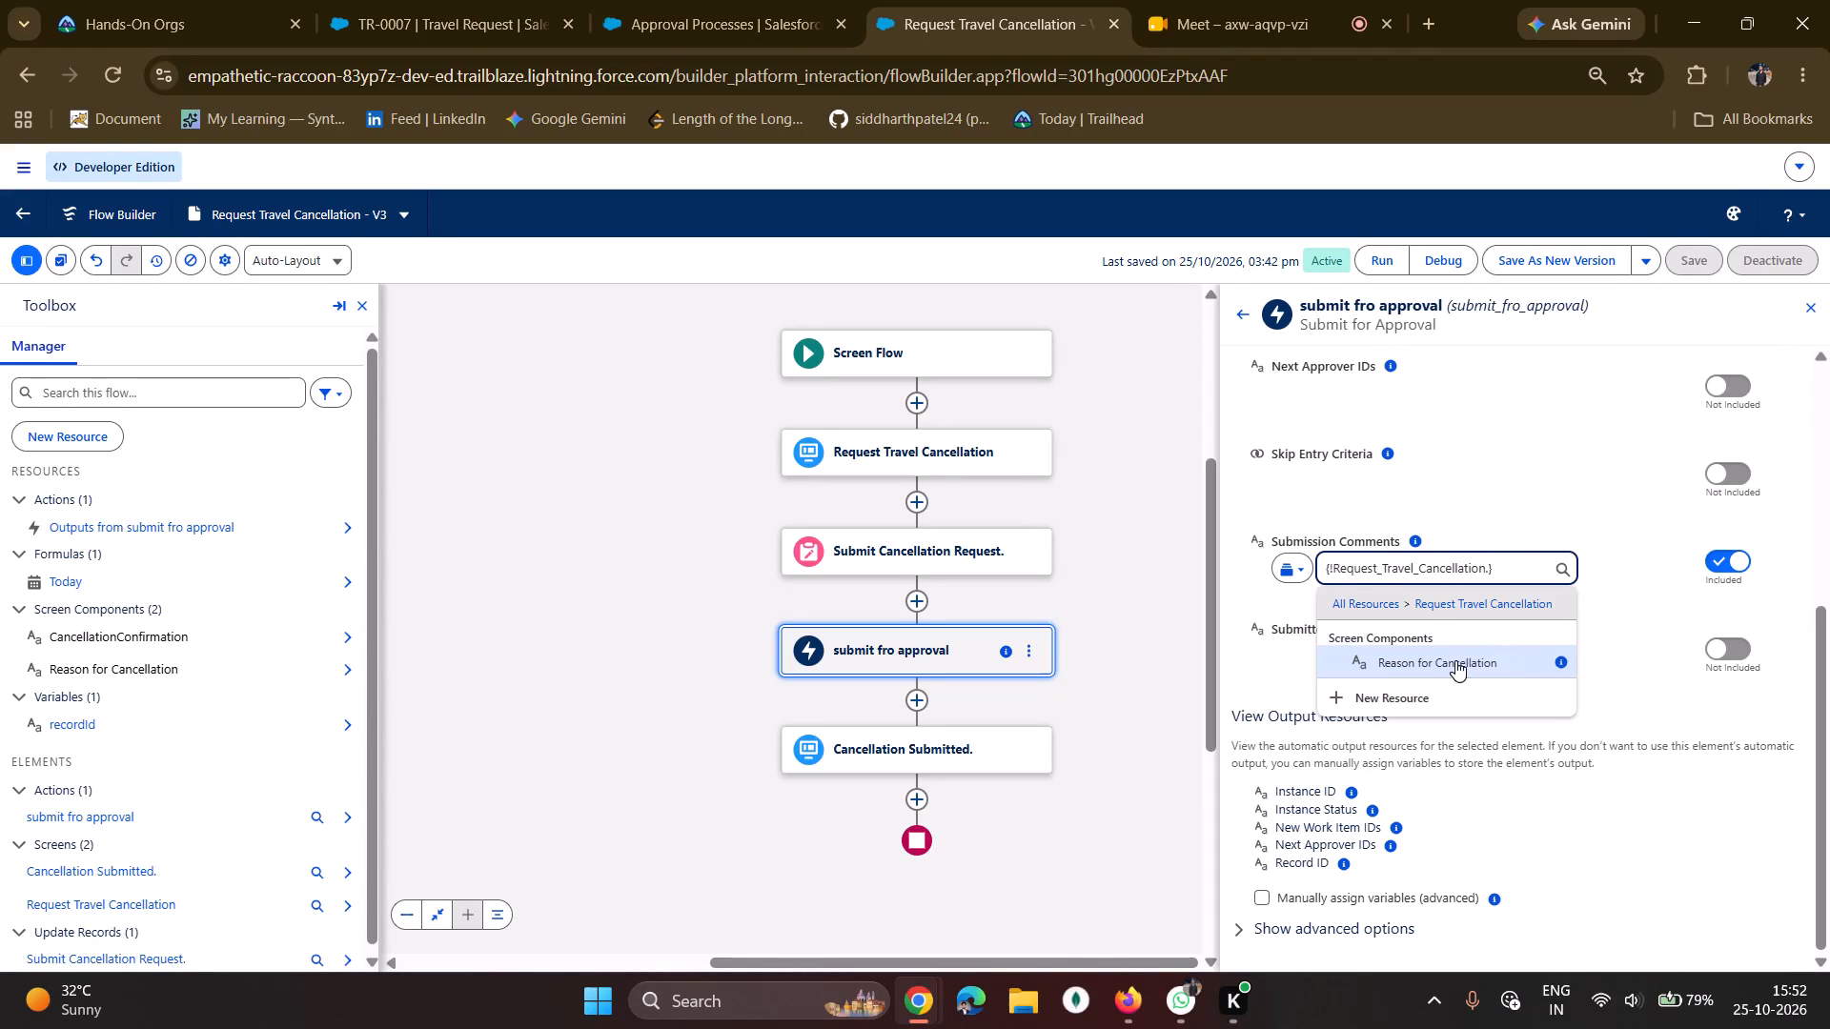
click(1450, 660)
scroll(1450, 660, down, 2)
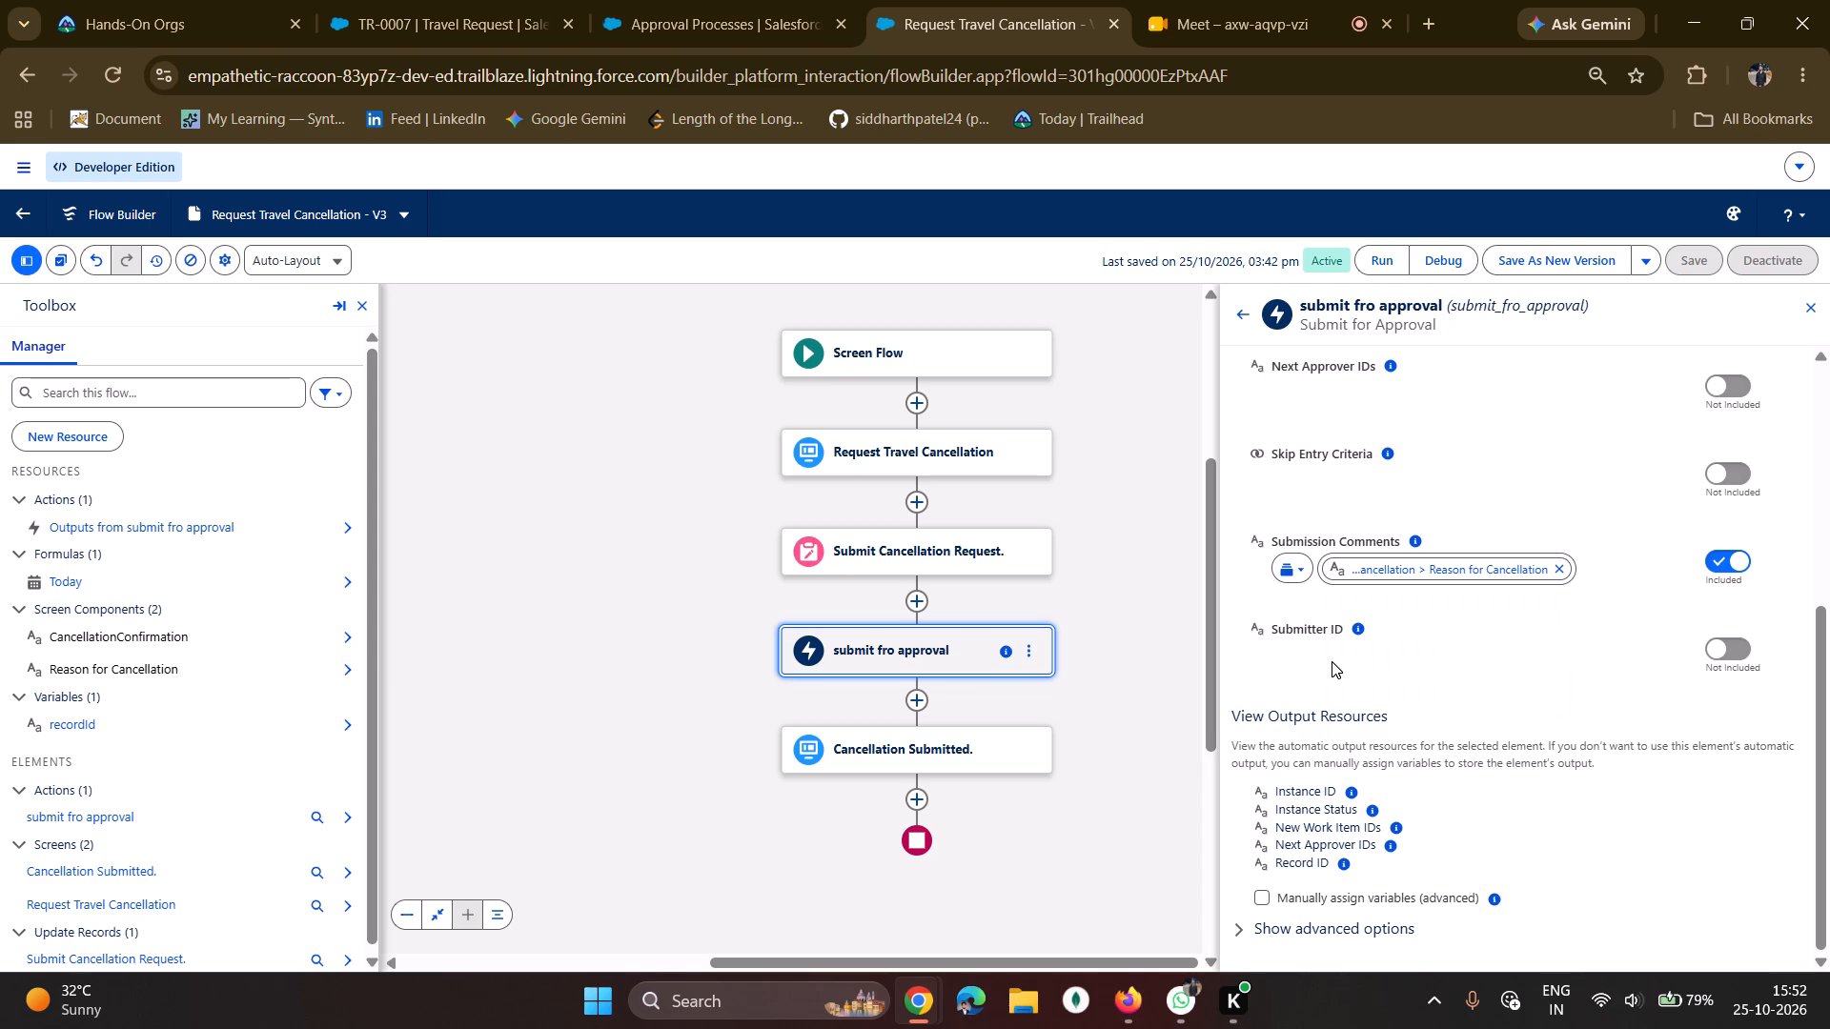
scroll(1331, 661, down, 3)
scroll(1331, 661, up, 4)
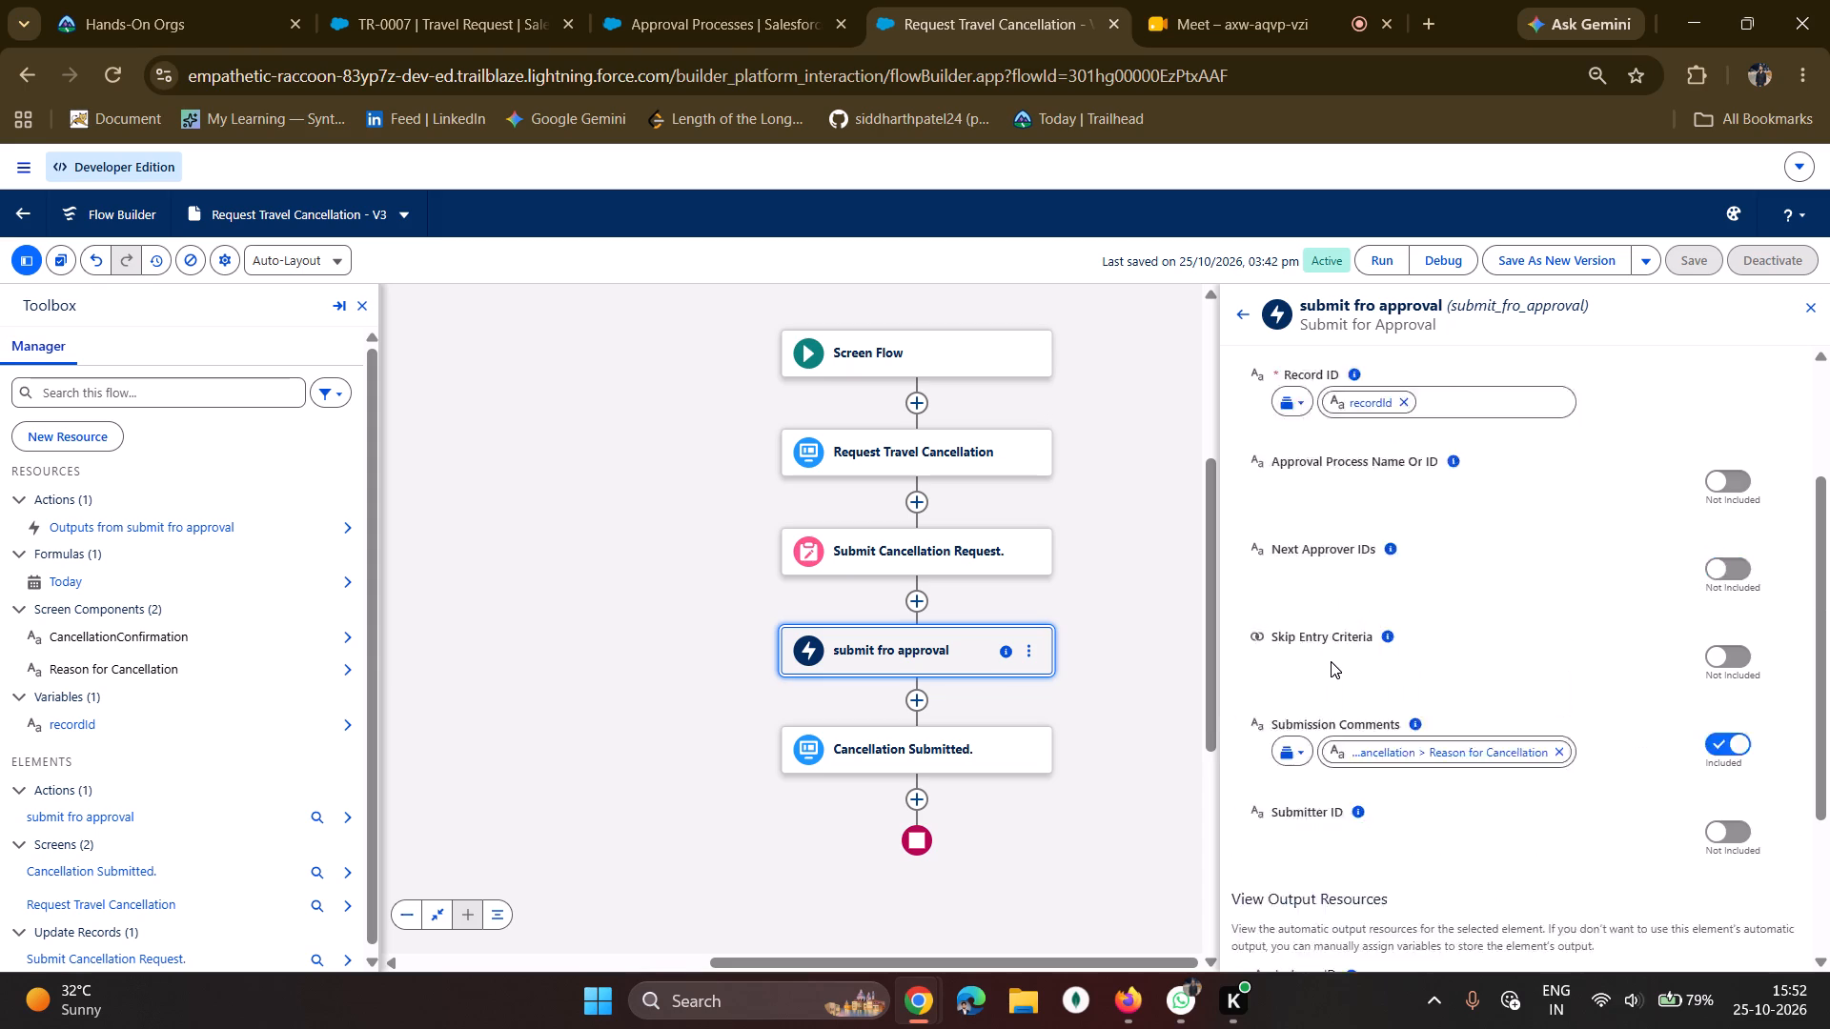
scroll(1331, 661, up, 4)
scroll(1331, 661, down, 9)
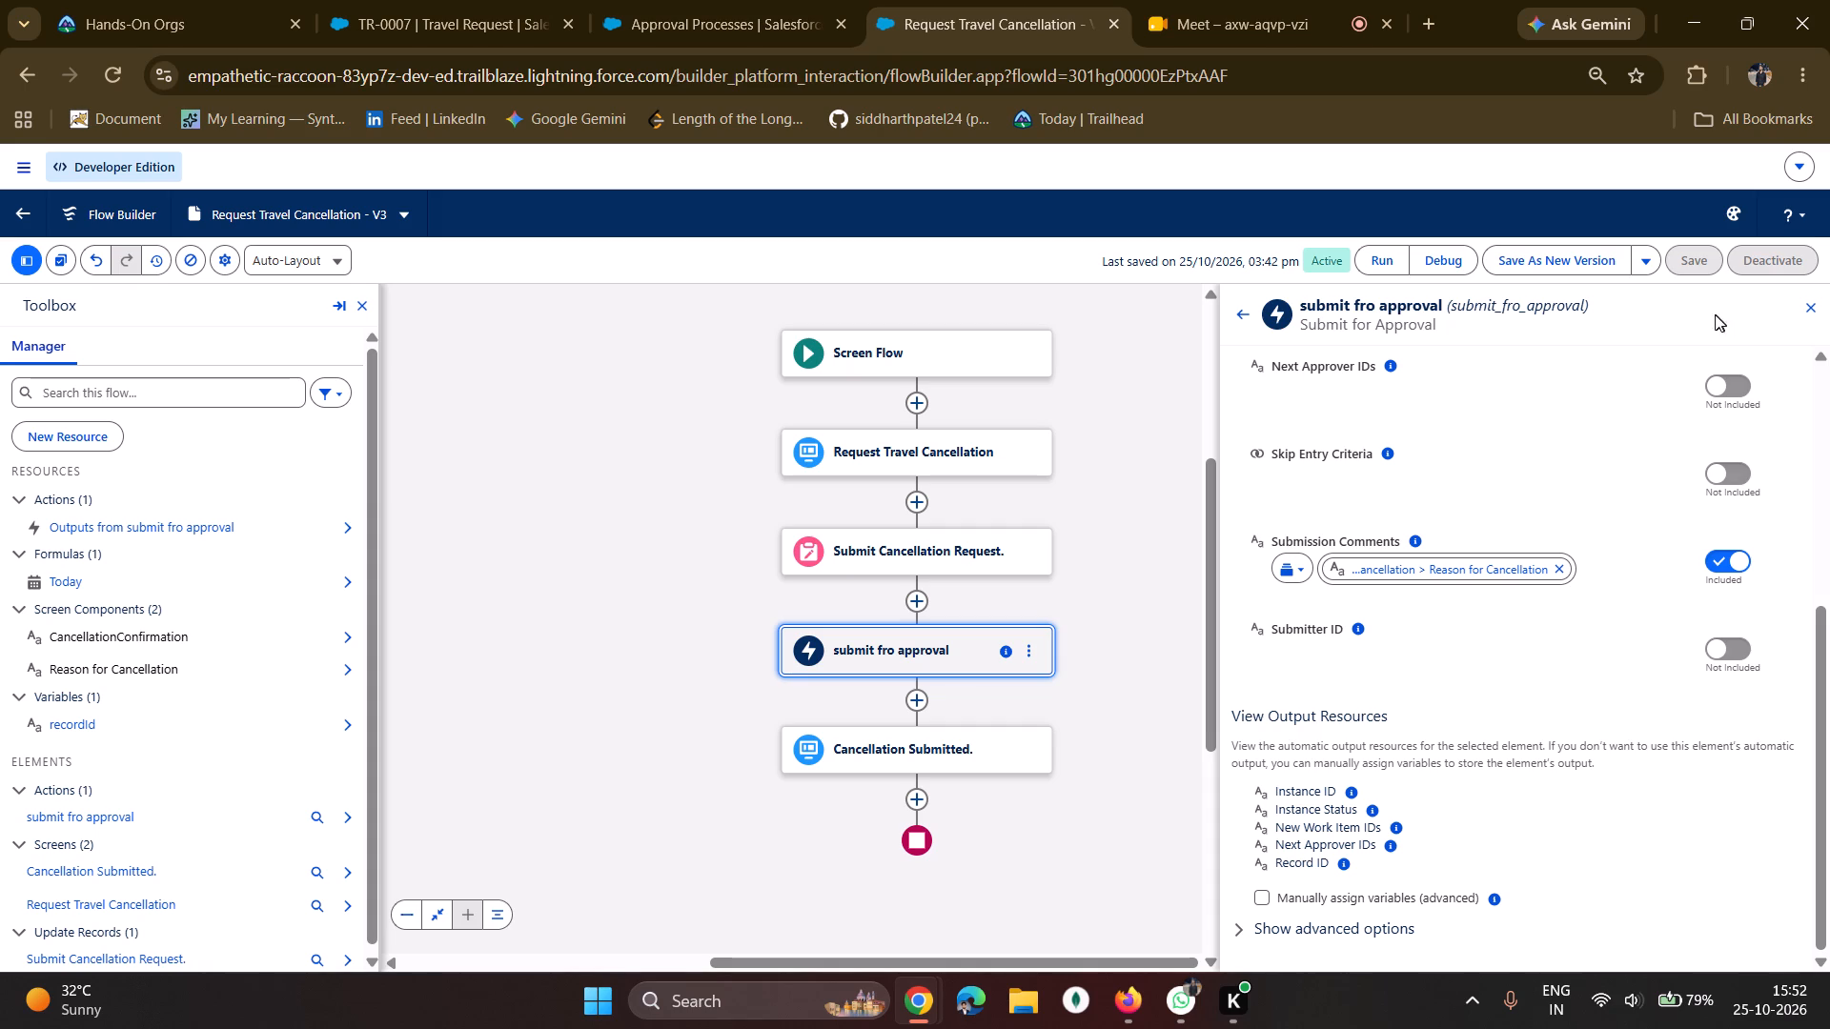
click(1802, 303)
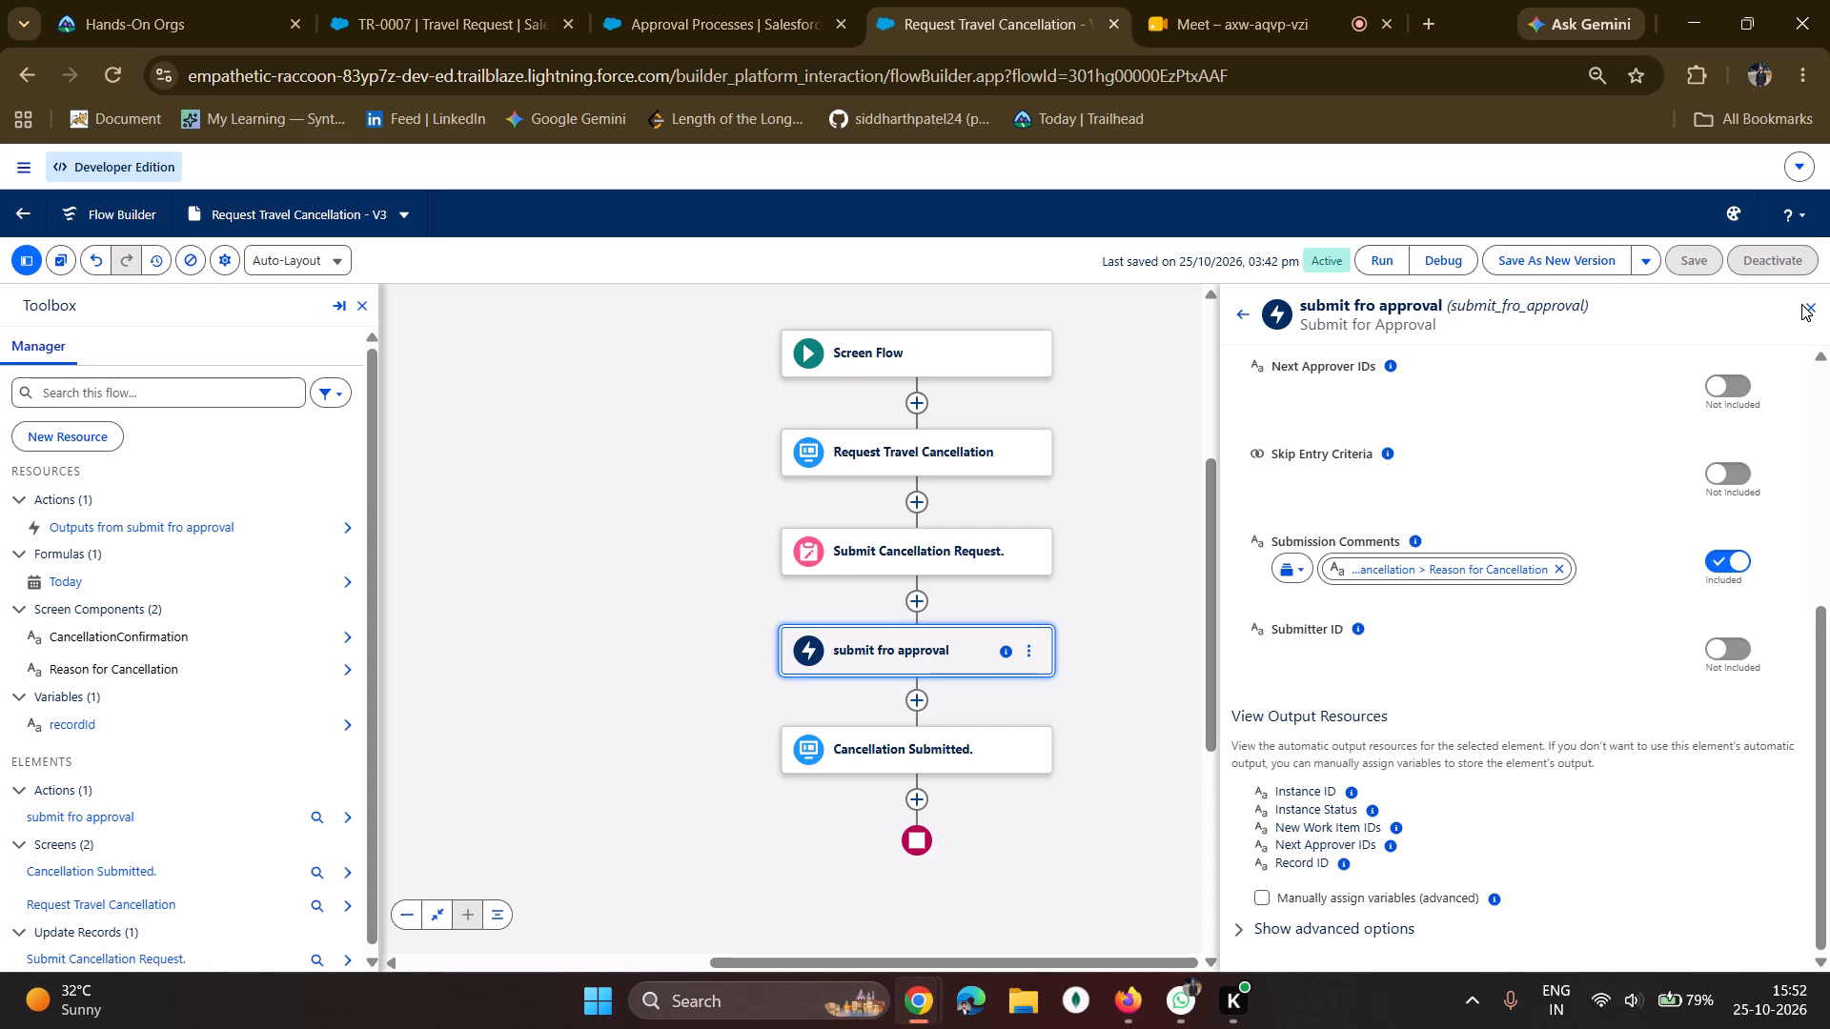
click(1806, 303)
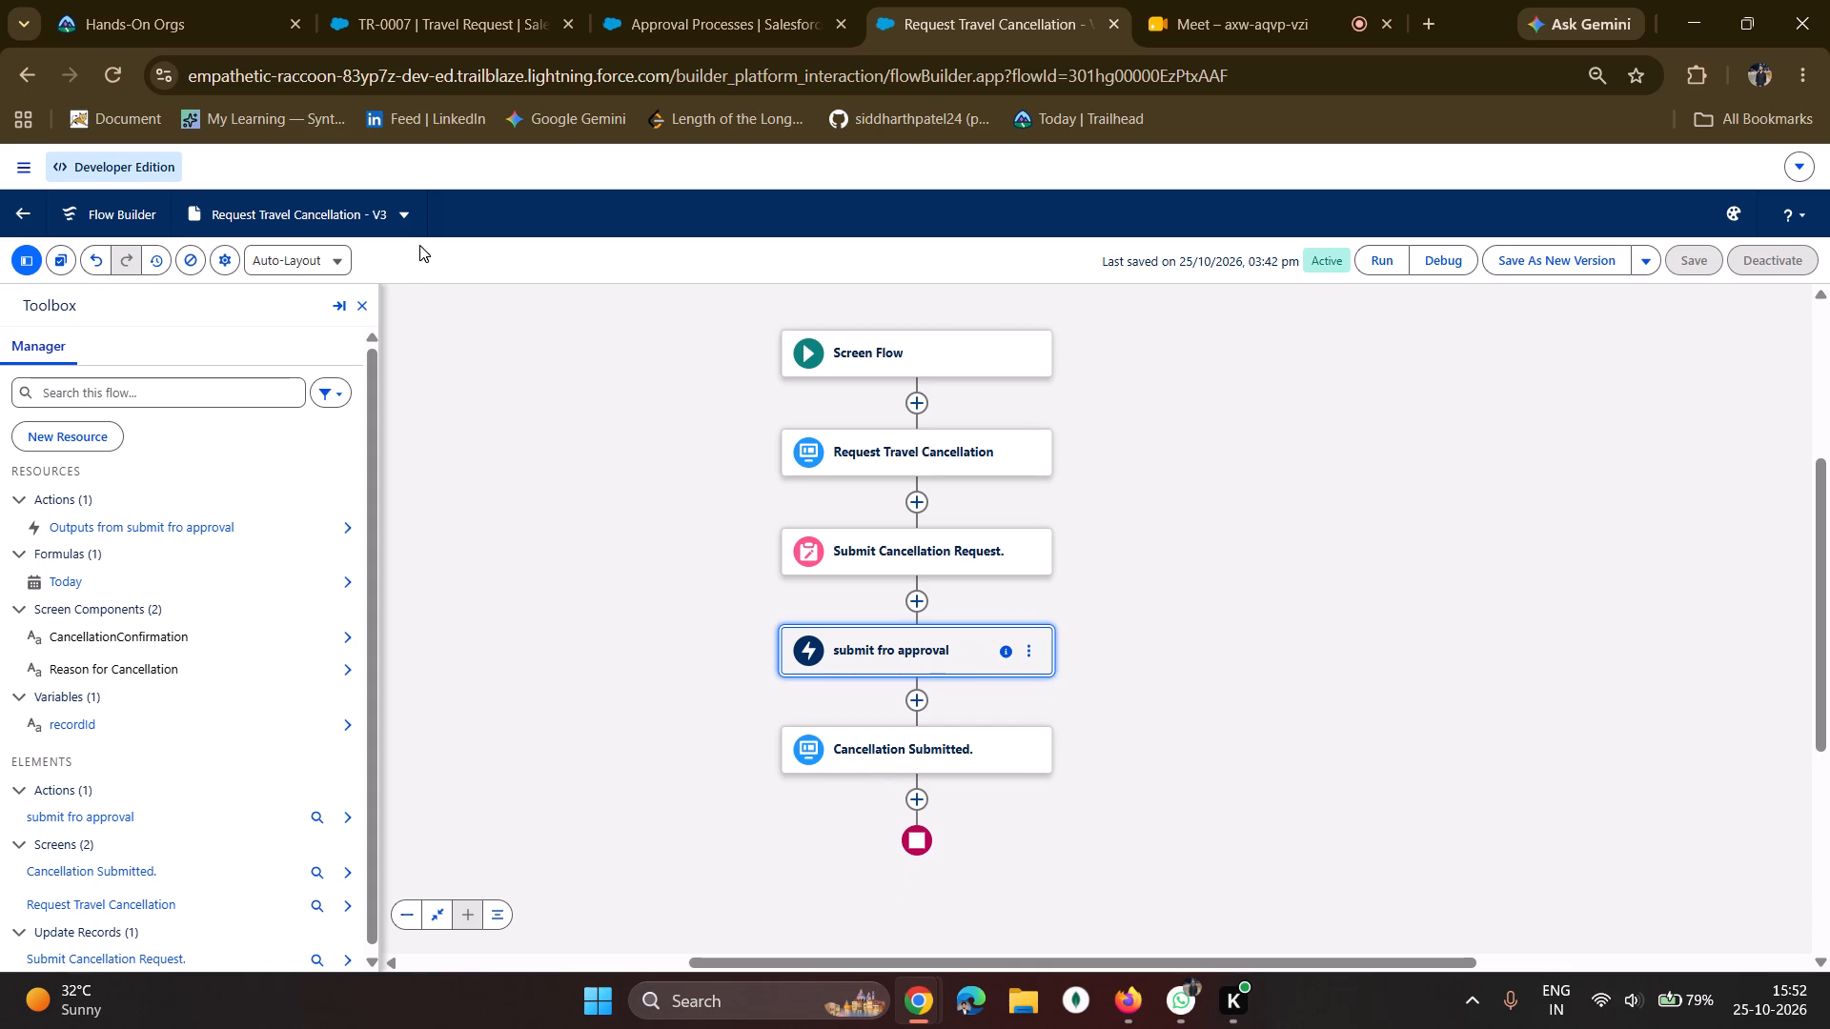
Switch the flow to Free-Form layout and move the submit fro approval action and Cancellation Submitted screen apart, below the update element.
click(289, 266)
click(314, 332)
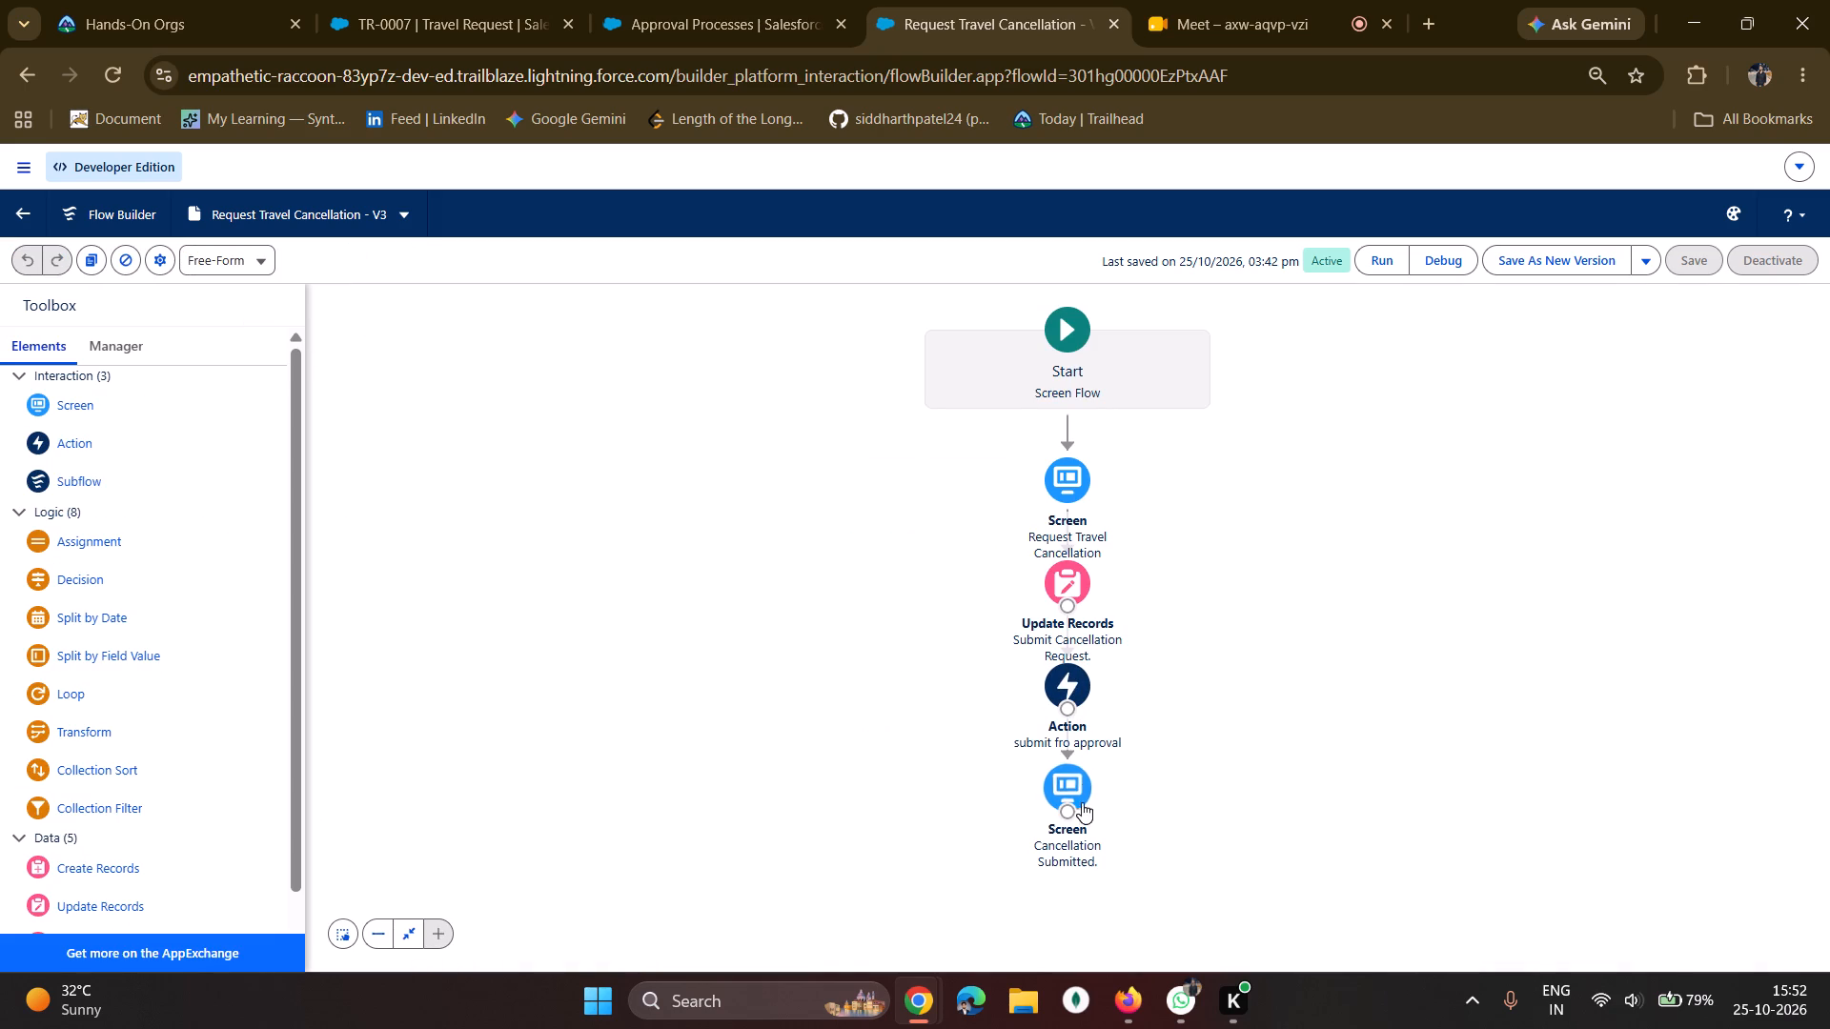
click(1066, 800)
click(1063, 778)
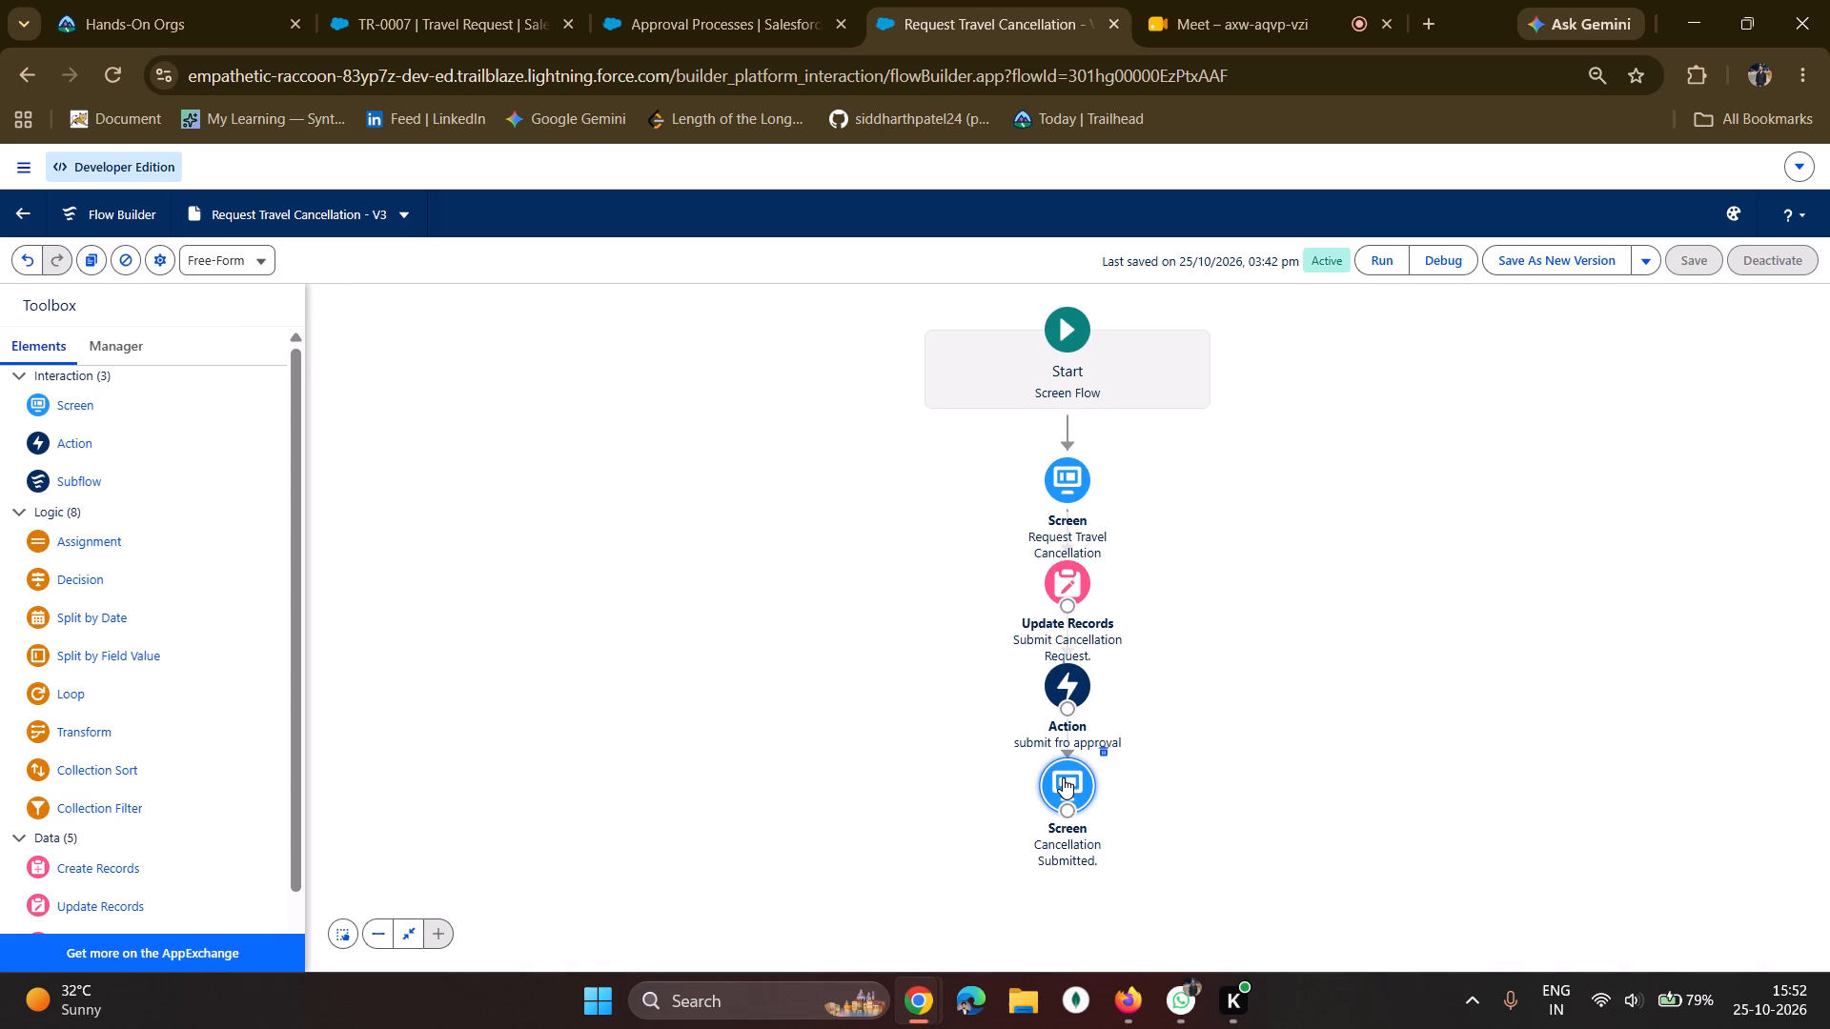
drag(1063, 777, 1080, 837)
drag(1071, 837, 1072, 837)
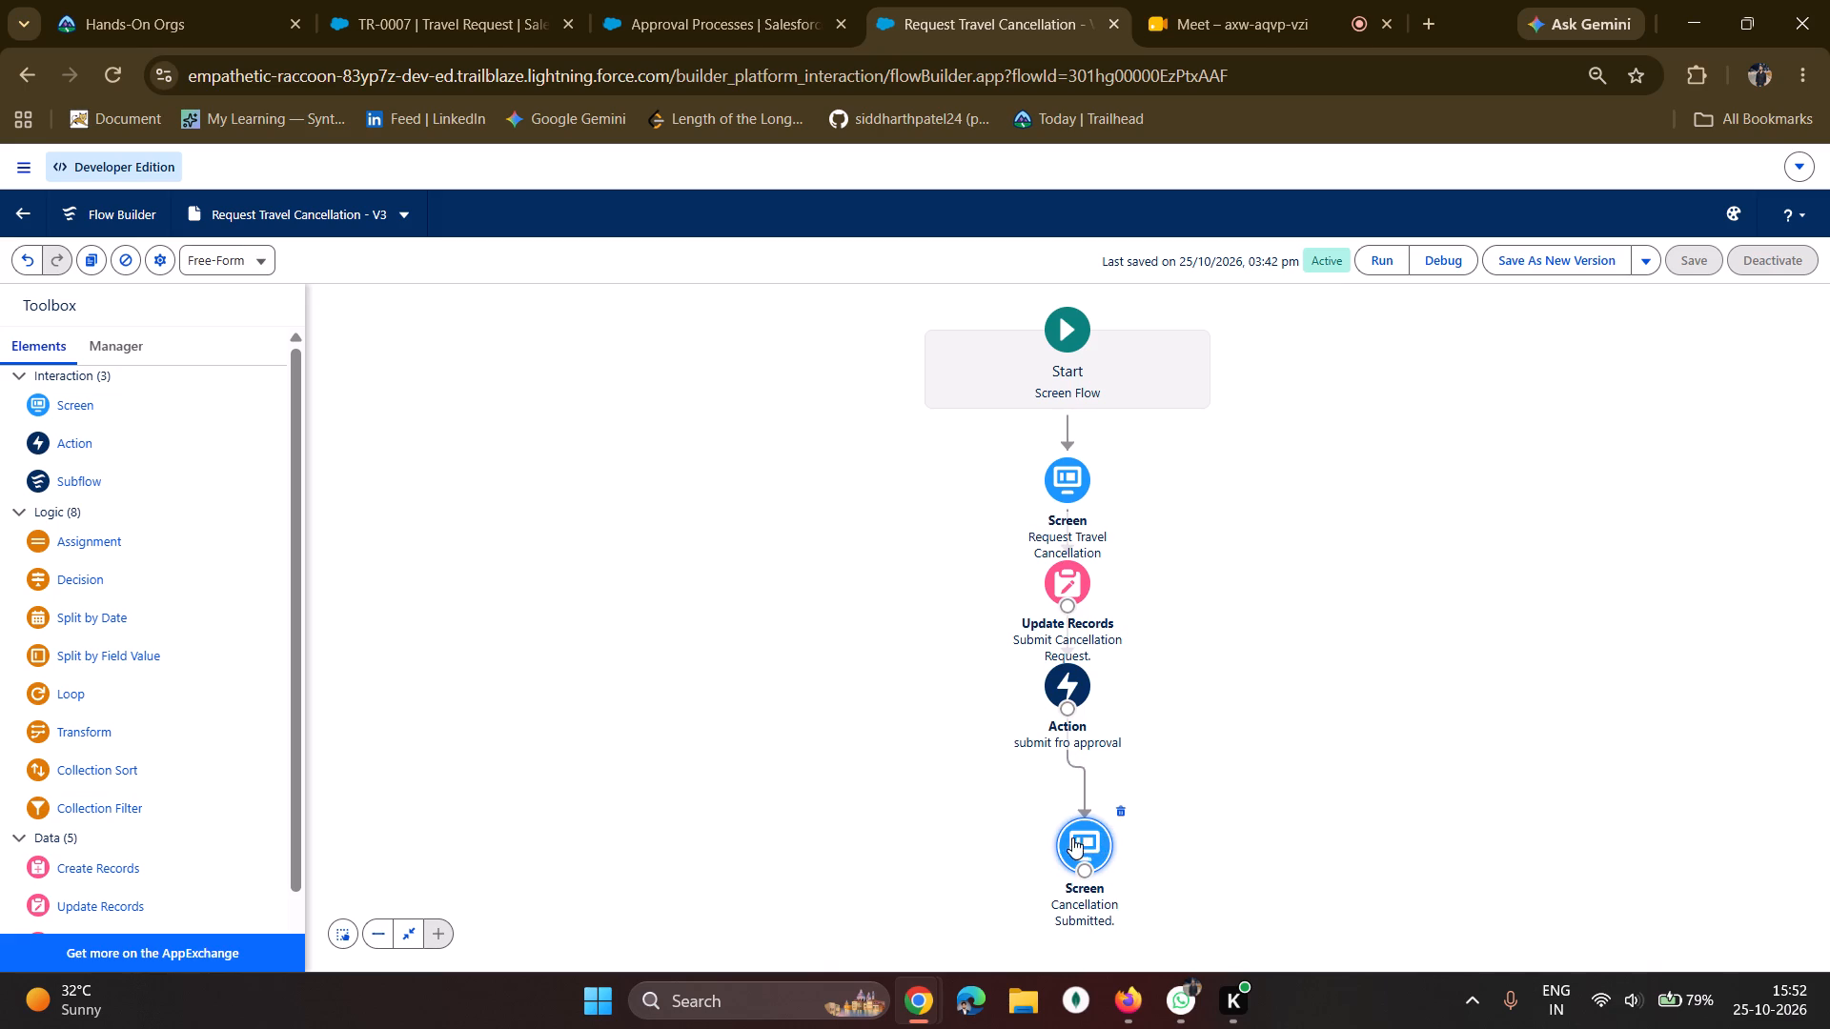
drag(1072, 837, 1234, 800)
drag(1078, 697, 901, 779)
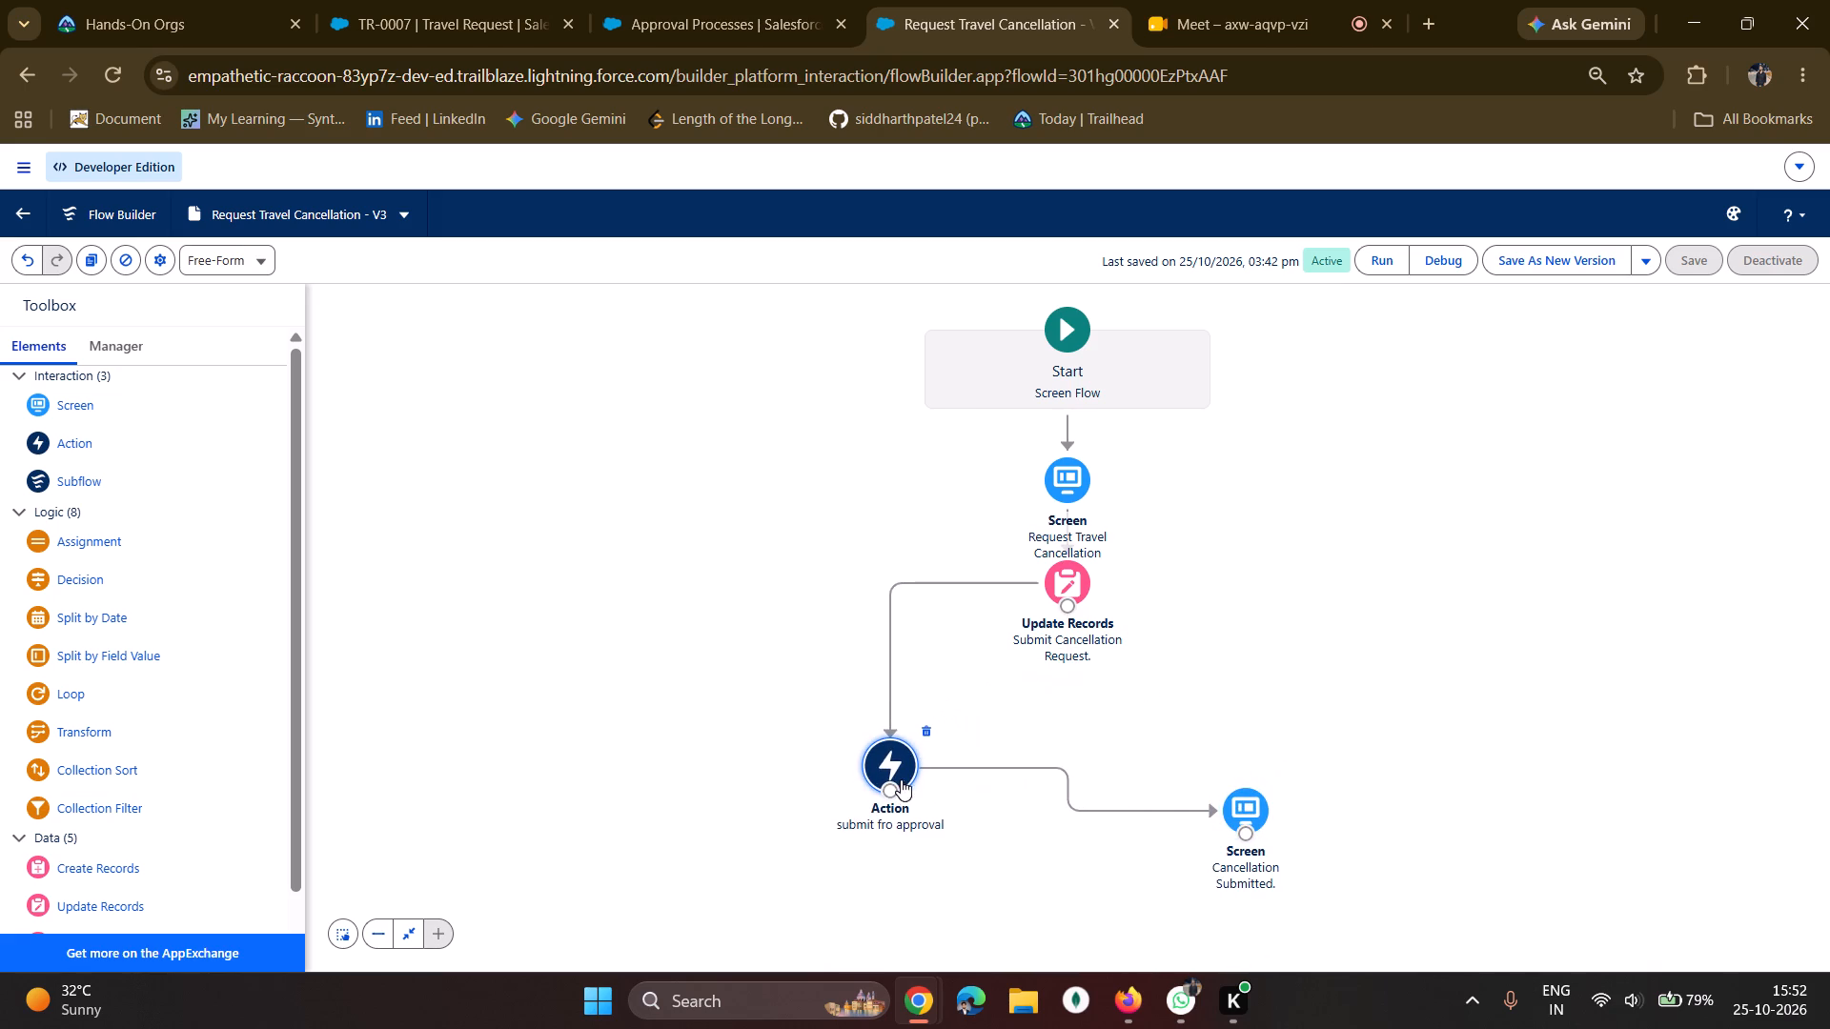
Rewire the flow so Submit Cancellation Request leads to the Cancellation Submitted screen, which leads to the submit fro approval action.
click(936, 587)
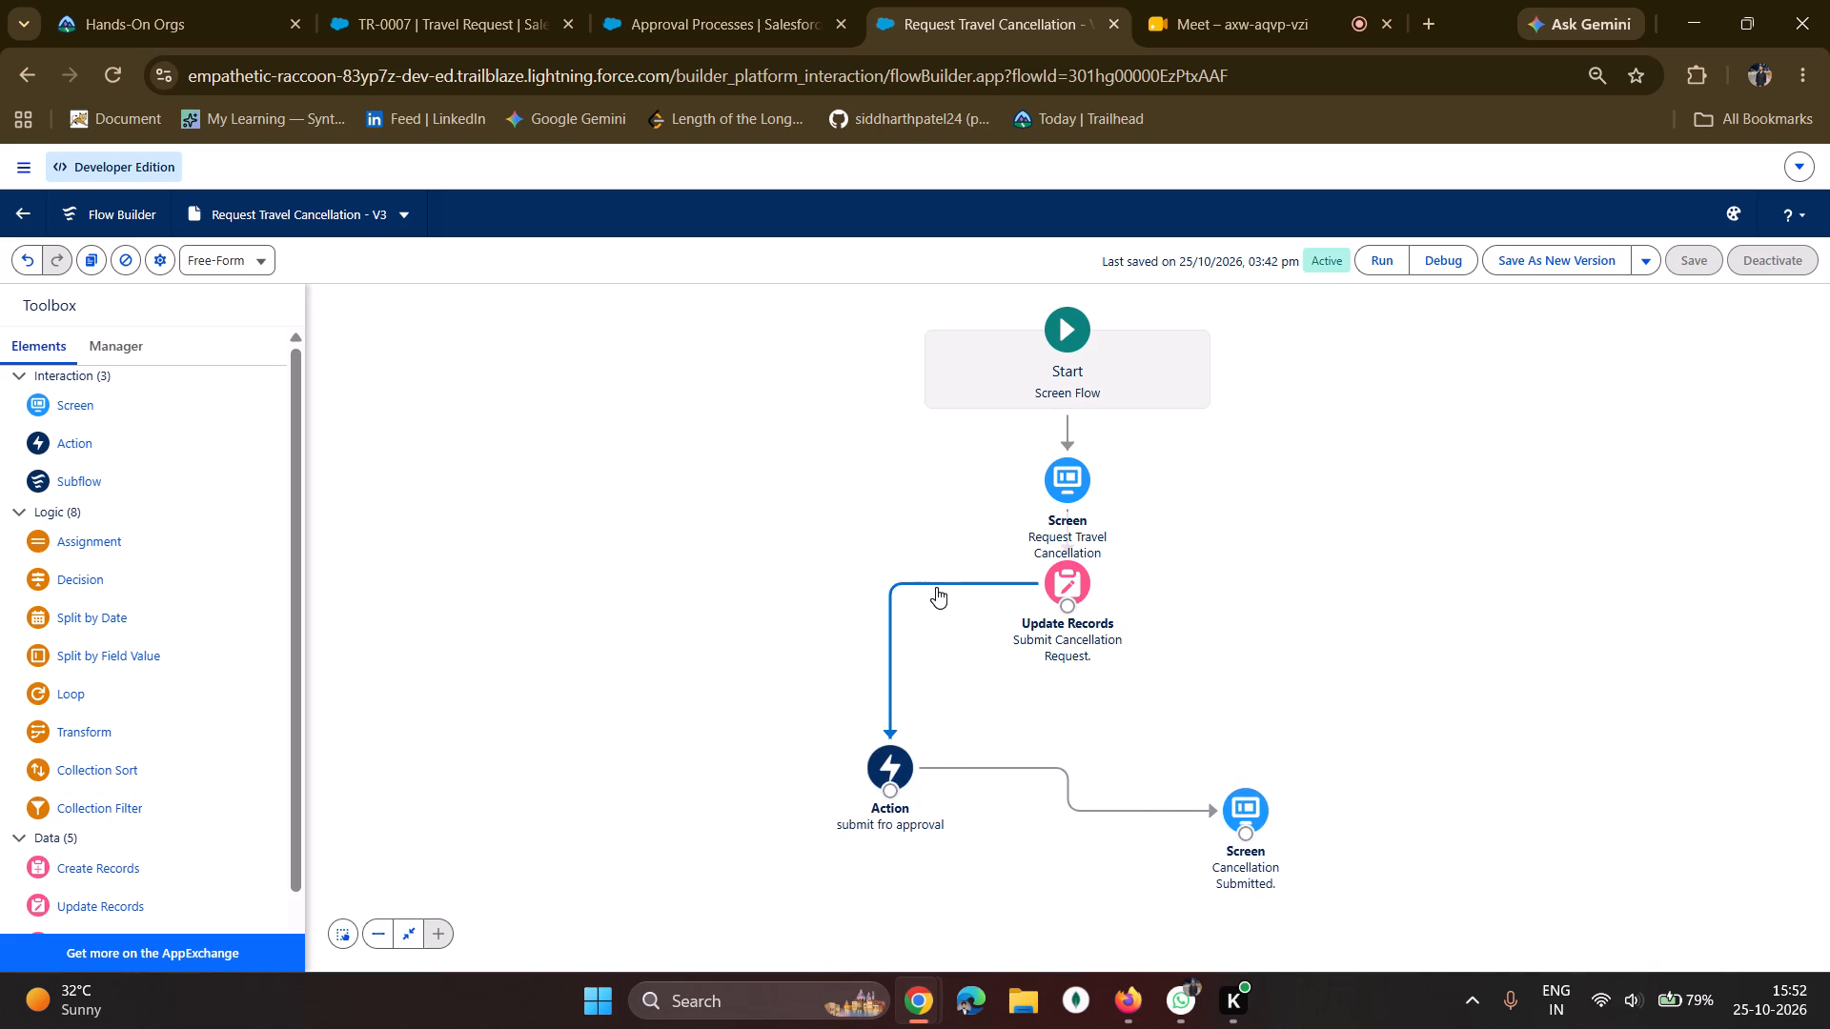
key(Delete)
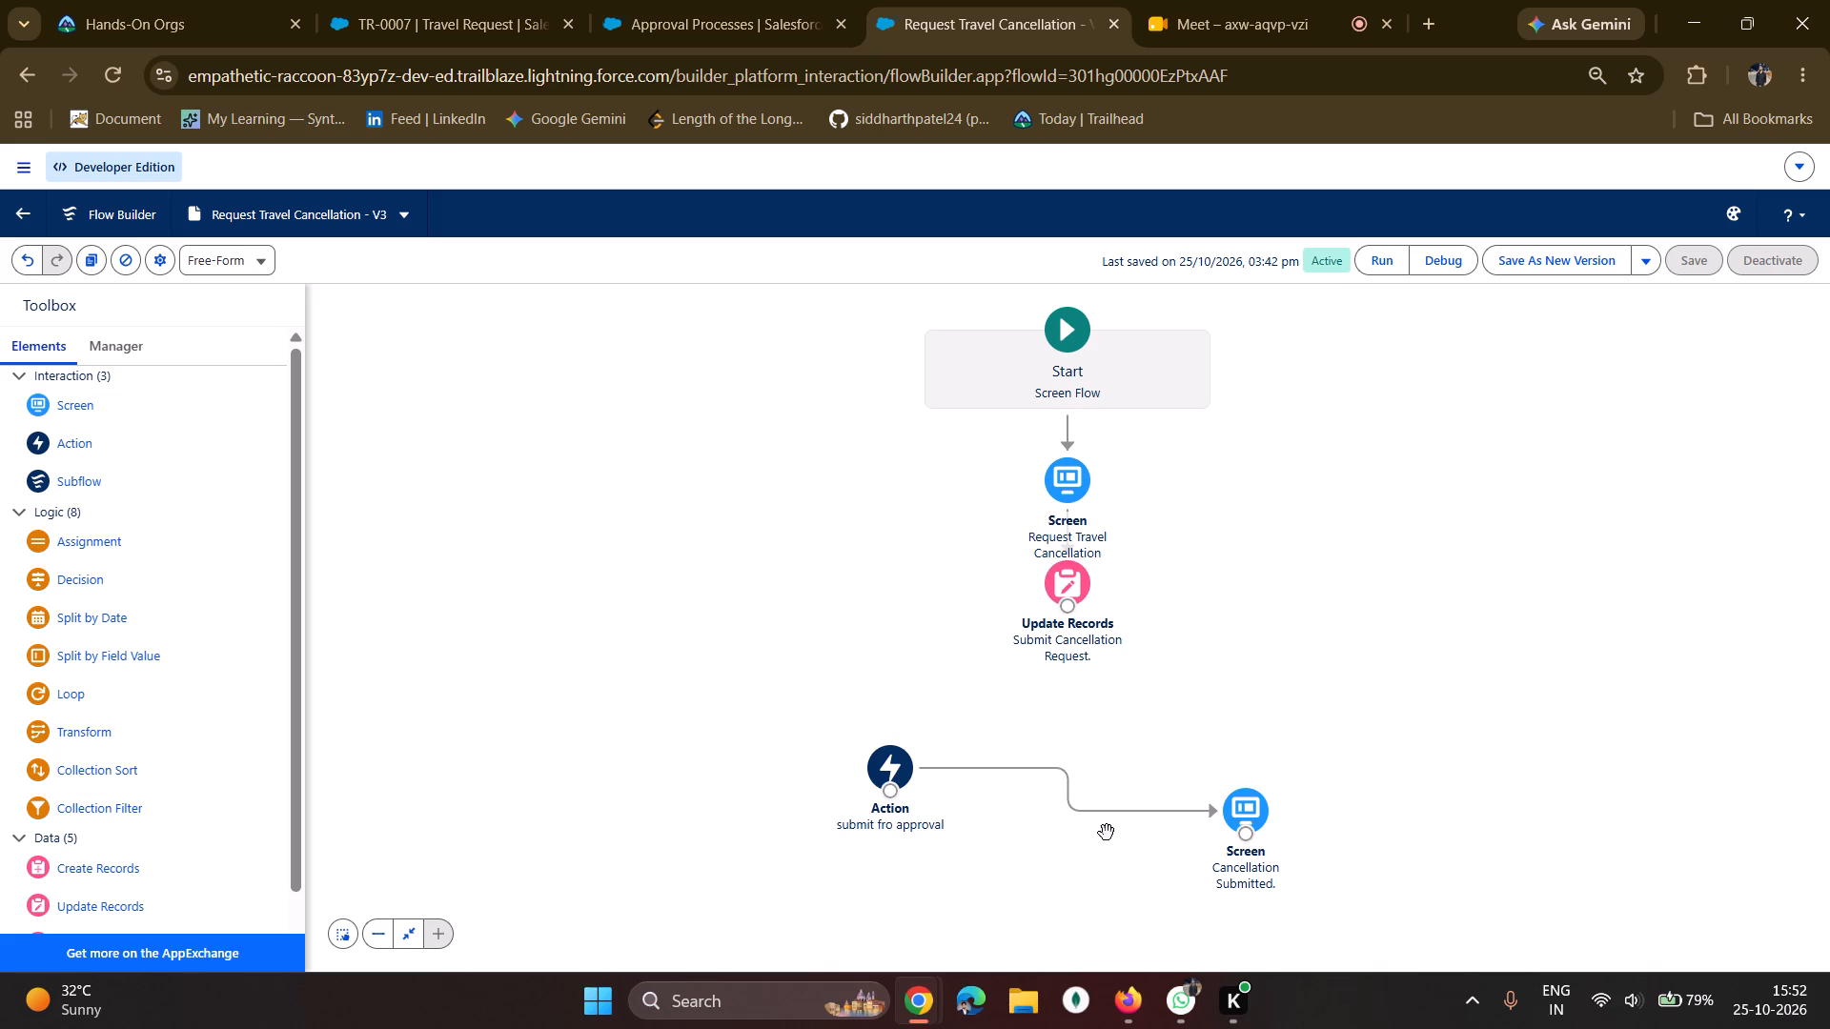
click(1098, 812)
drag(1070, 617, 1194, 832)
drag(1189, 805, 1170, 784)
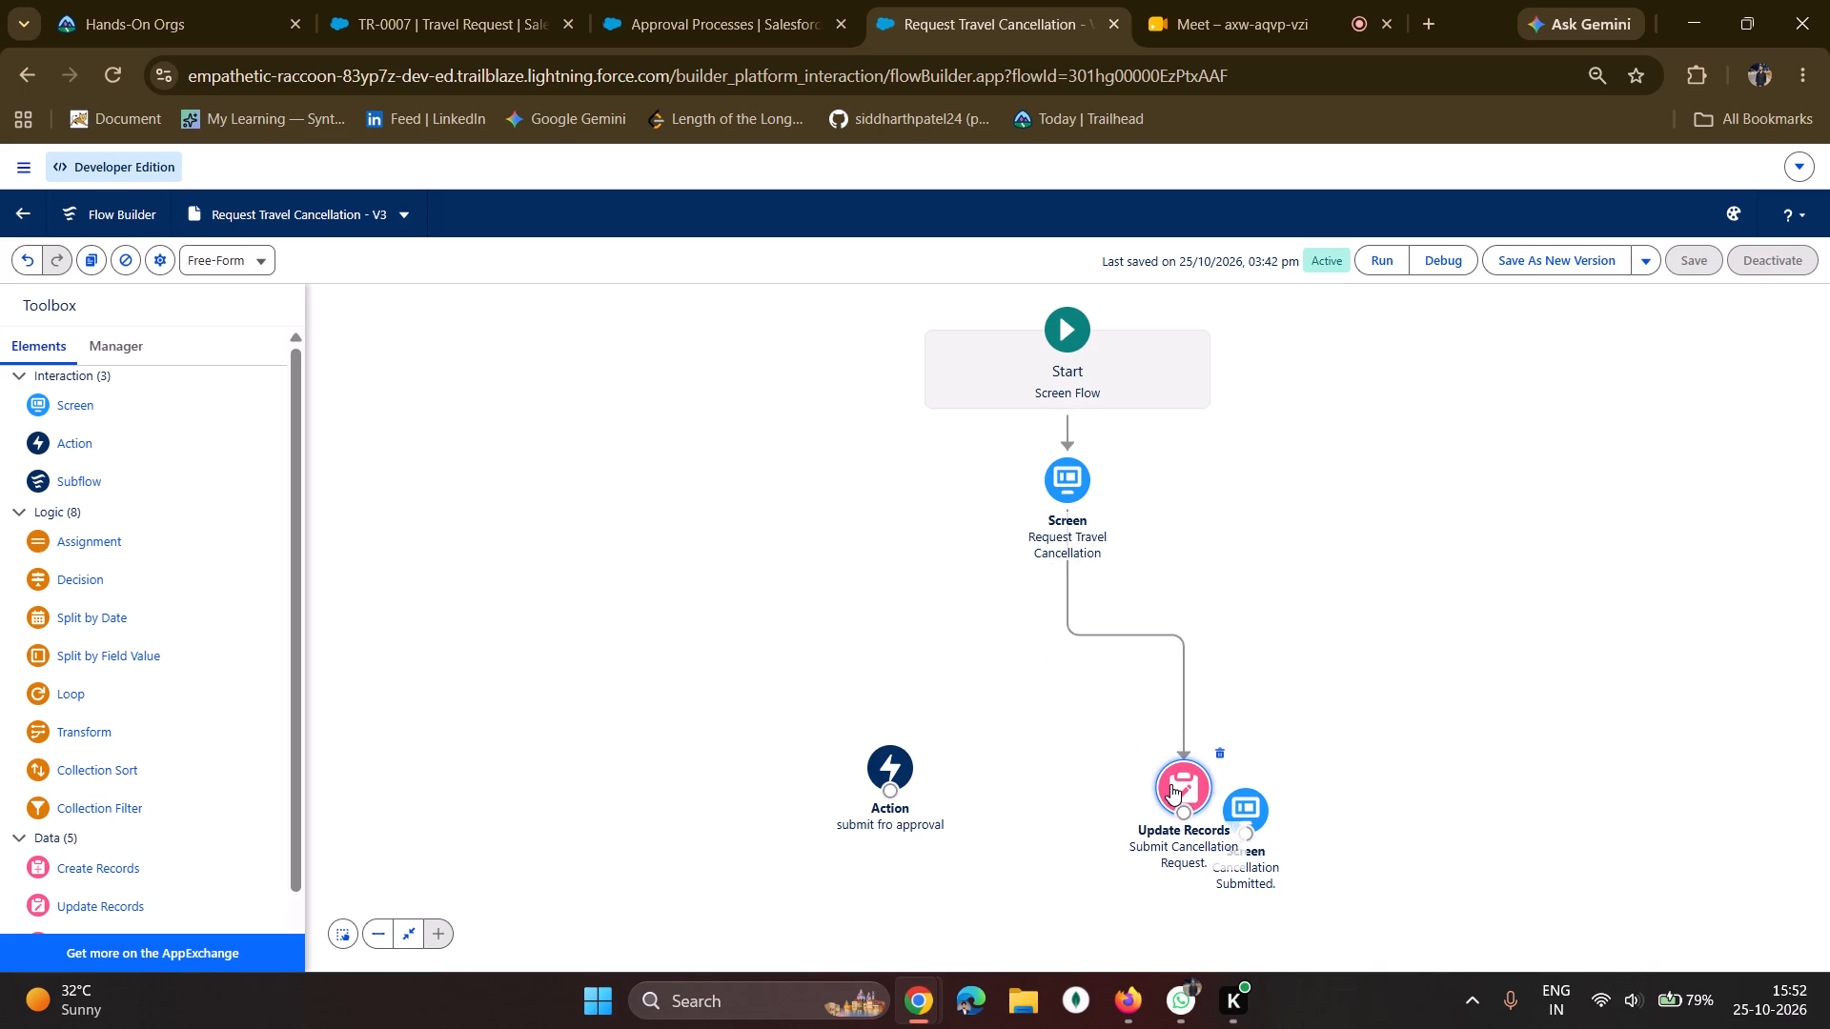
drag(1170, 784, 1076, 673)
drag(1080, 684, 1235, 833)
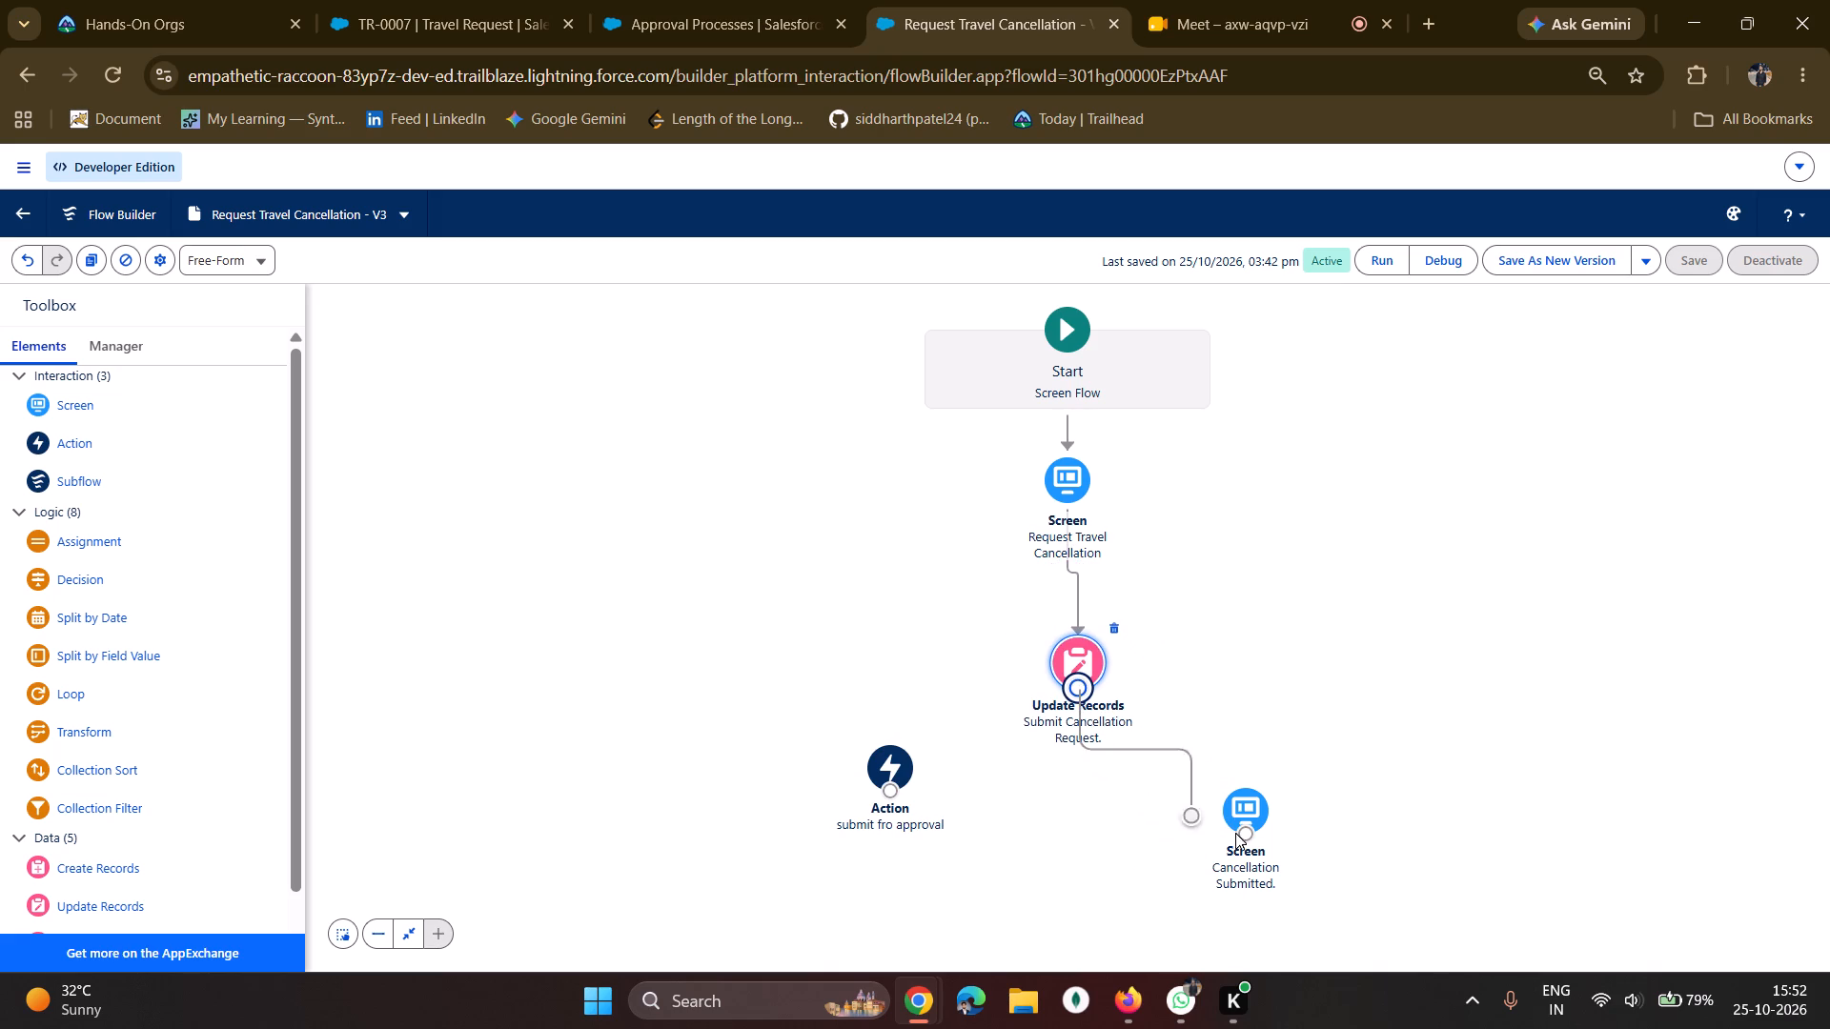
drag(1235, 833, 1246, 842)
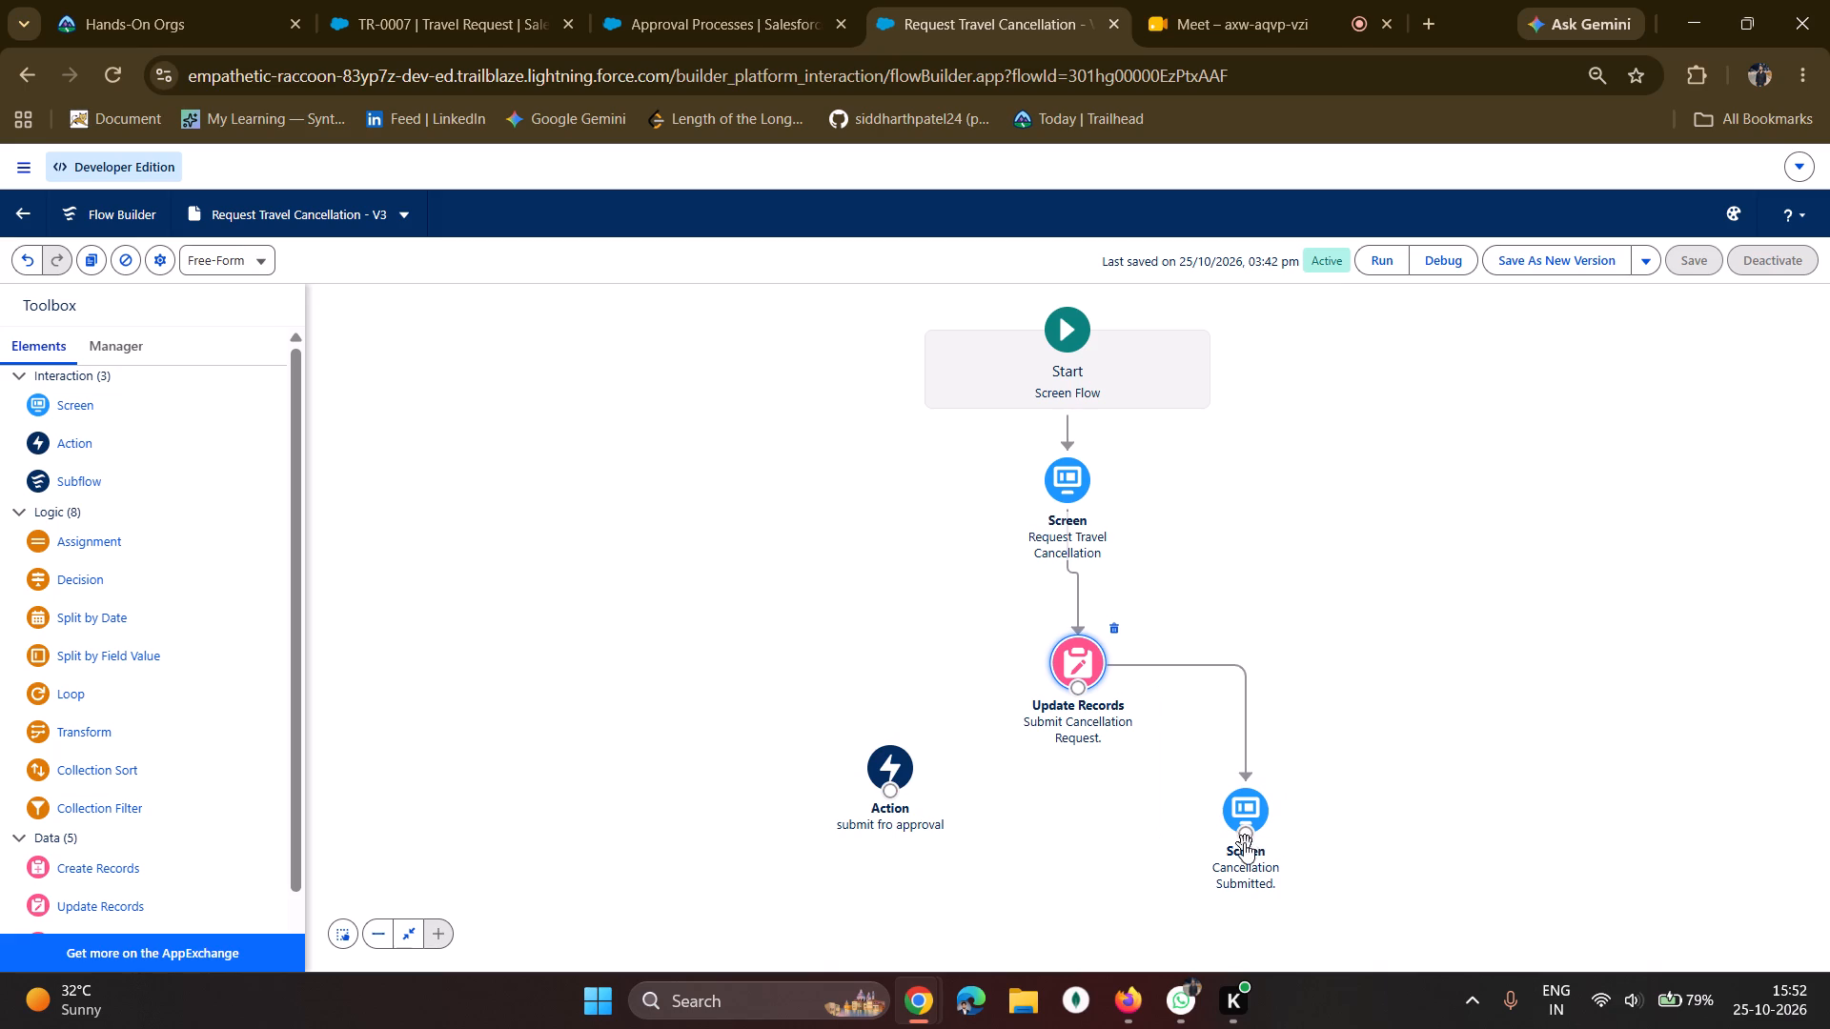
drag(1244, 841, 883, 799)
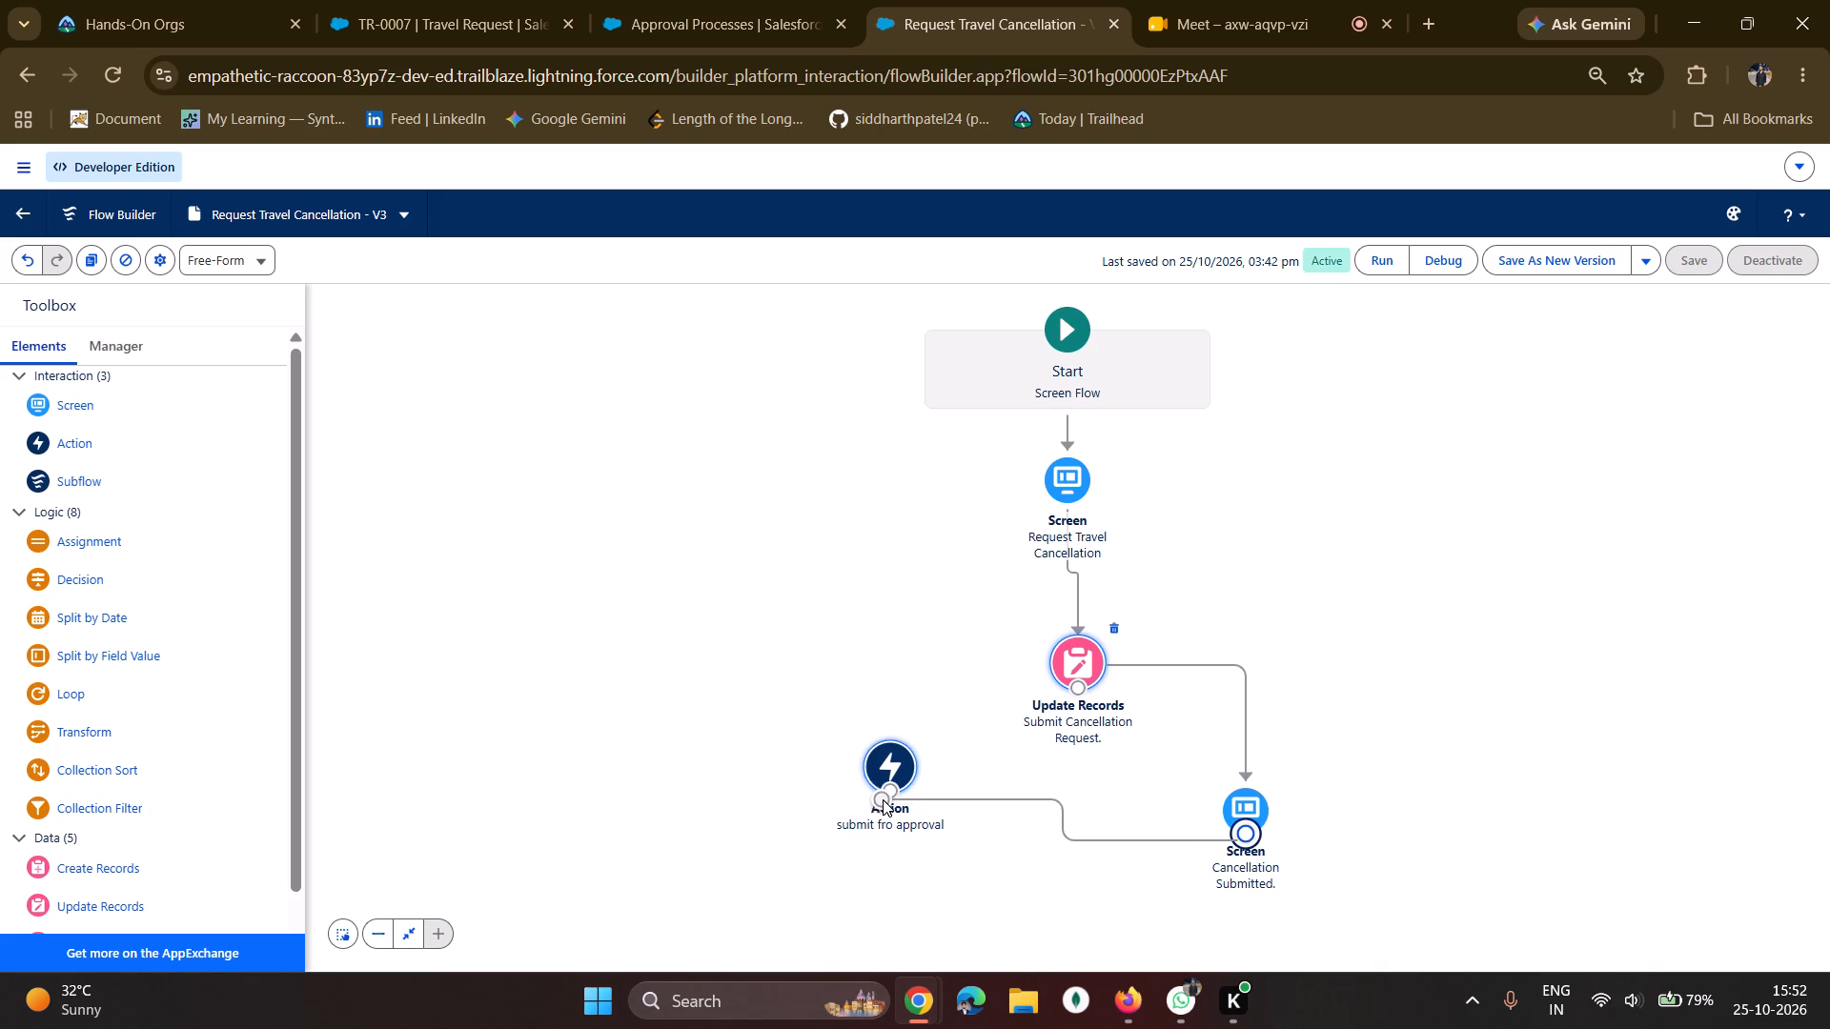
drag(883, 799, 890, 794)
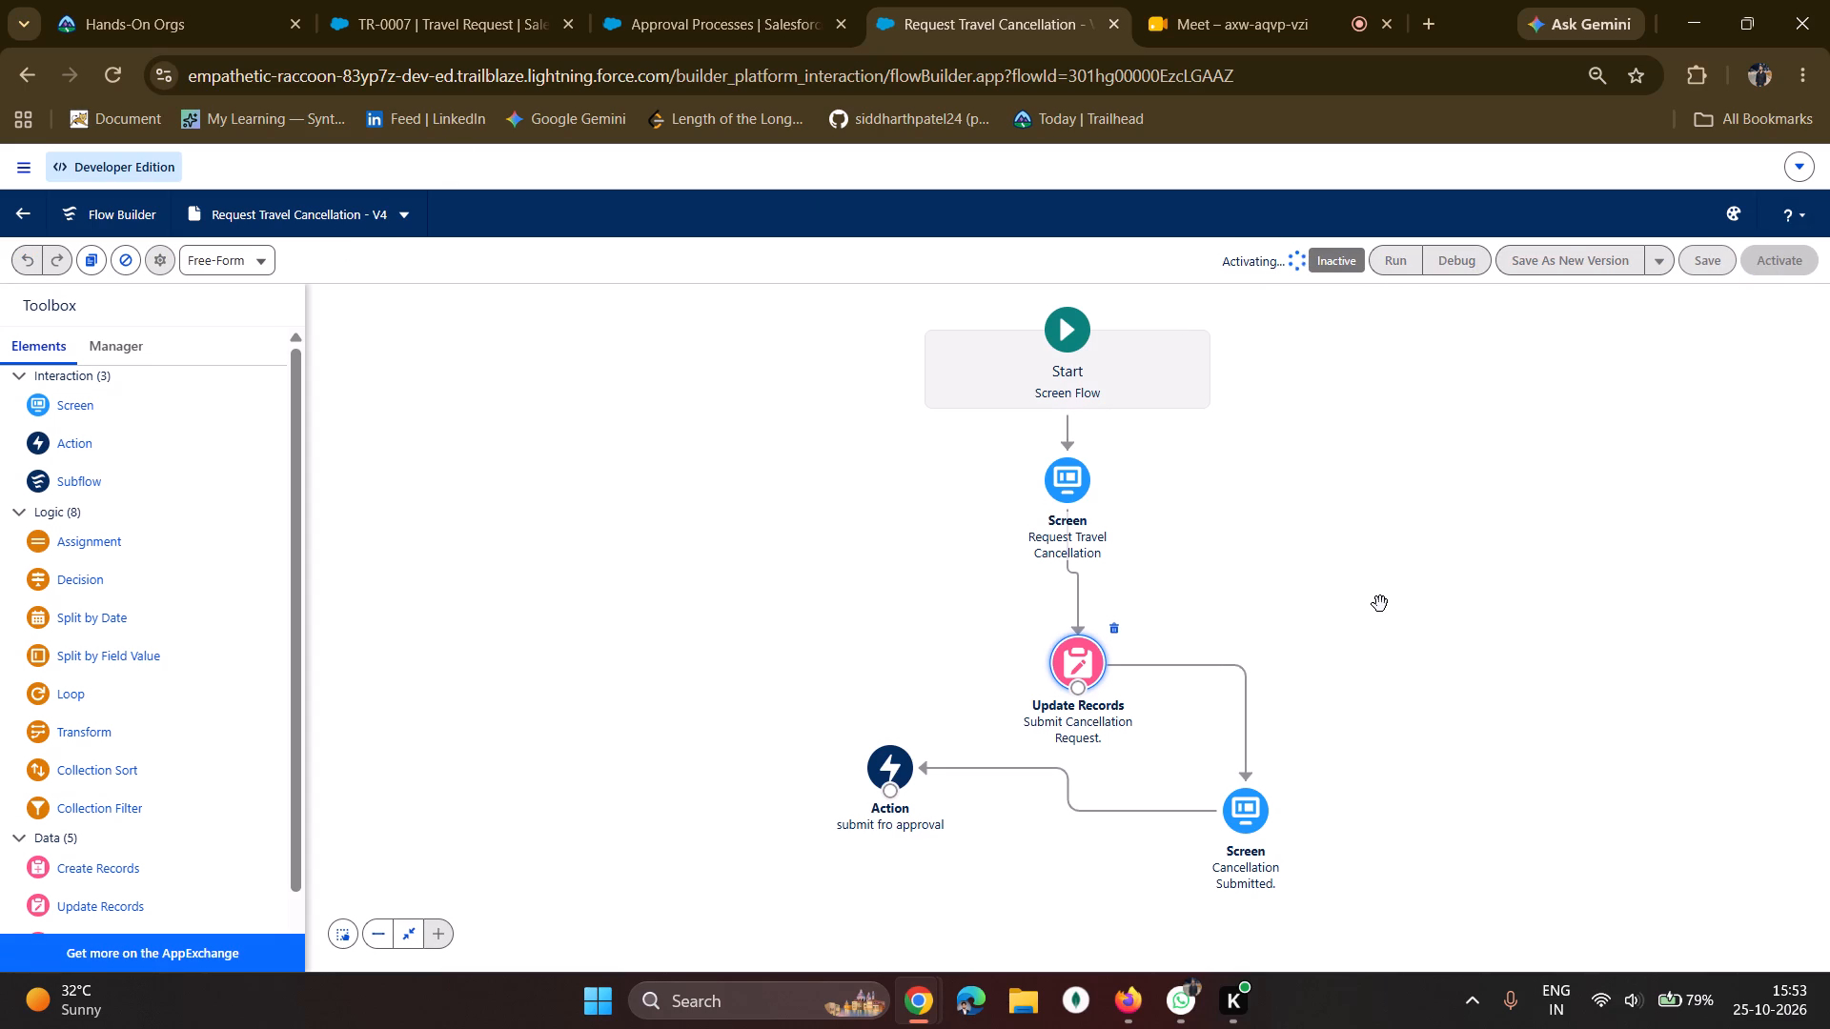
Start a new travel request in Wander_Roster_prj and set its start date to 01/10/2027.
click(696, 0)
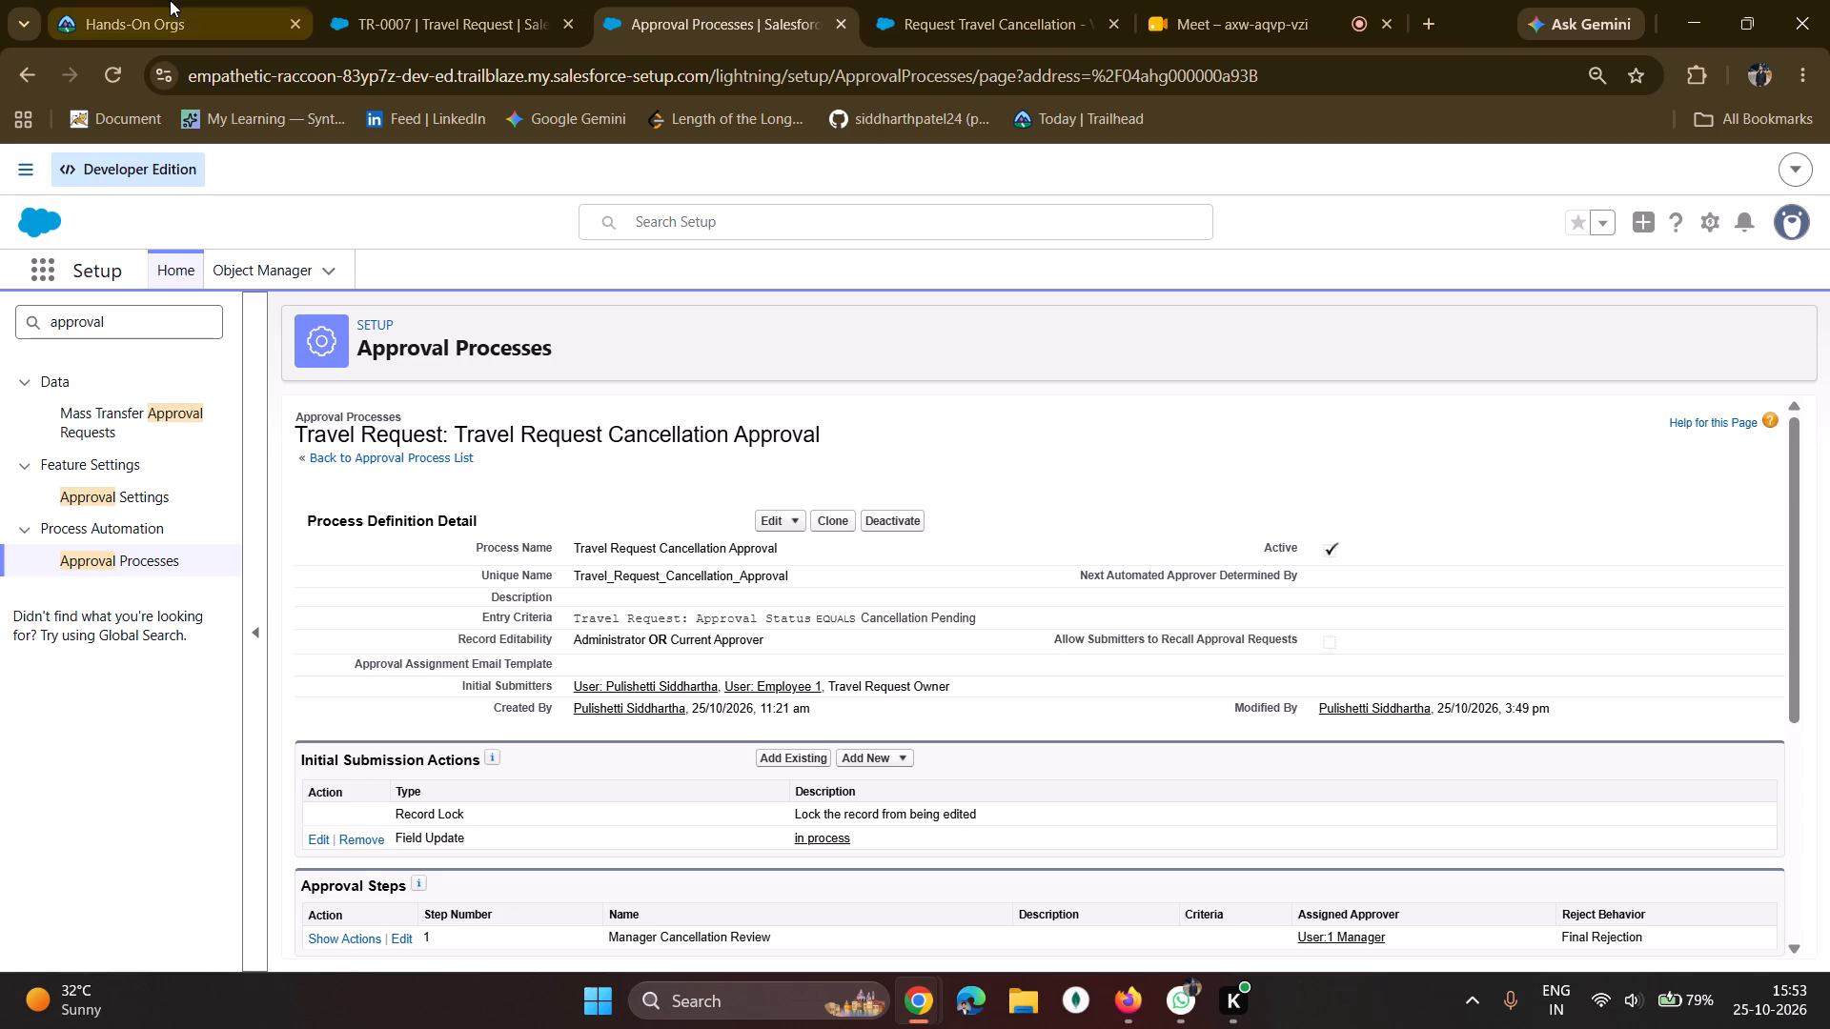
click(399, 0)
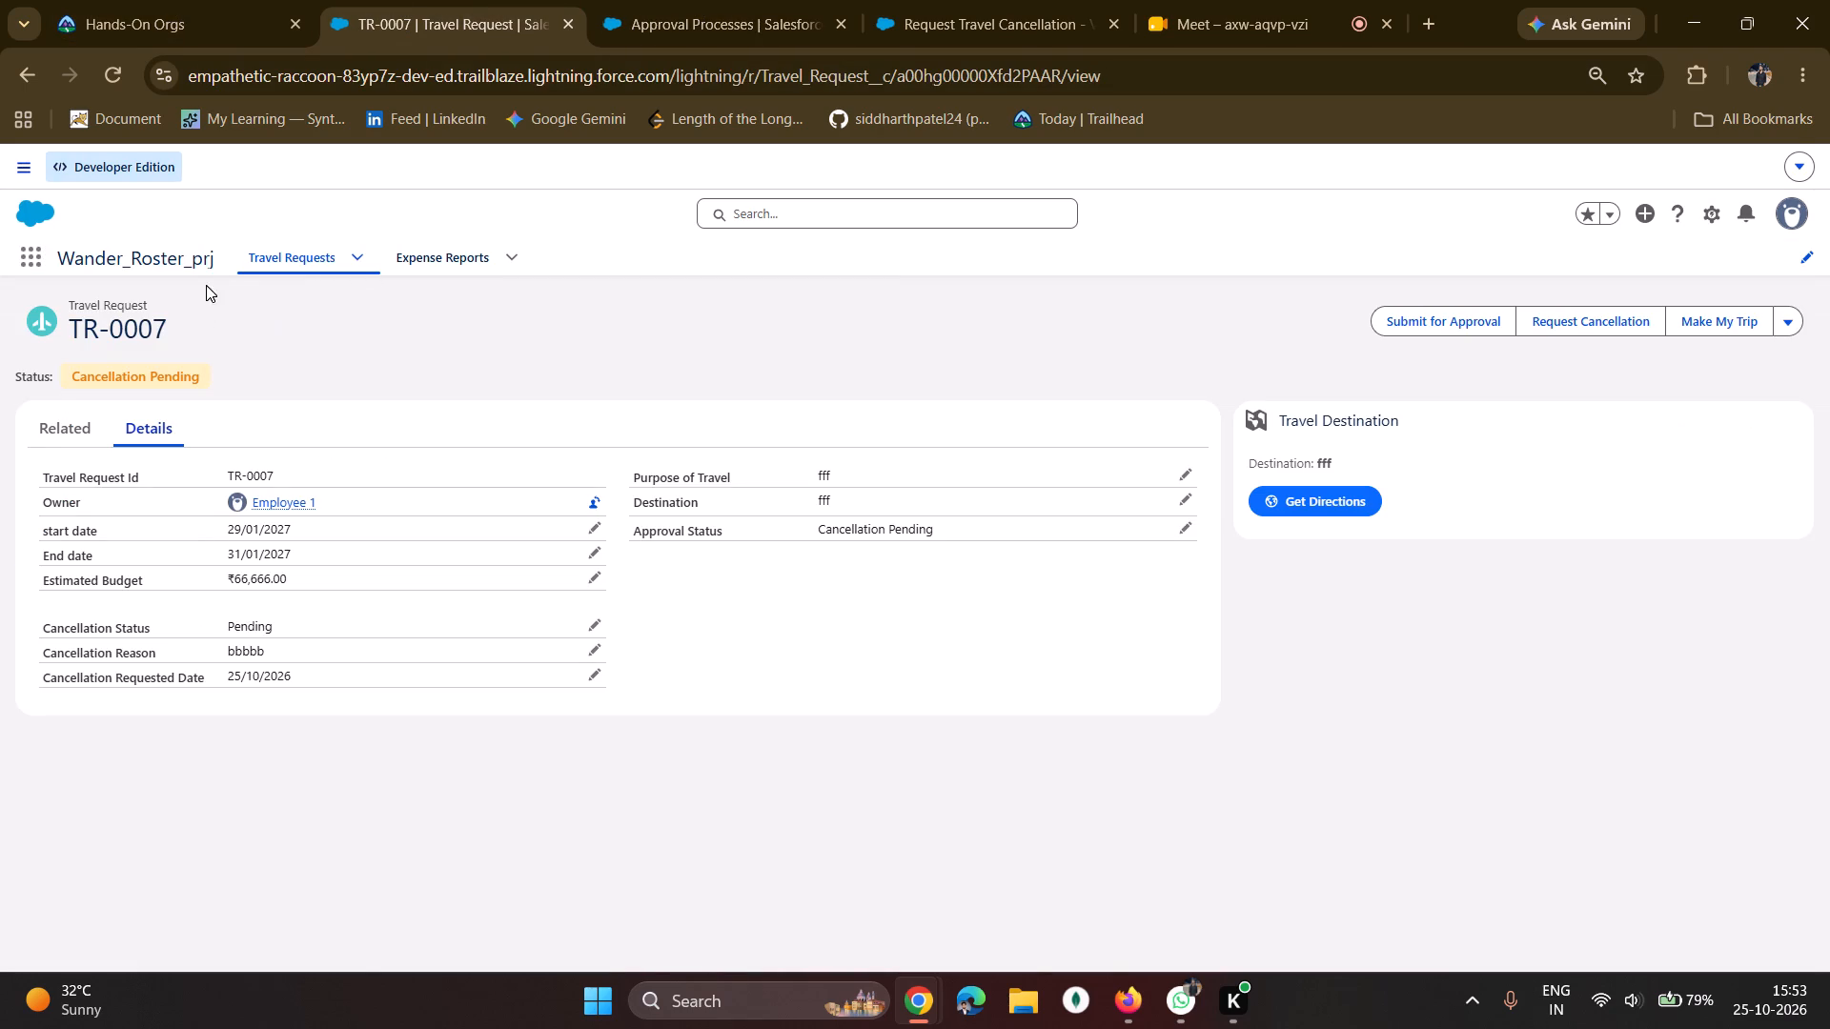
click(286, 250)
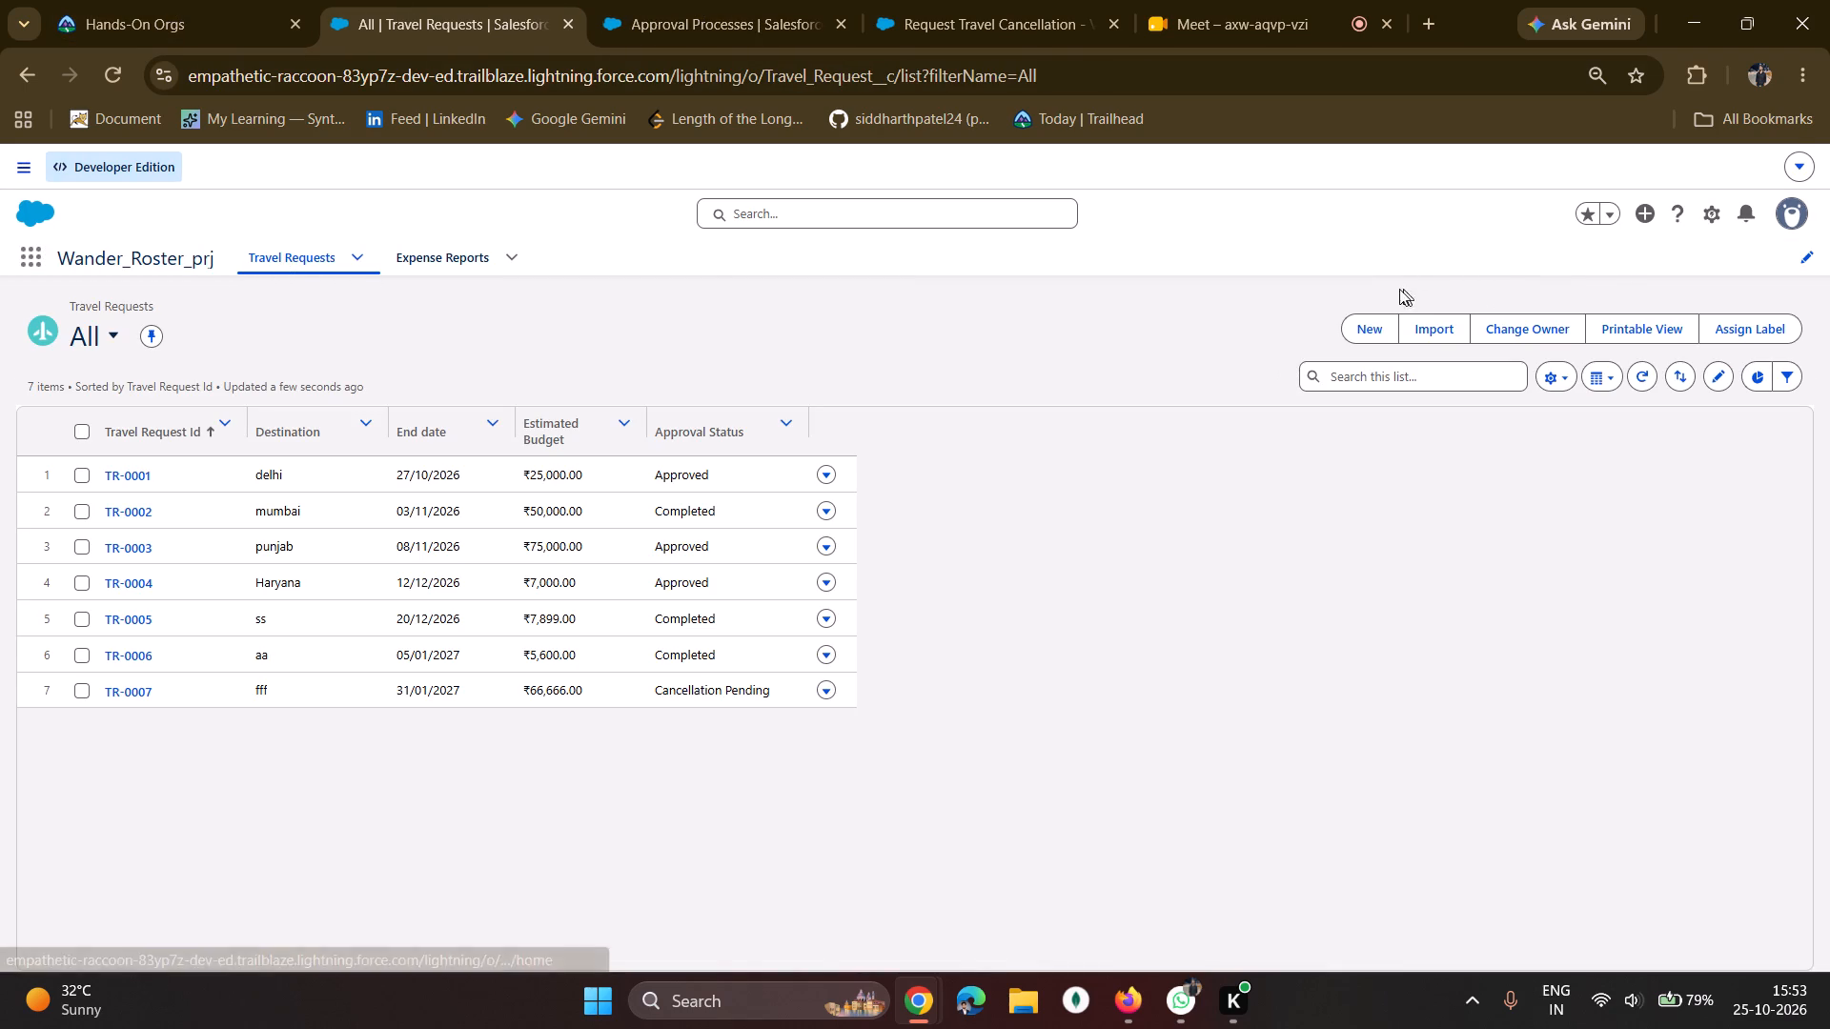
click(1386, 314)
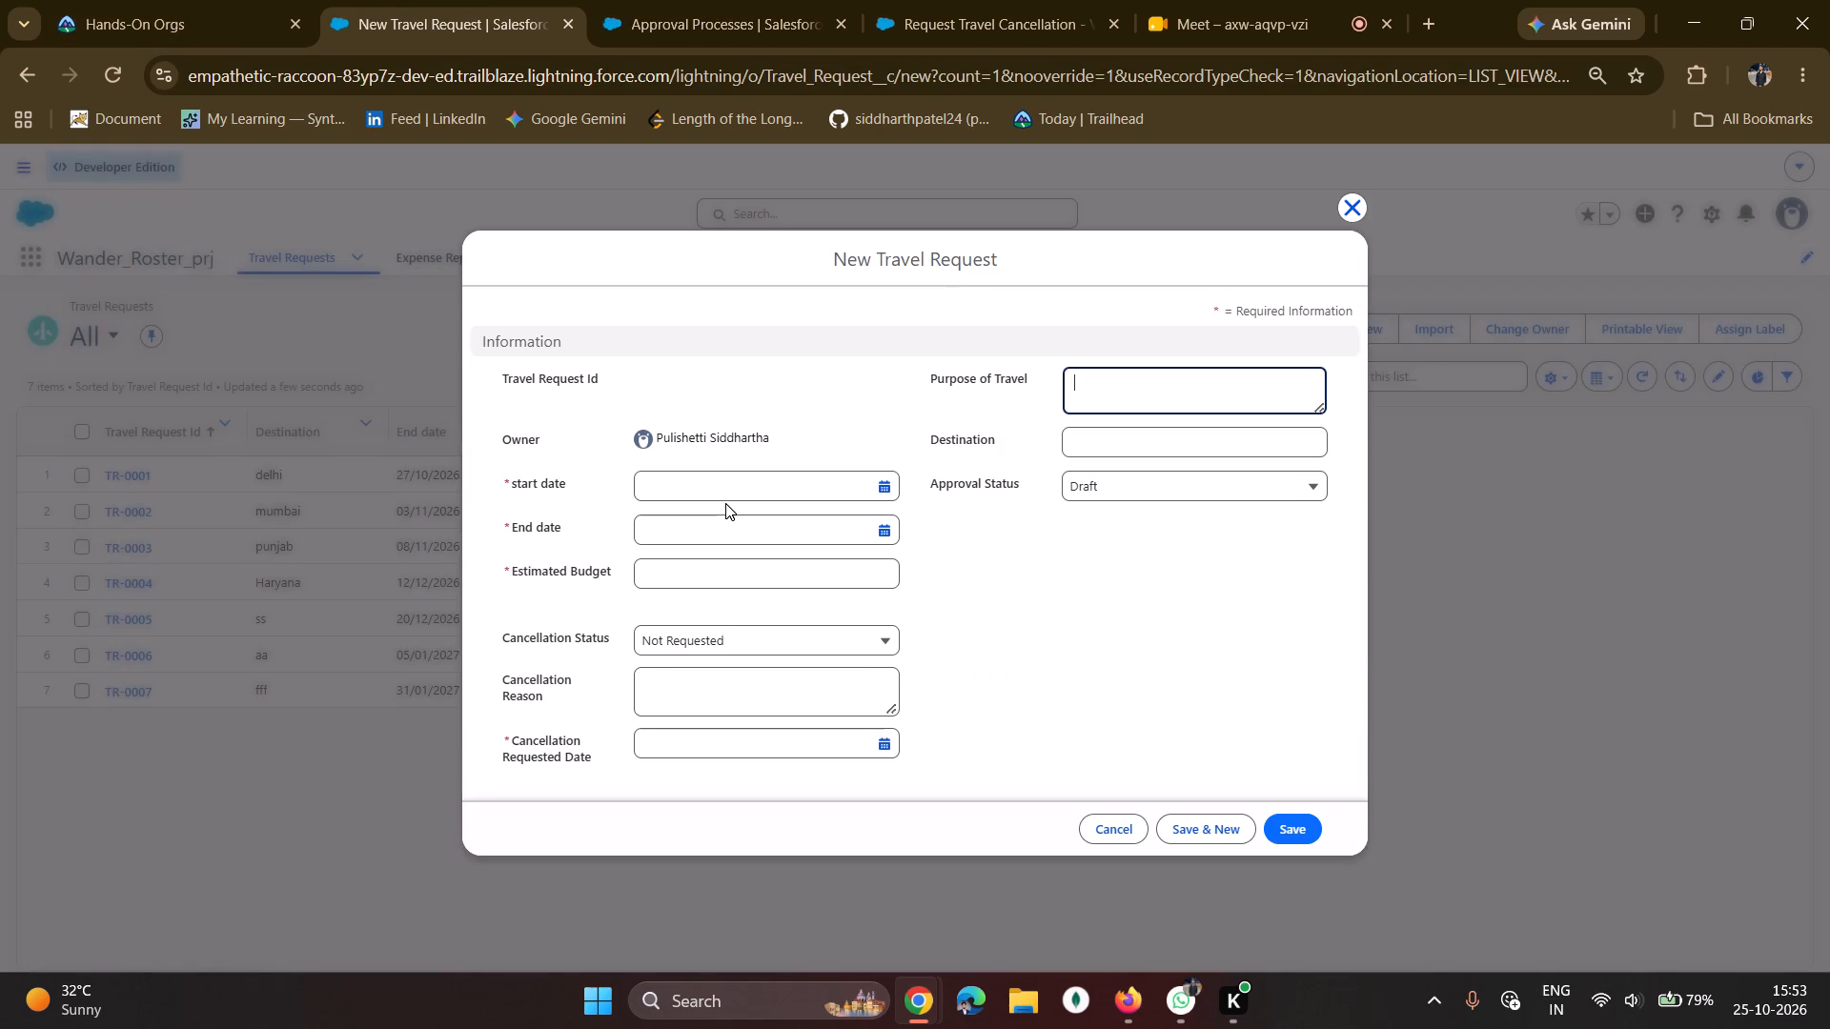
click(725, 503)
click(707, 487)
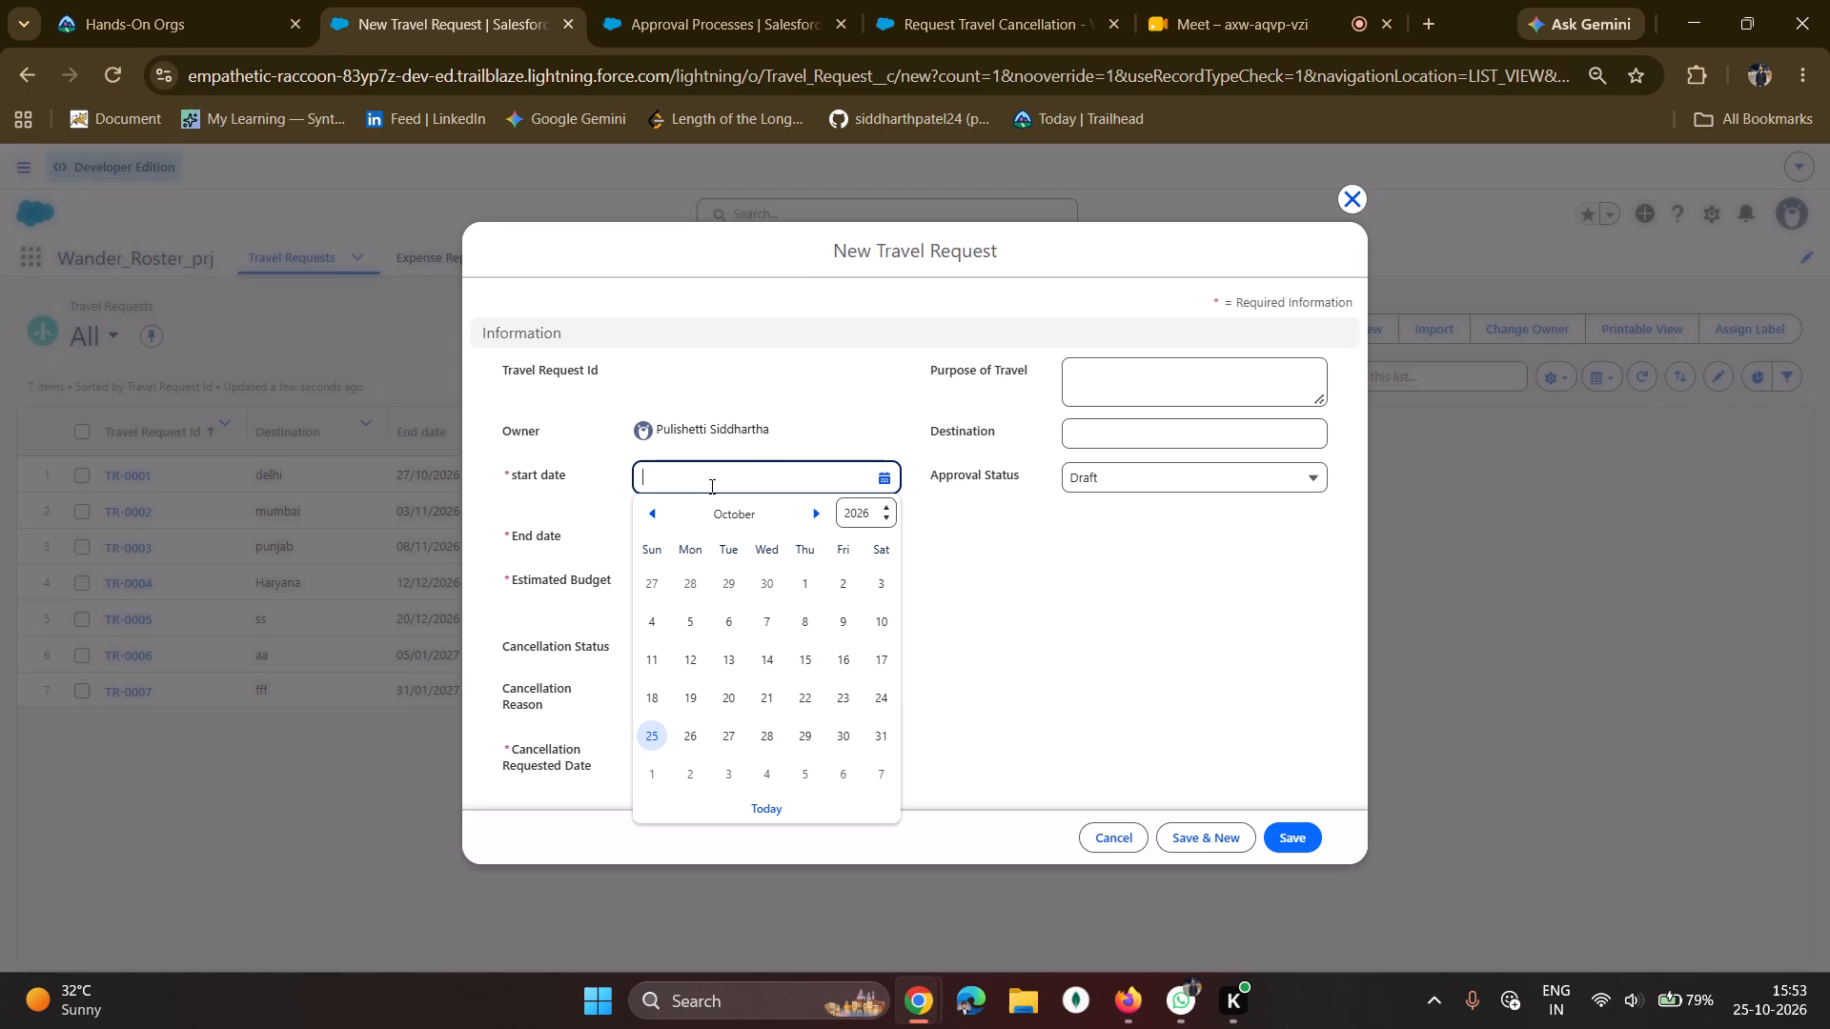
click(865, 504)
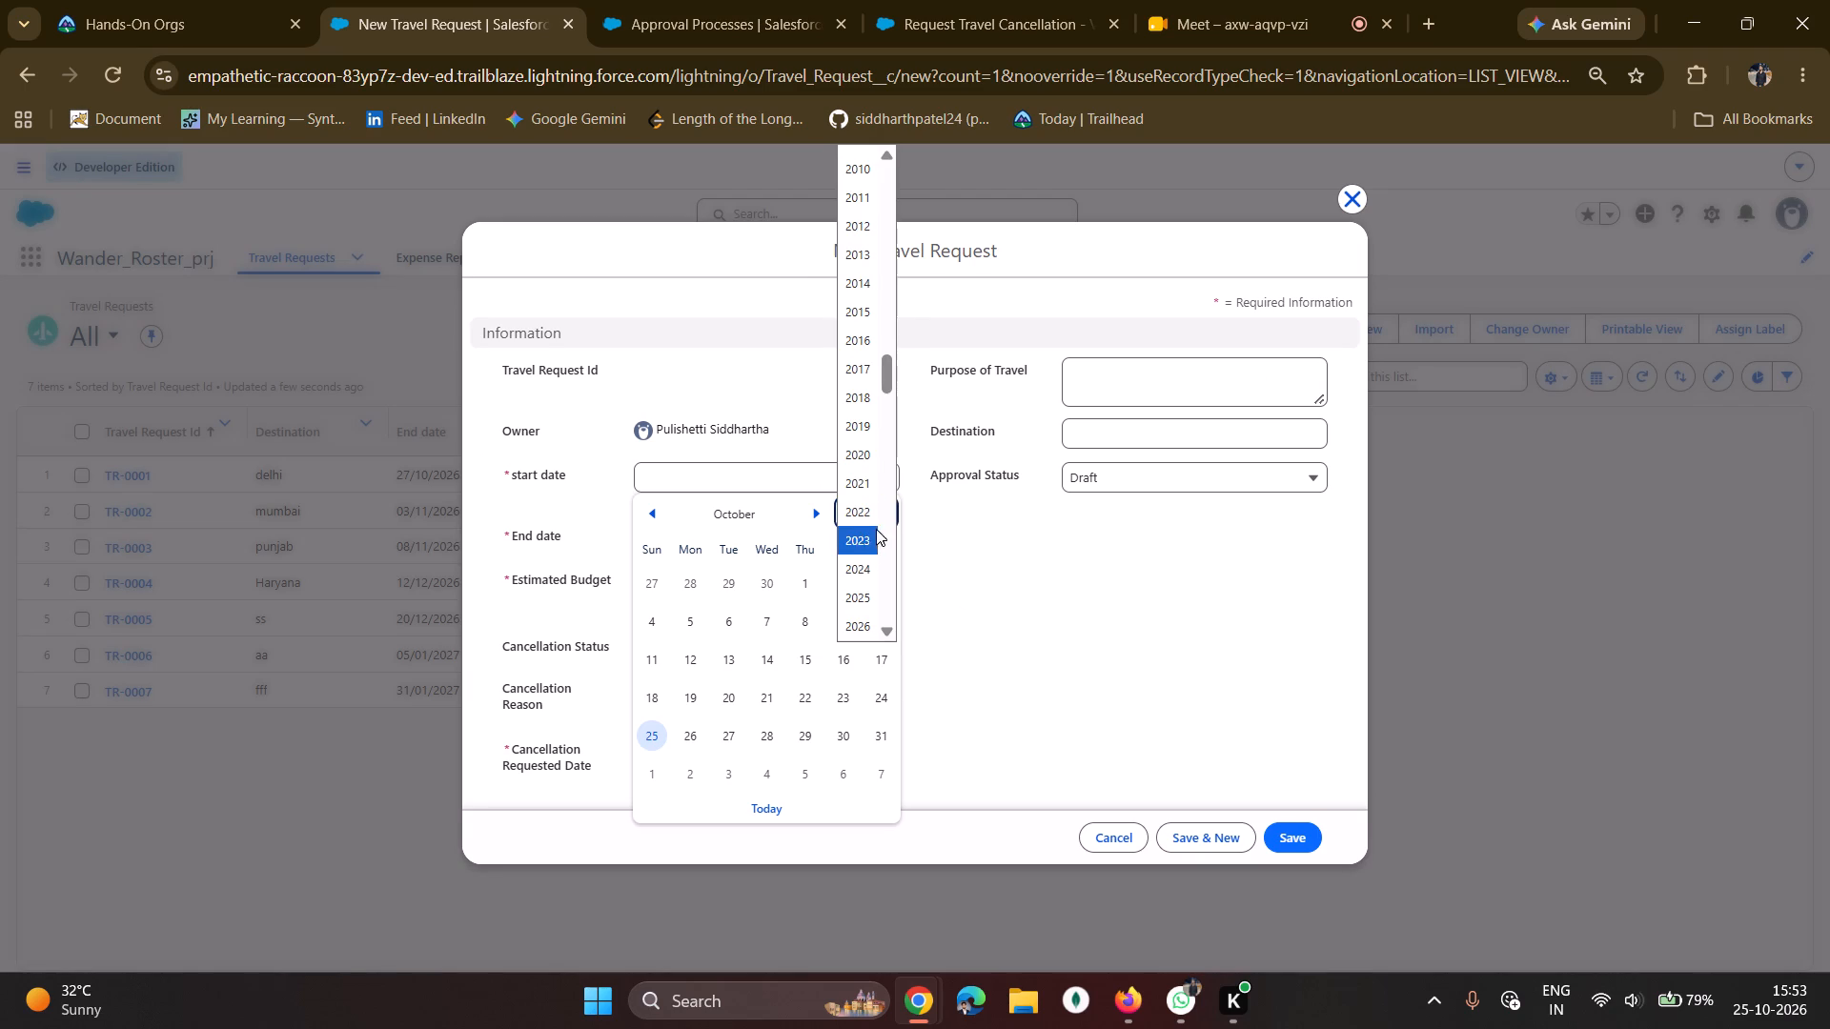
scroll(863, 615, down, 1)
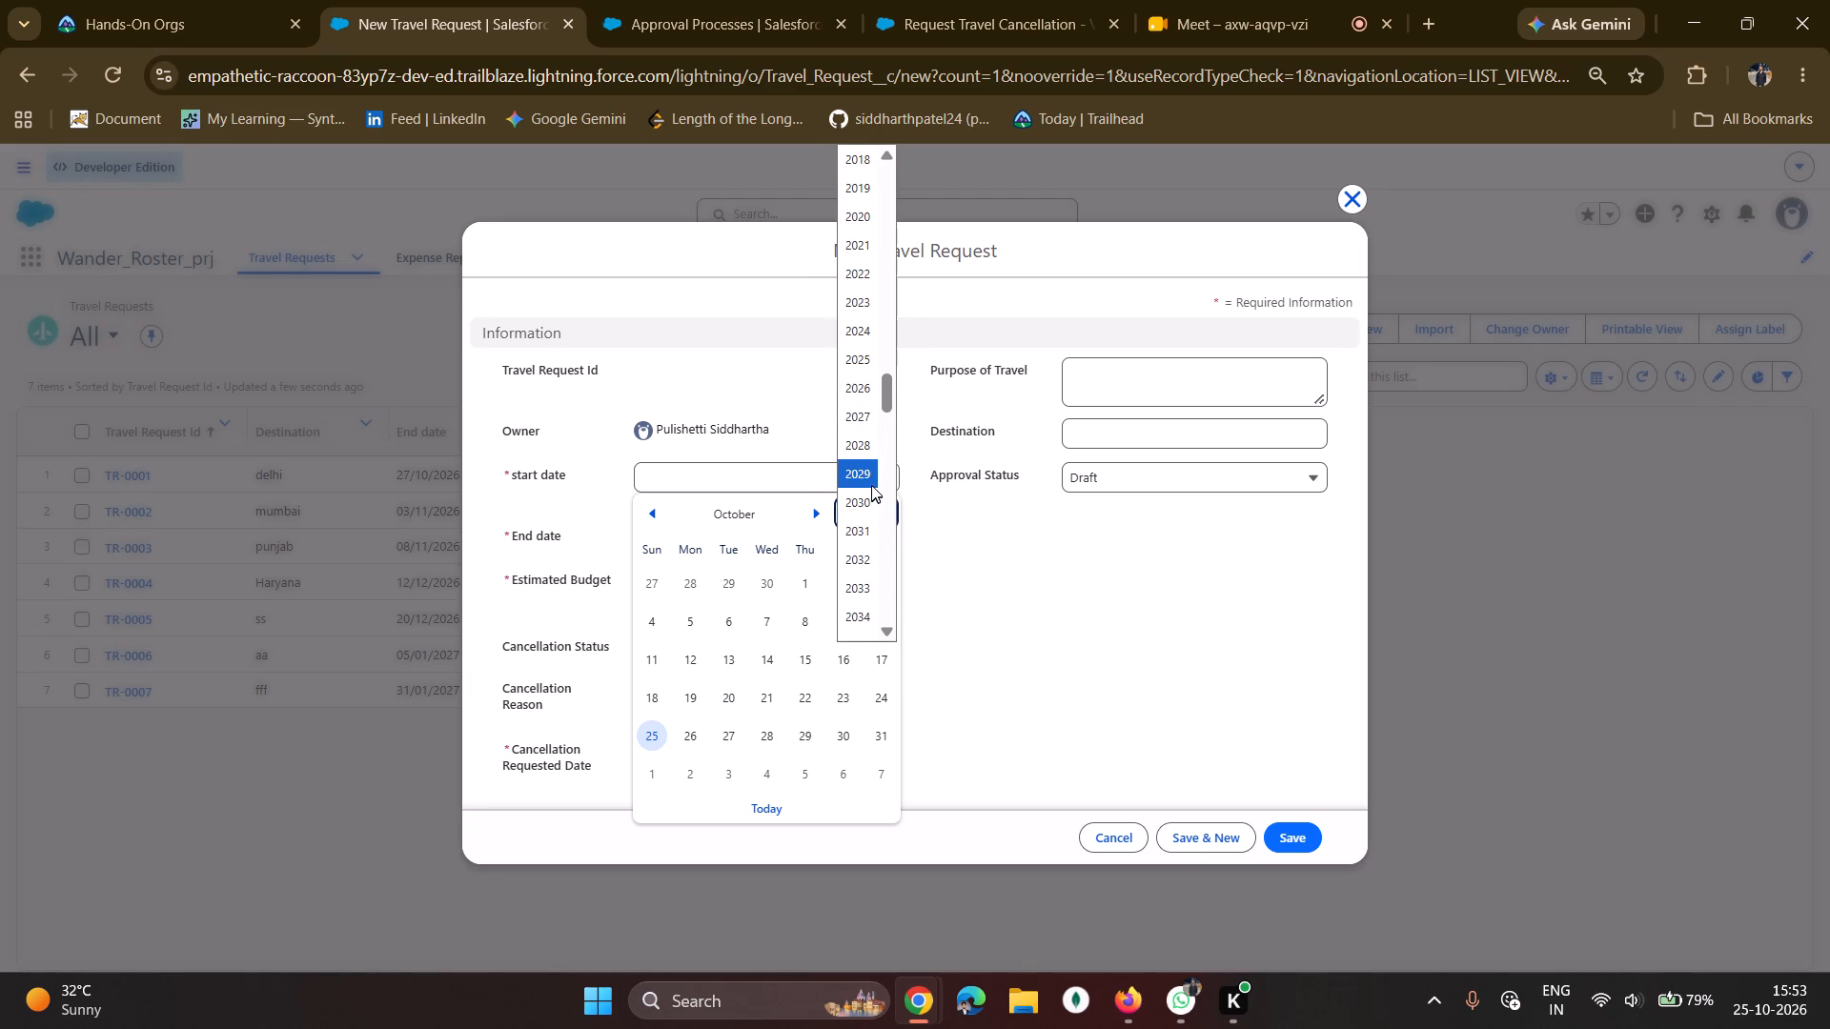
click(855, 427)
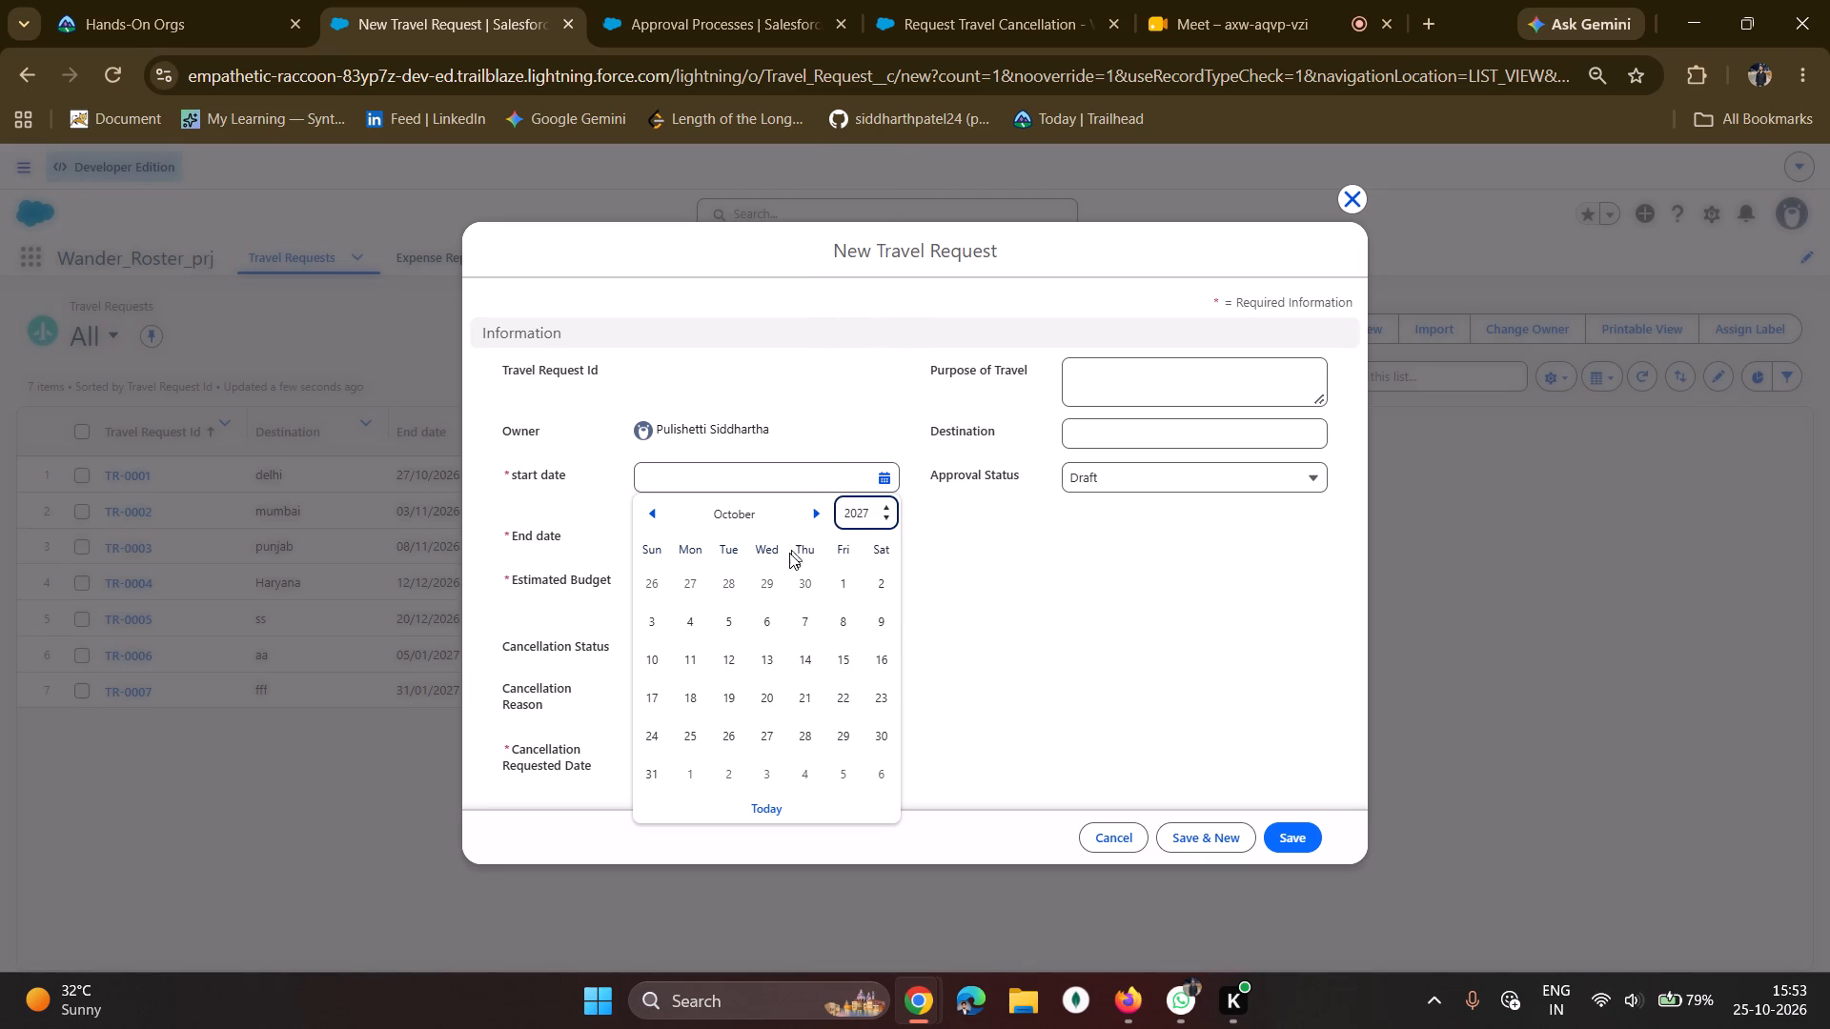
click(838, 590)
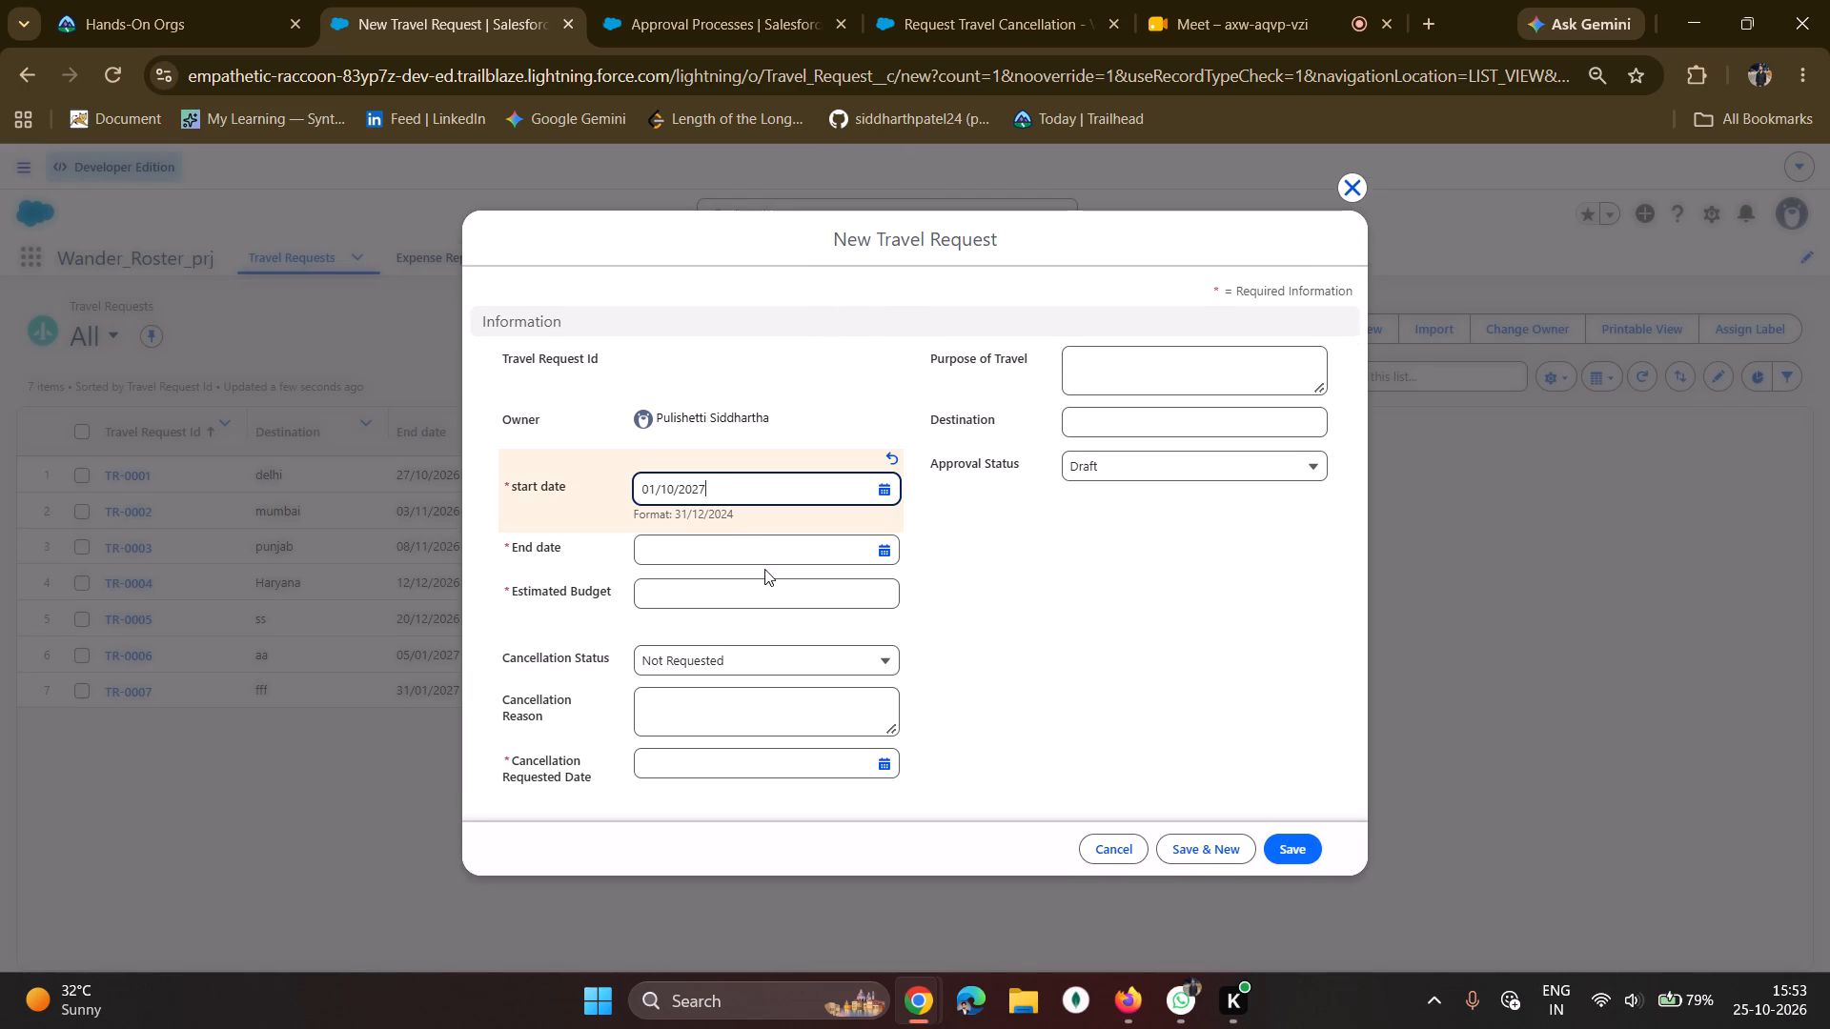
Copy the start date into the new travel request's End date and change it to 02/10/2027.
key(ctrl+a)
key(ctrl+c)
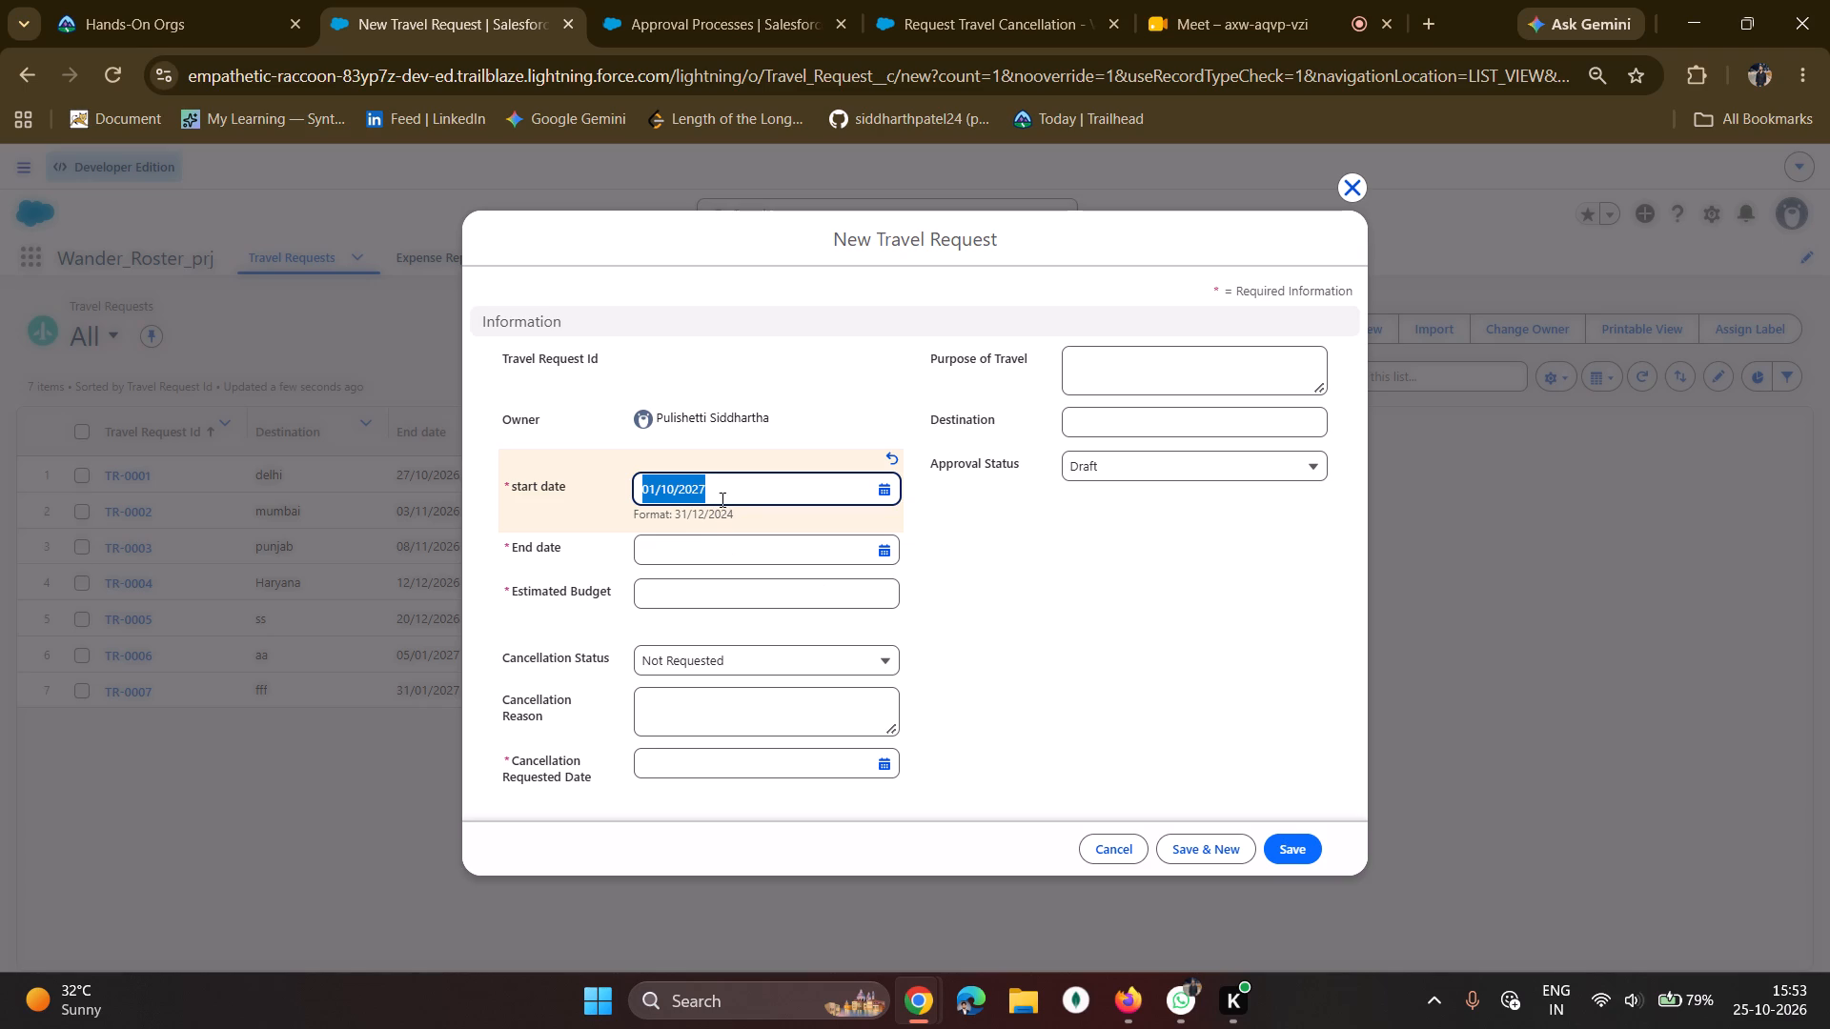
click(712, 539)
key(ctrl+v)
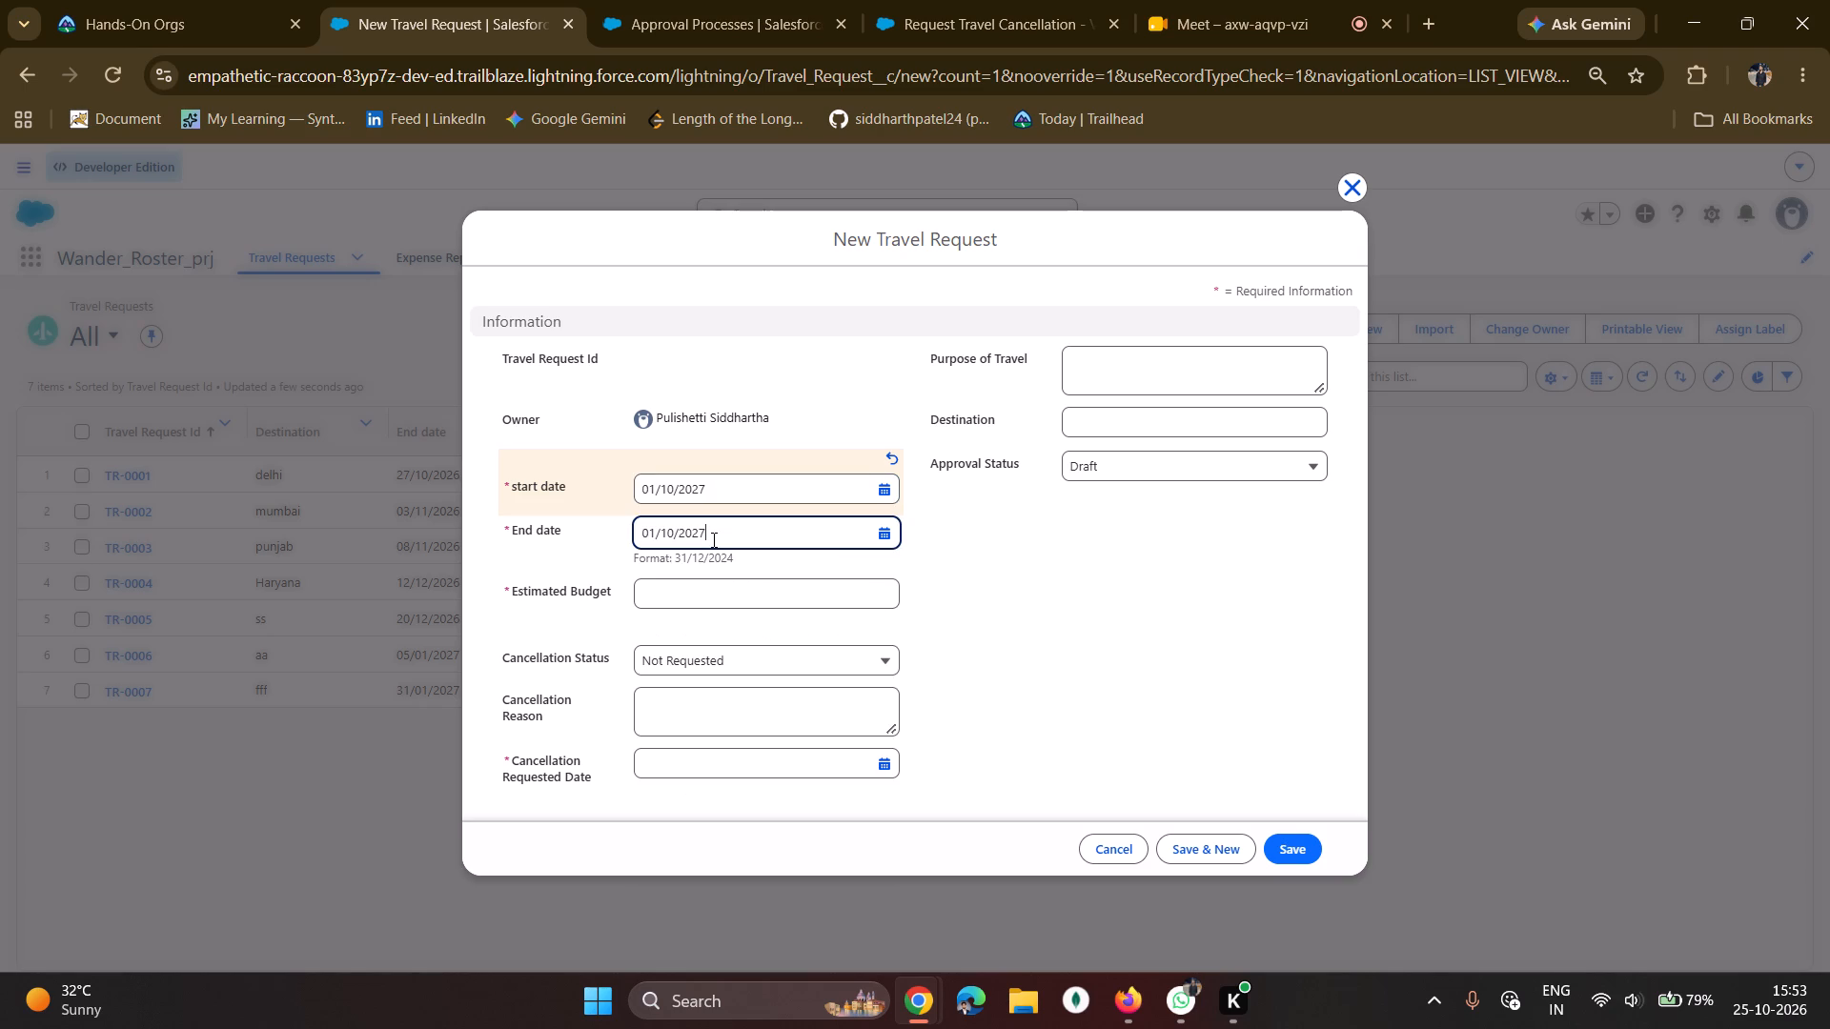
key(Left)
key(Left)
key(Left)
key(Left)
key(Left)
key(Left)
key(Left)
key(Left)
key(BackSpace)
key(2)
Fill in the travel request with an Estimated Budget of 8900 and nnn for both Purpose of Travel and Destination.
click(762, 604)
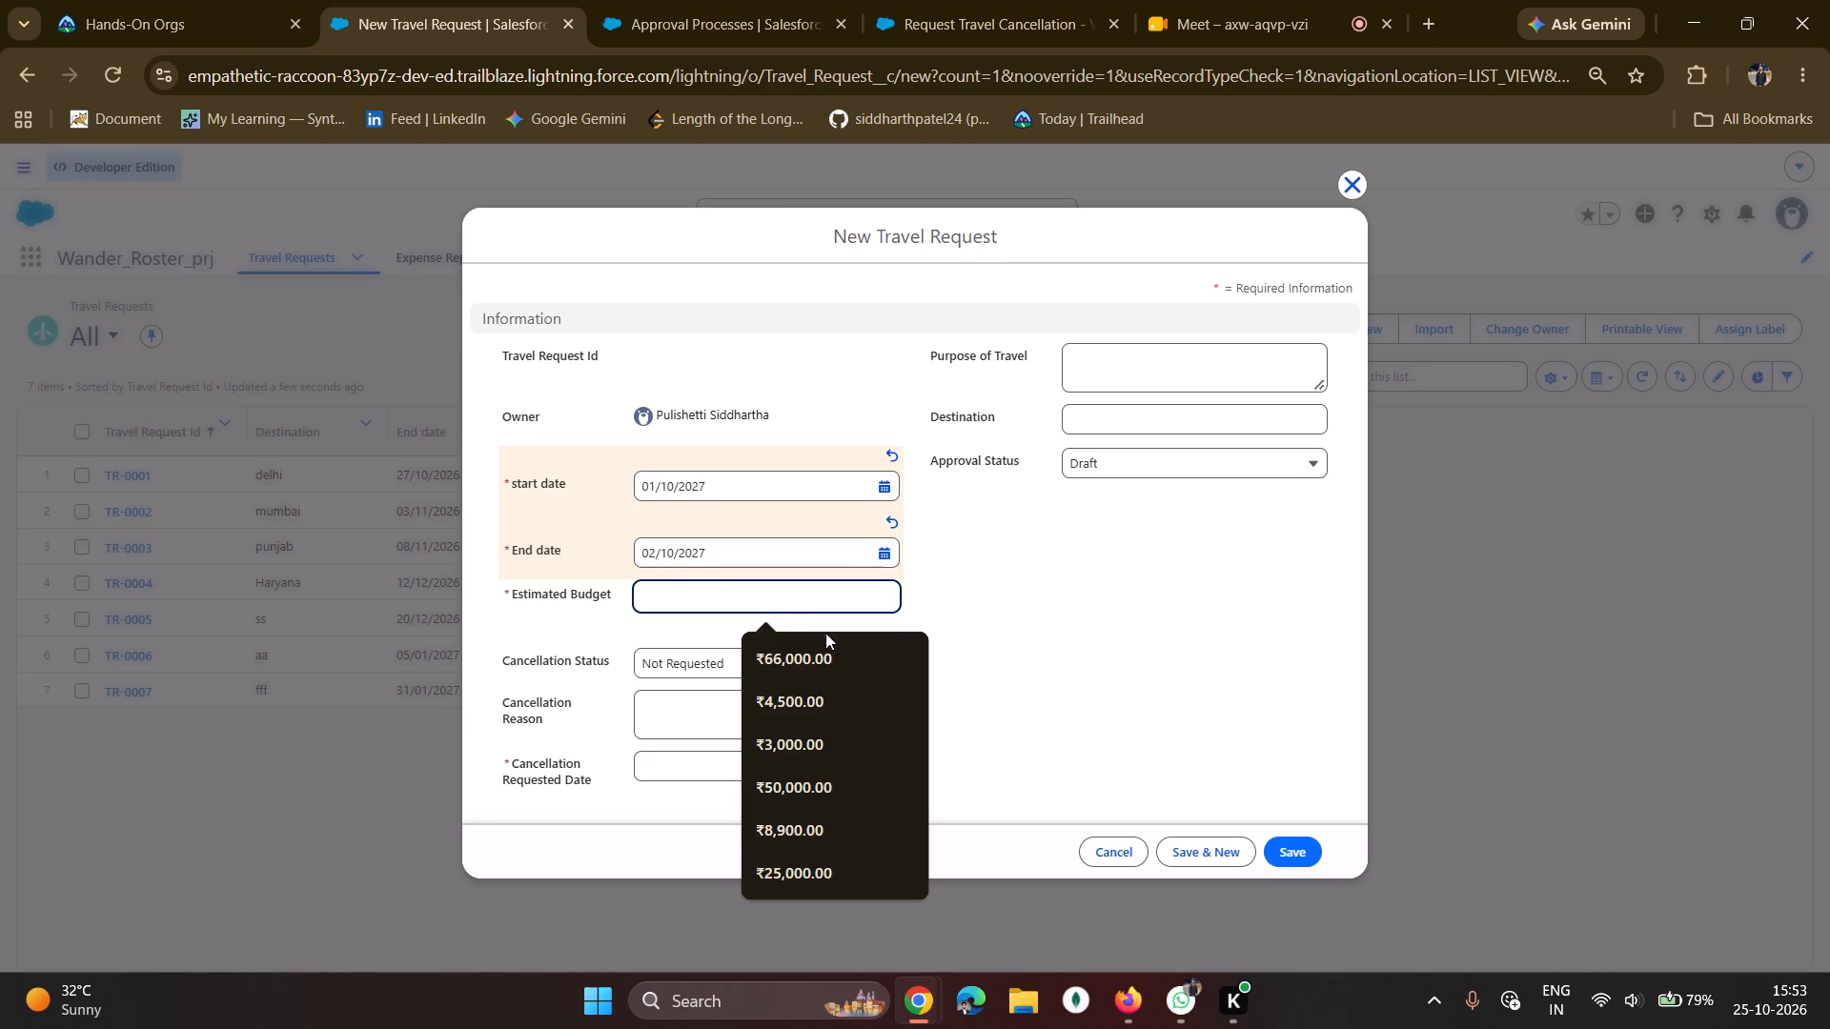
text(8900)
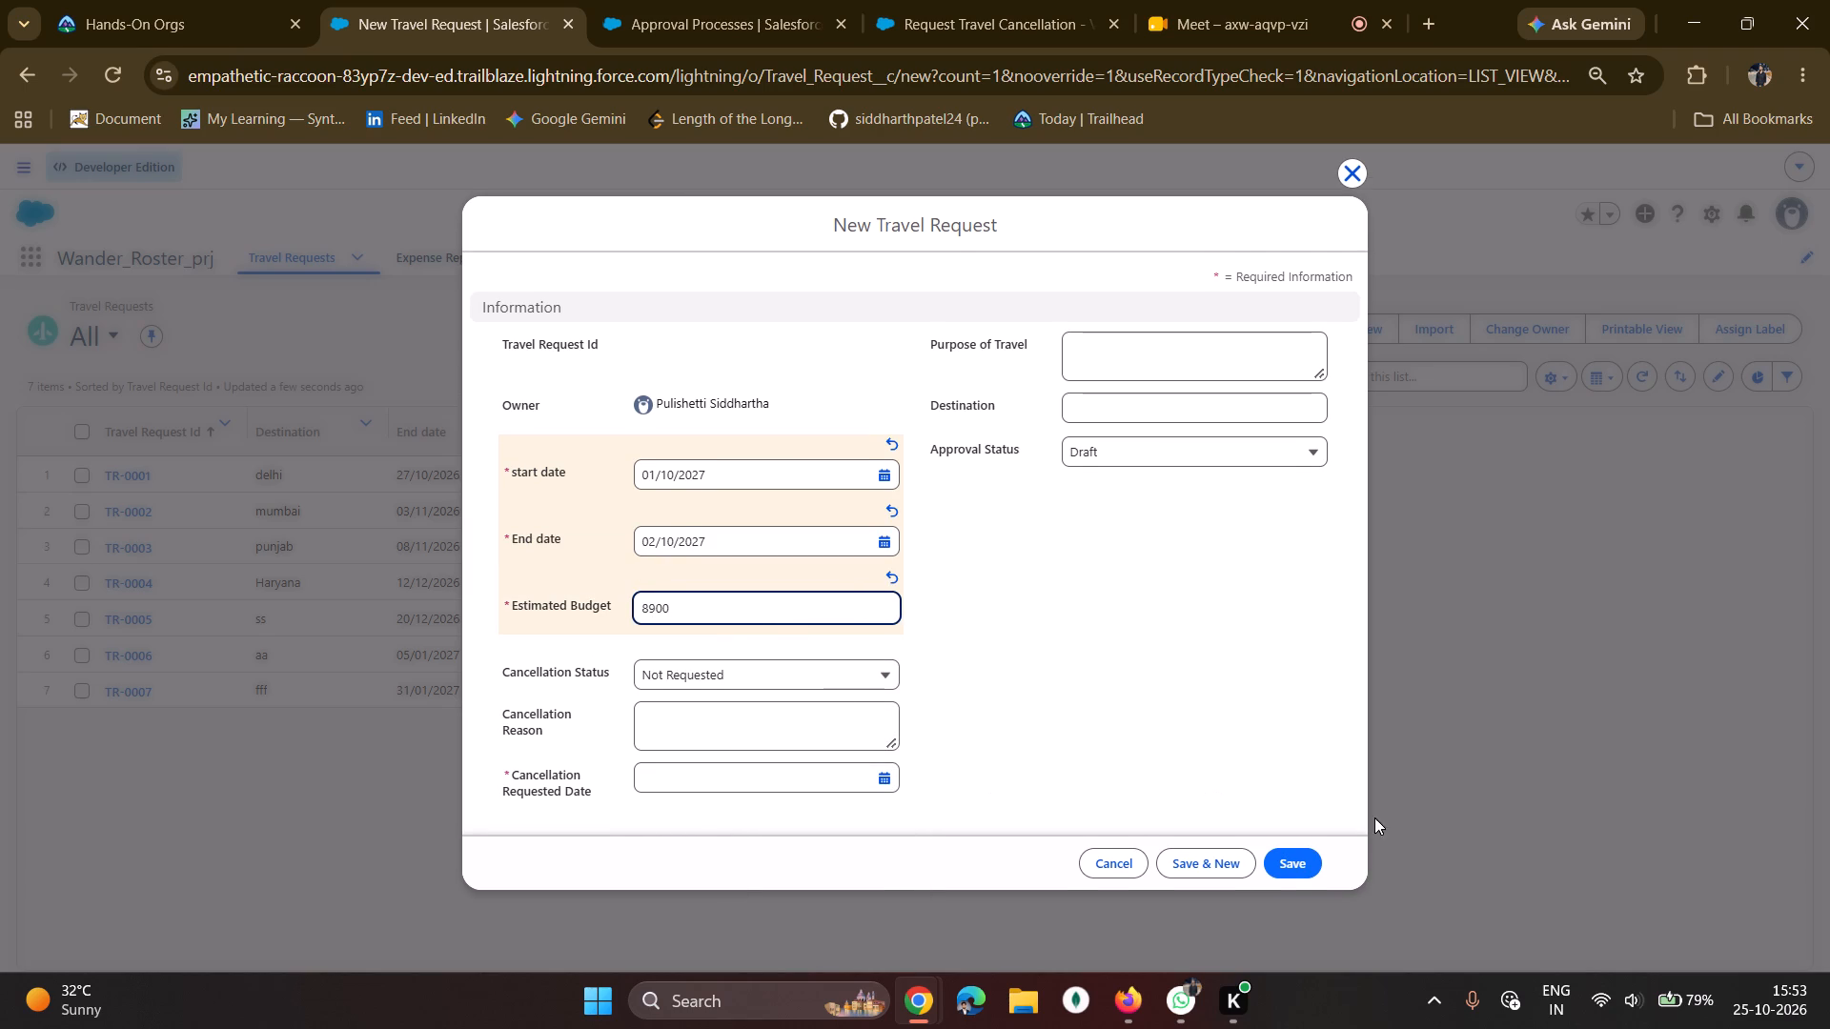
scroll(1171, 592, up, 3)
click(1212, 318)
click(1192, 345)
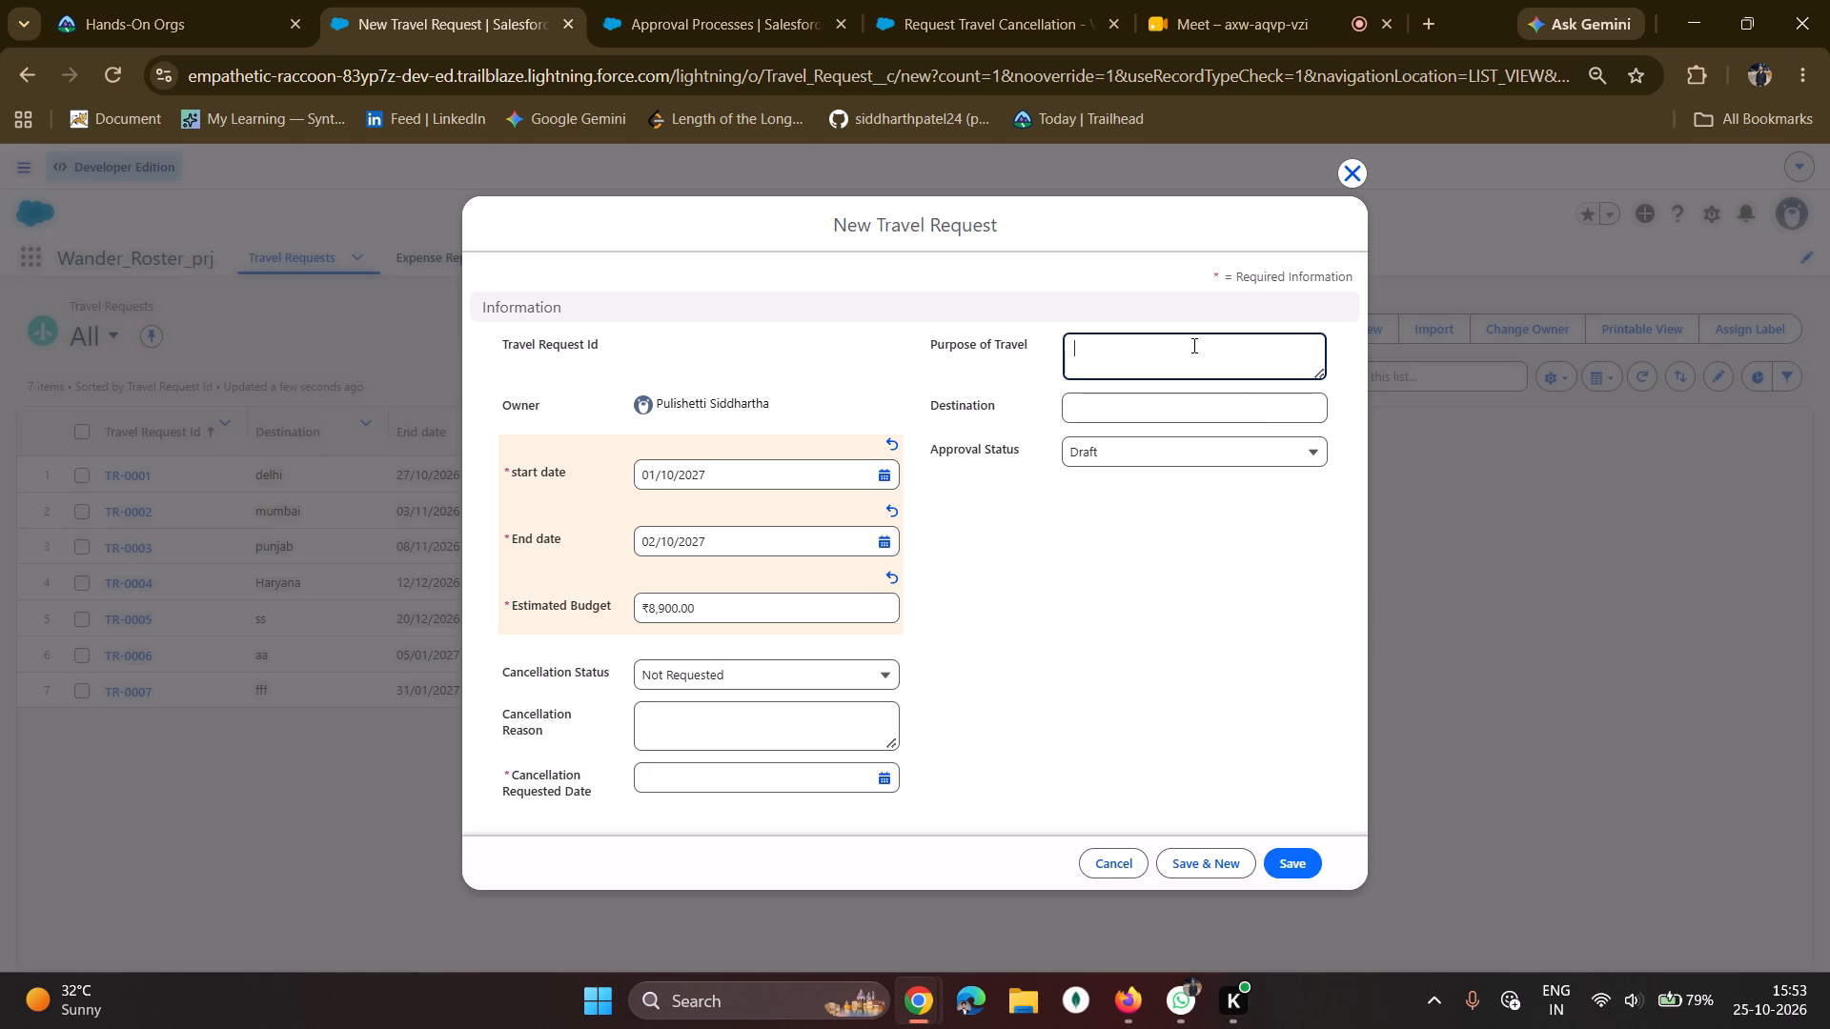
text(nnn)
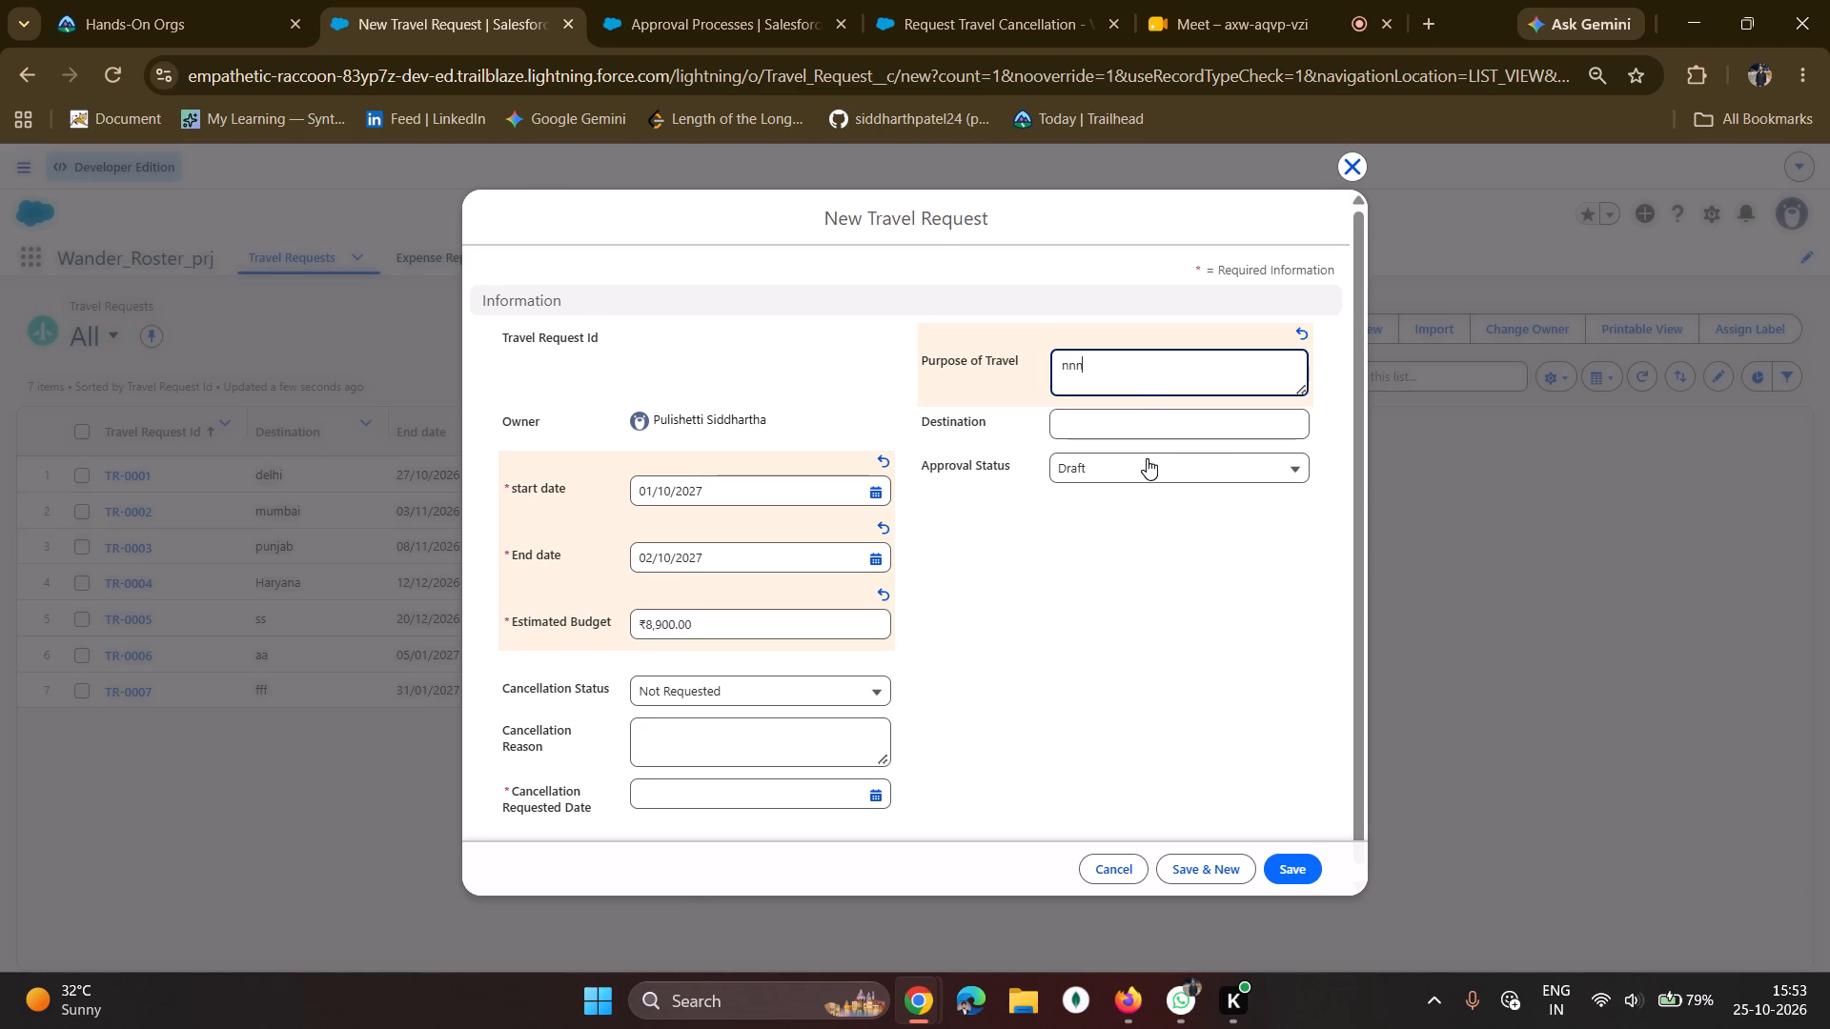
click(1140, 403)
click(1124, 438)
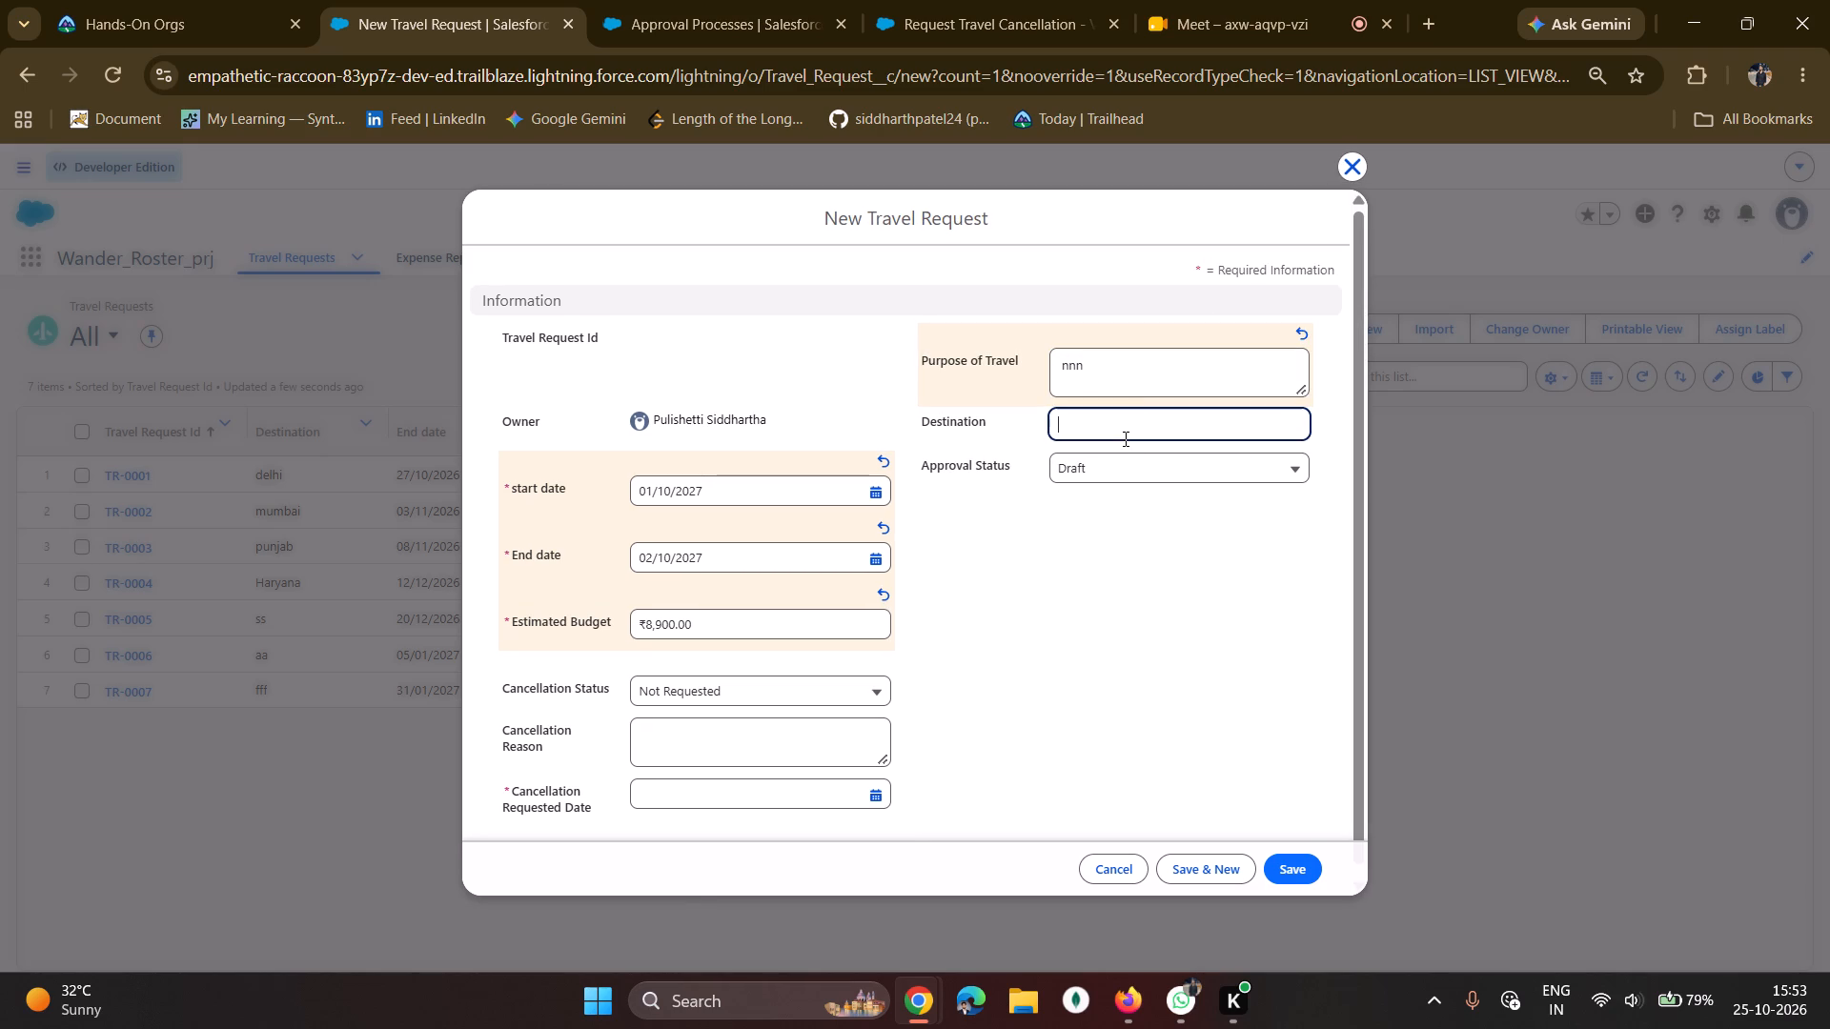
text(nnn)
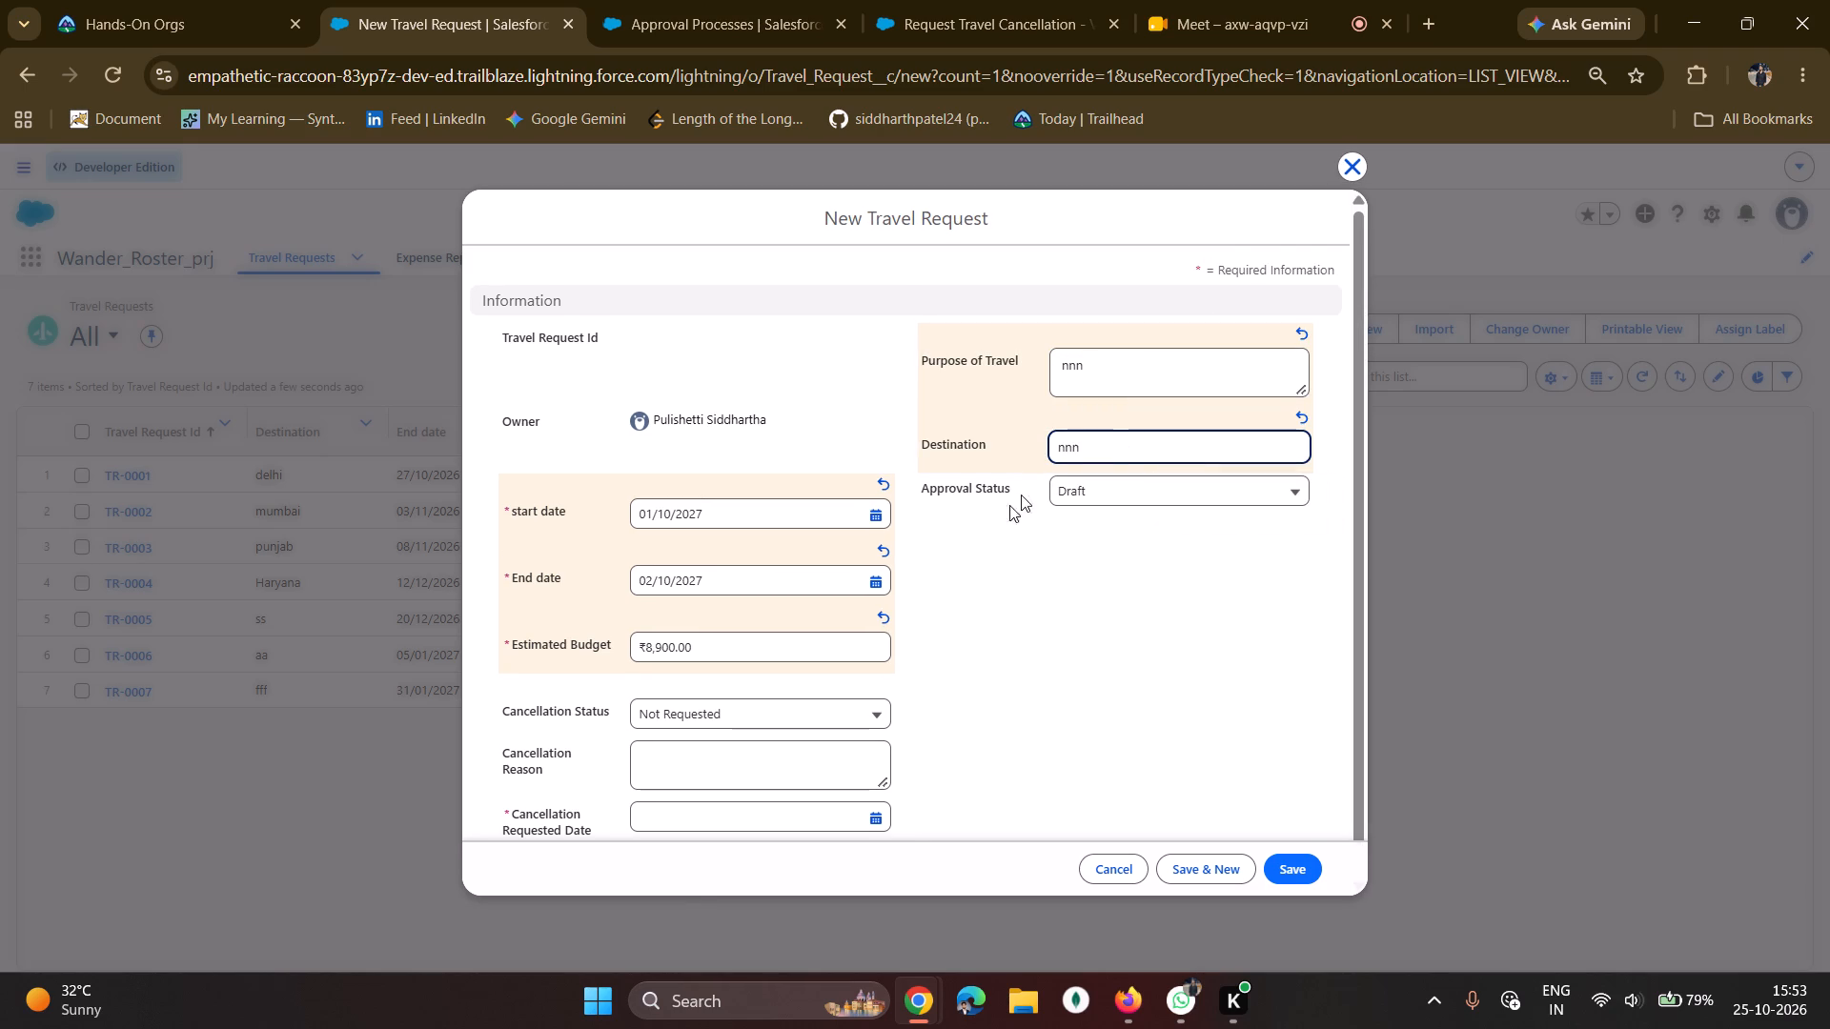
Set the Cancellation Requested Date to 23/10/2026 and save the new travel request.
scroll(1029, 730, down, 1)
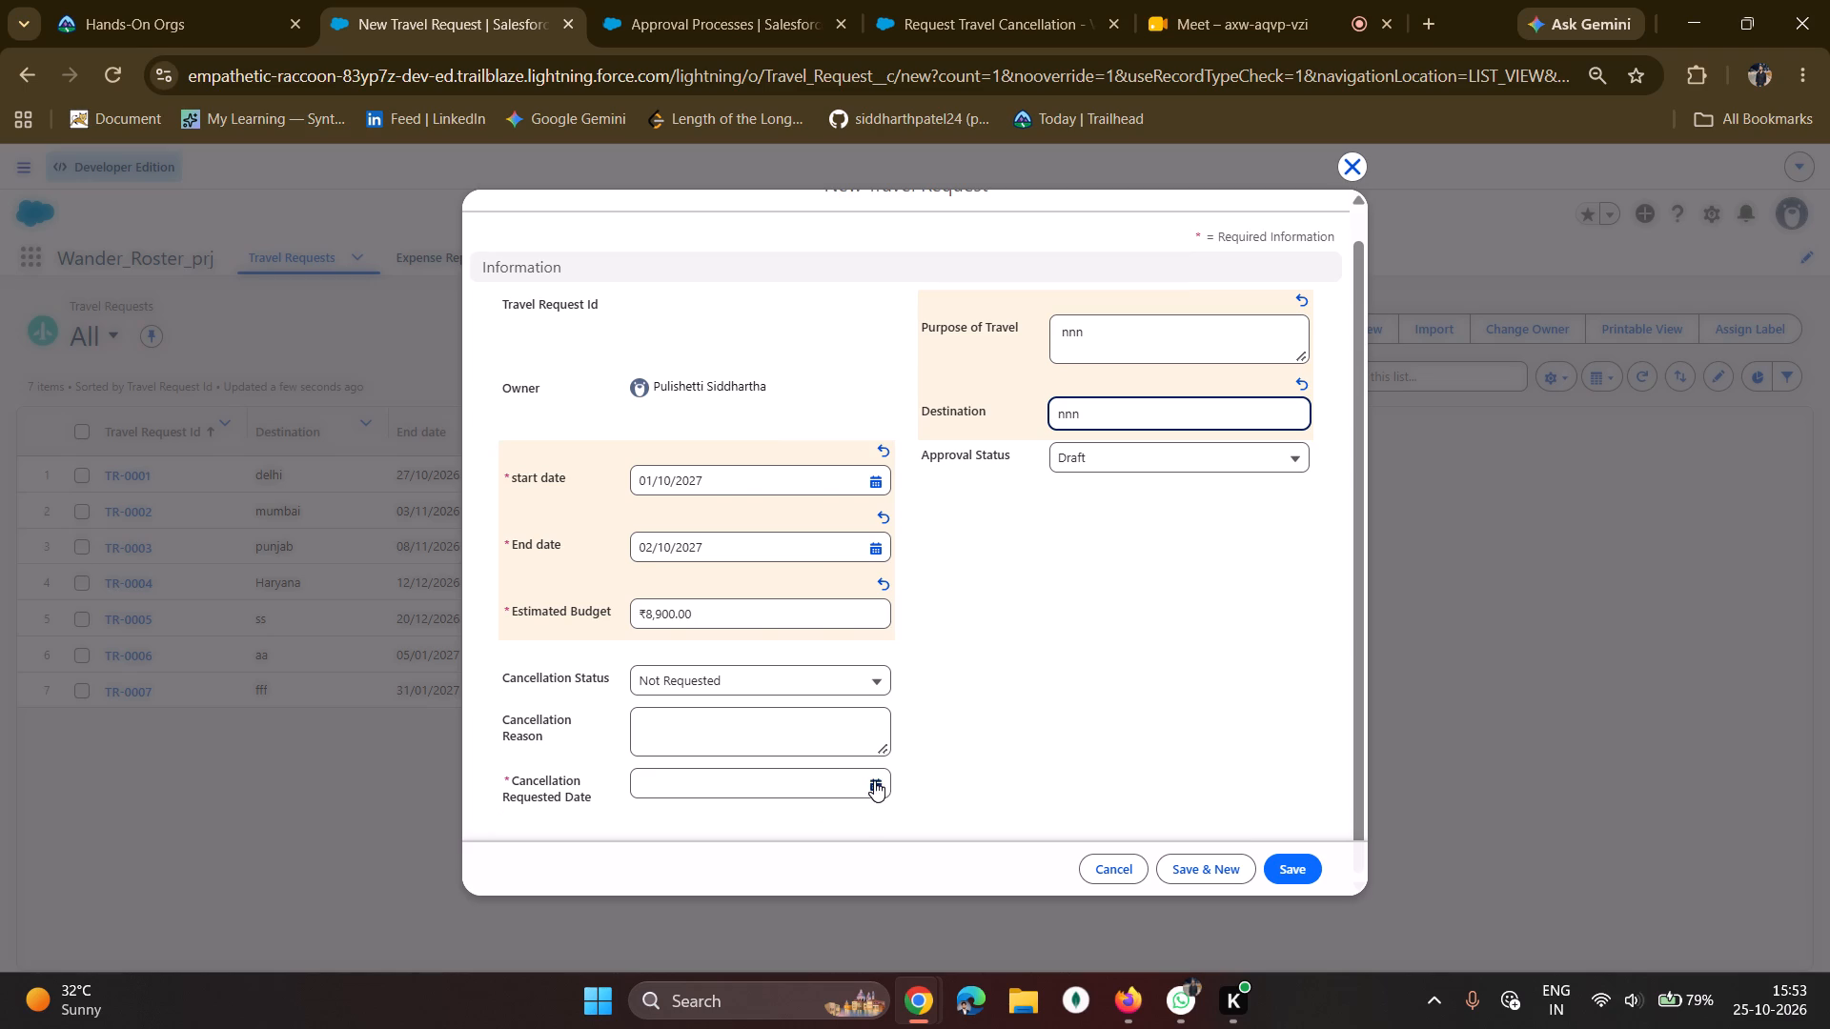
click(874, 781)
click(824, 704)
click(828, 653)
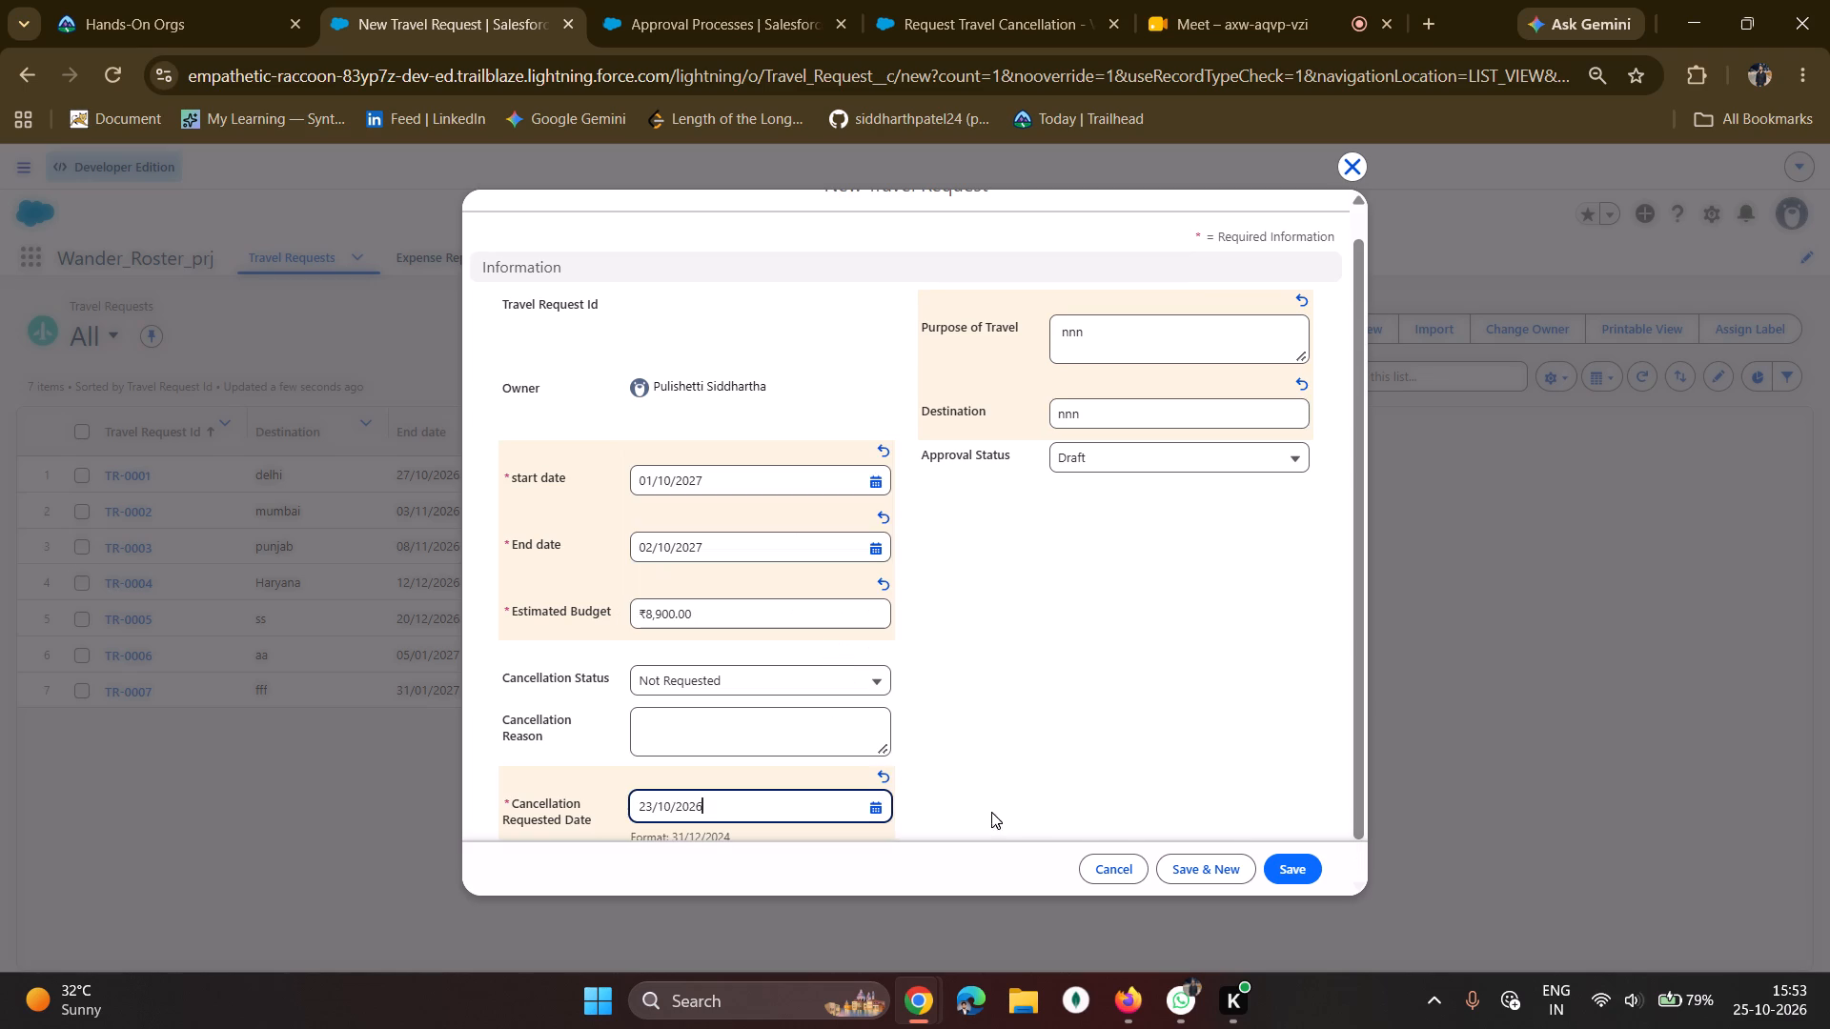
click(1286, 871)
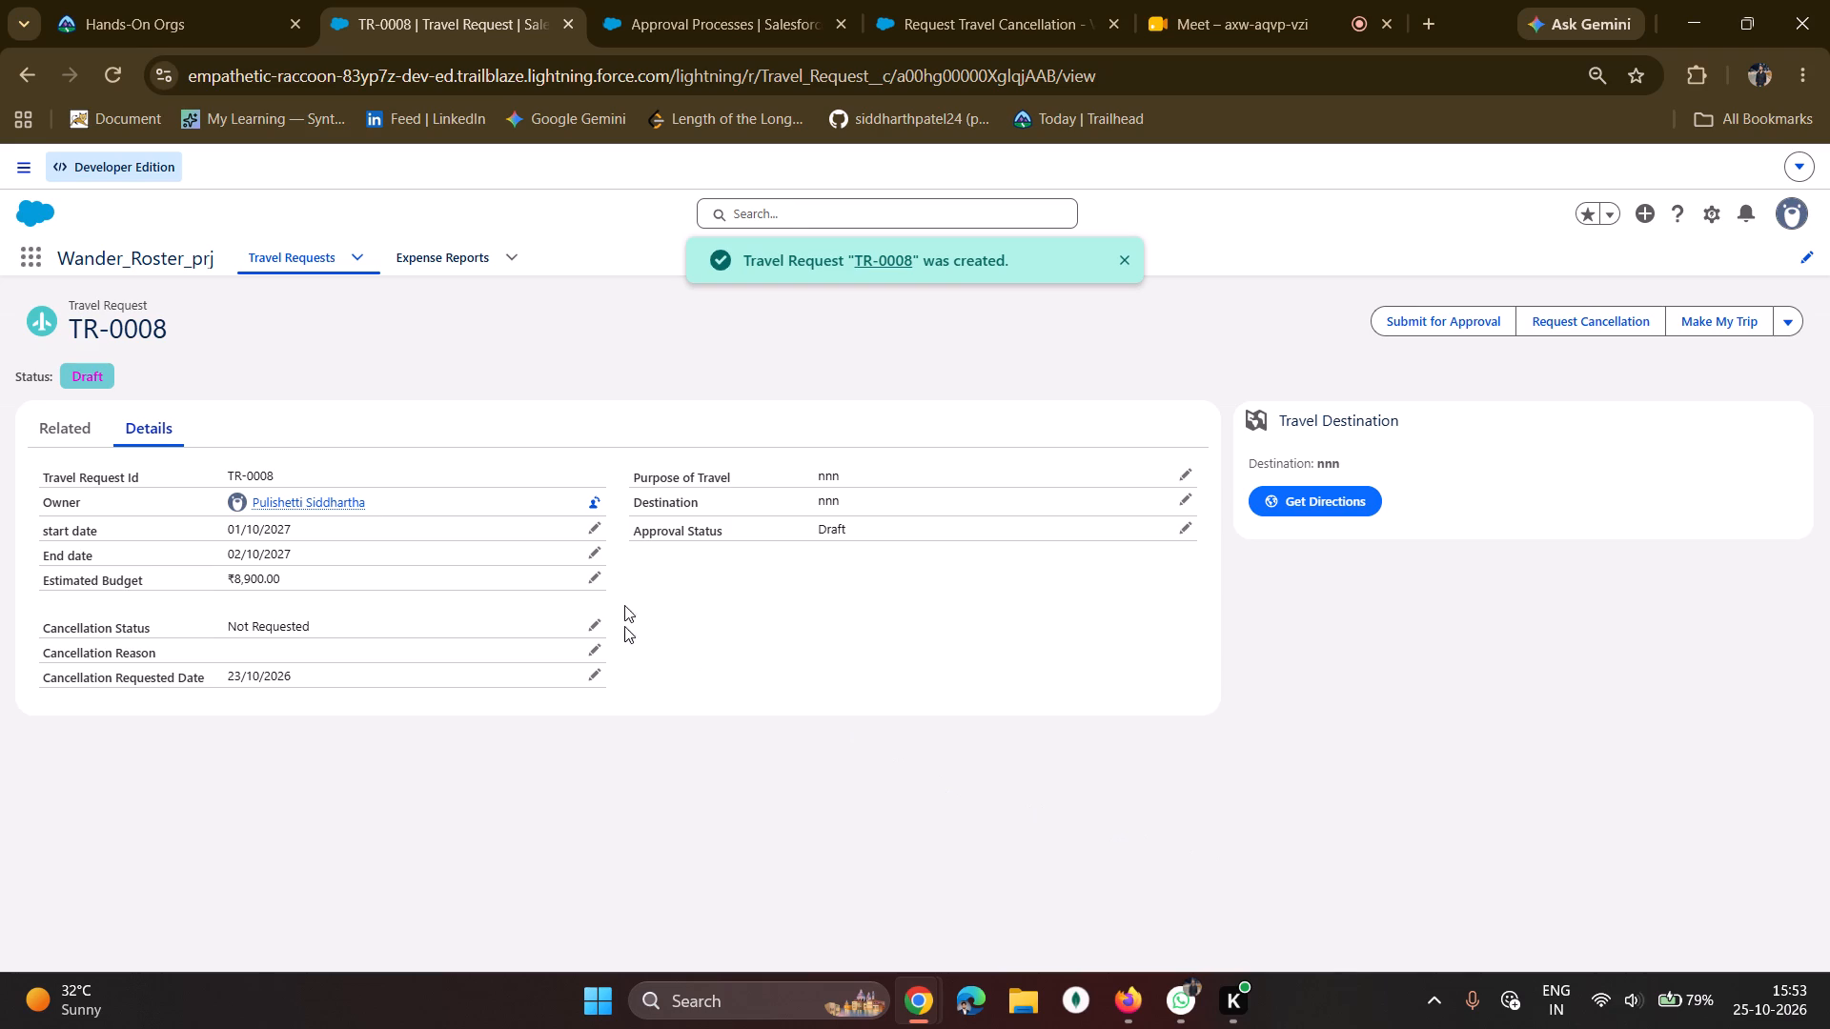
Submit the new travel request for approval without comments.
click(1428, 322)
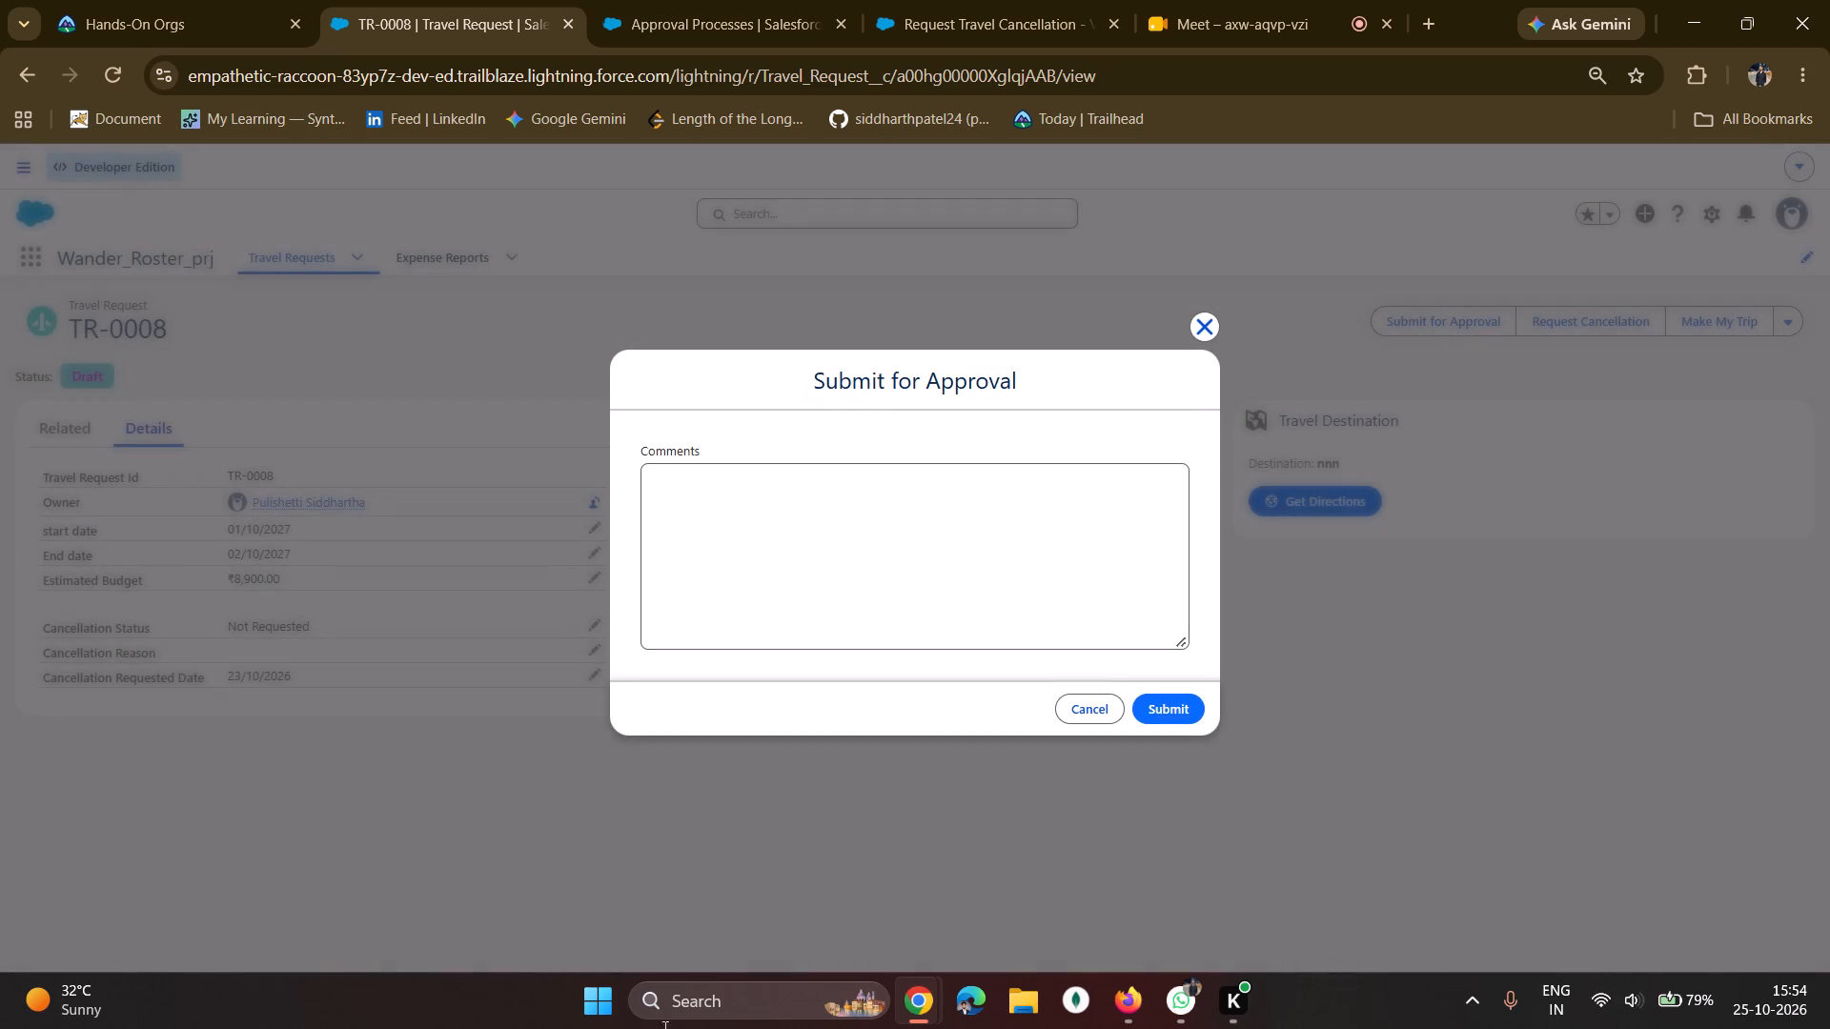
click(1200, 335)
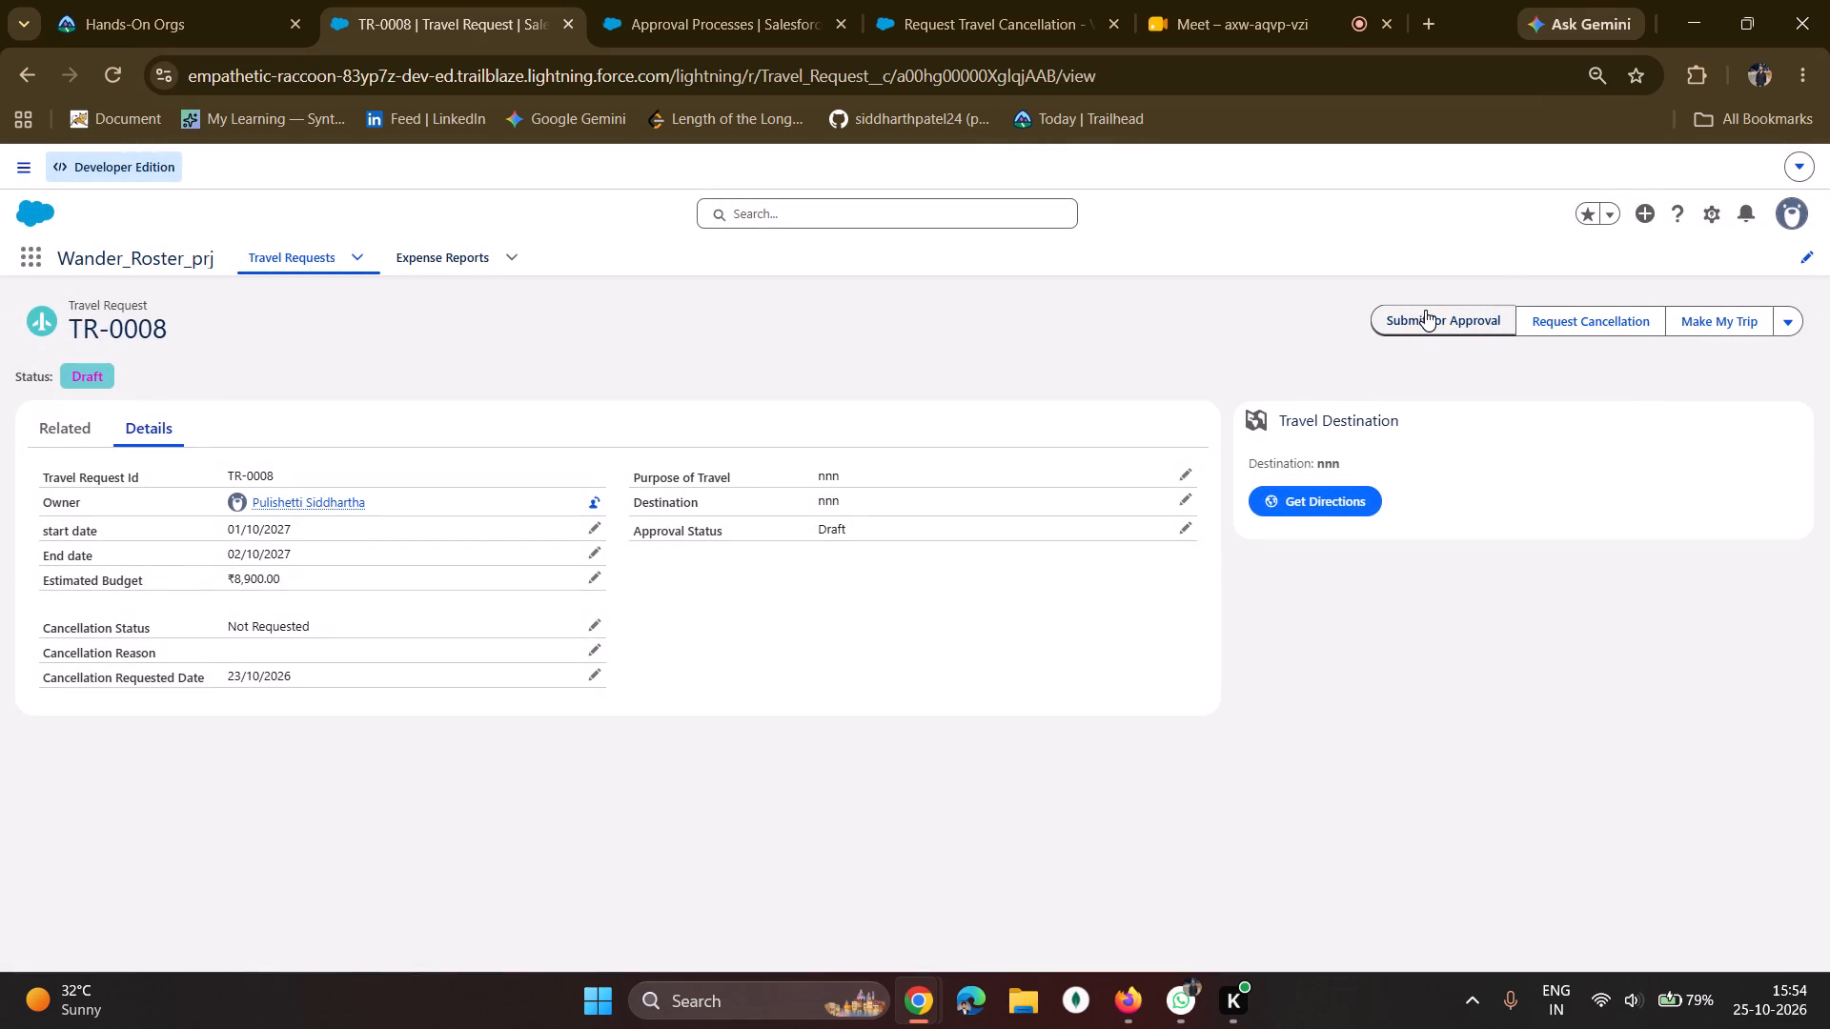
click(1425, 310)
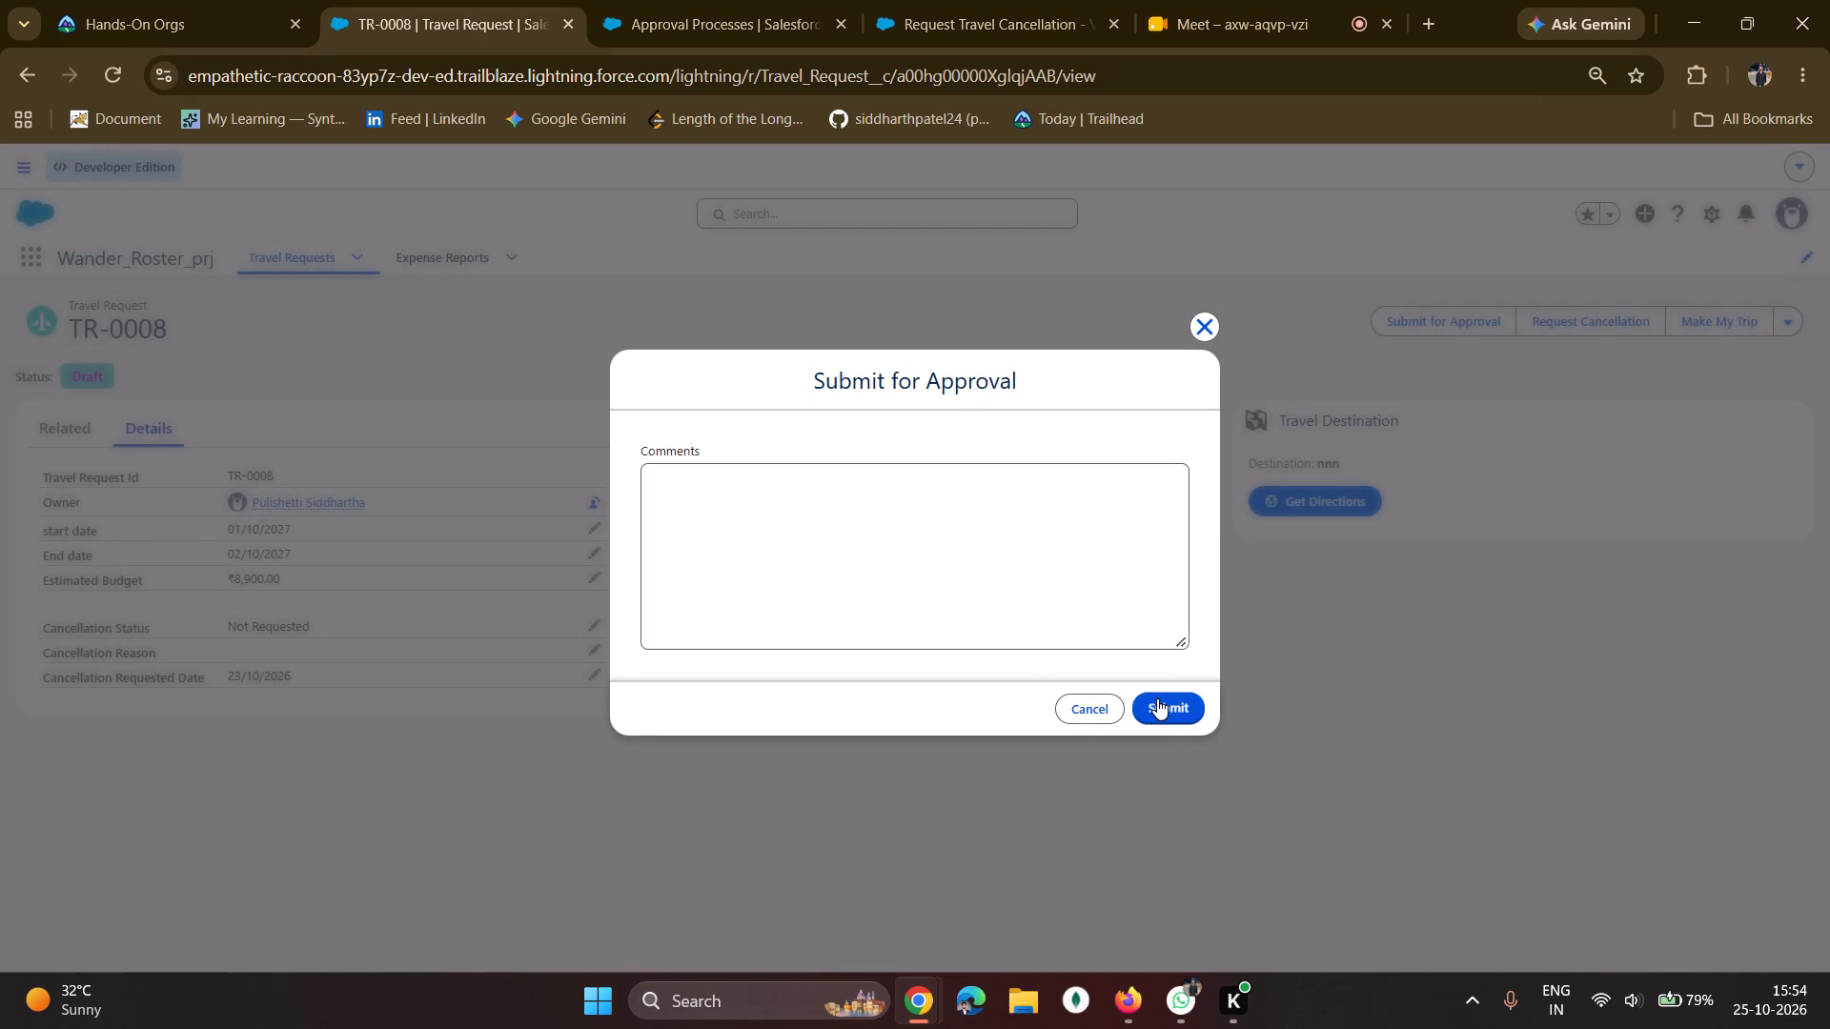
click(1159, 698)
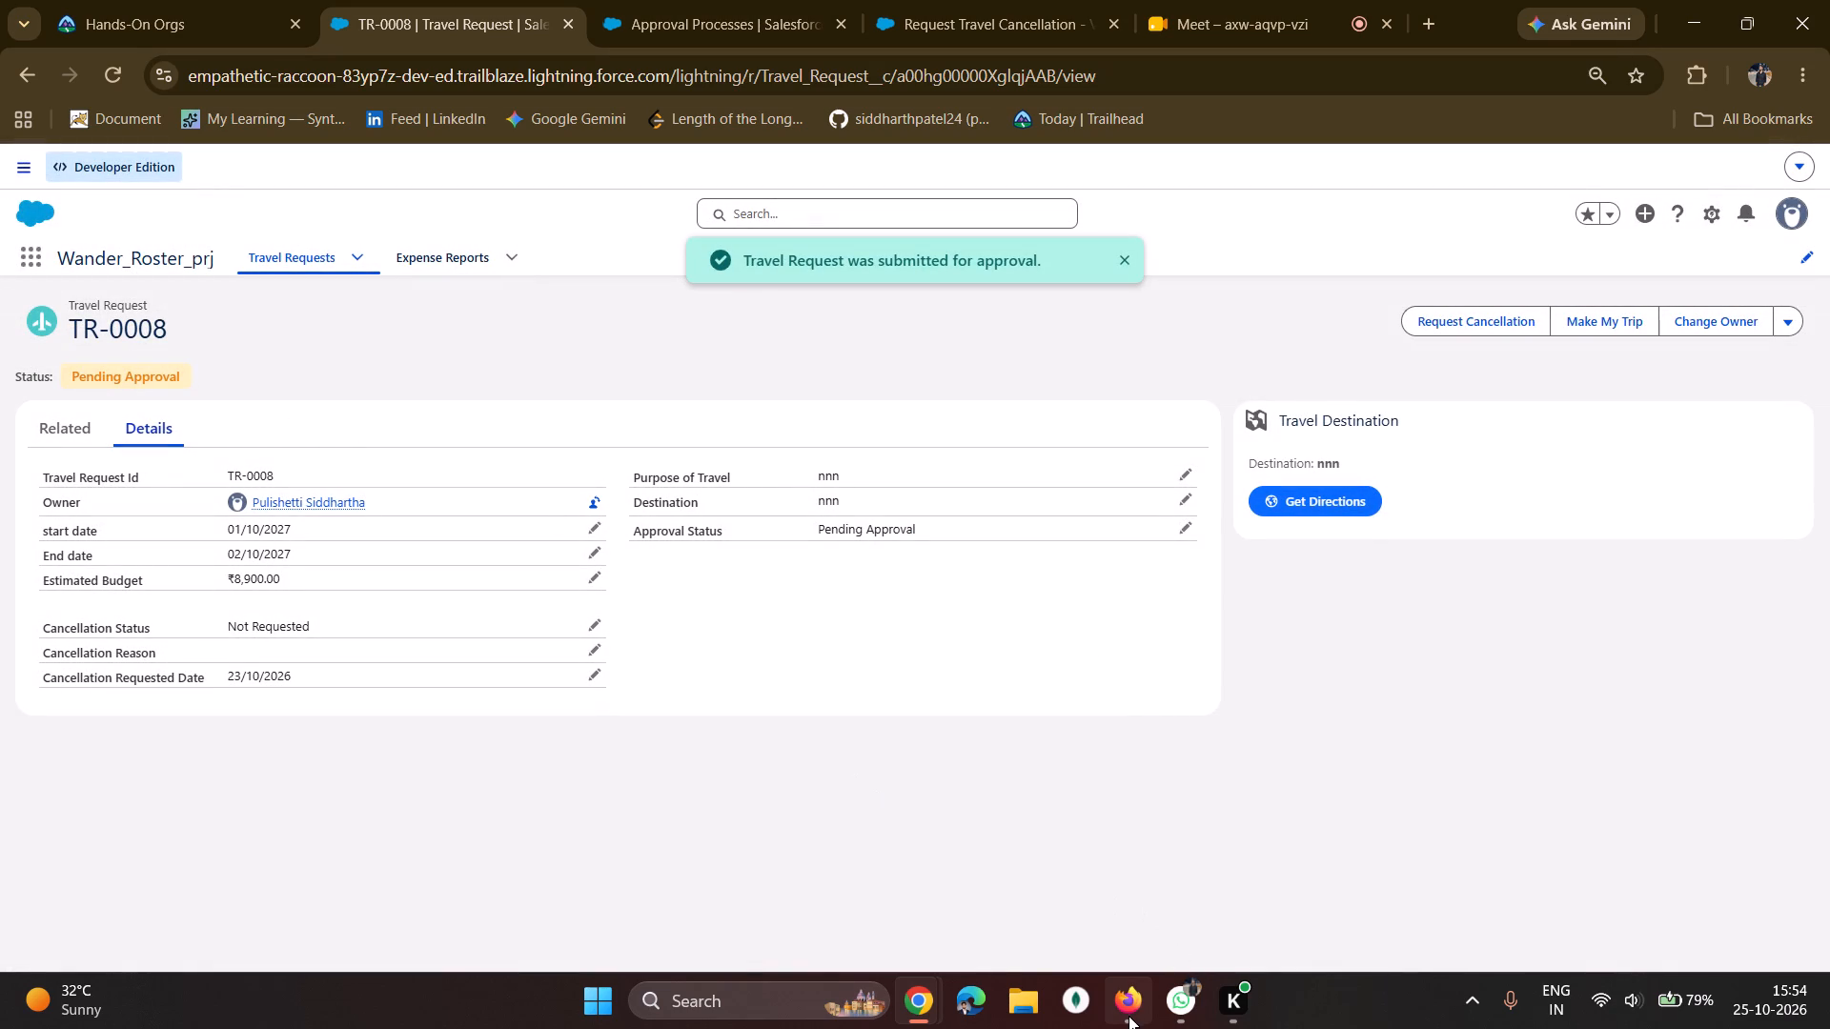
Switch to the manager's Firefox session, refresh Items to Approve, and approve the newly submitted travel request without comments.
click(1095, 861)
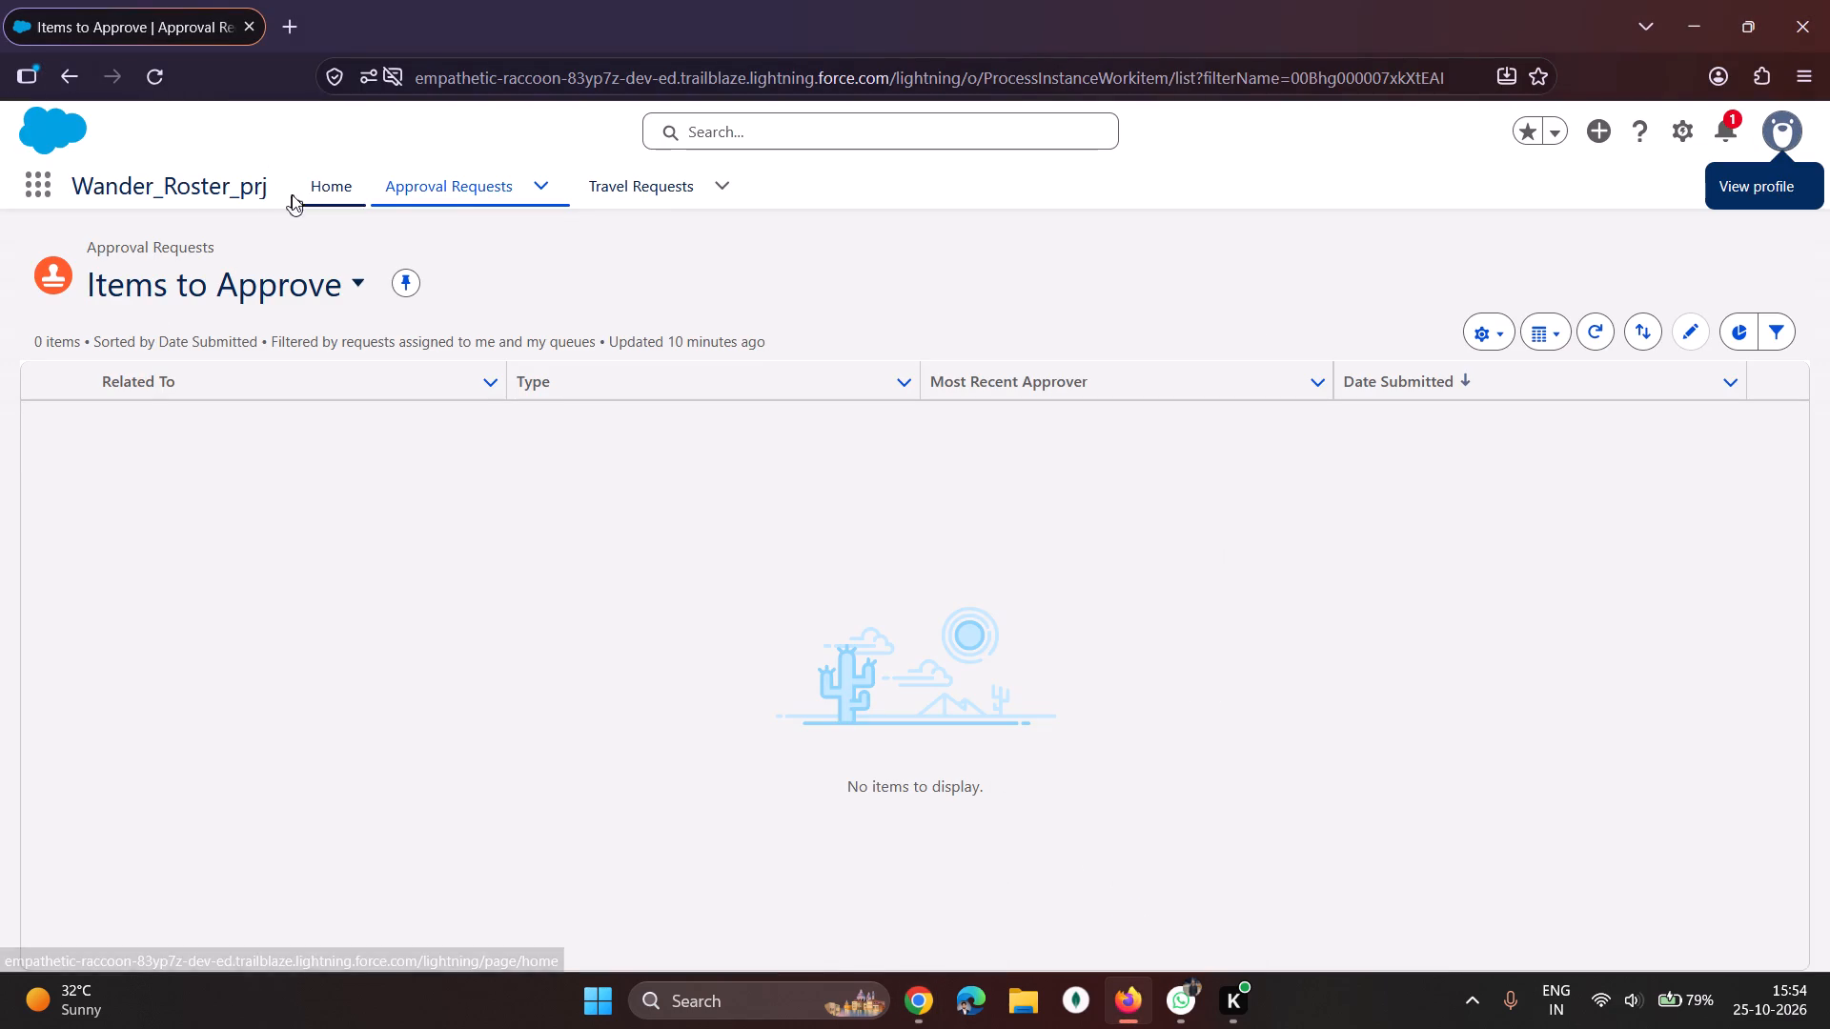
click(166, 72)
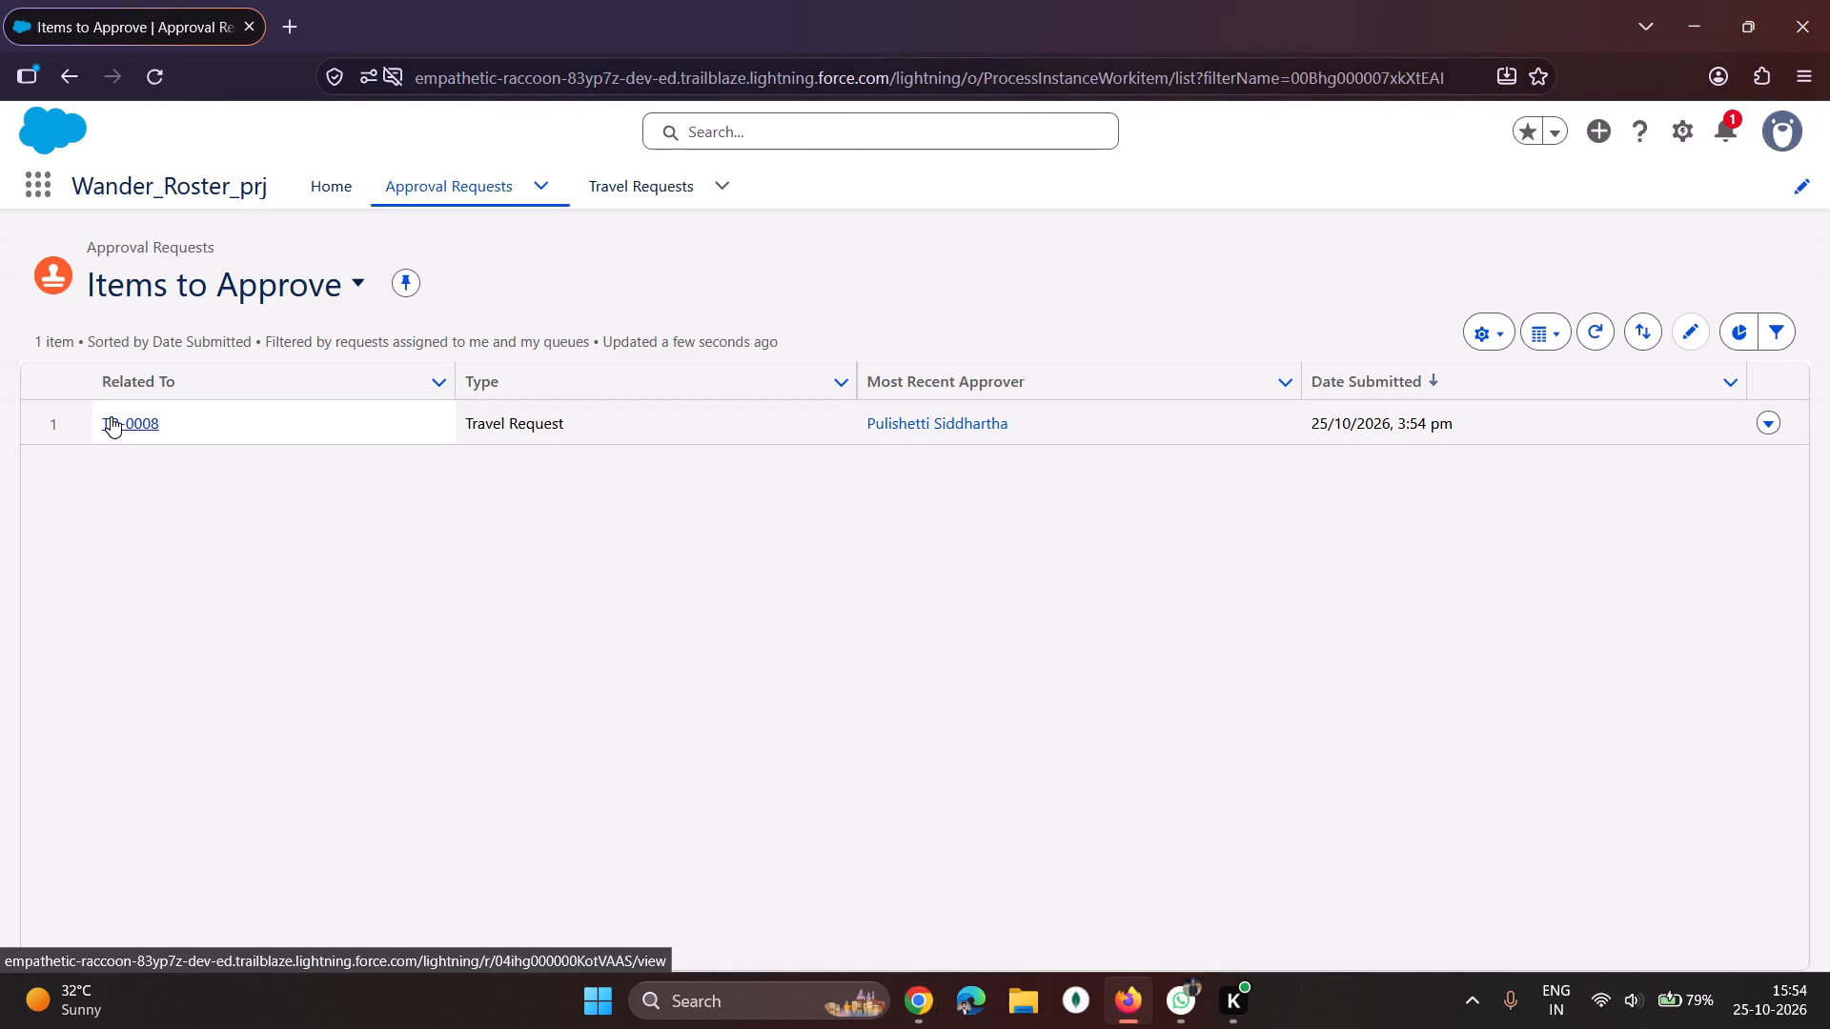
drag(111, 416, 121, 416)
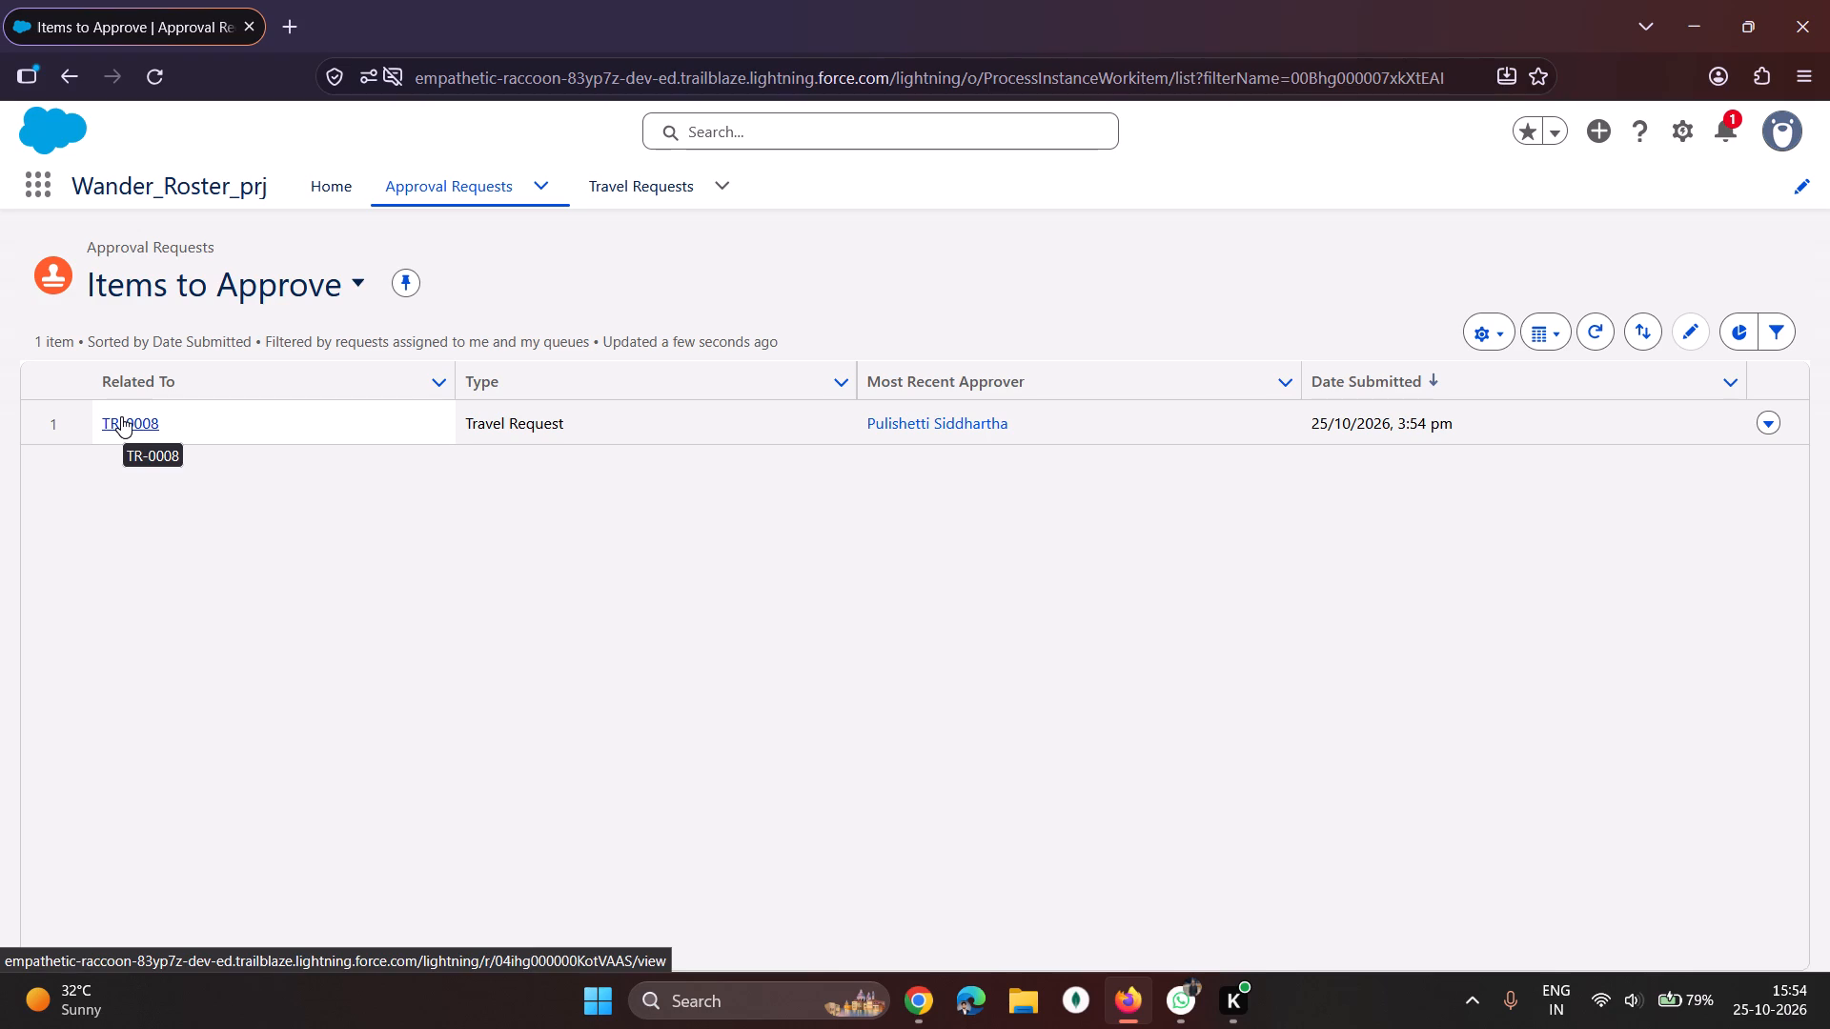
click(121, 416)
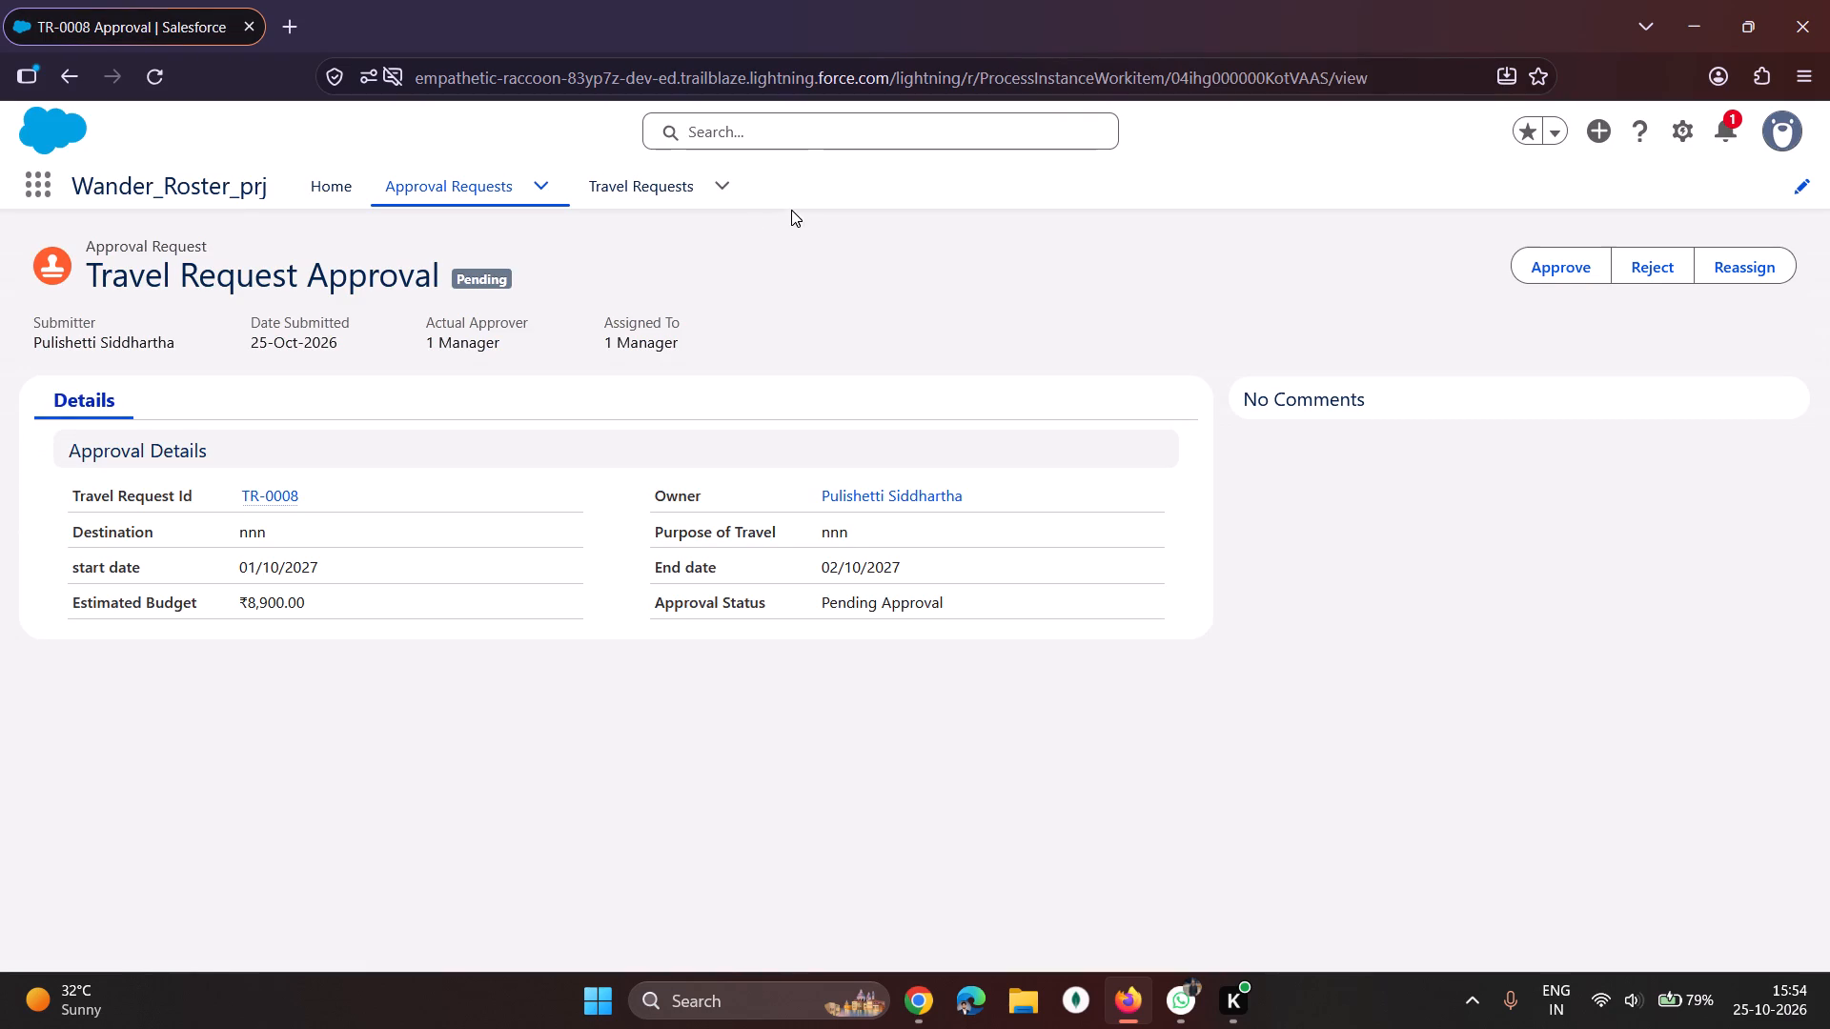
click(1590, 265)
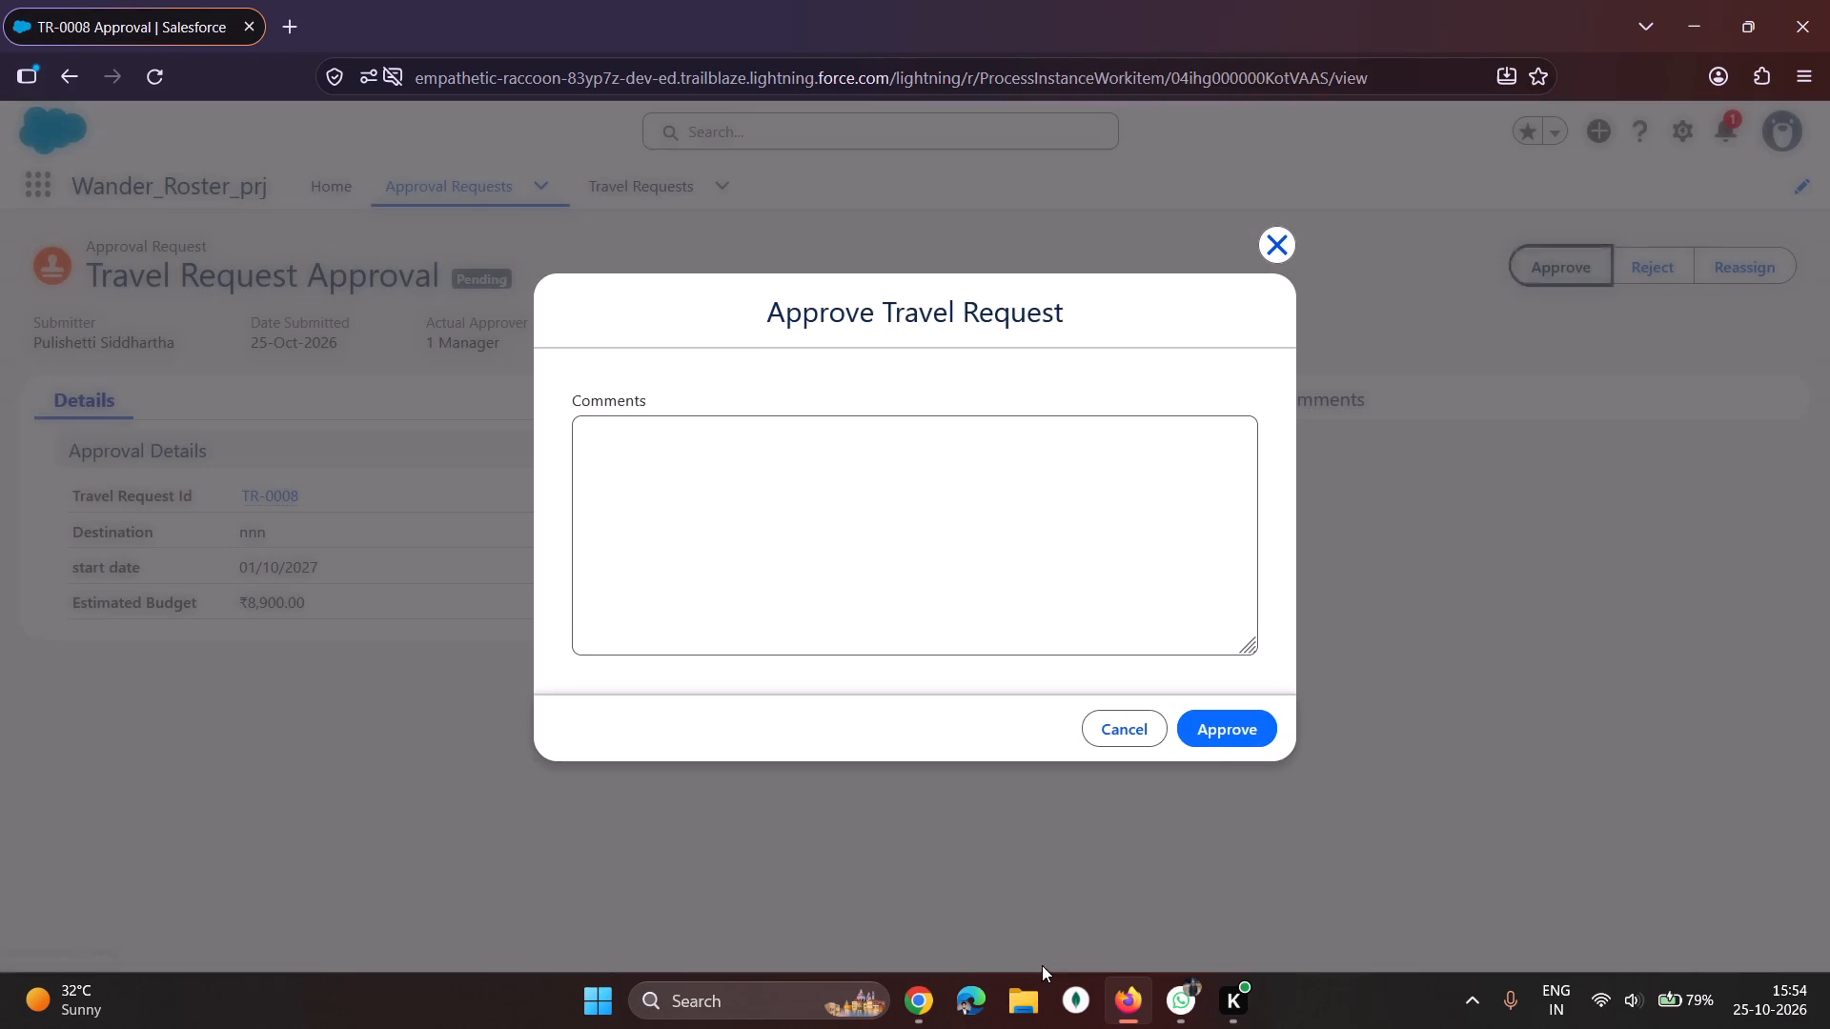
click(1214, 730)
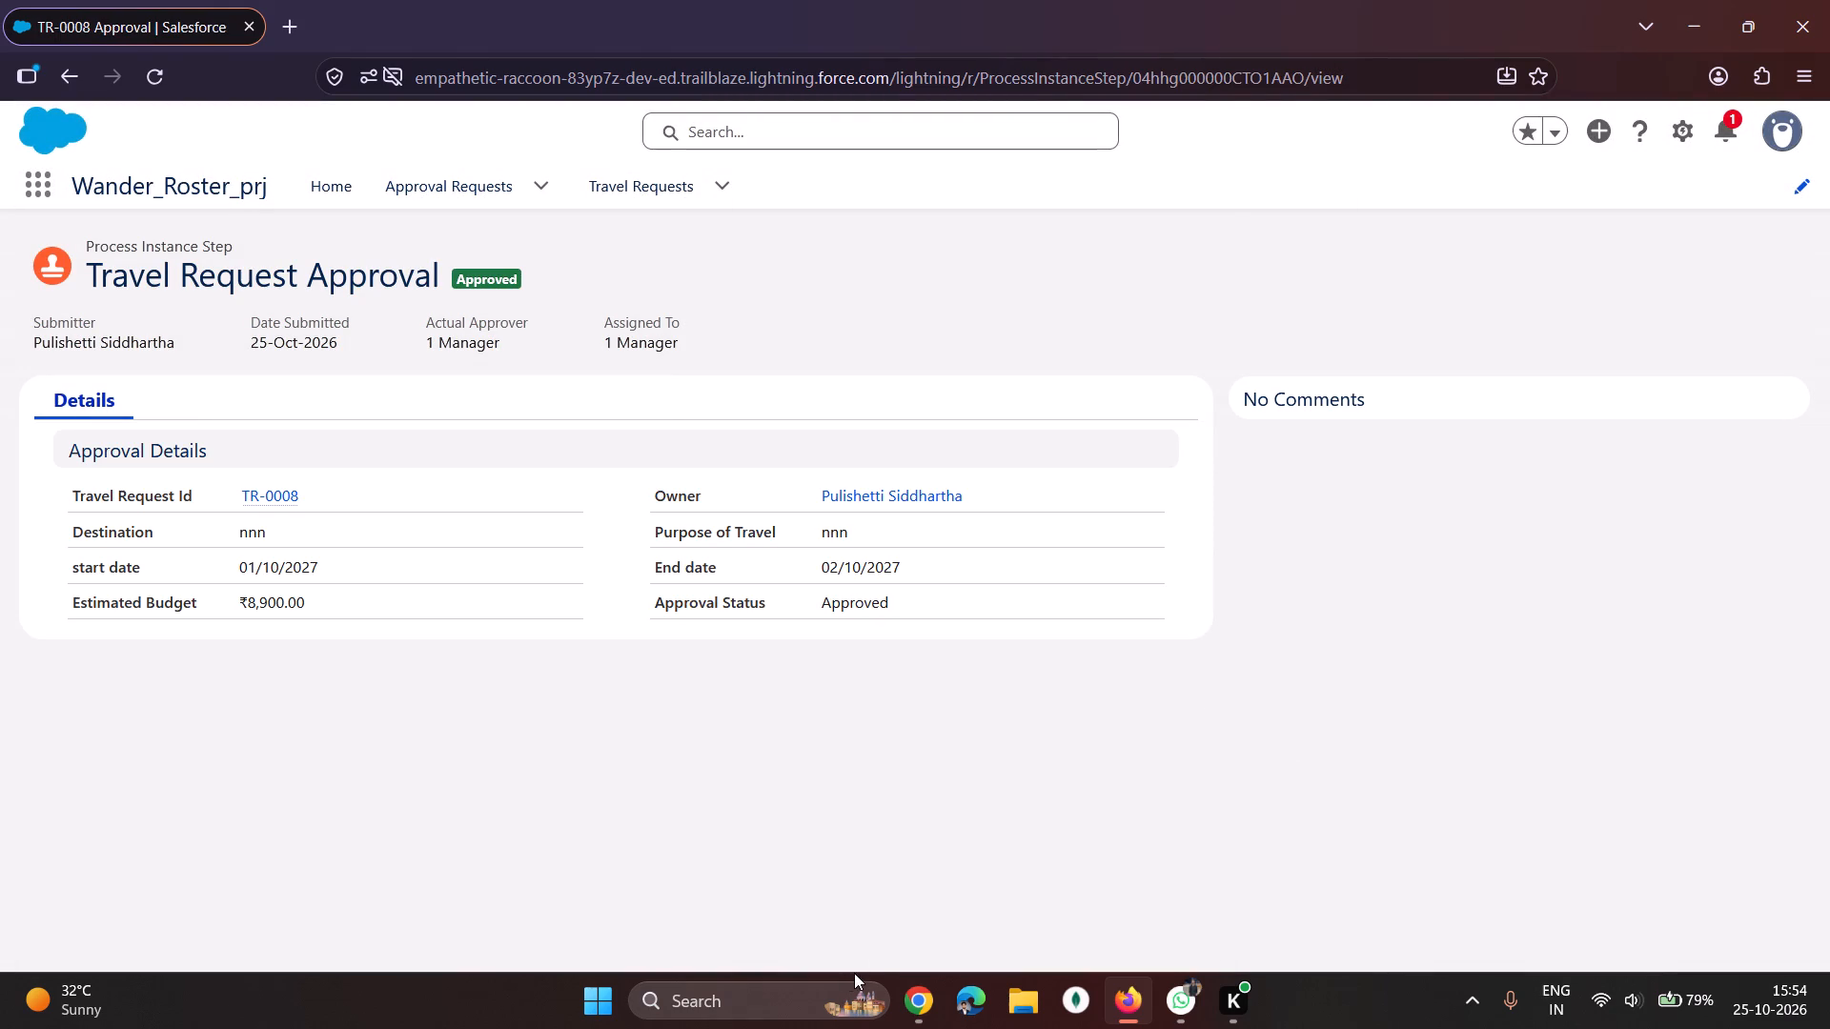
Switch to Chrome, reload the approved travel request TR-0008, and complete its Request Cancellation flow with nnn as the reason.
click(850, 897)
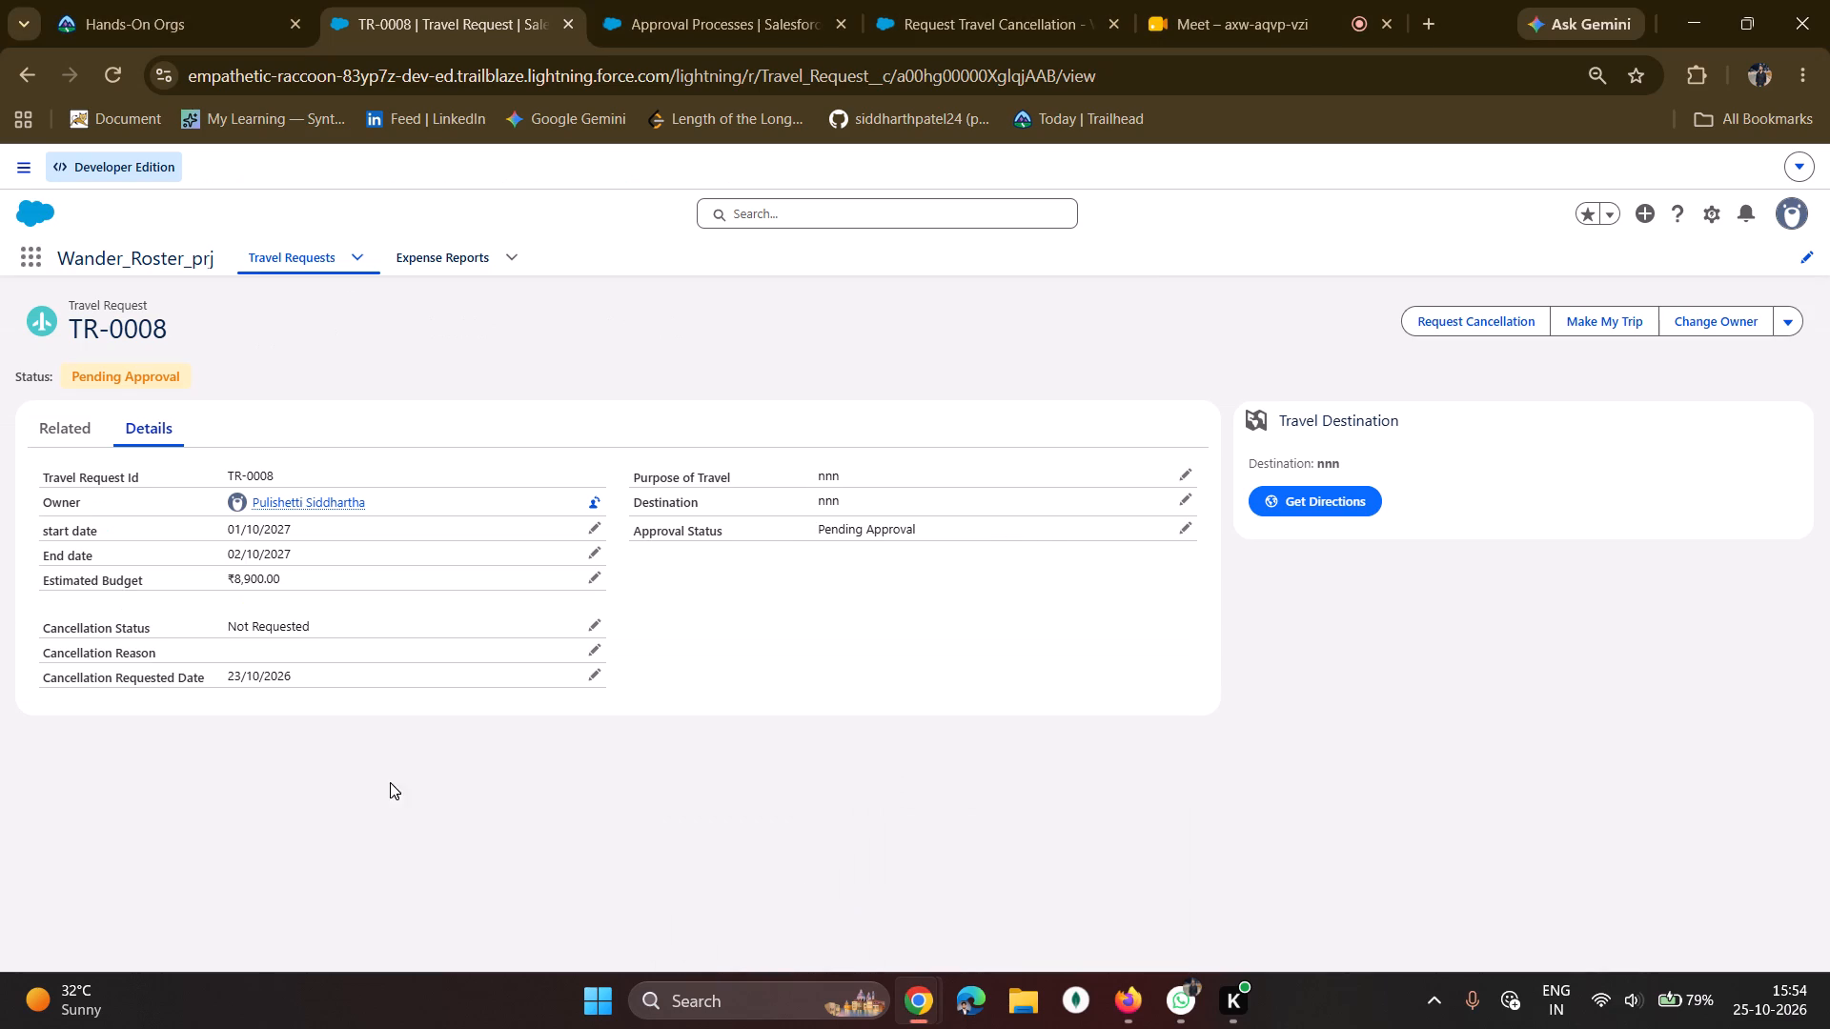
click(126, 77)
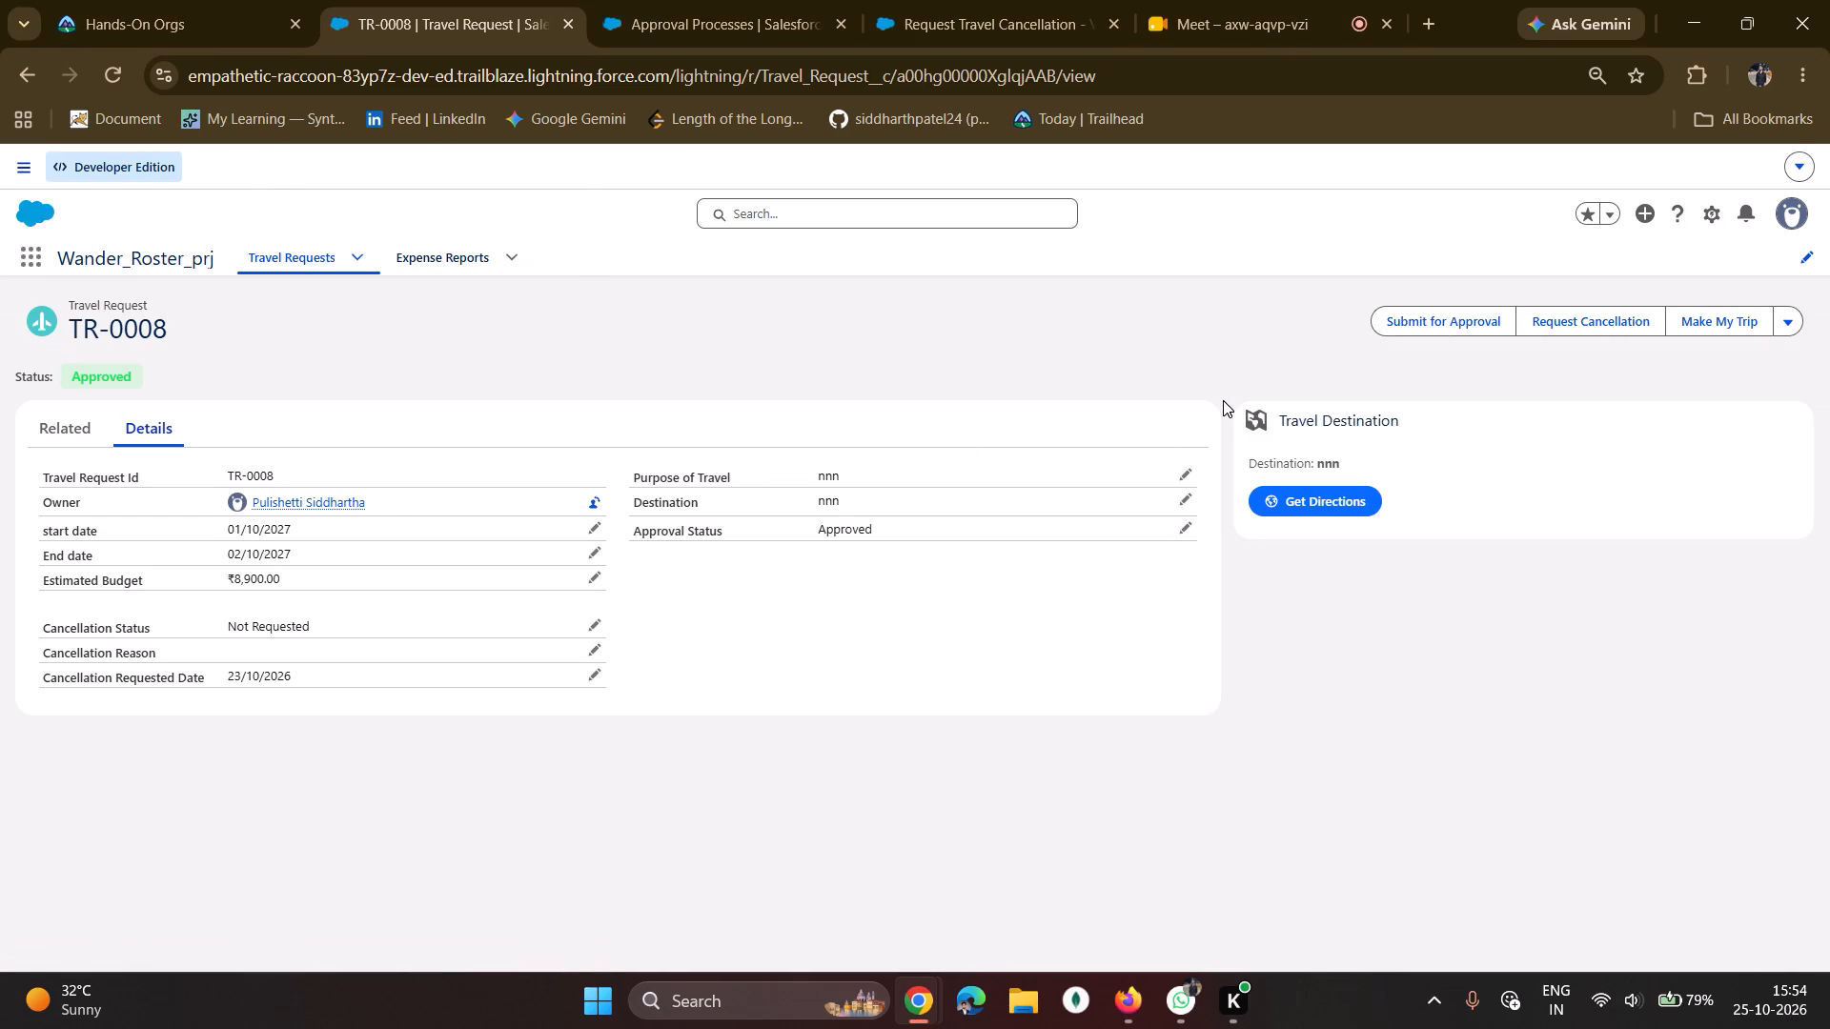
click(1551, 325)
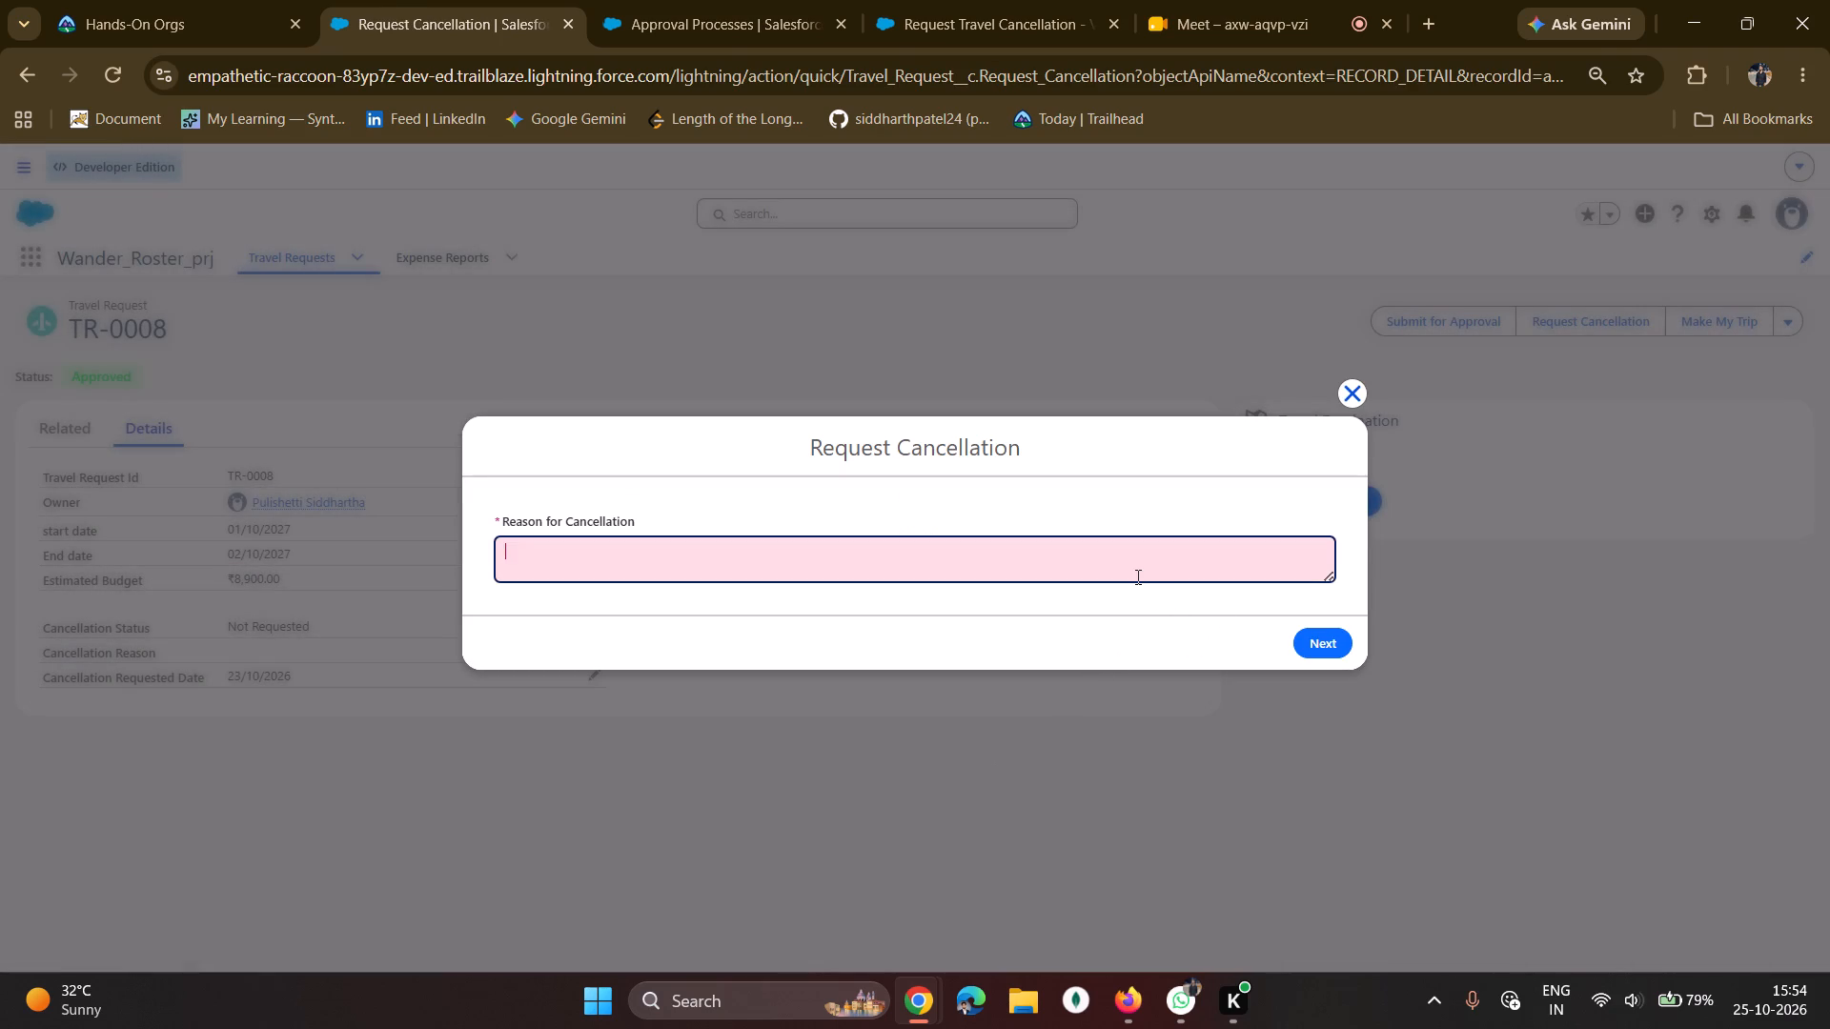
text(nnn)
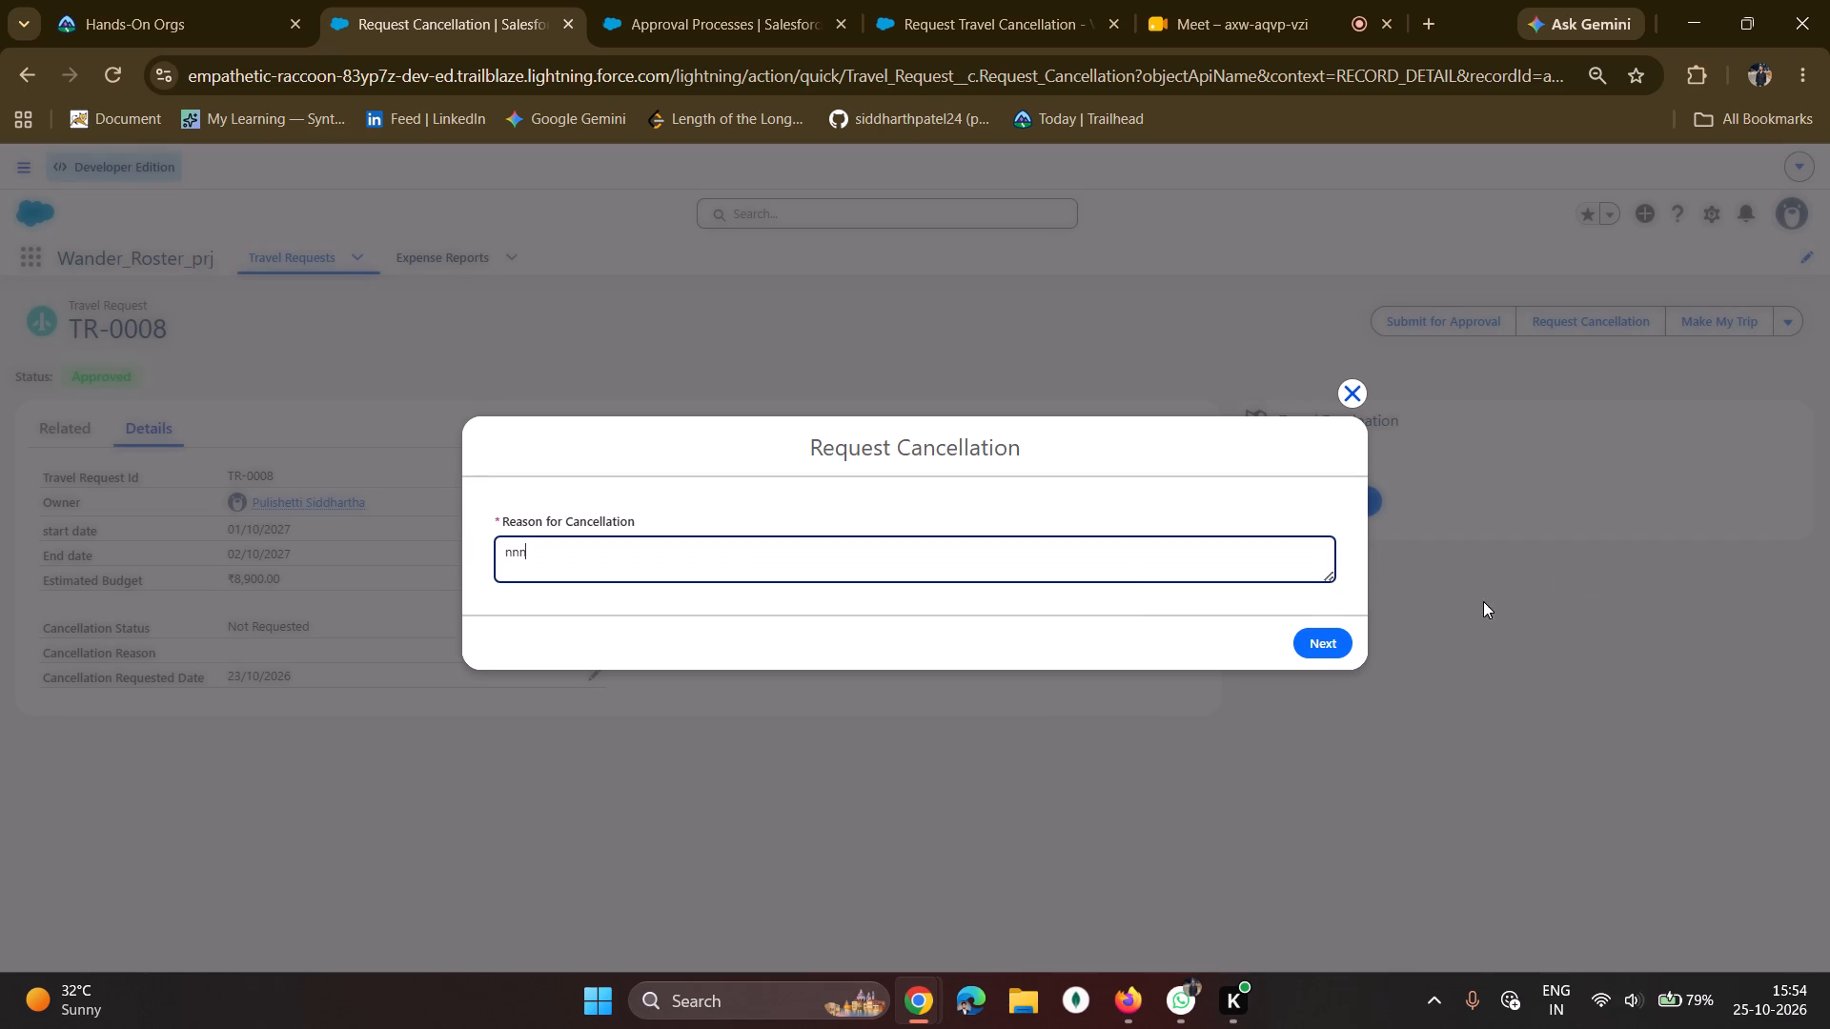
click(1332, 631)
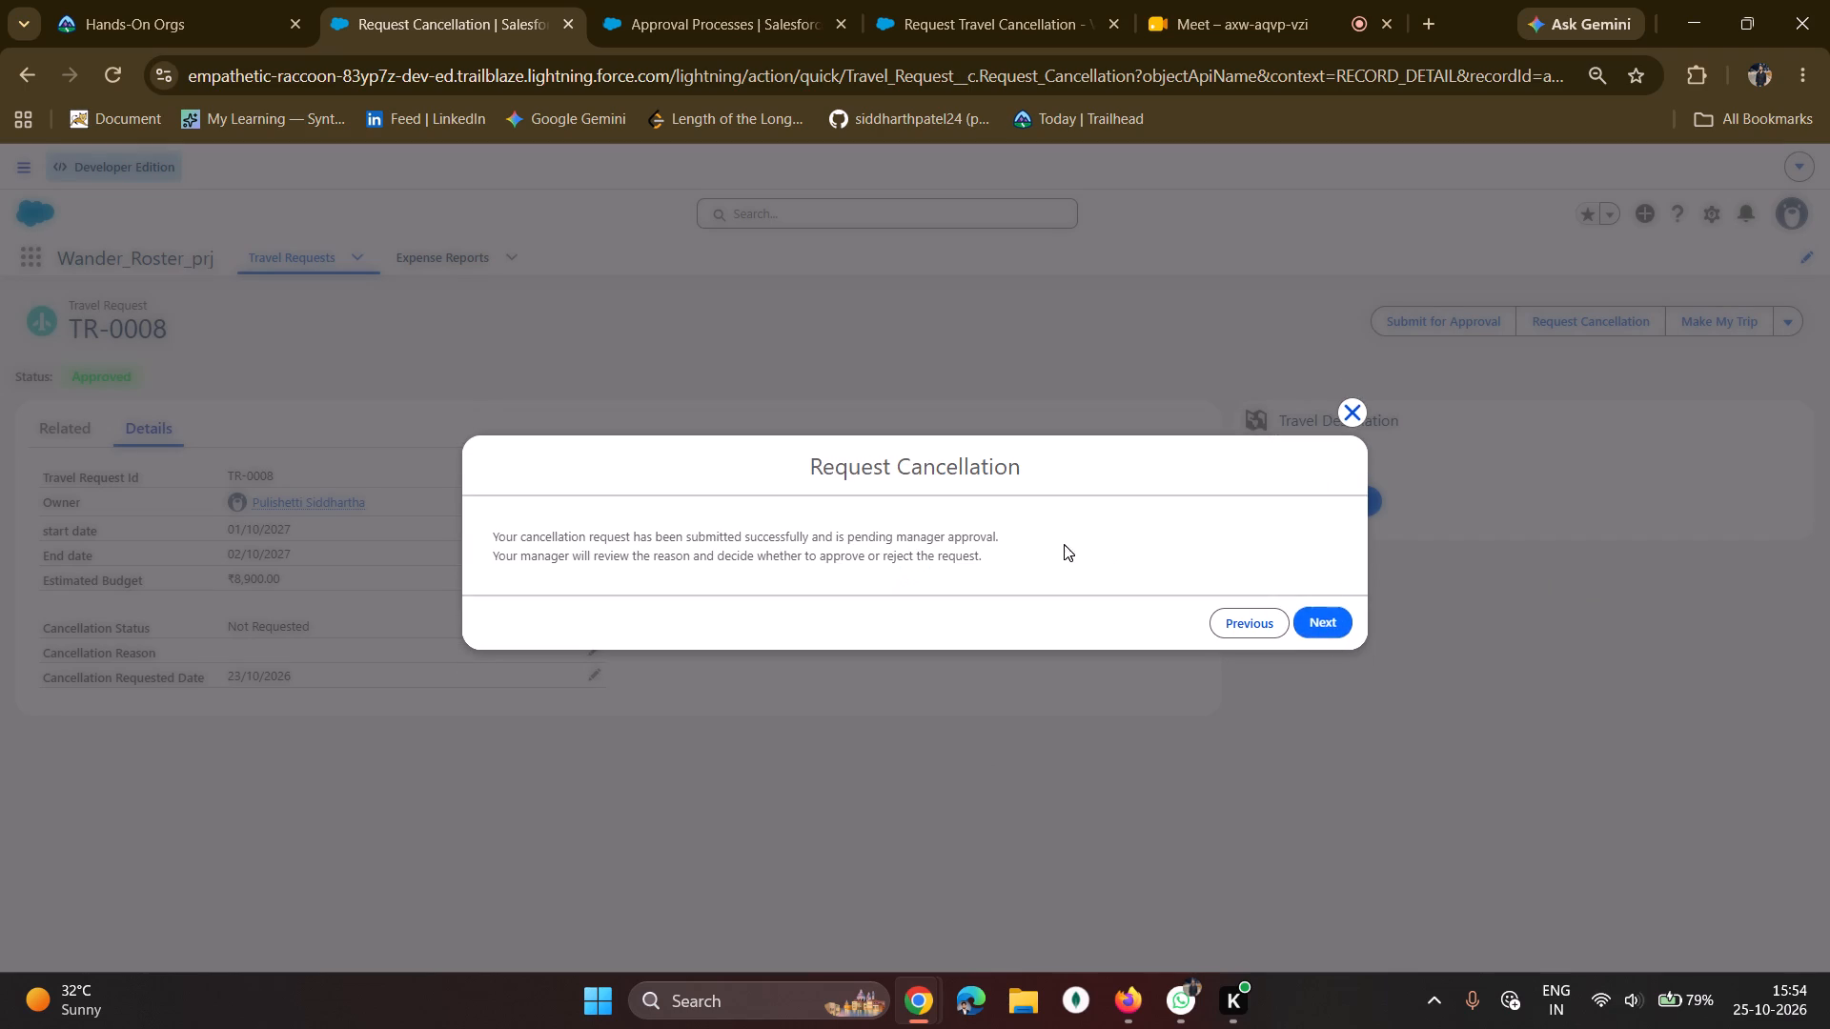
drag(488, 512, 809, 552)
click(1027, 563)
drag(1005, 559, 505, 530)
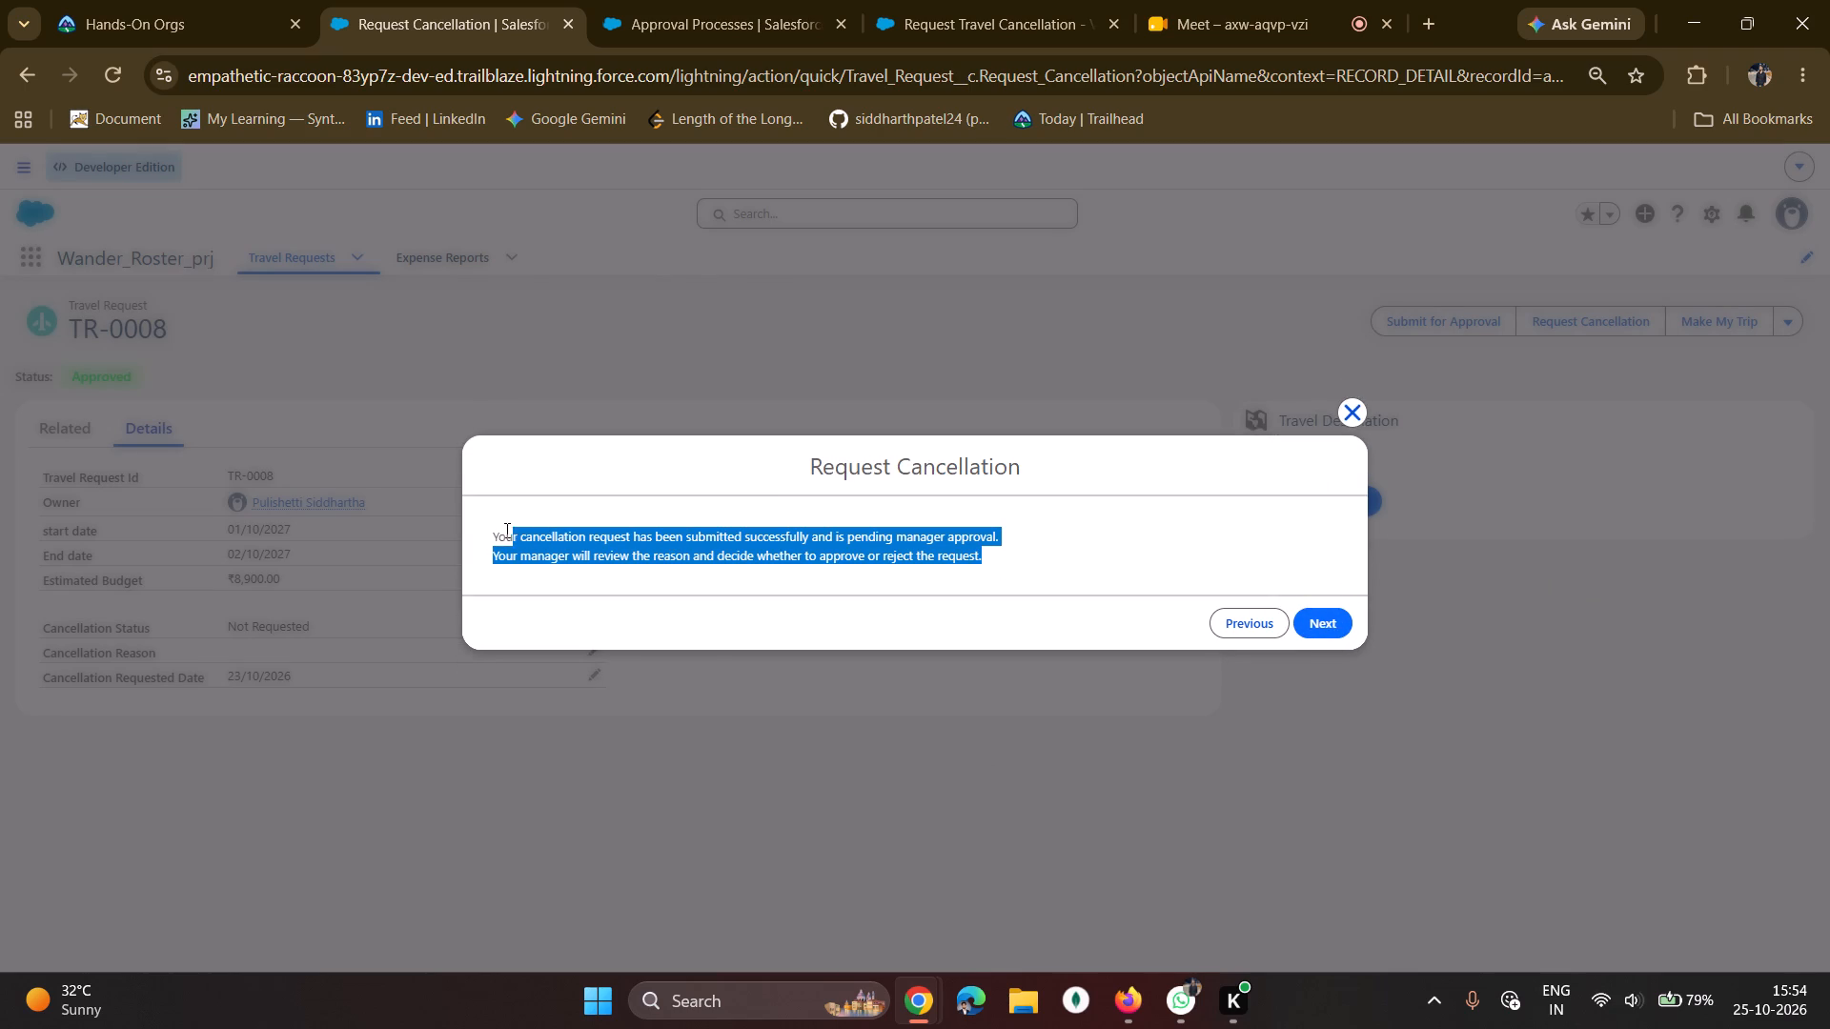
drag(505, 530, 481, 526)
drag(493, 519, 506, 516)
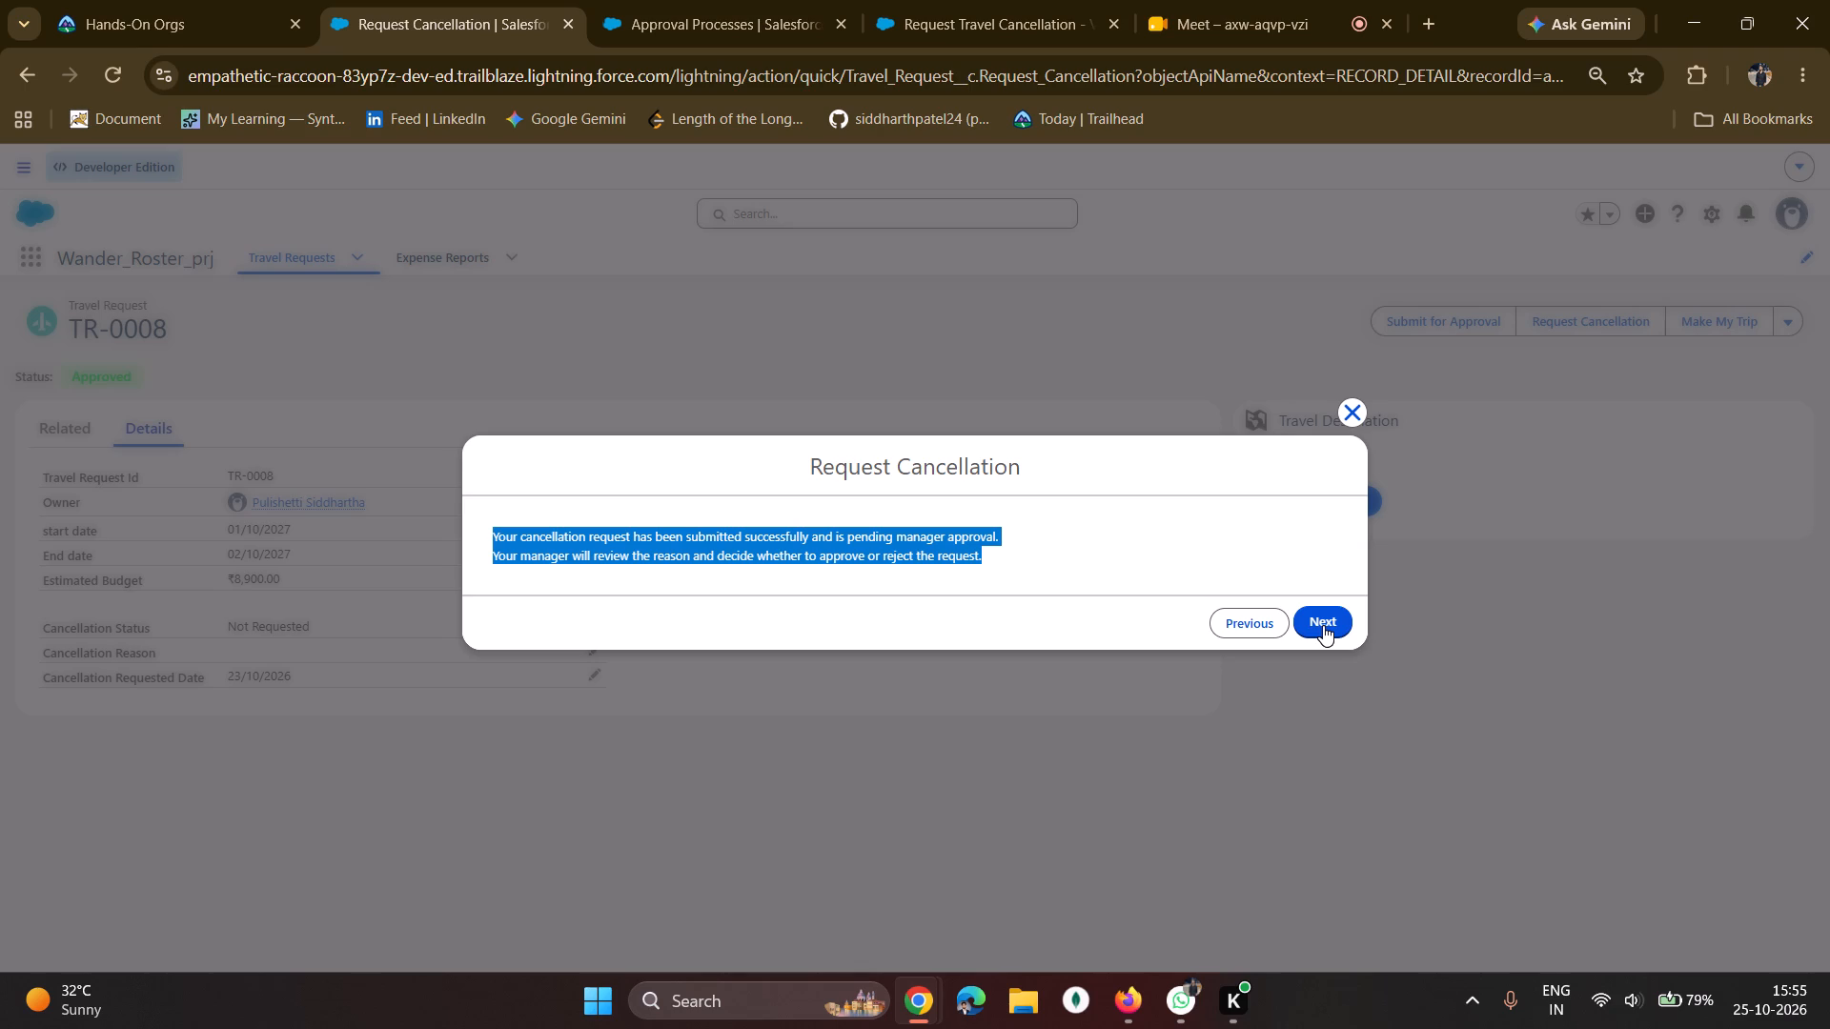
click(1323, 625)
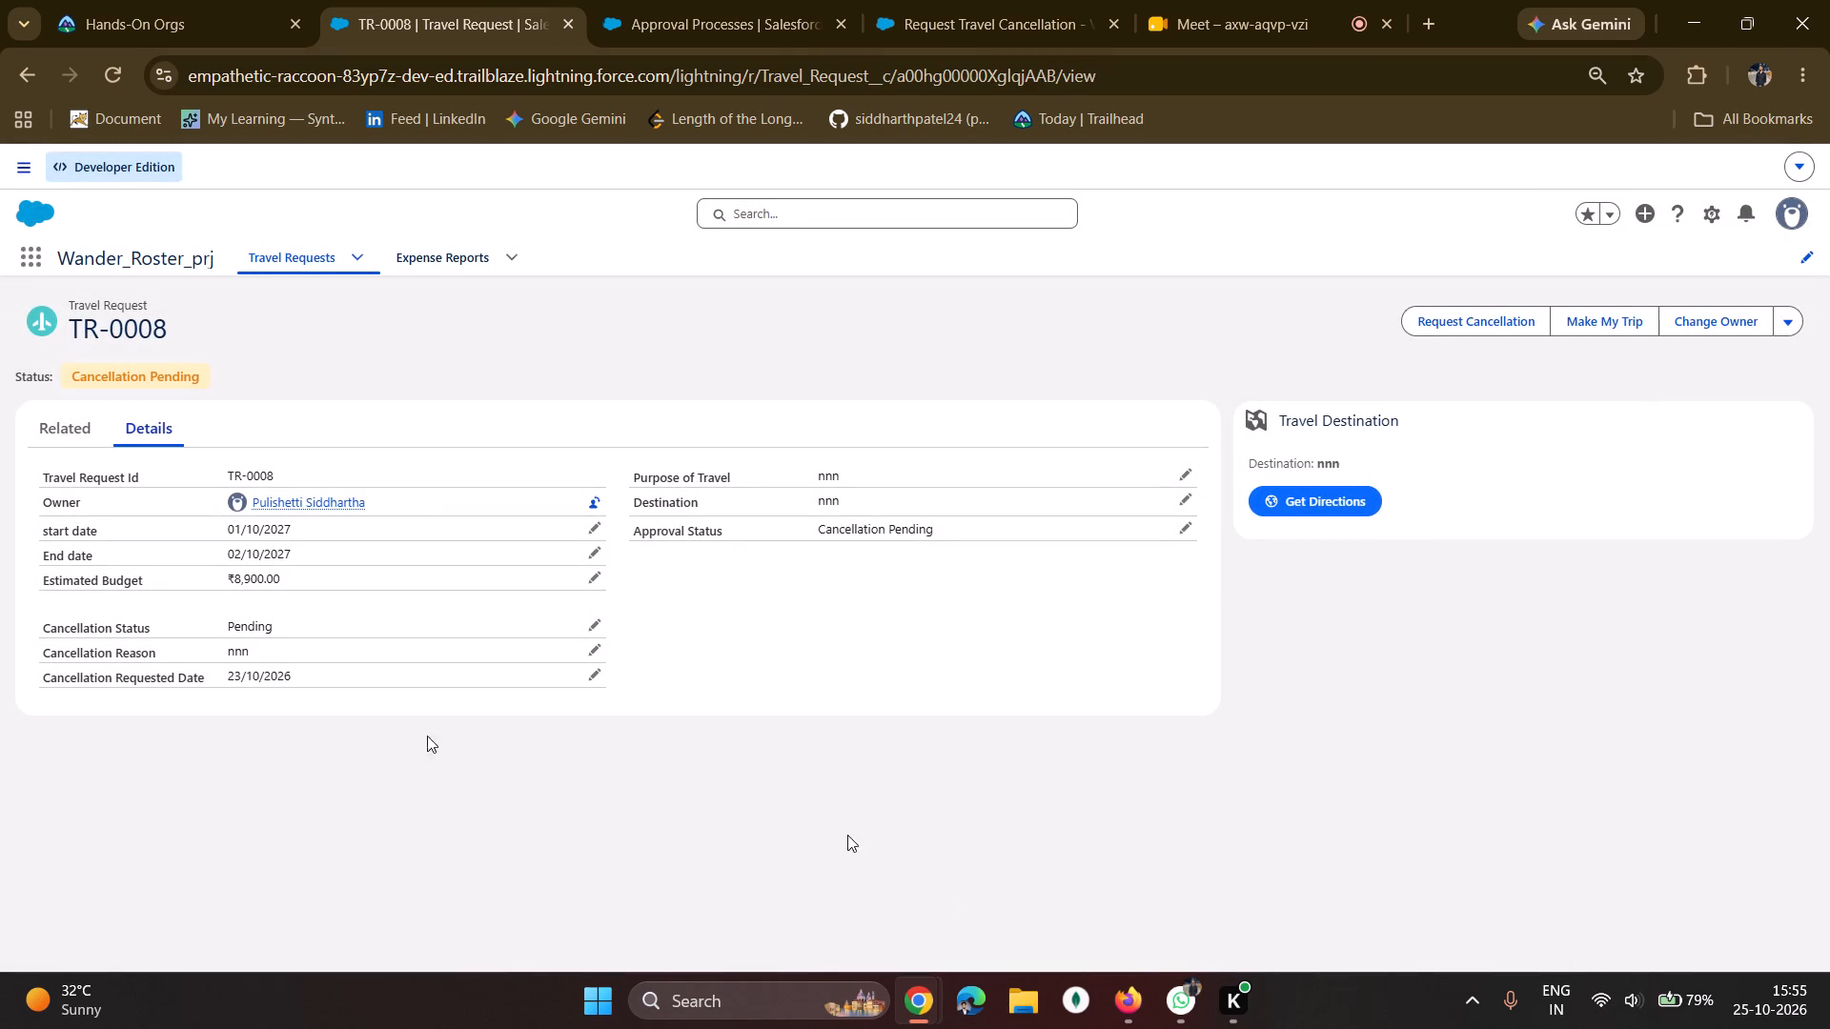
drag(59, 363, 245, 356)
click(245, 356)
In the manager's Firefox session, open TR-0008's pending cancellation from the approval requests, review its reason and submitter comment, and approve it without comments.
click(1128, 1016)
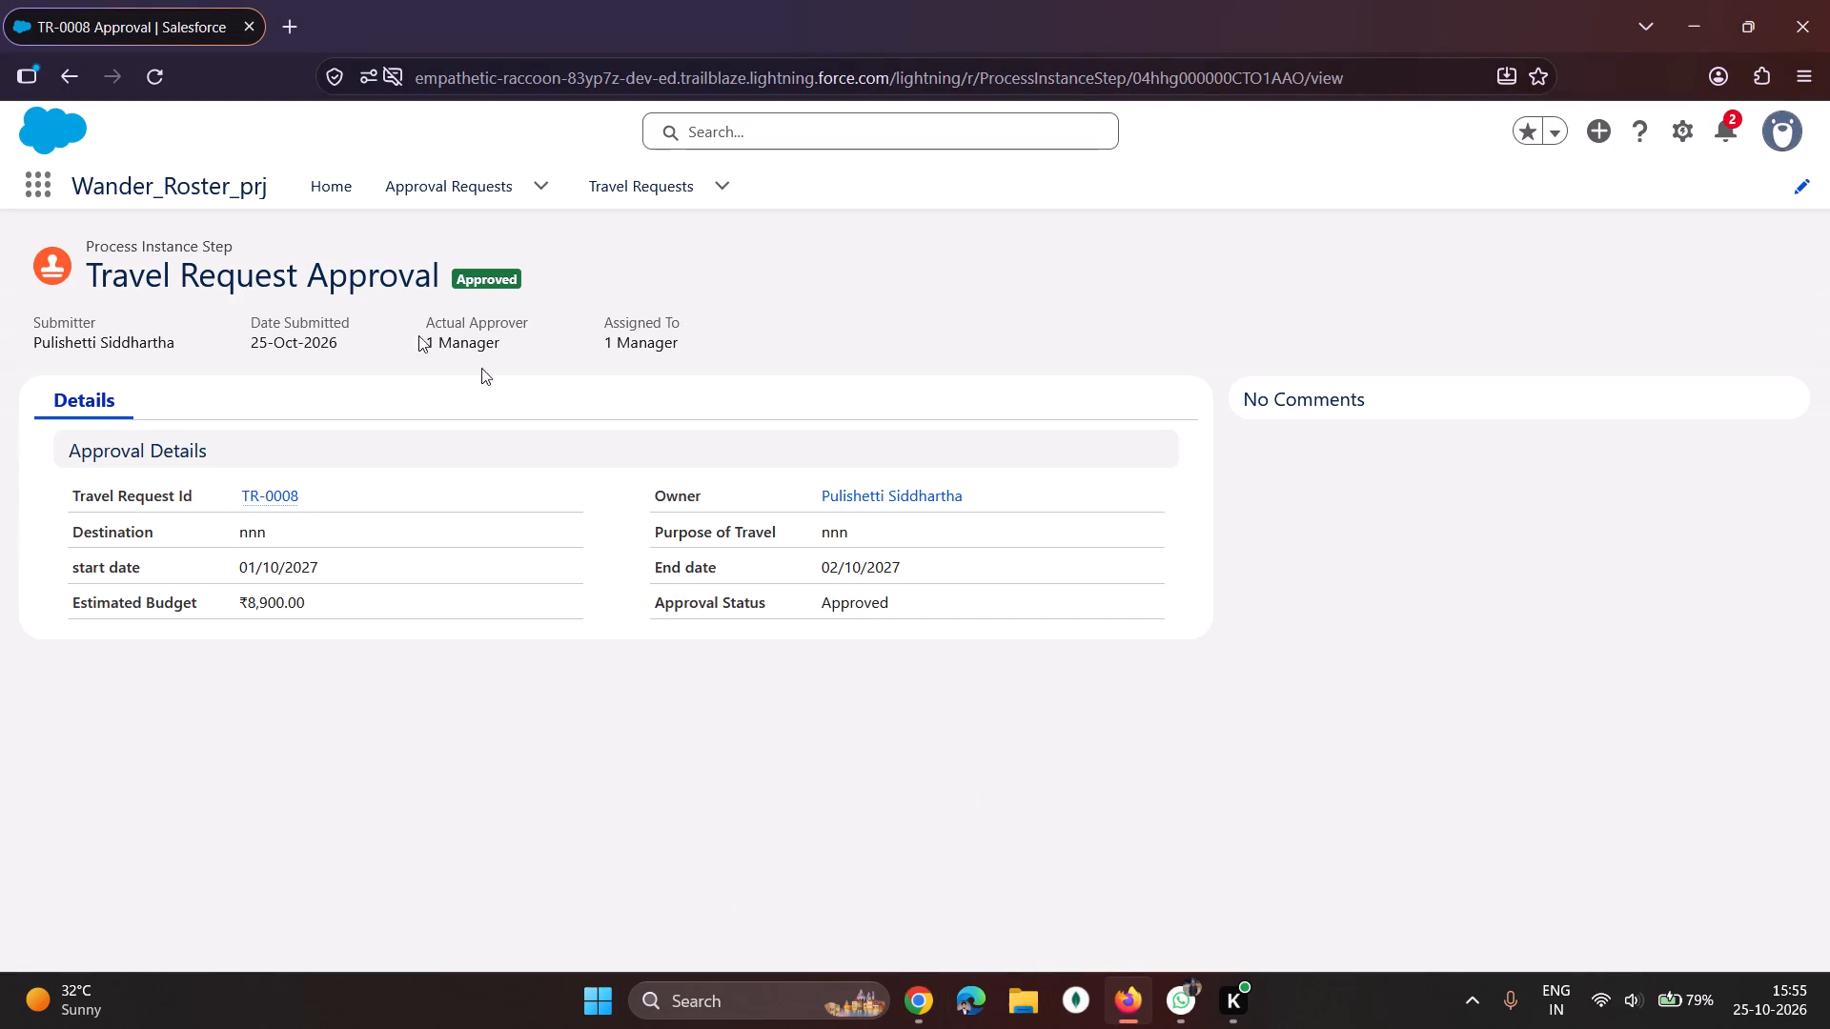
click(427, 192)
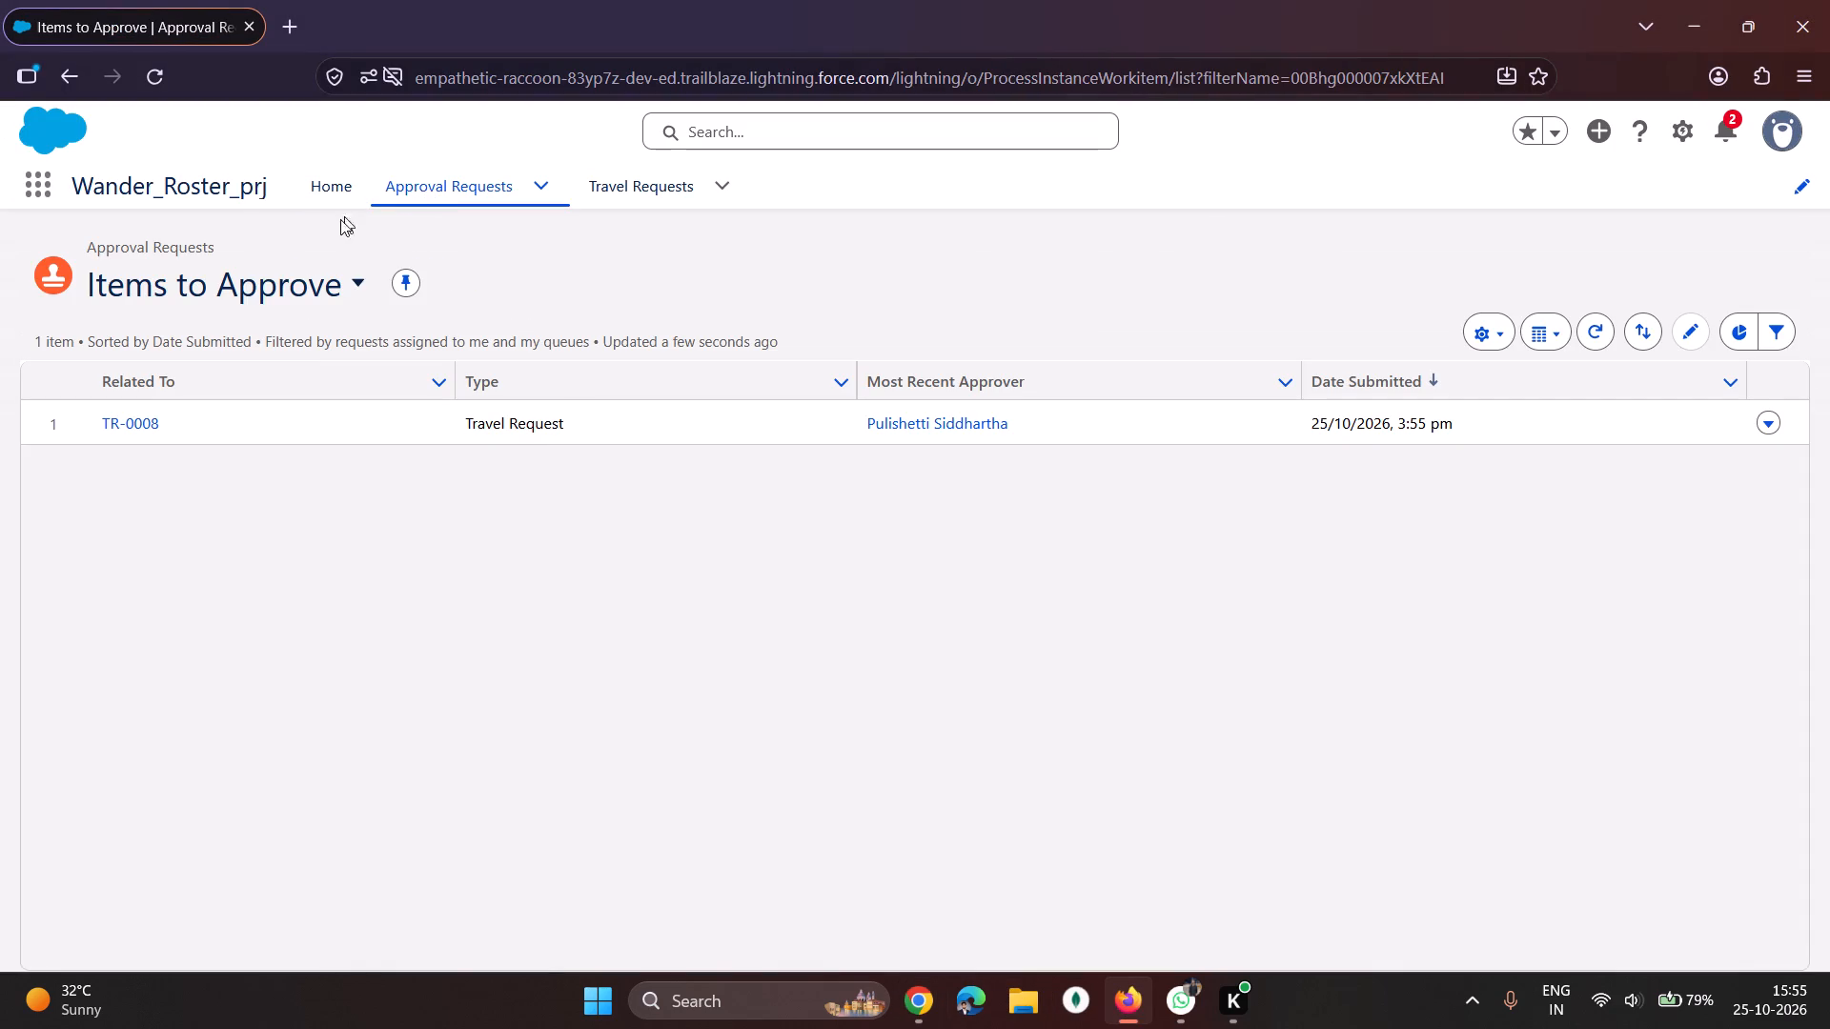
drag(146, 424, 154, 424)
click(132, 422)
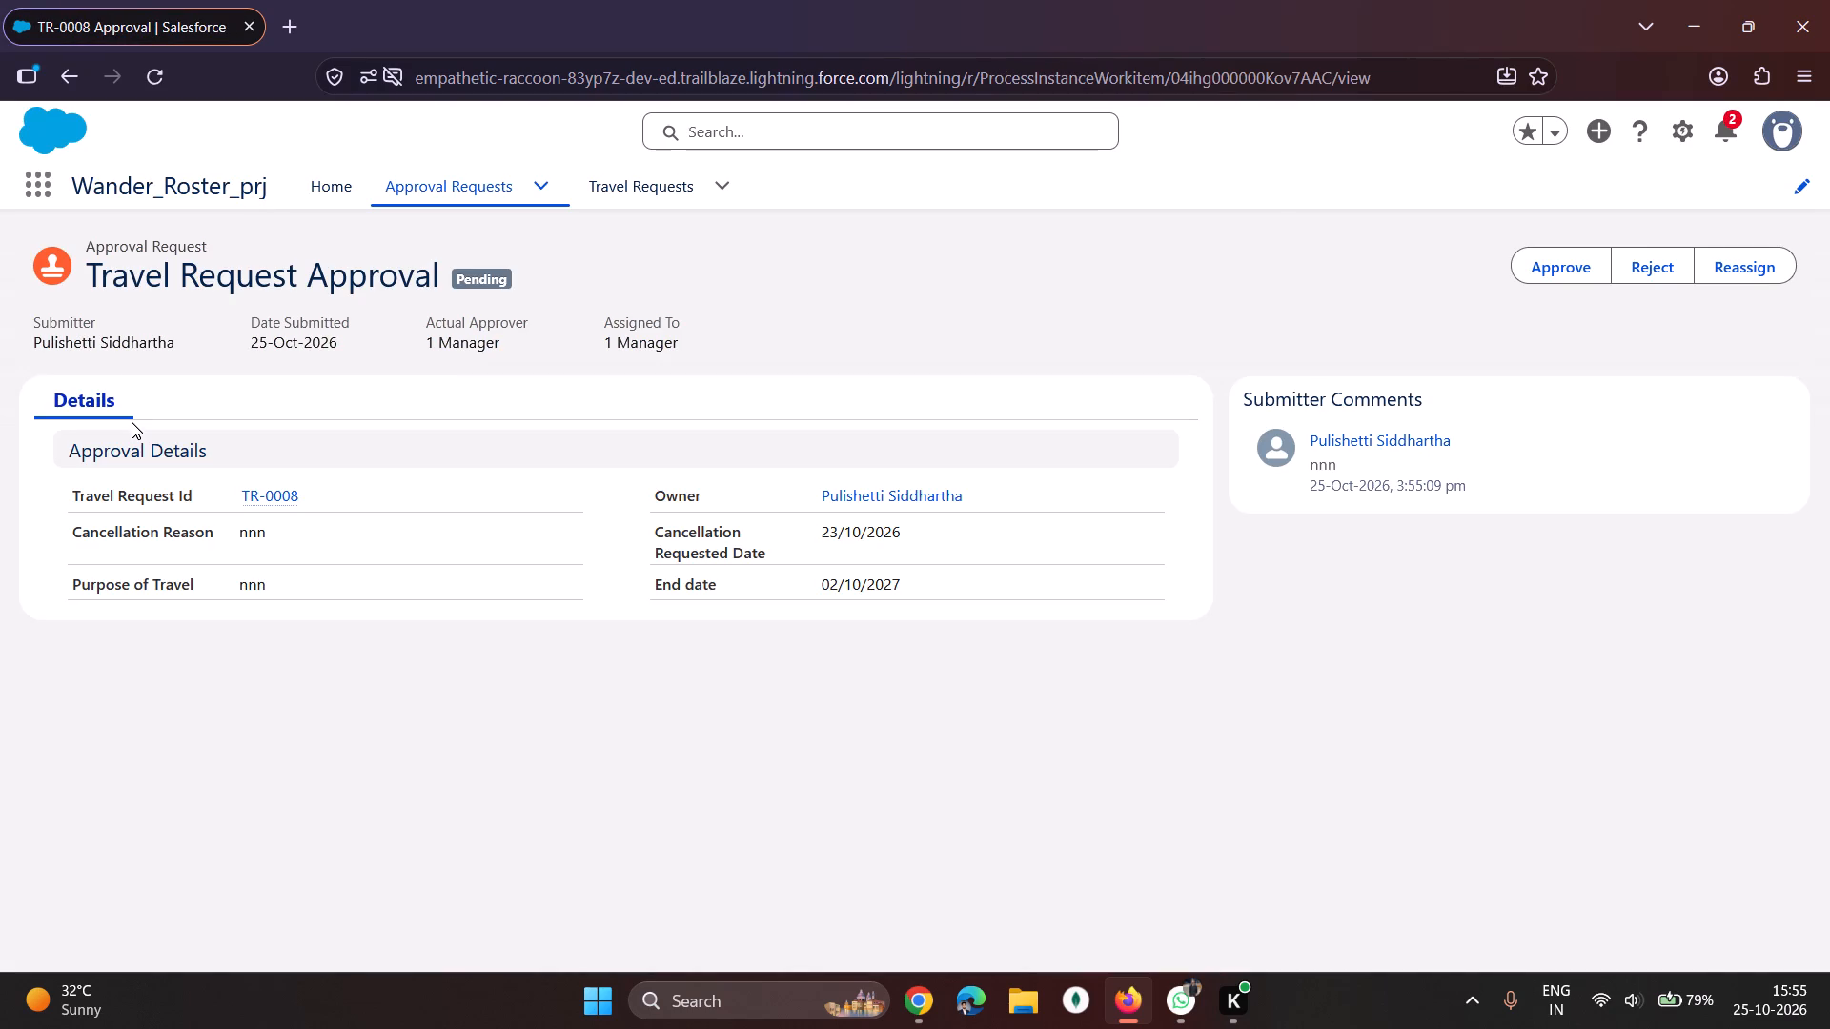
drag(221, 551, 286, 538)
drag(221, 584, 328, 580)
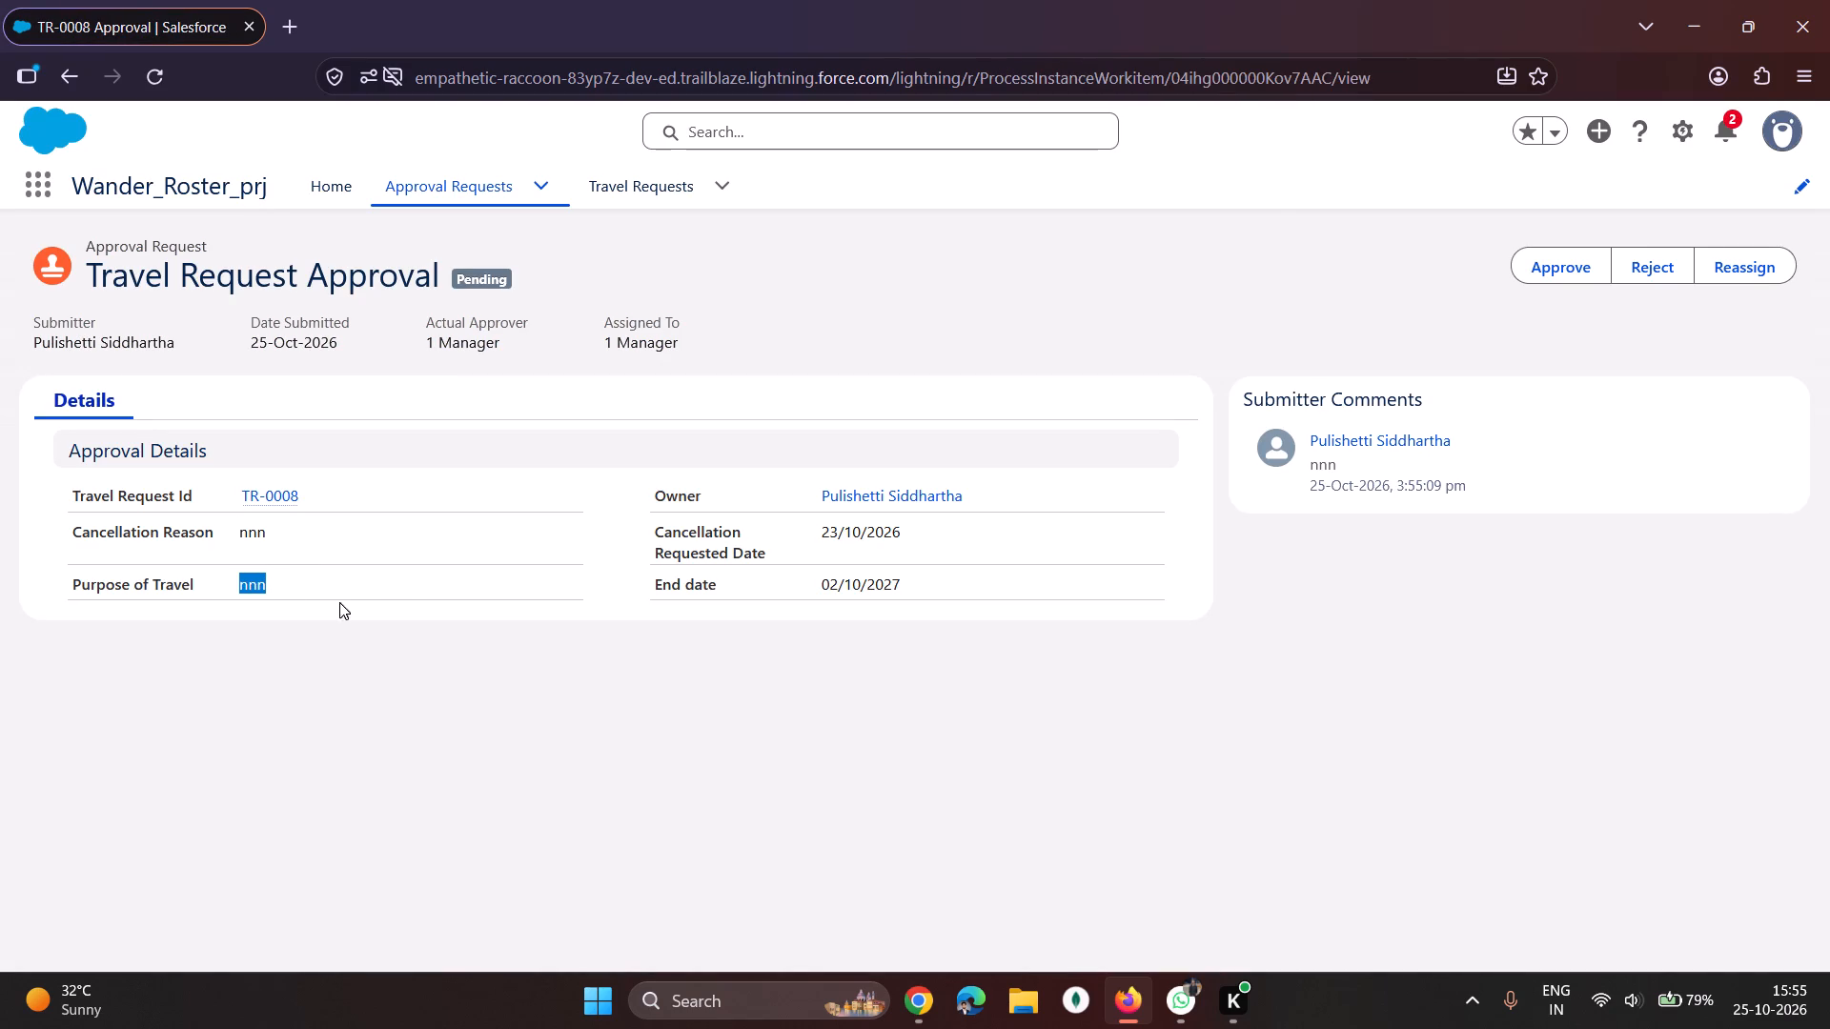
drag(1354, 460, 1280, 471)
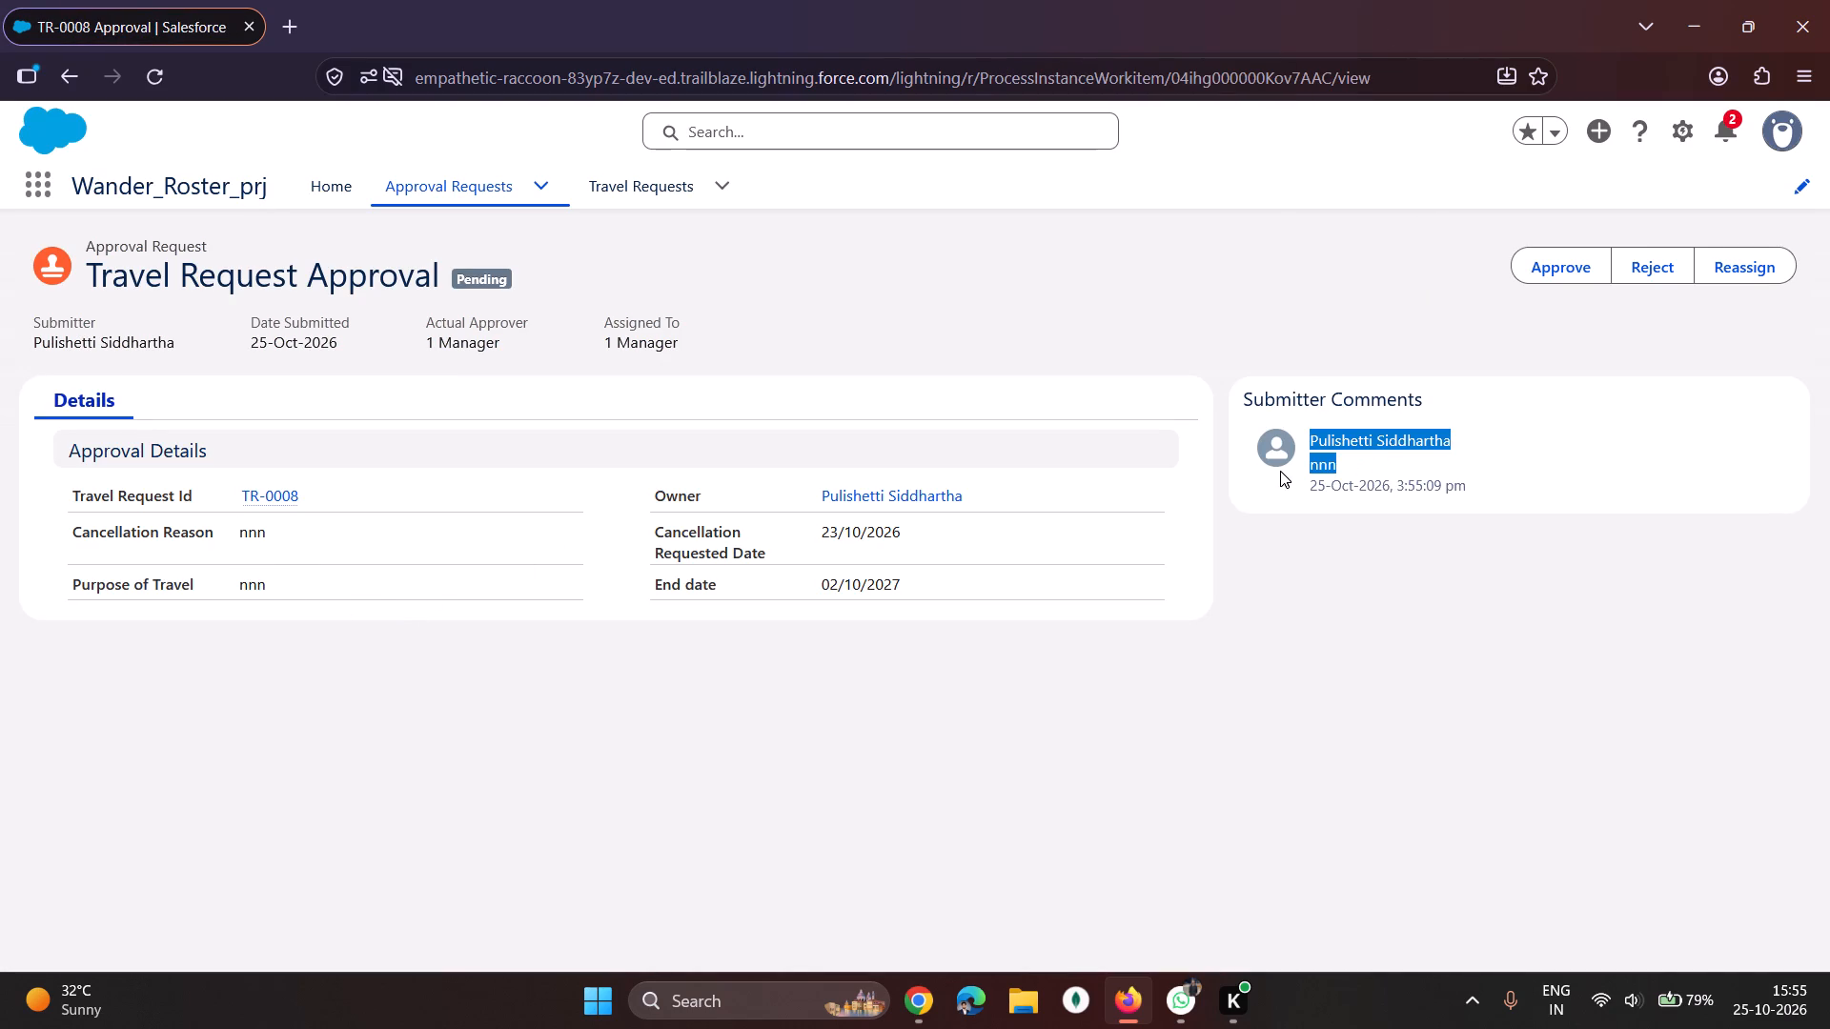
drag(1280, 471, 1277, 471)
click(1285, 471)
drag(1290, 471, 1384, 464)
click(1384, 464)
drag(1365, 465, 1339, 468)
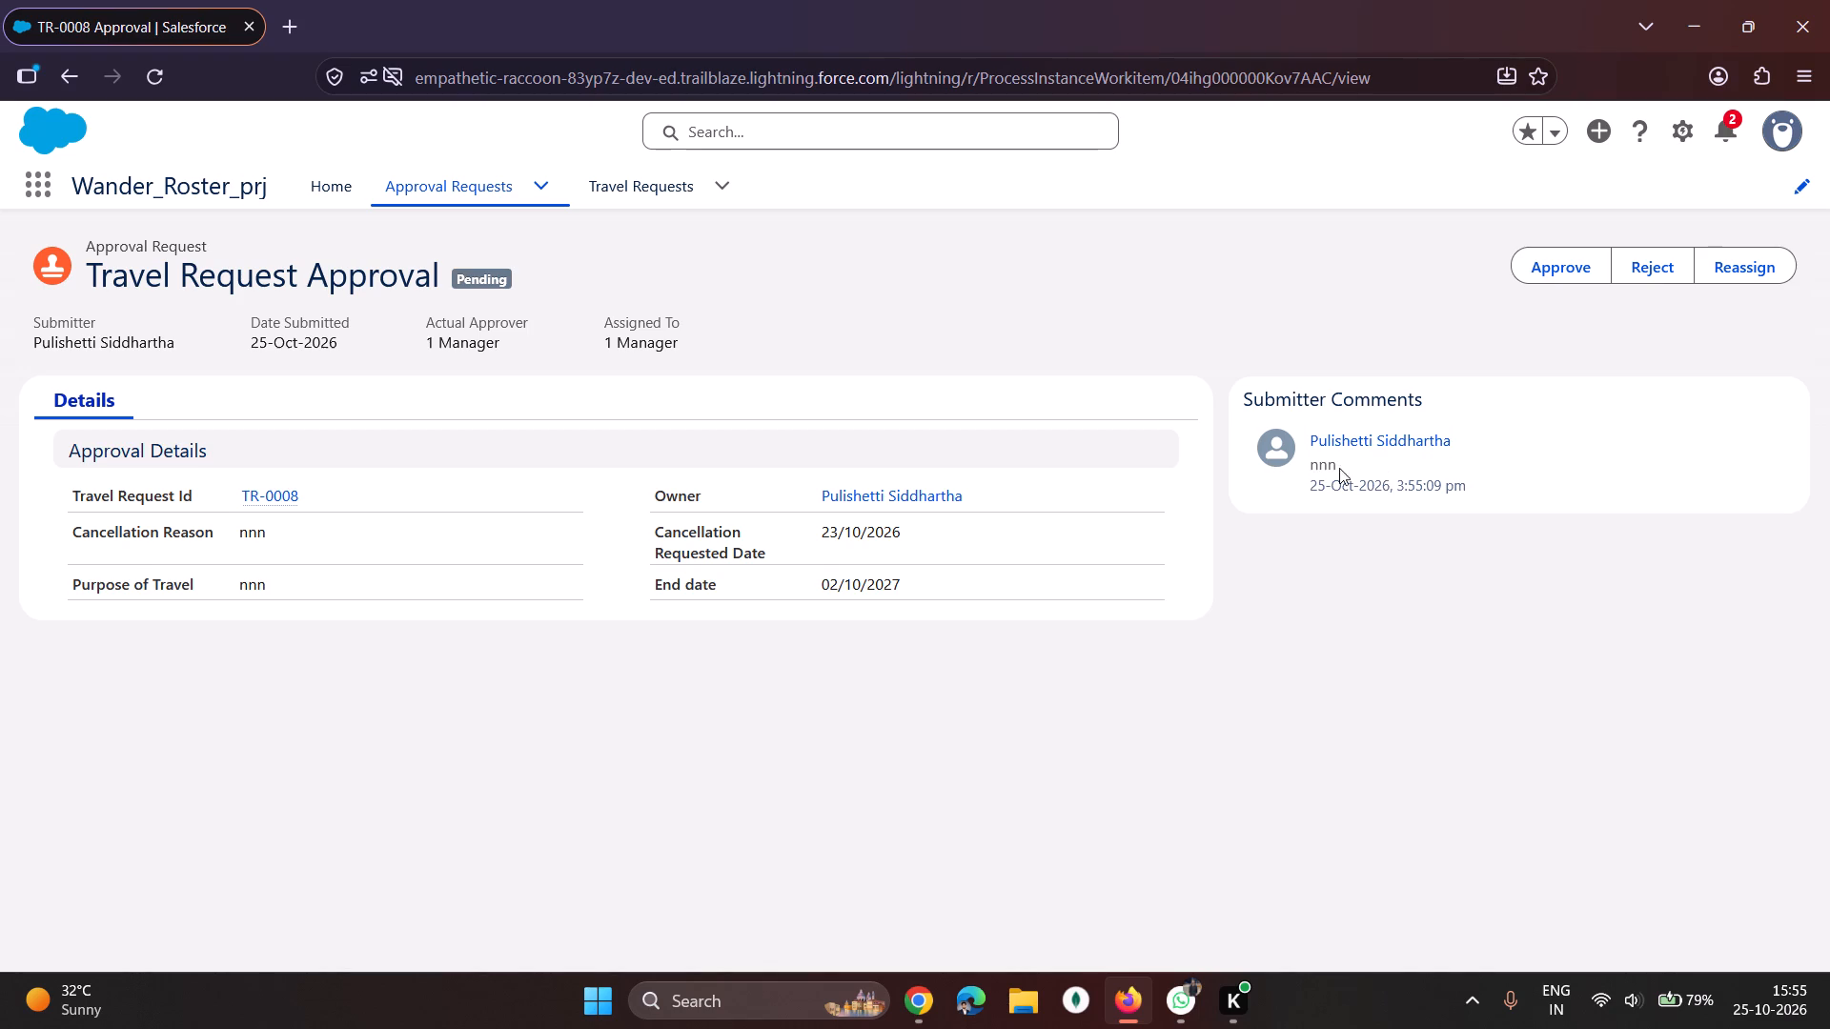
drag(1339, 468, 1291, 473)
double_click(1319, 467)
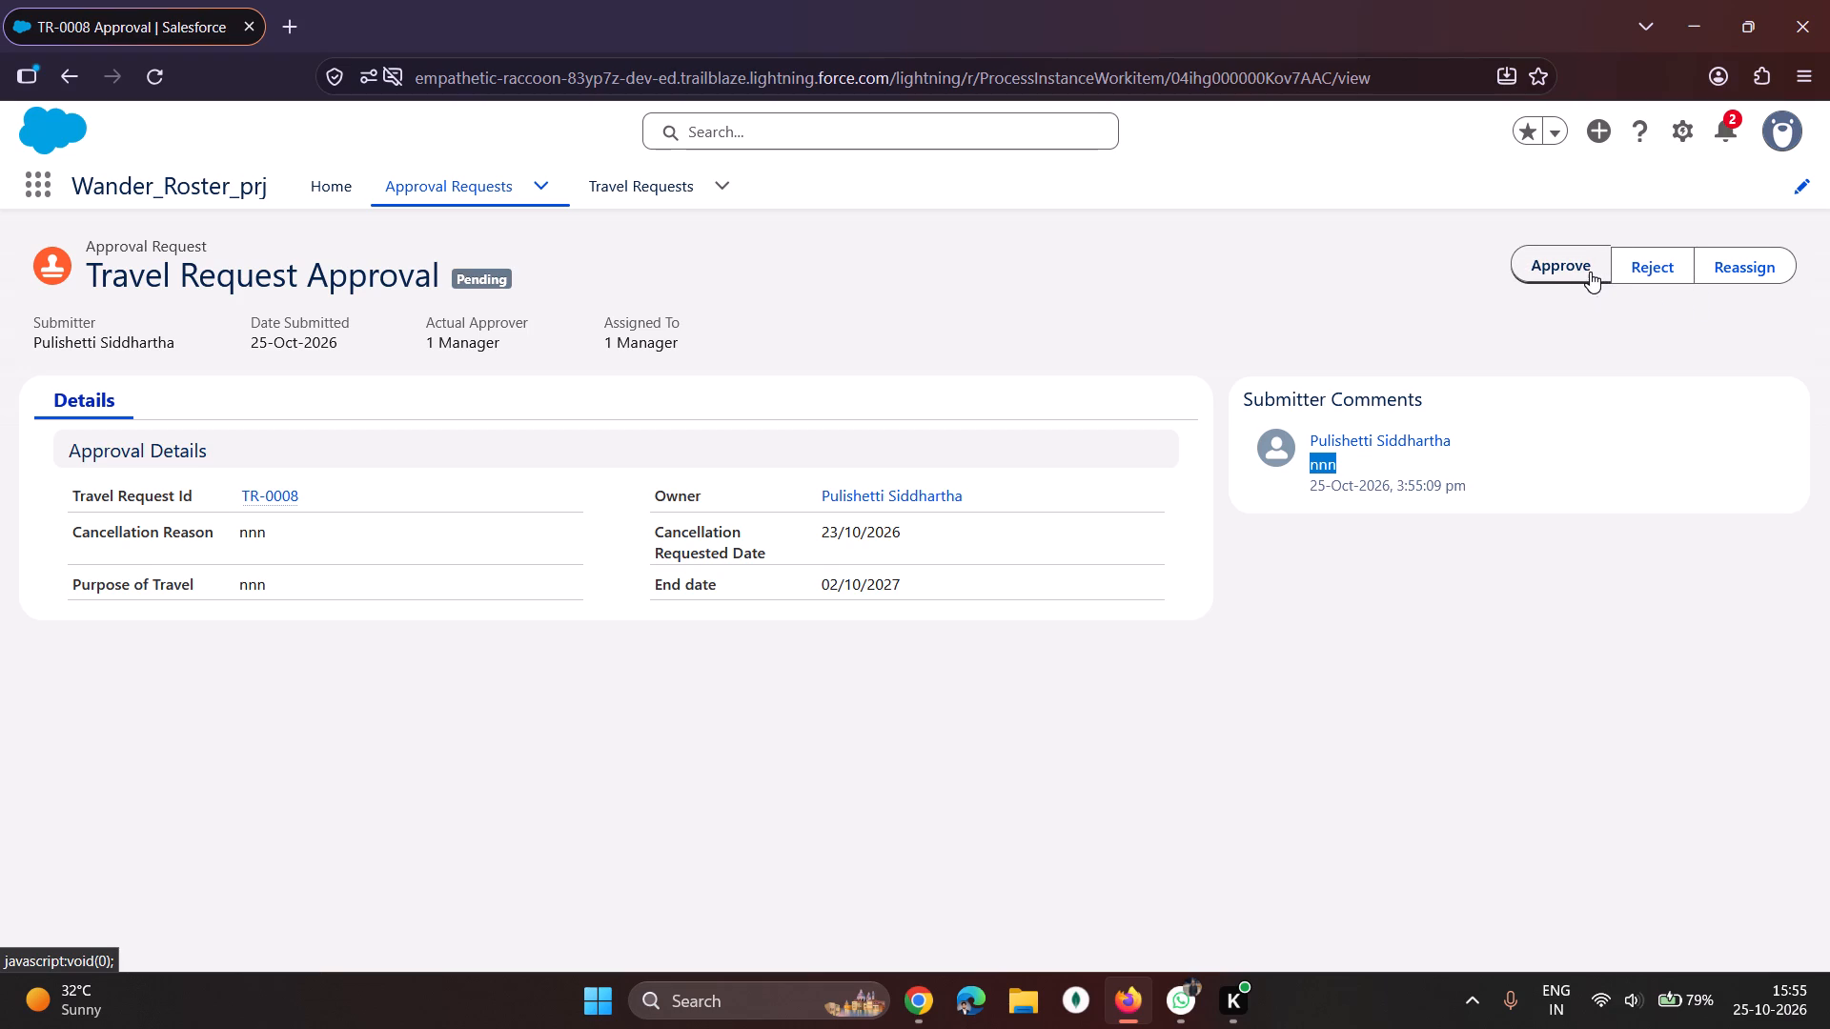
click(1545, 272)
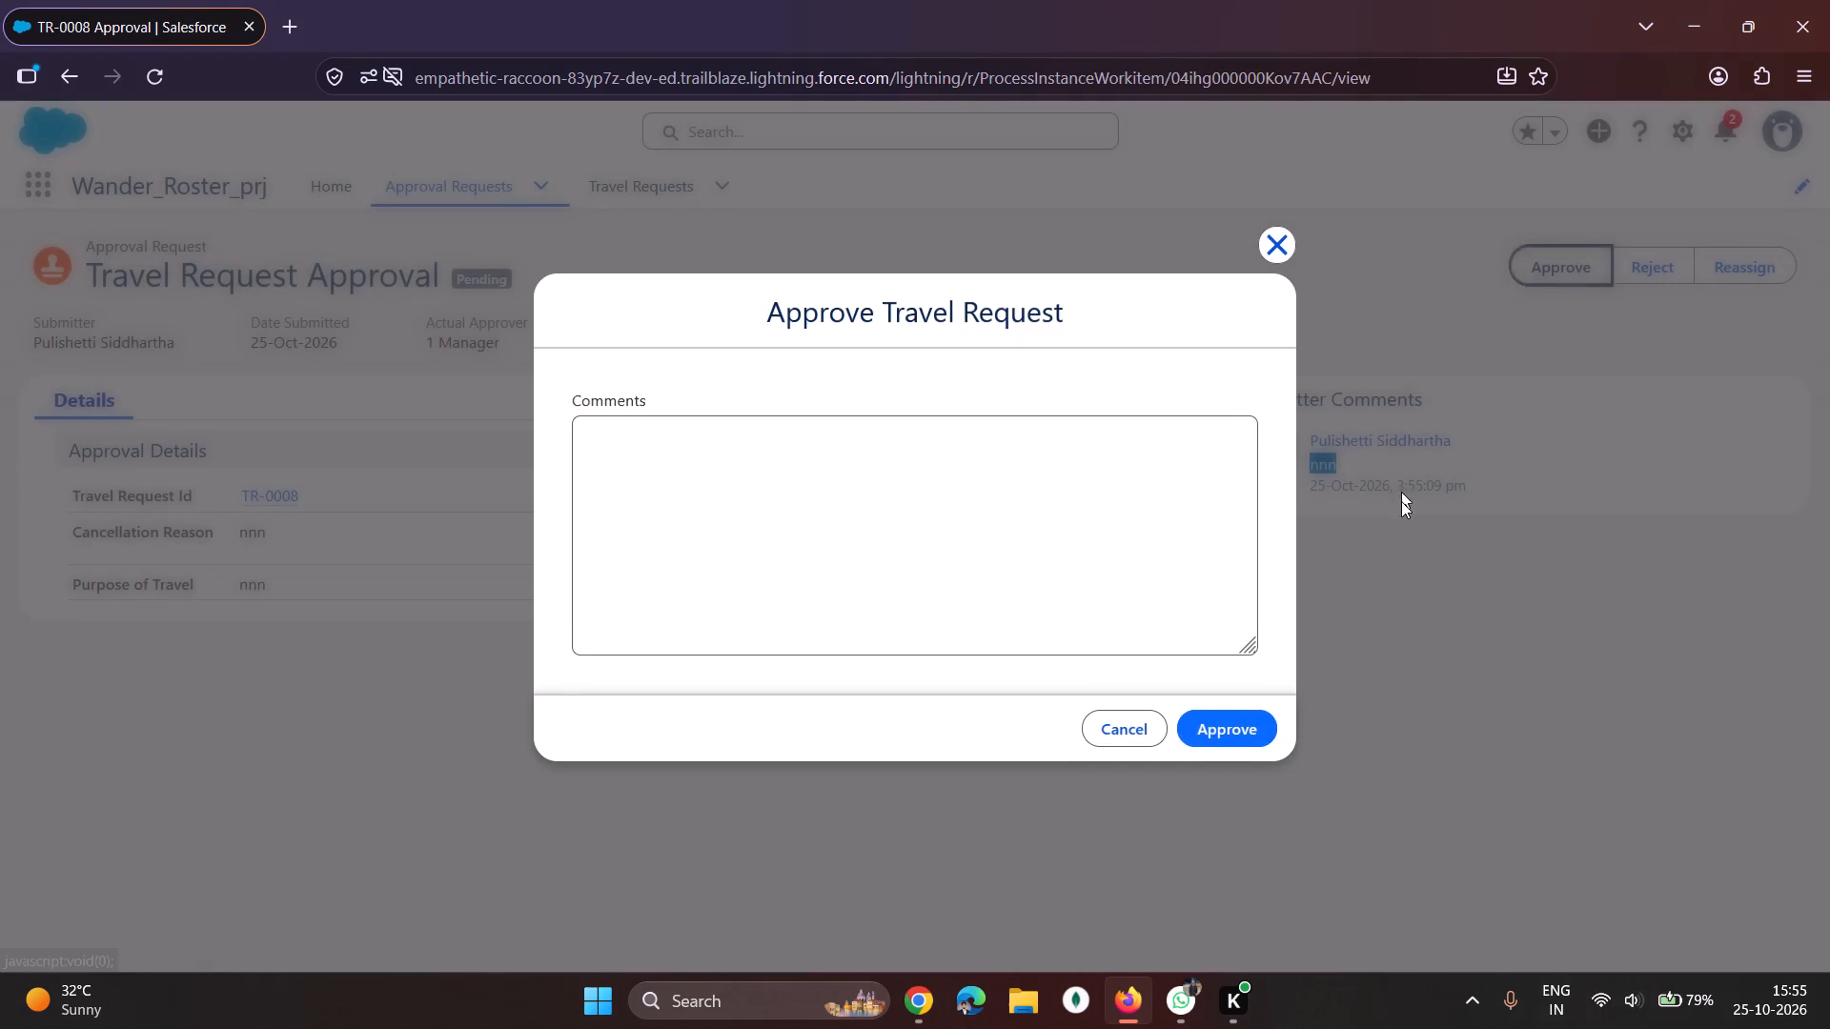
click(1241, 724)
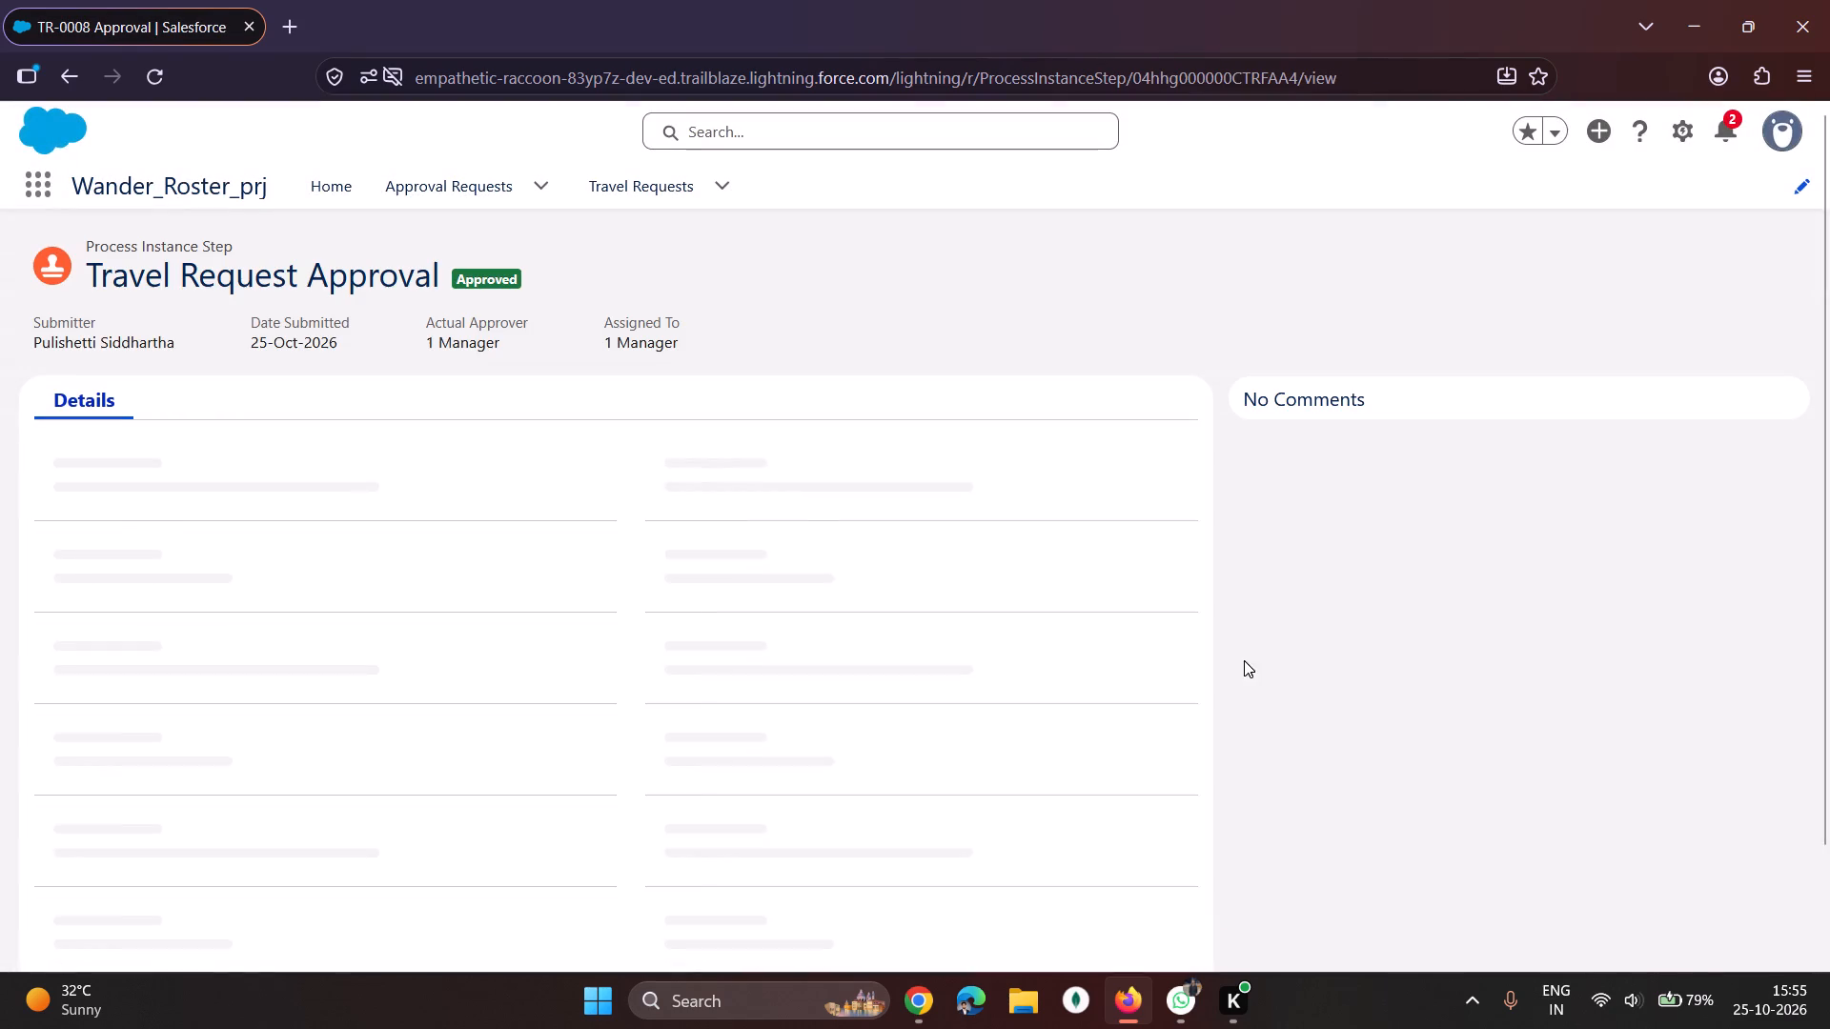
Switch back to Chrome, reload TR-0008 to check its status, and check the Expense Reports list for its related report.
click(894, 1028)
click(906, 1007)
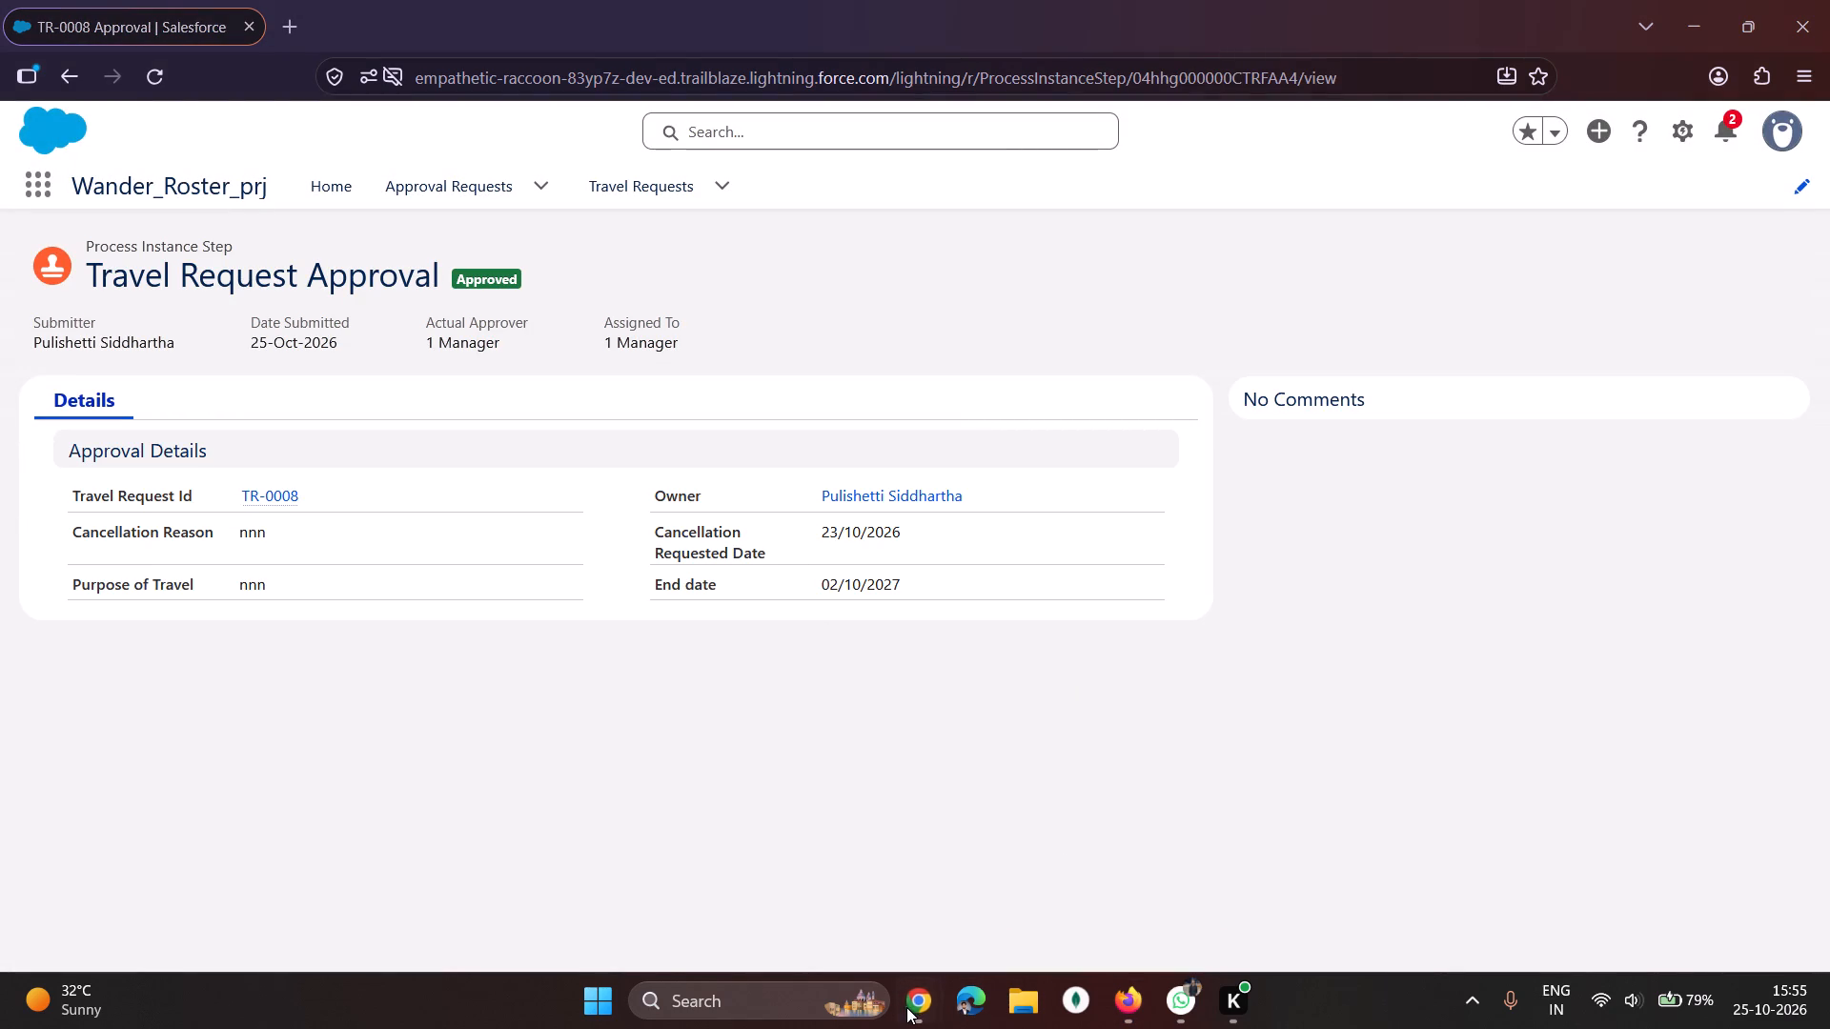
click(785, 833)
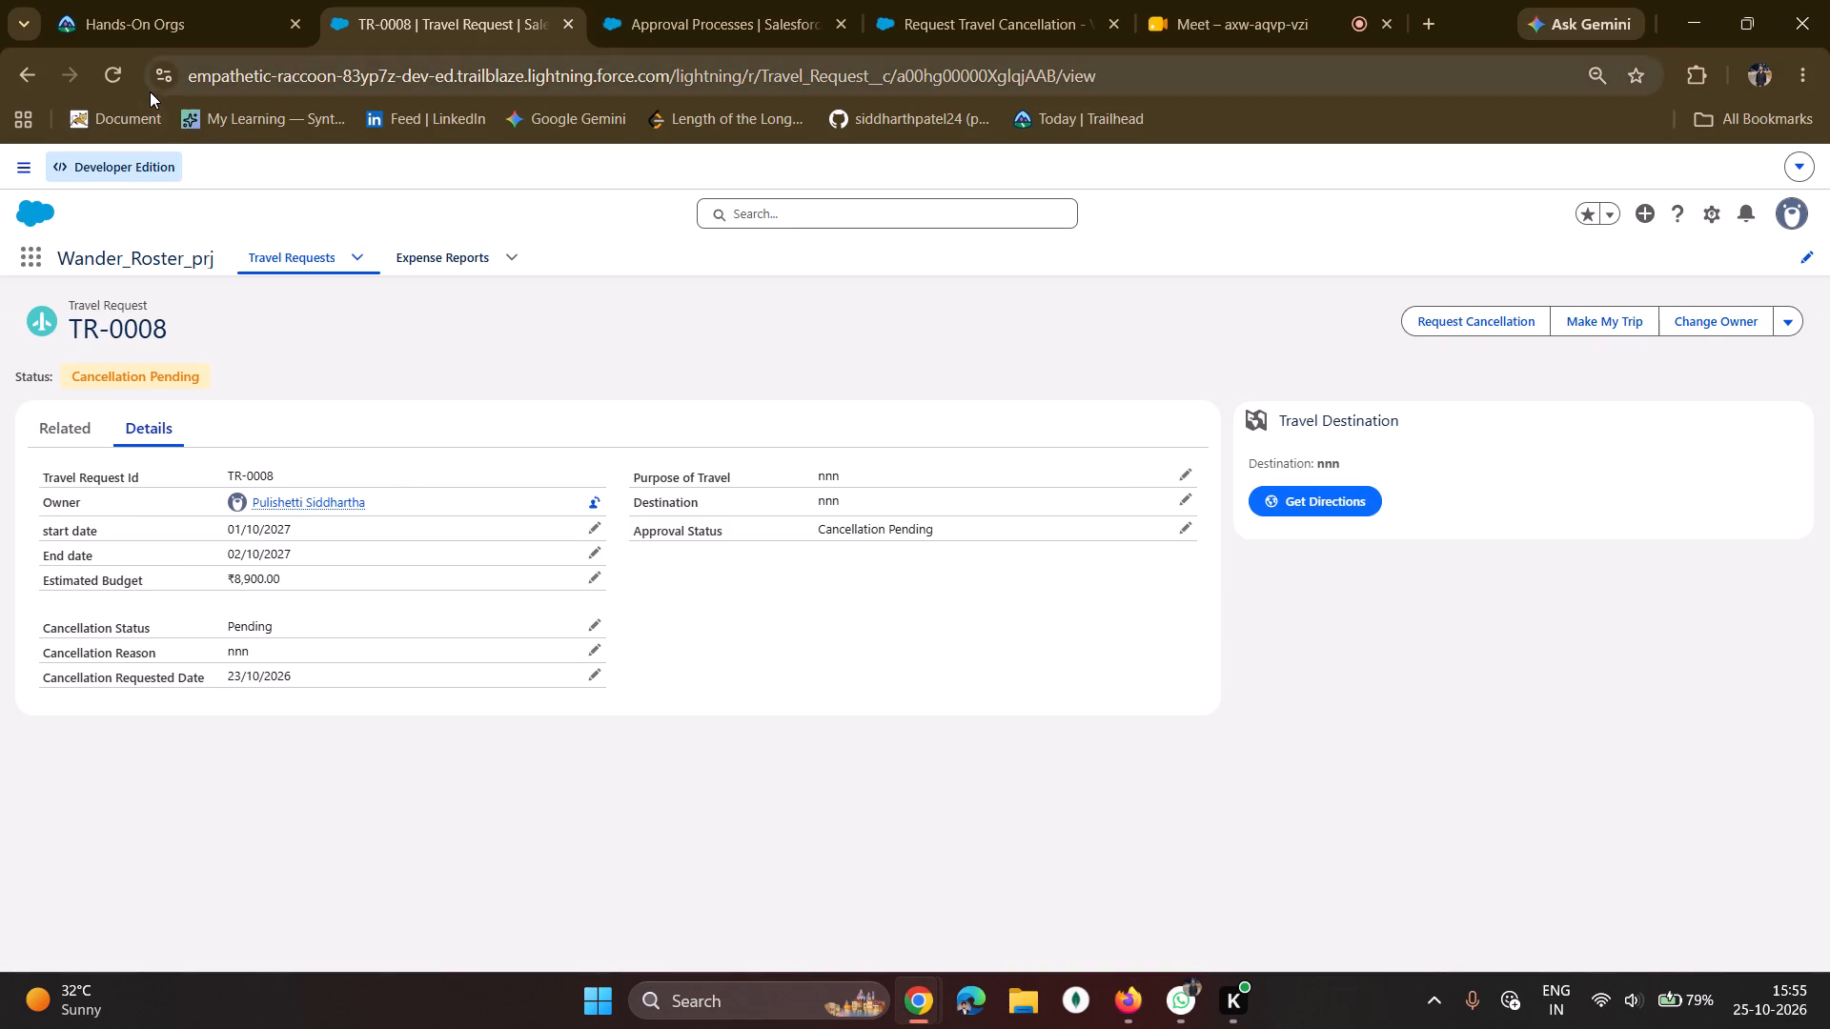
click(127, 73)
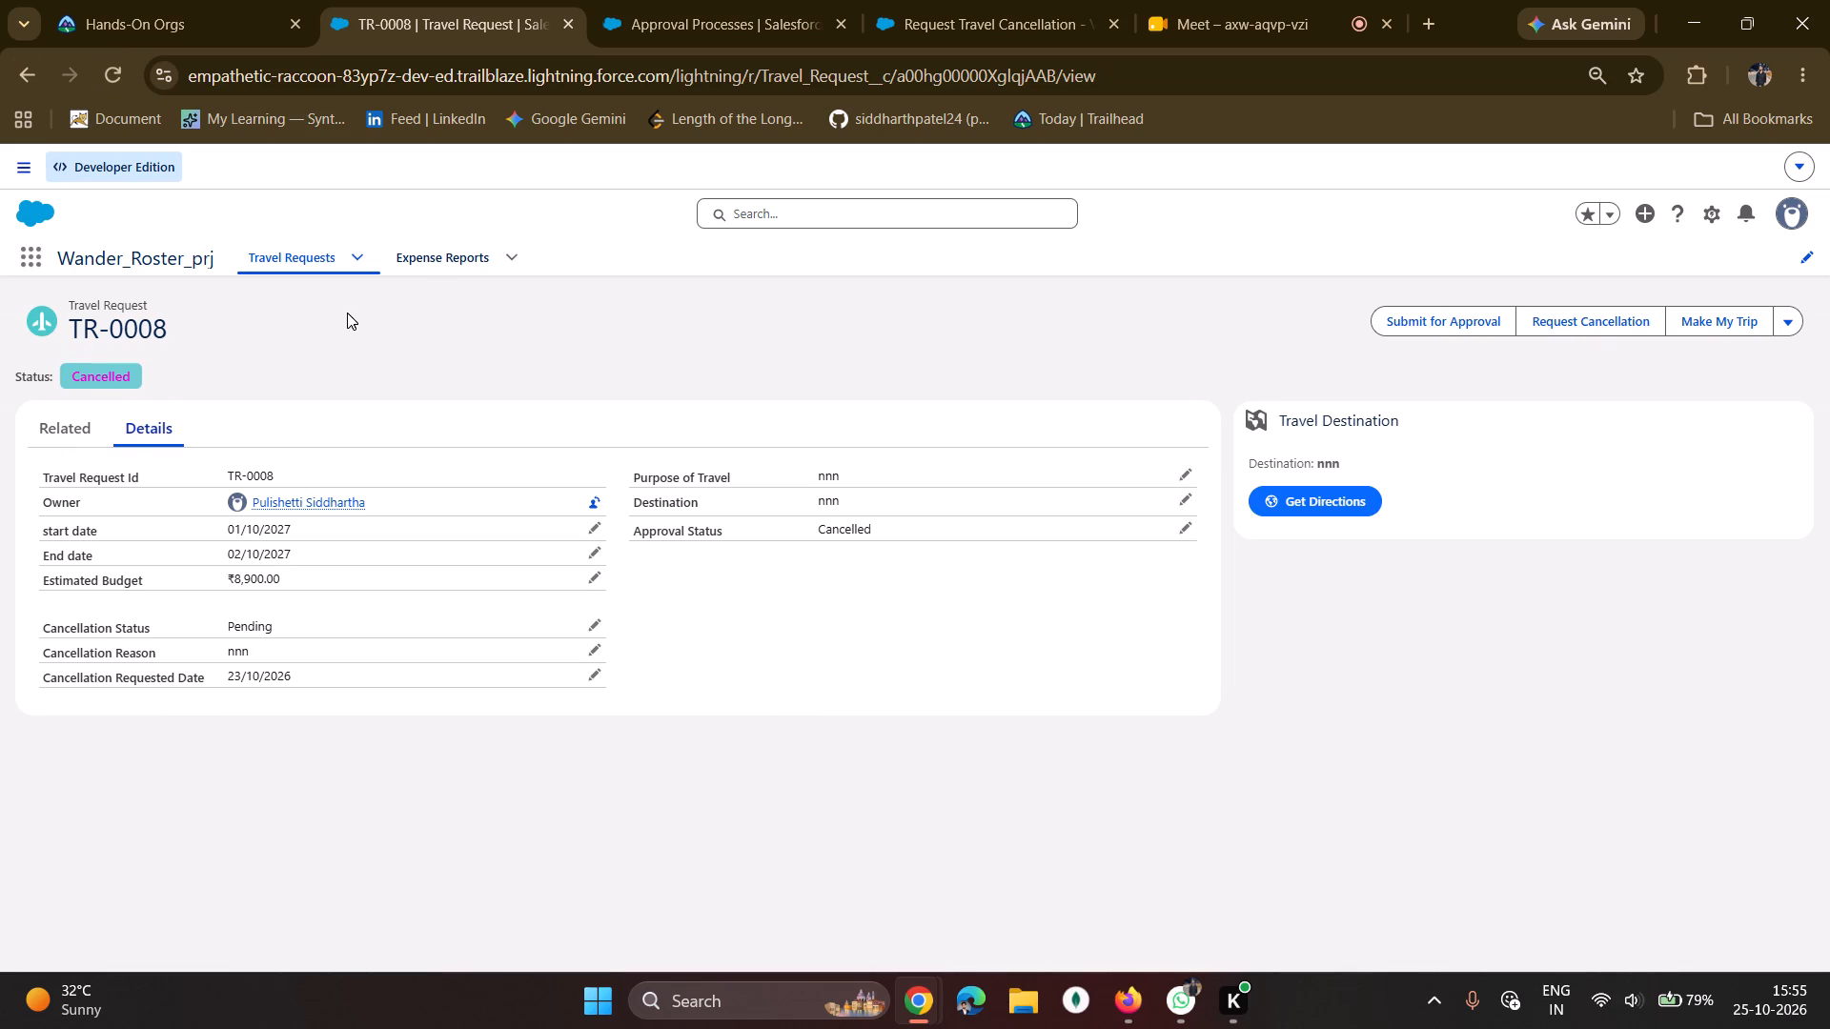
click(437, 270)
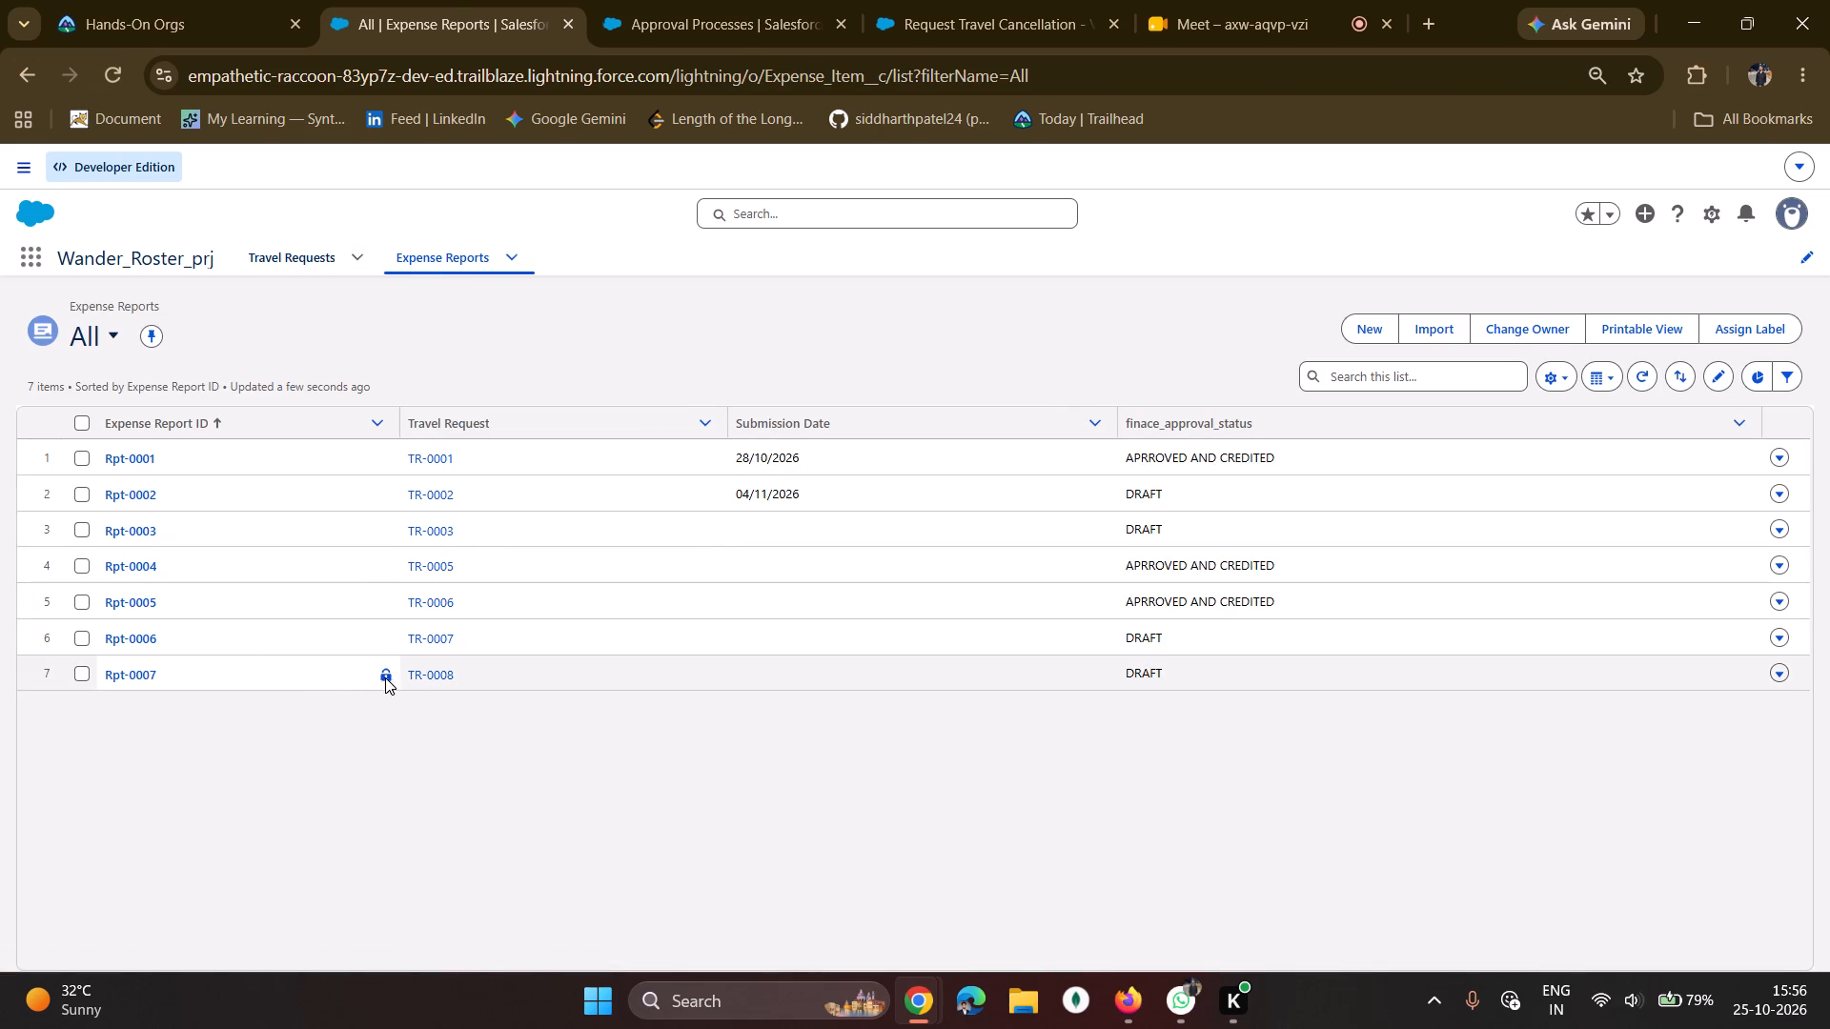
drag(466, 676, 379, 677)
click(398, 737)
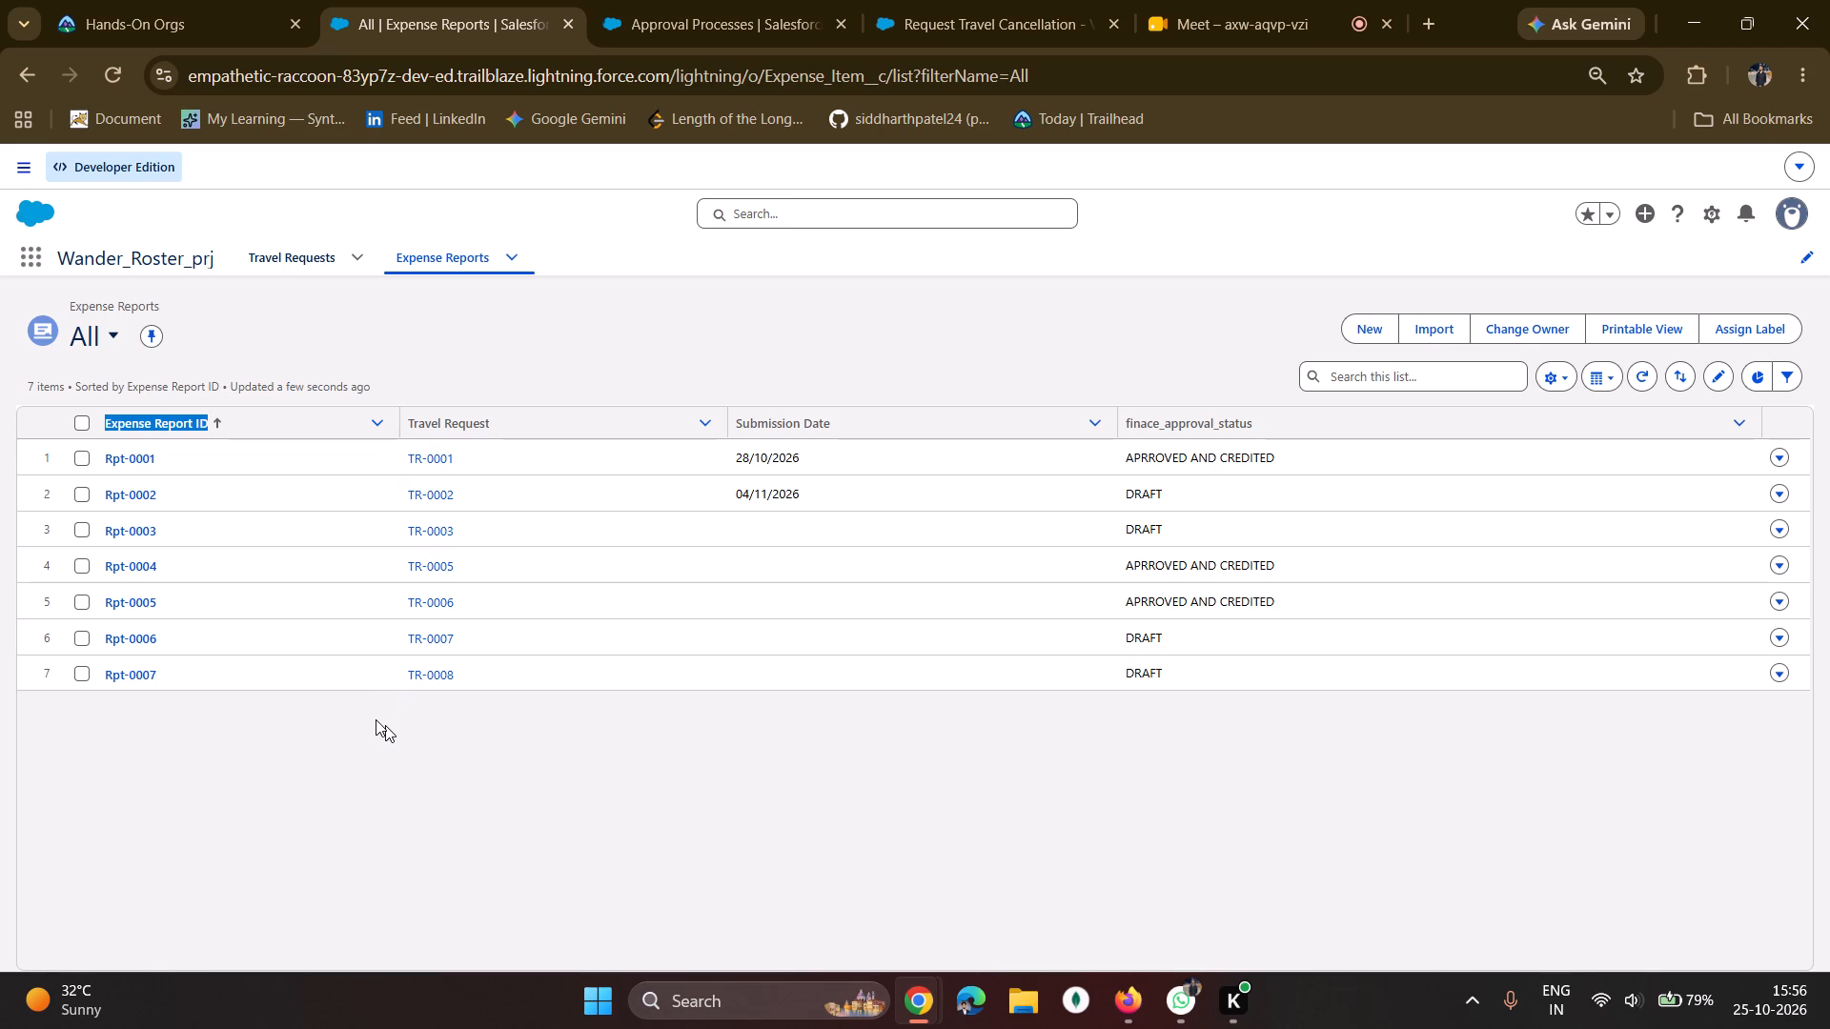
Find Flows in Setup, open the expense_record_creation_upon_travelreq_approved flow, and close the Request Travel Cancellation flow's browser tab.
click(1051, 0)
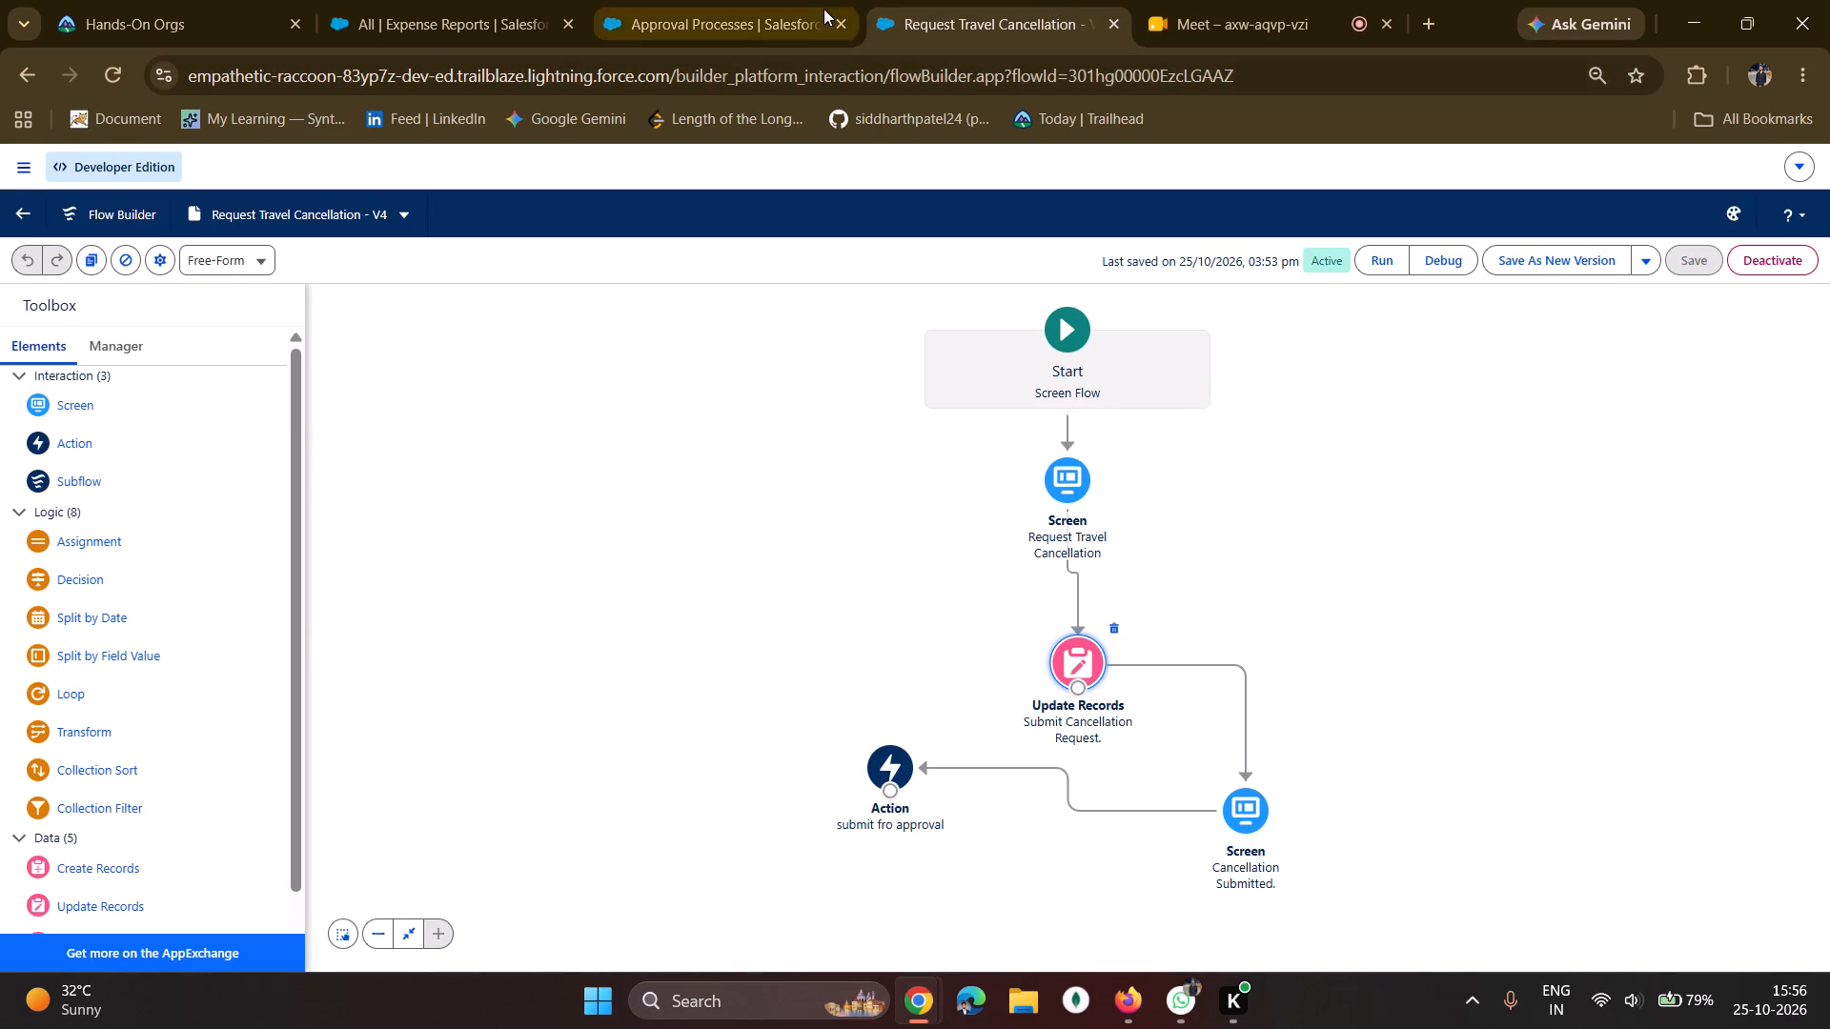
click(742, 0)
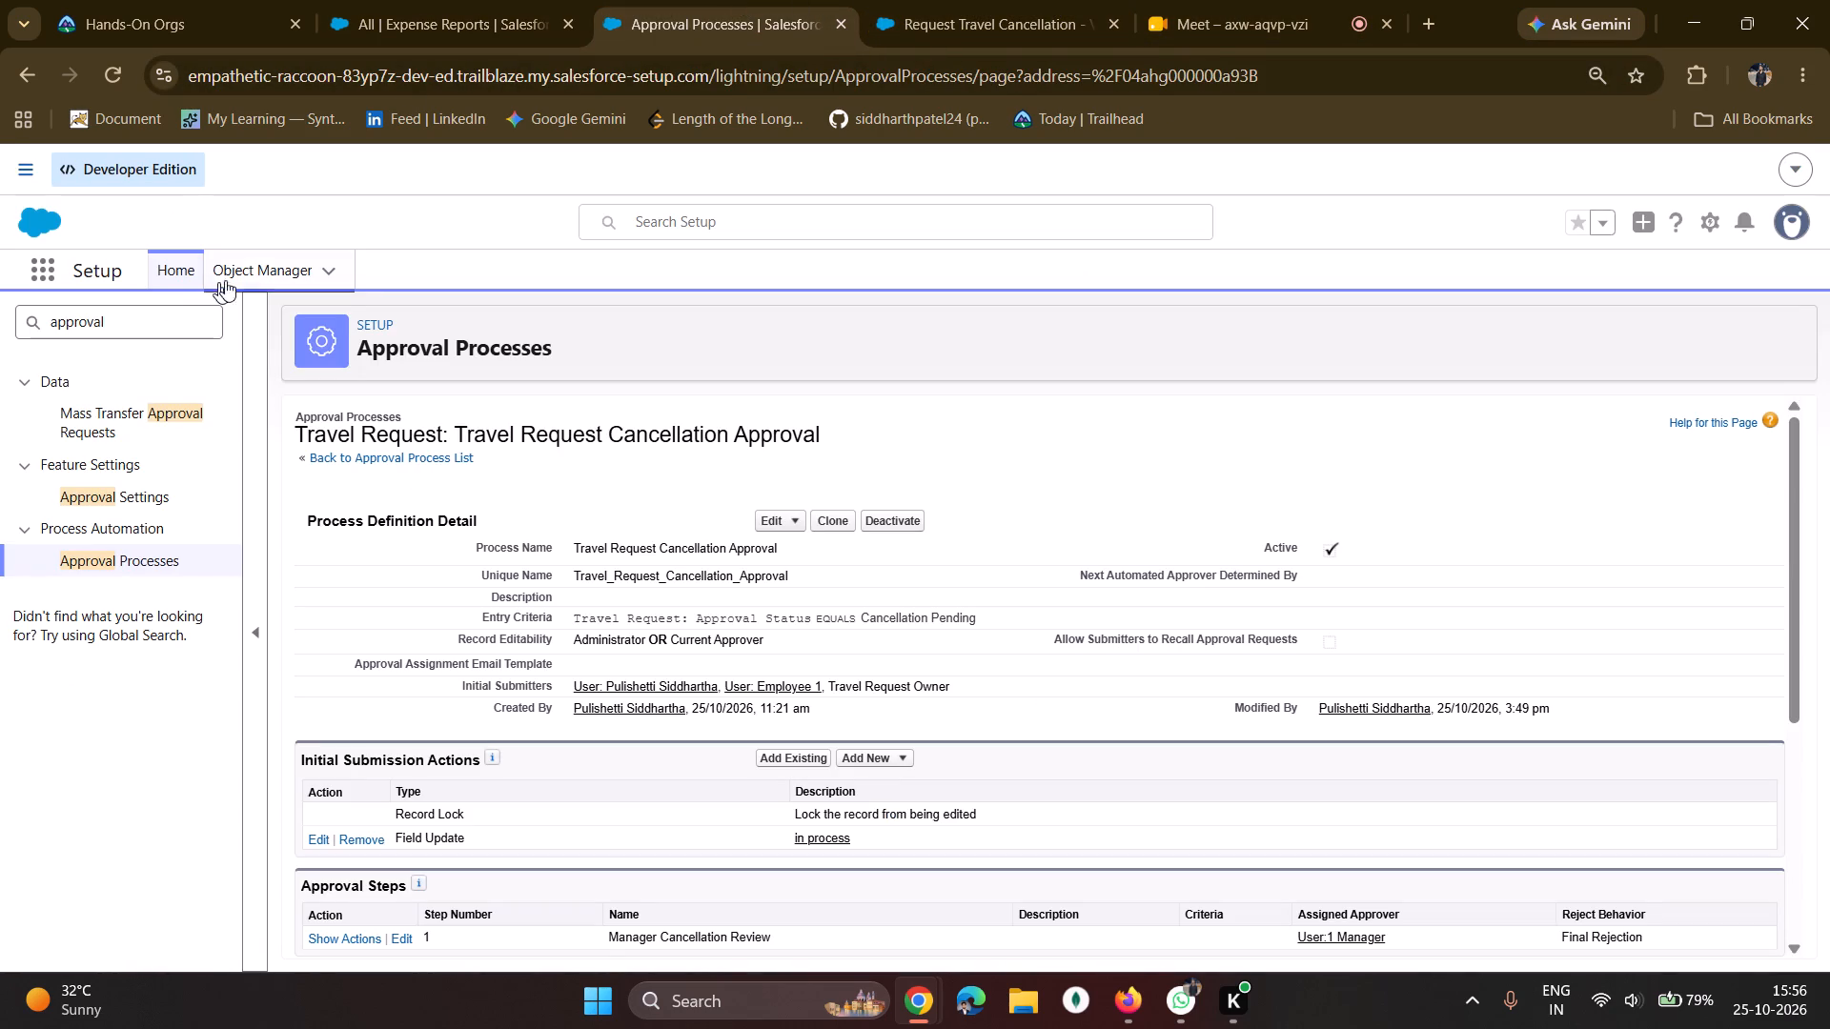
drag(170, 301, 0, 329)
drag(120, 327, 17, 333)
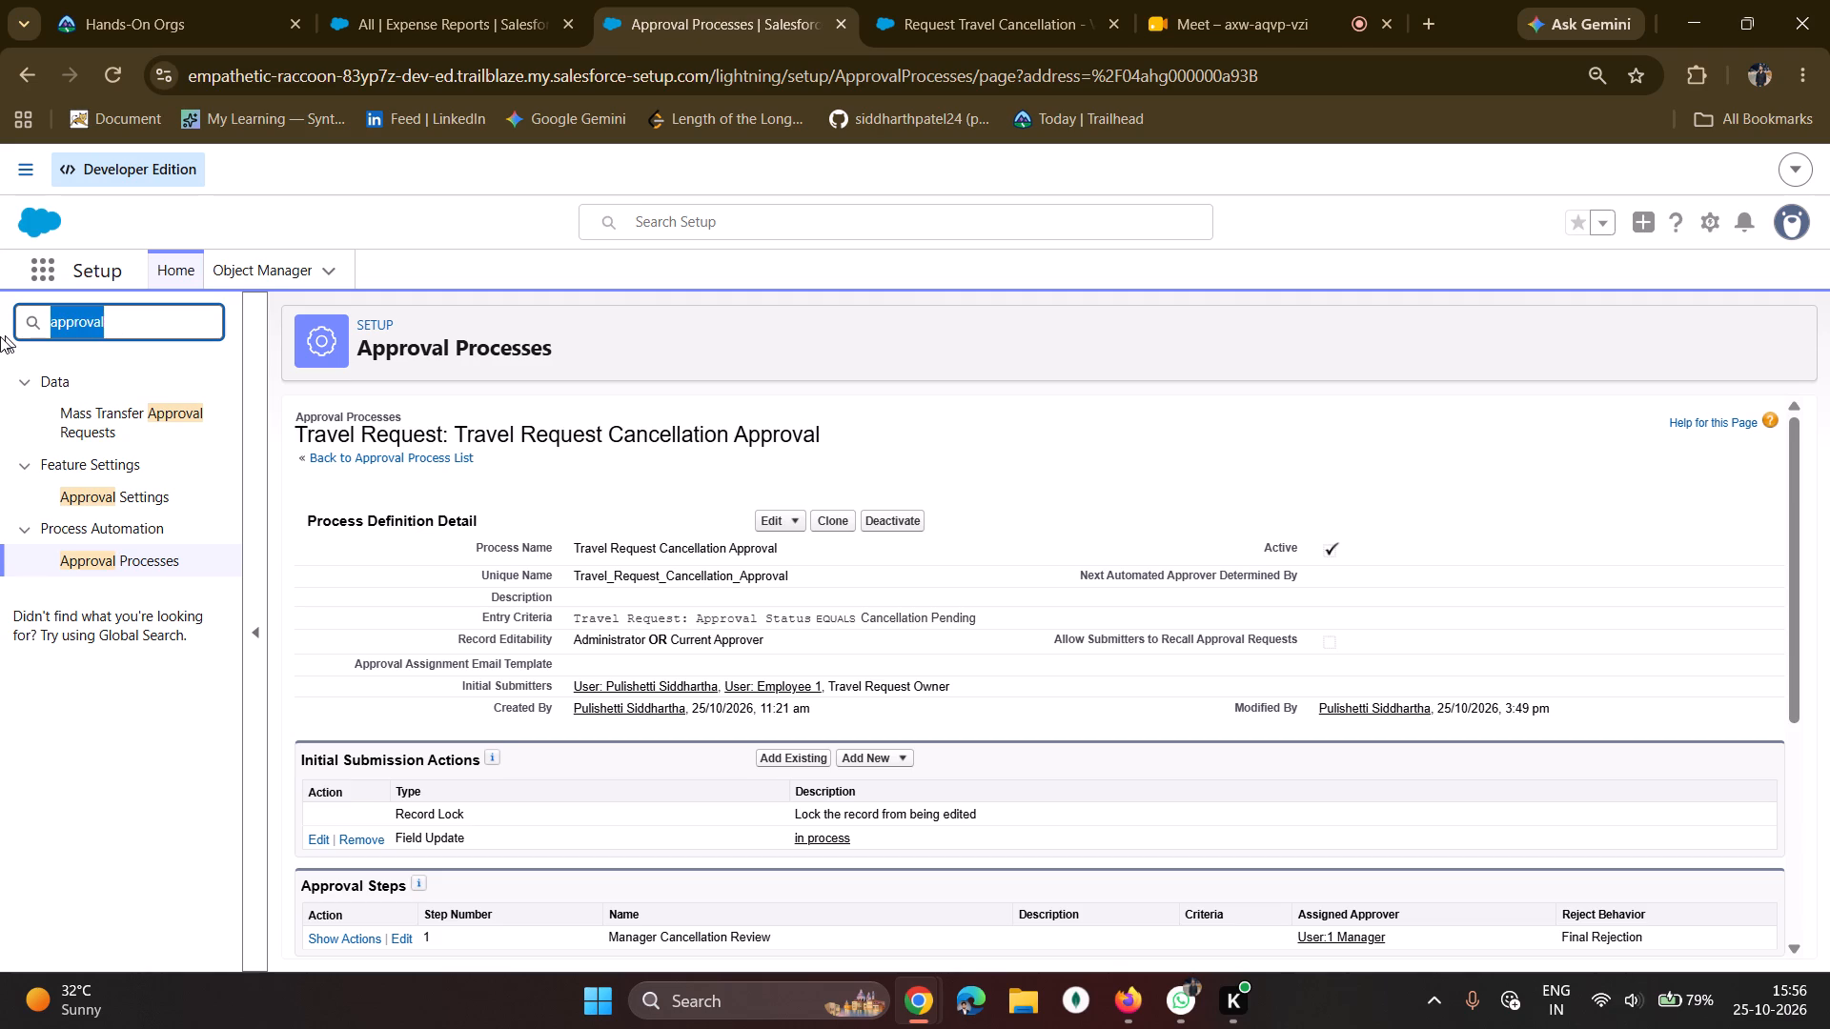
text(flows)
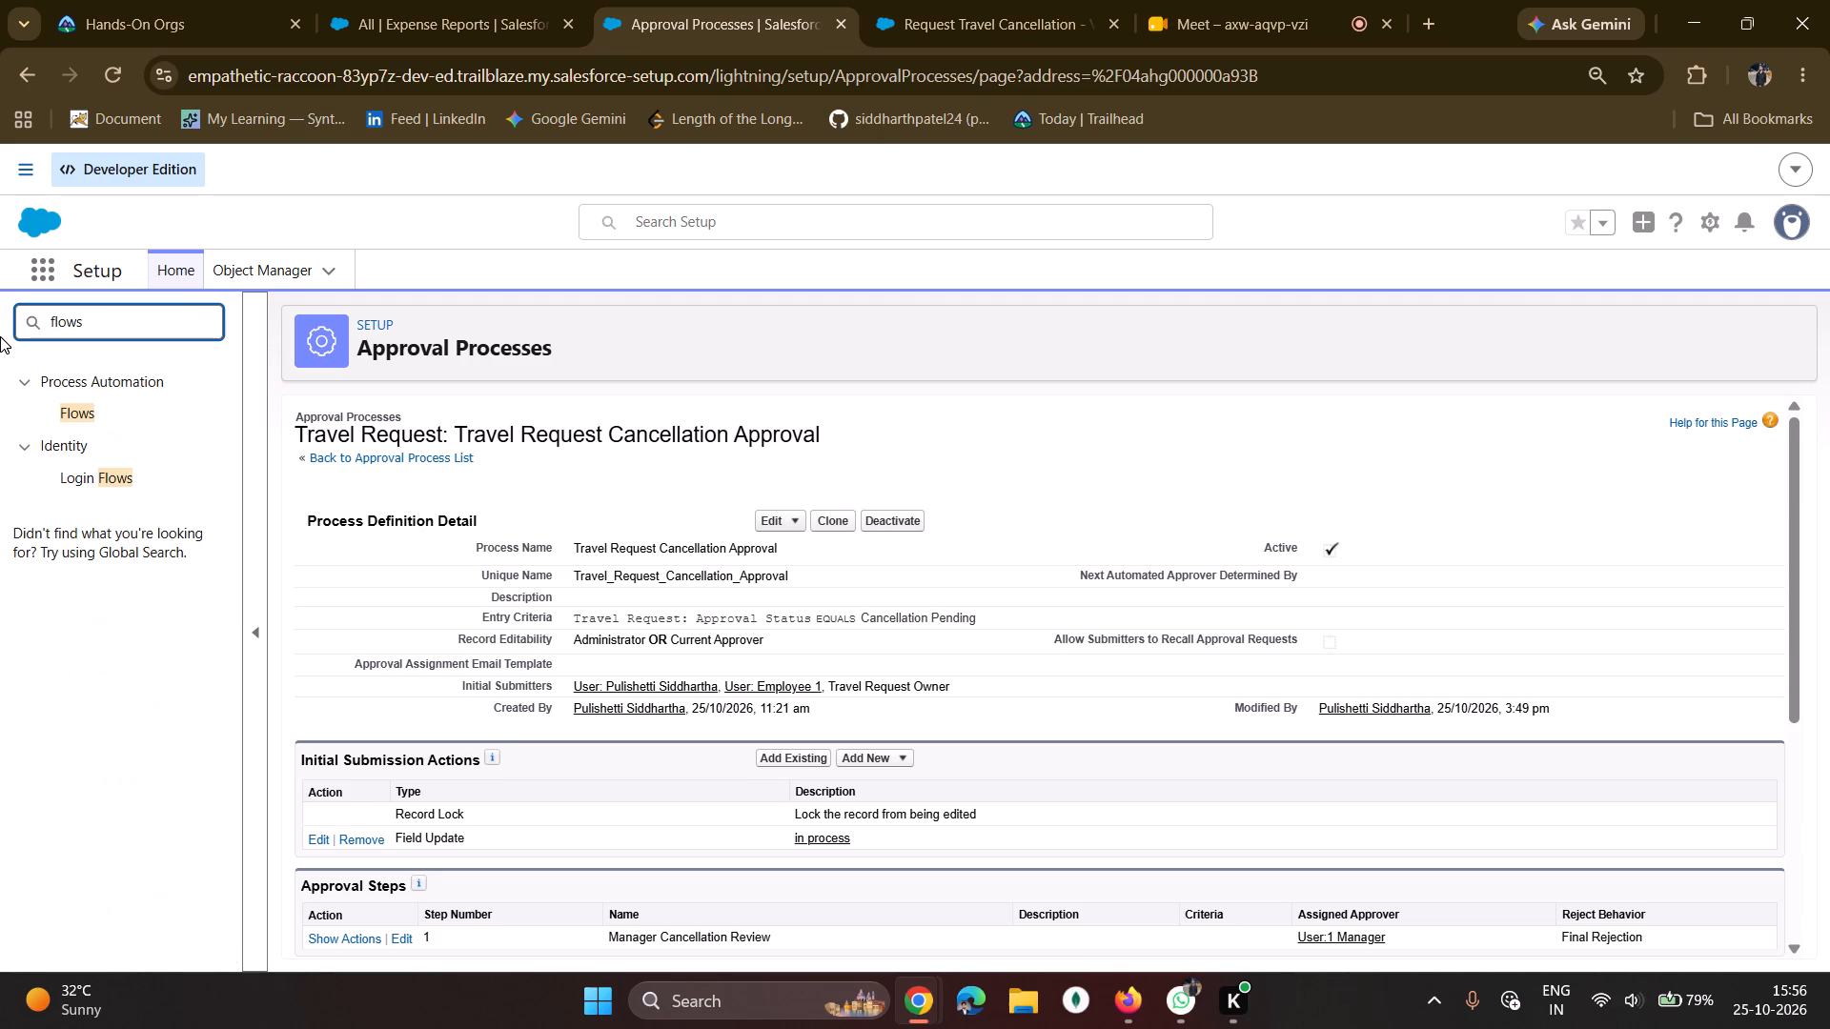
click(71, 418)
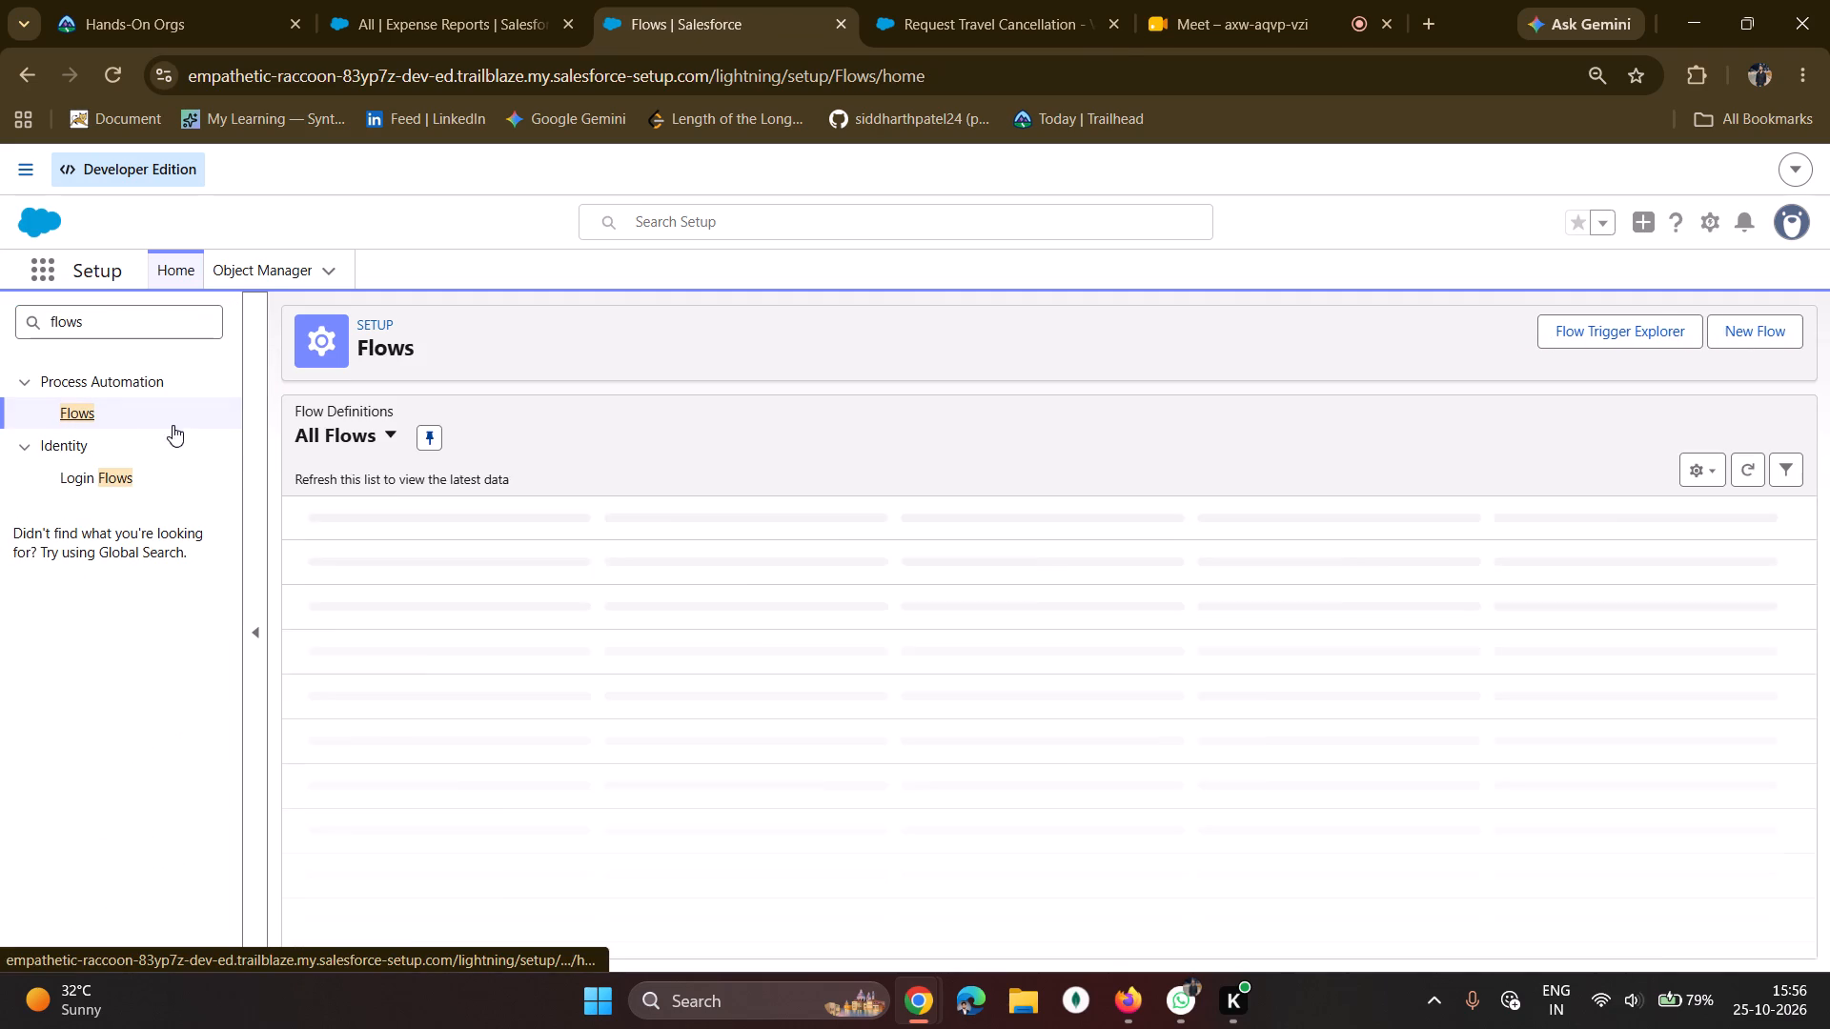
scroll(502, 577, down, 20)
scroll(502, 577, down, 8)
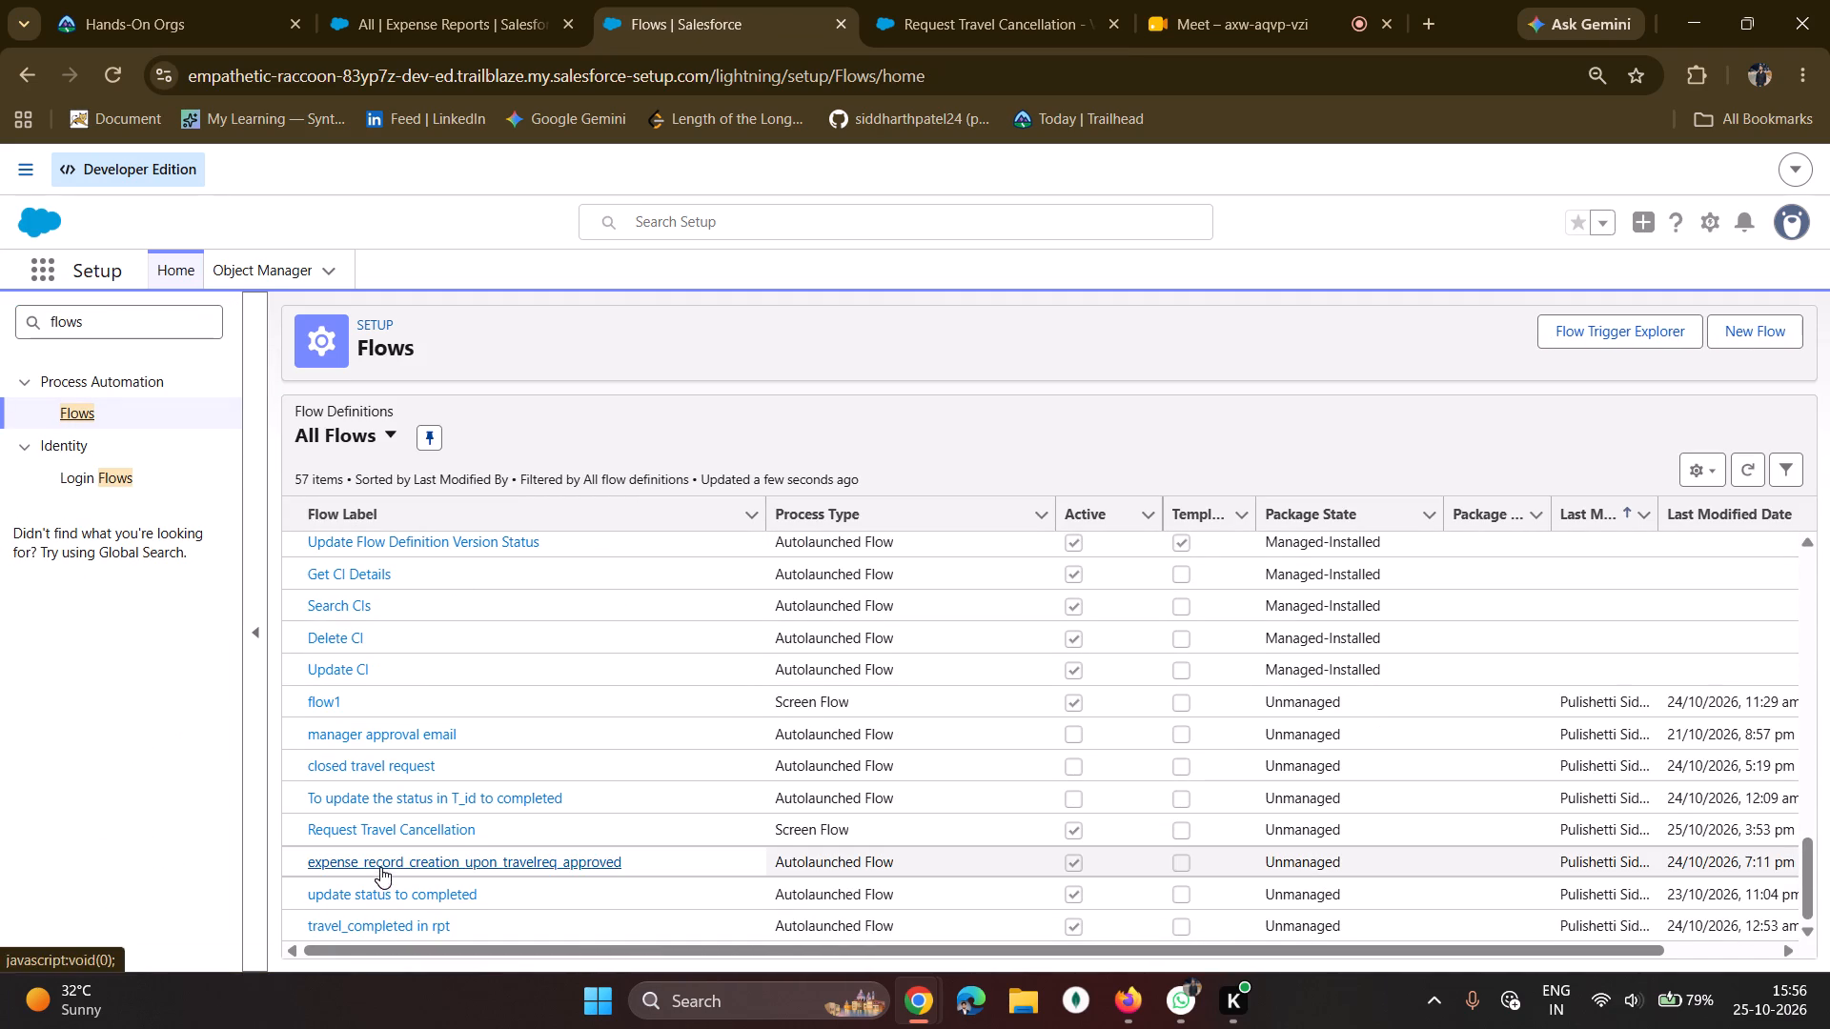
click(432, 868)
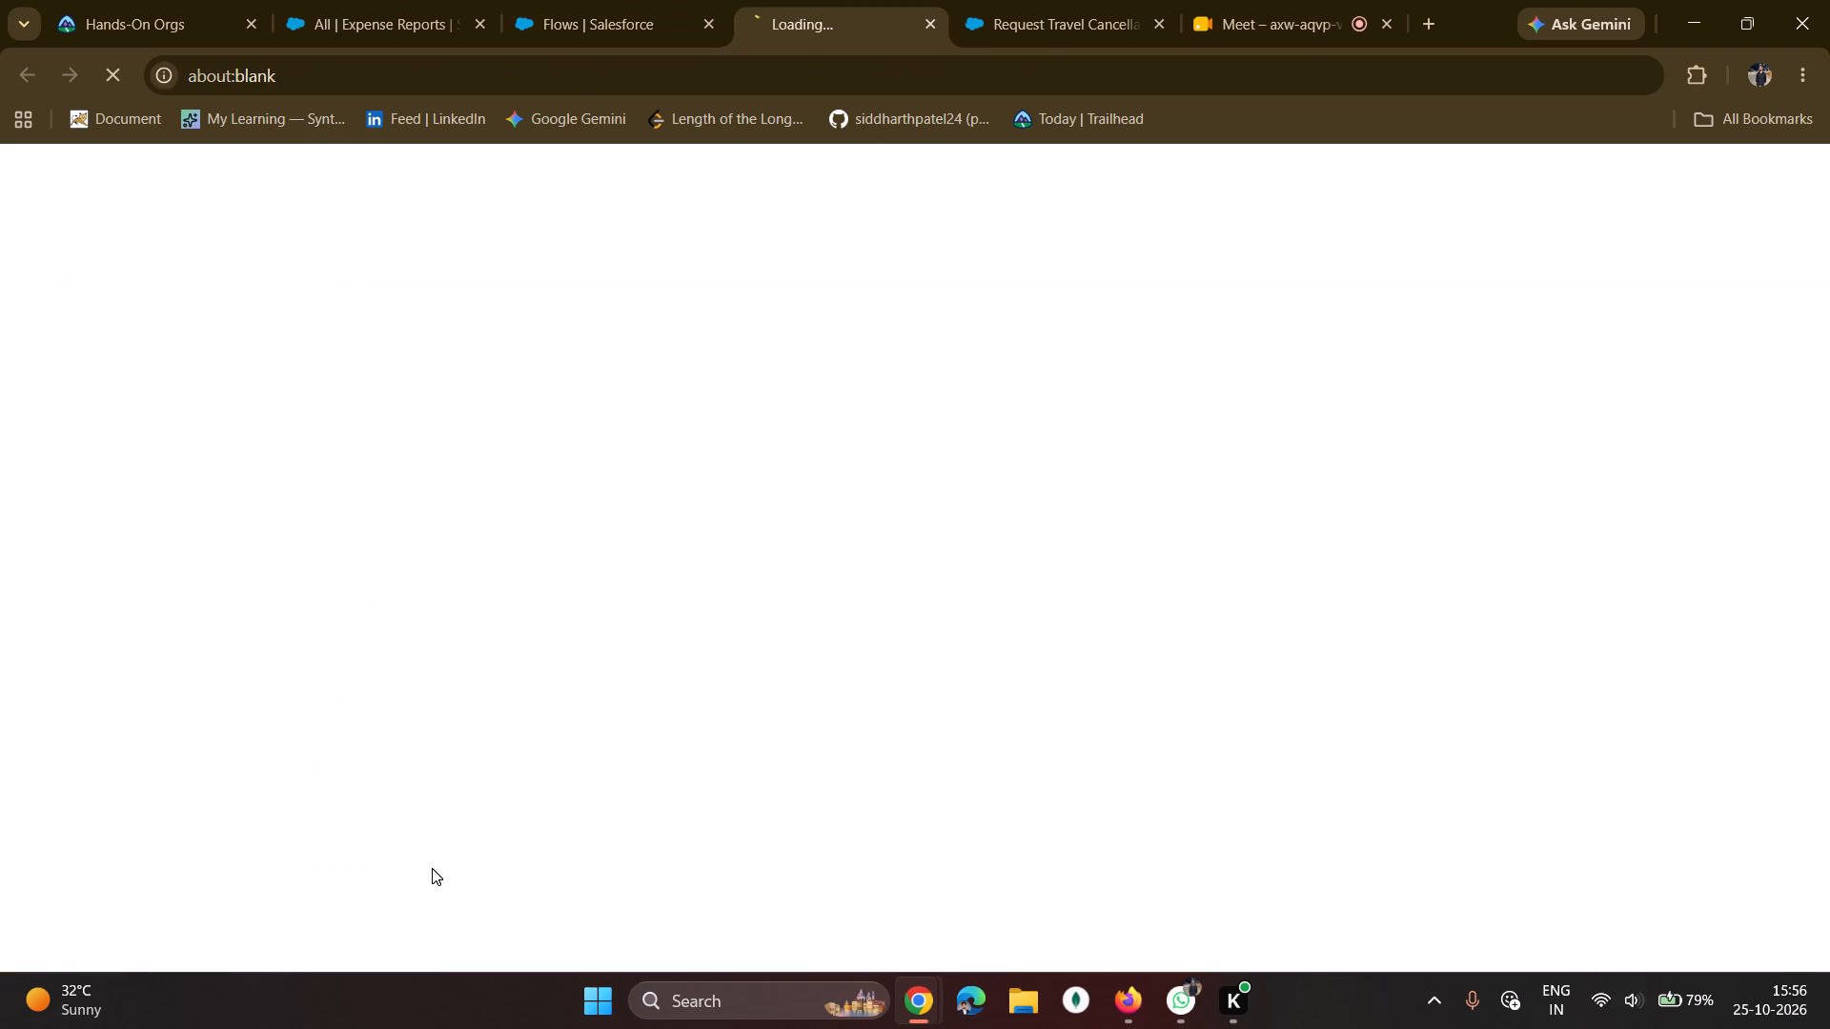
click(1159, 15)
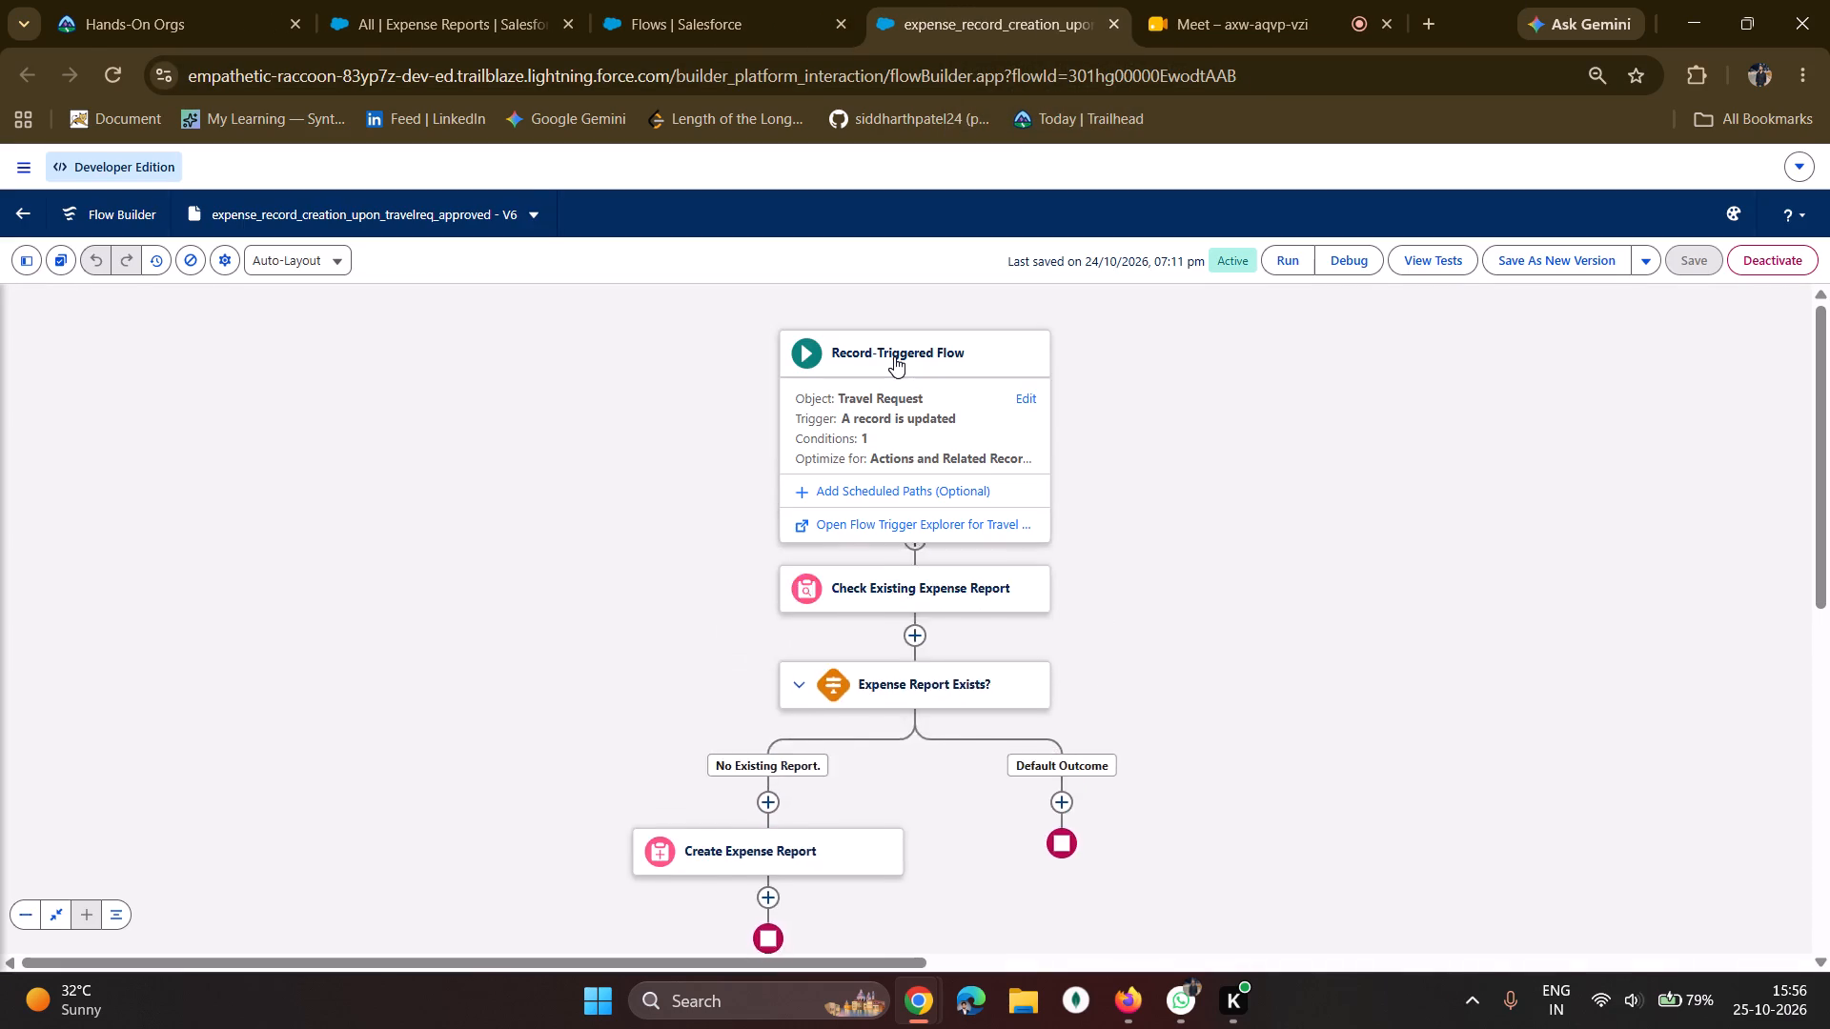
Examine the expense record creation flow's structure from its record trigger through the Create Expense Report element.
scroll(461, 479, down, 1)
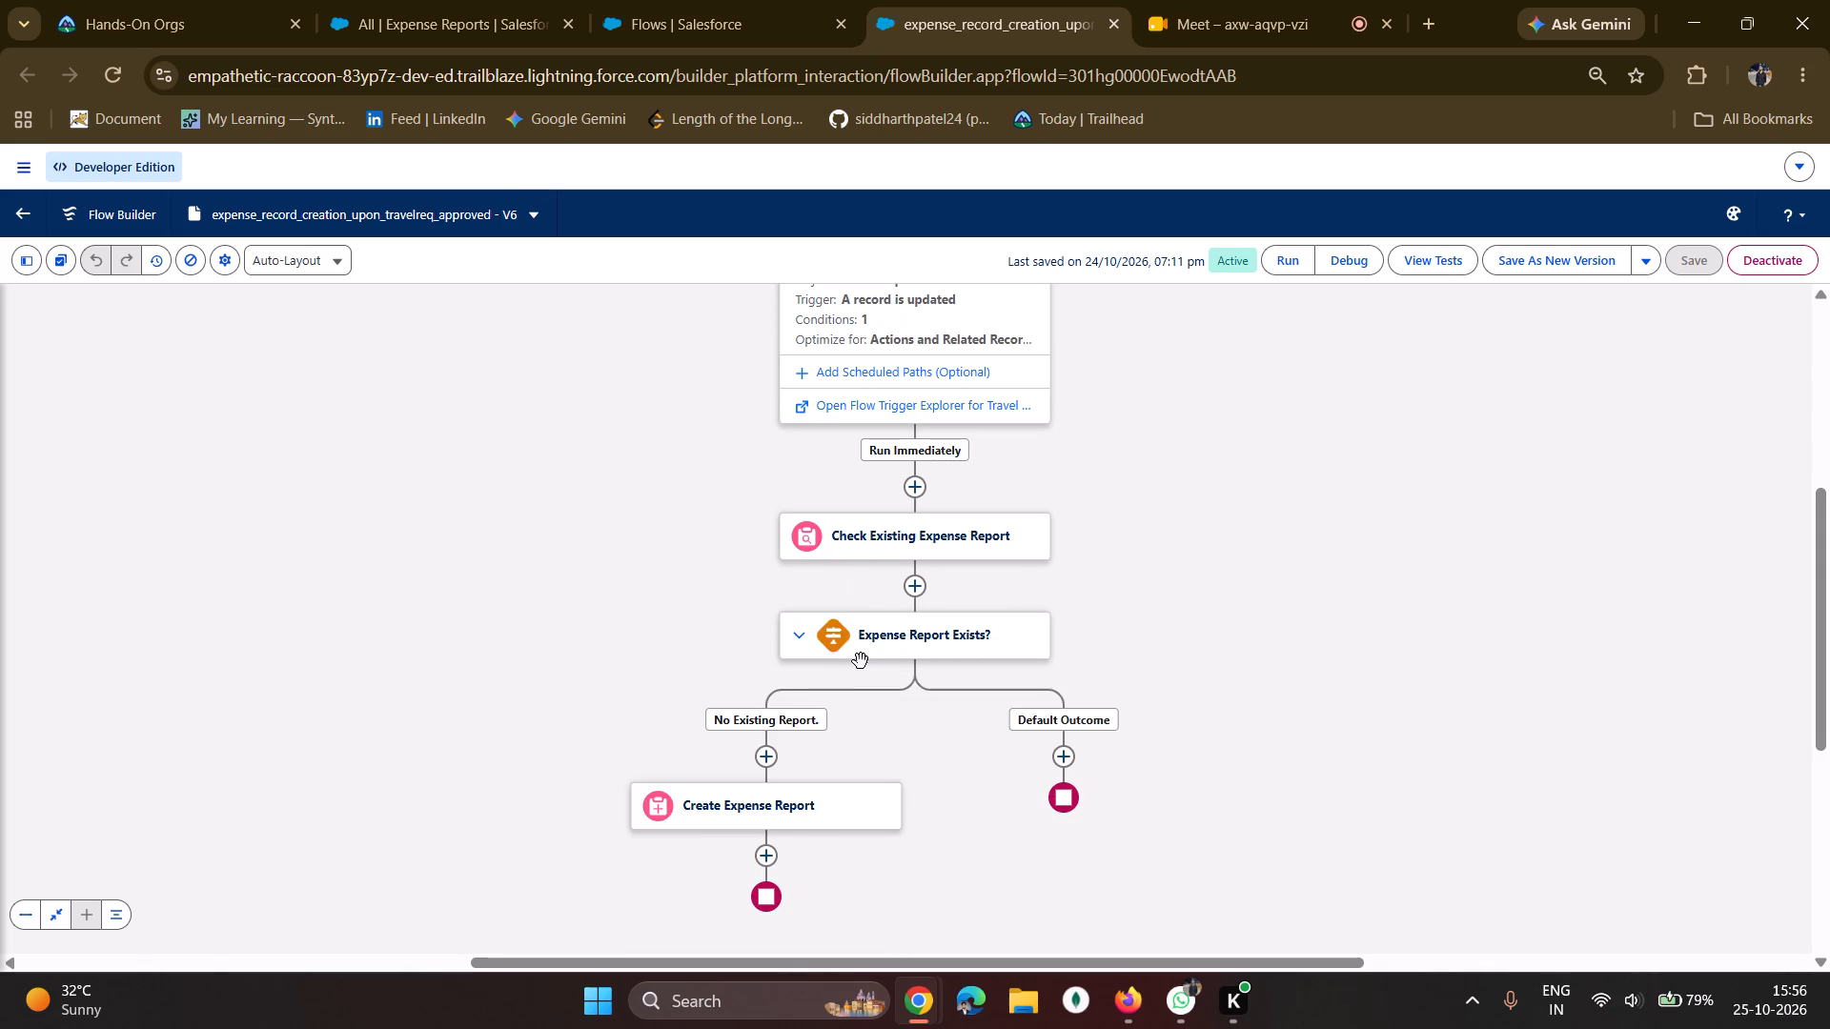
scroll(890, 626, down, 2)
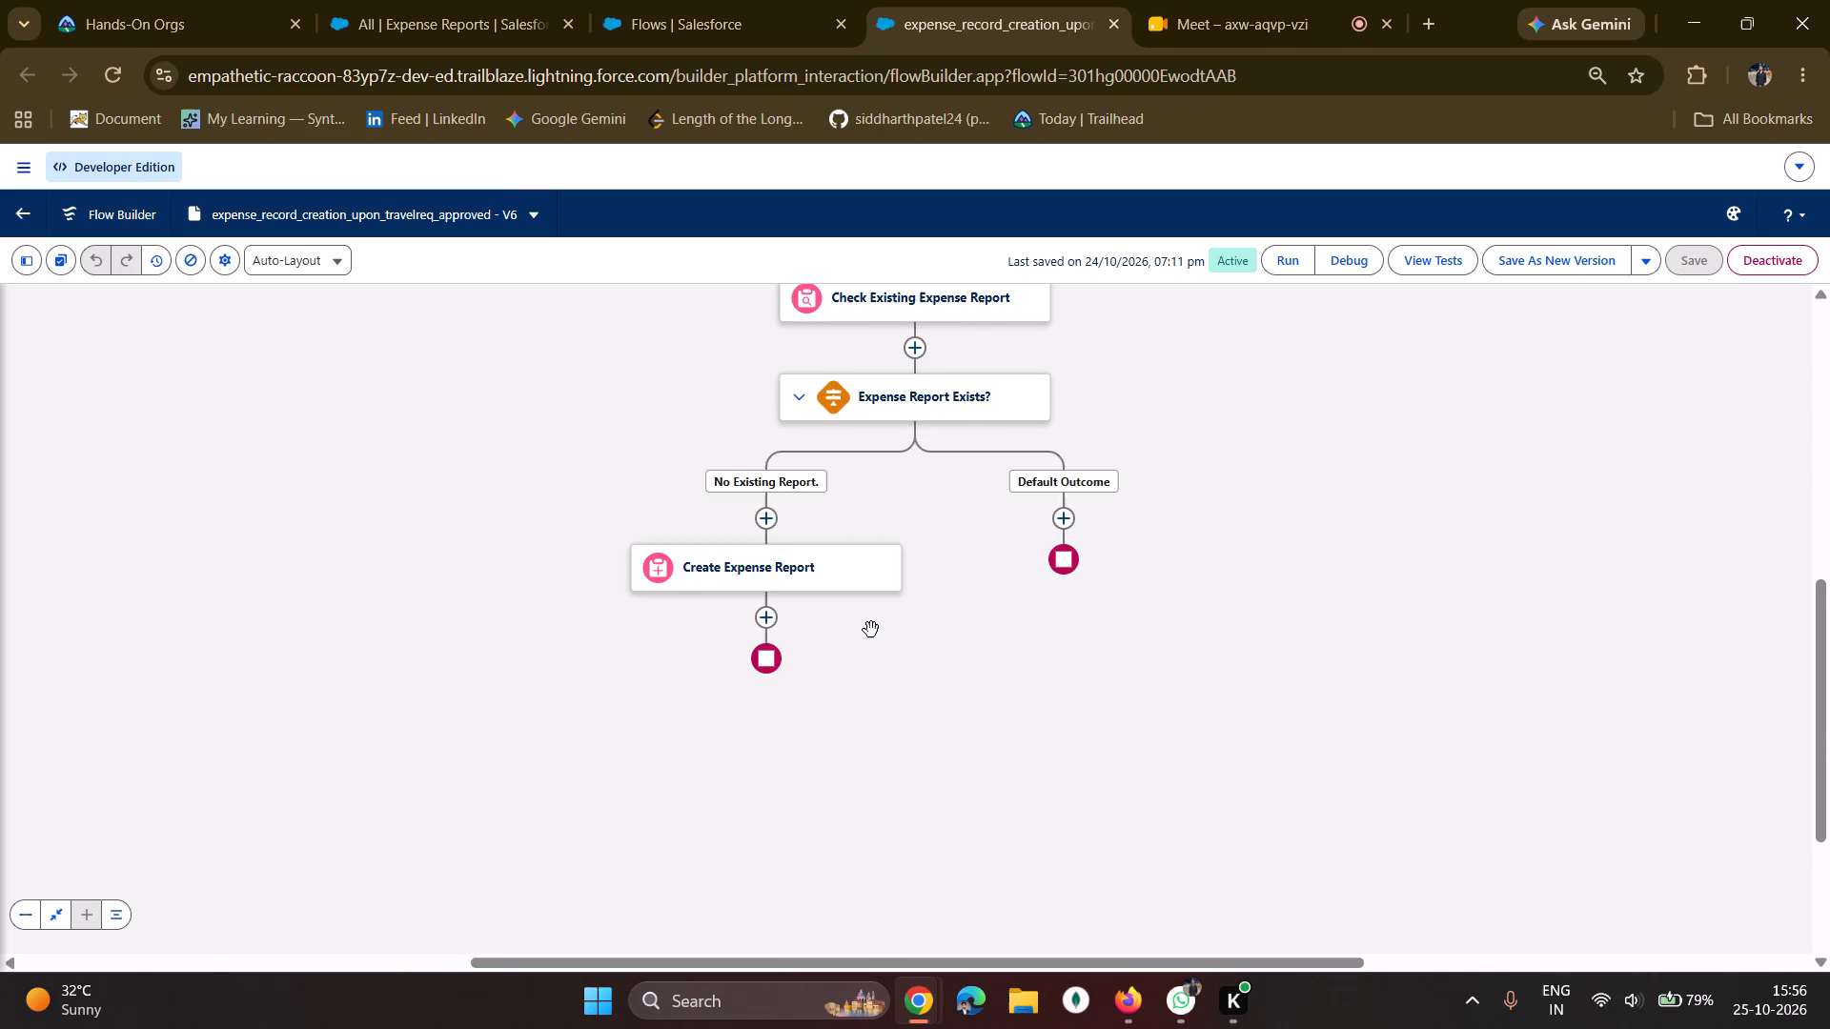
scroll(871, 630, up, 1)
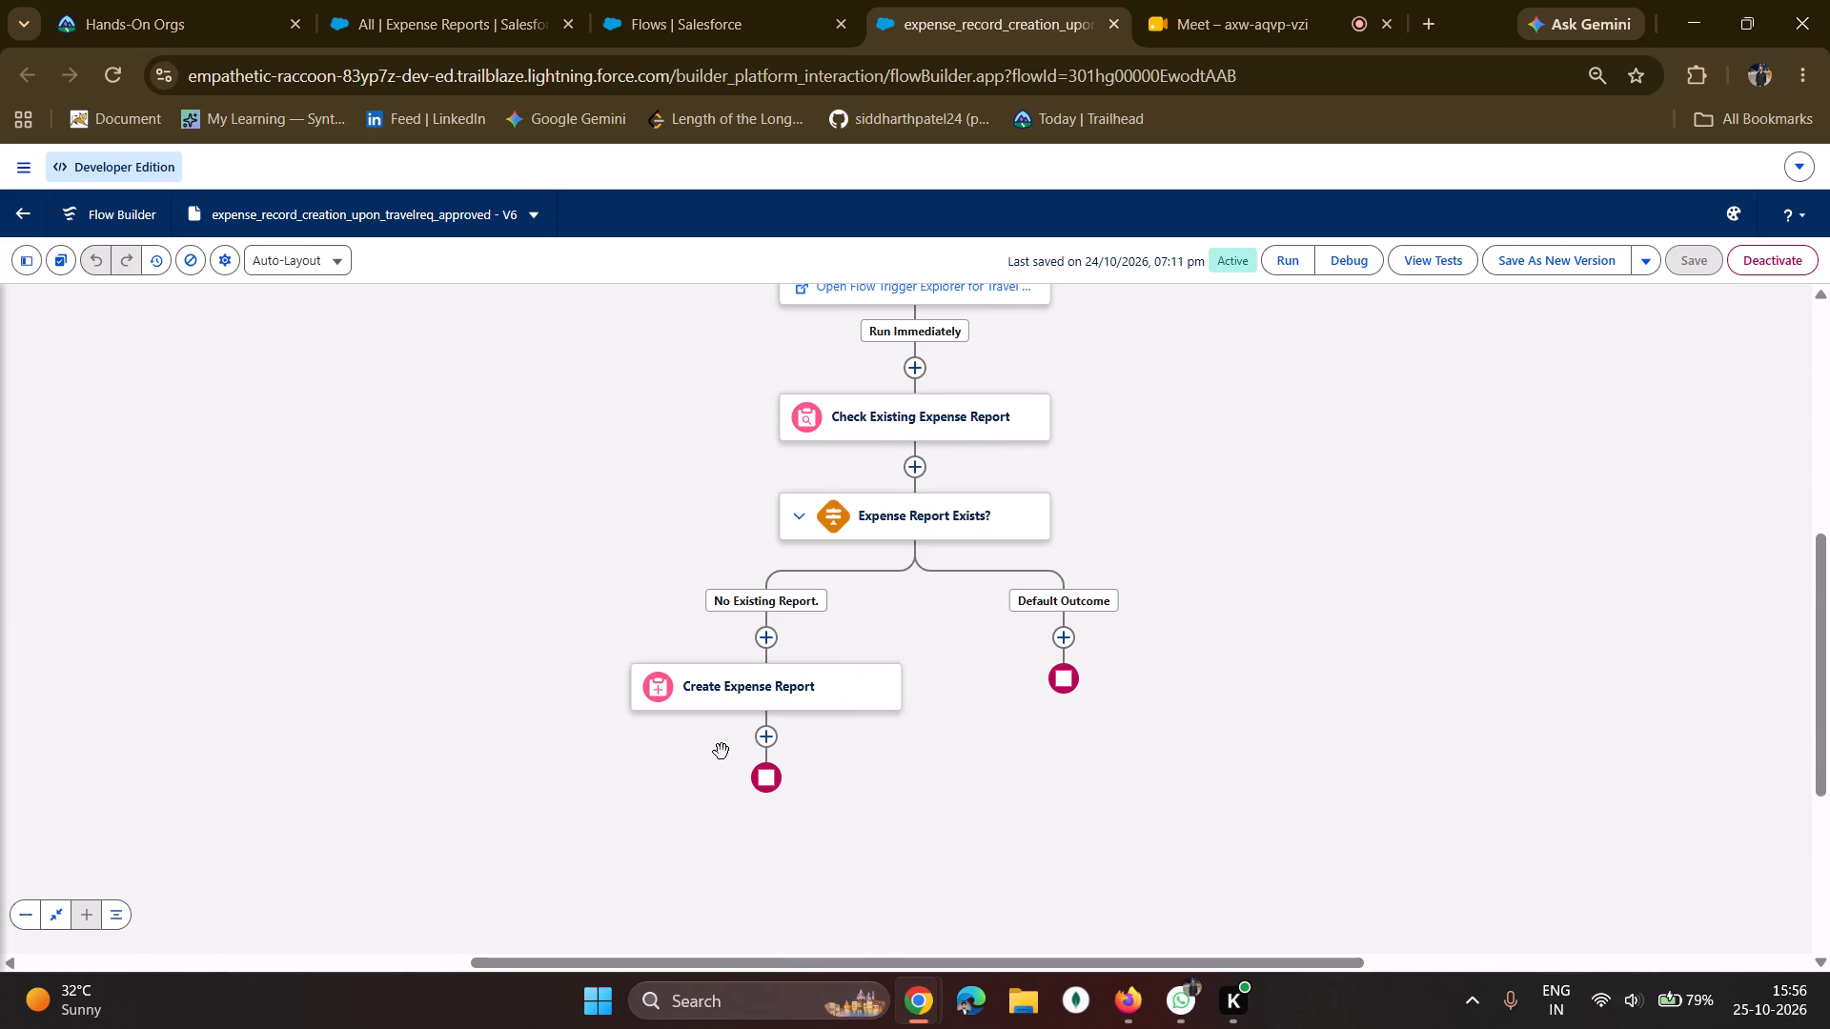
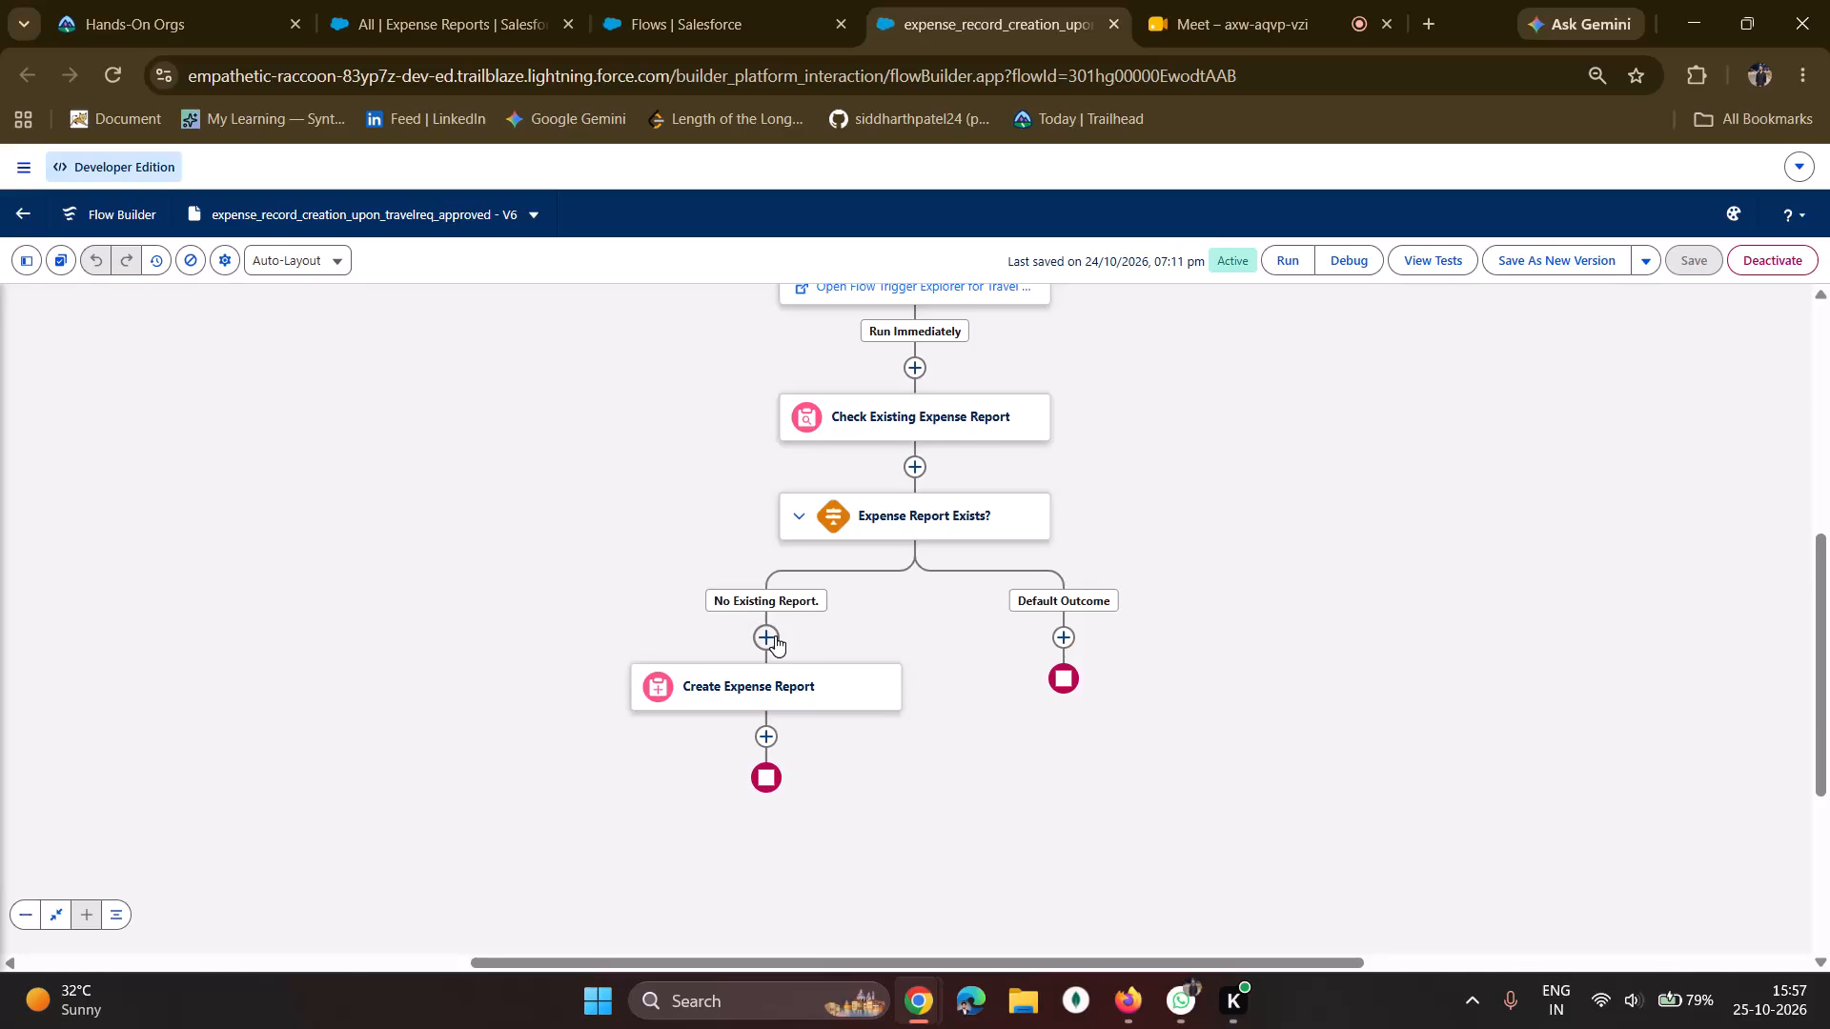
Review the expense record creation flow's path from the Travel Request trigger through the existing-report check to both decision outcomes.
scroll(560, 554, up, 1)
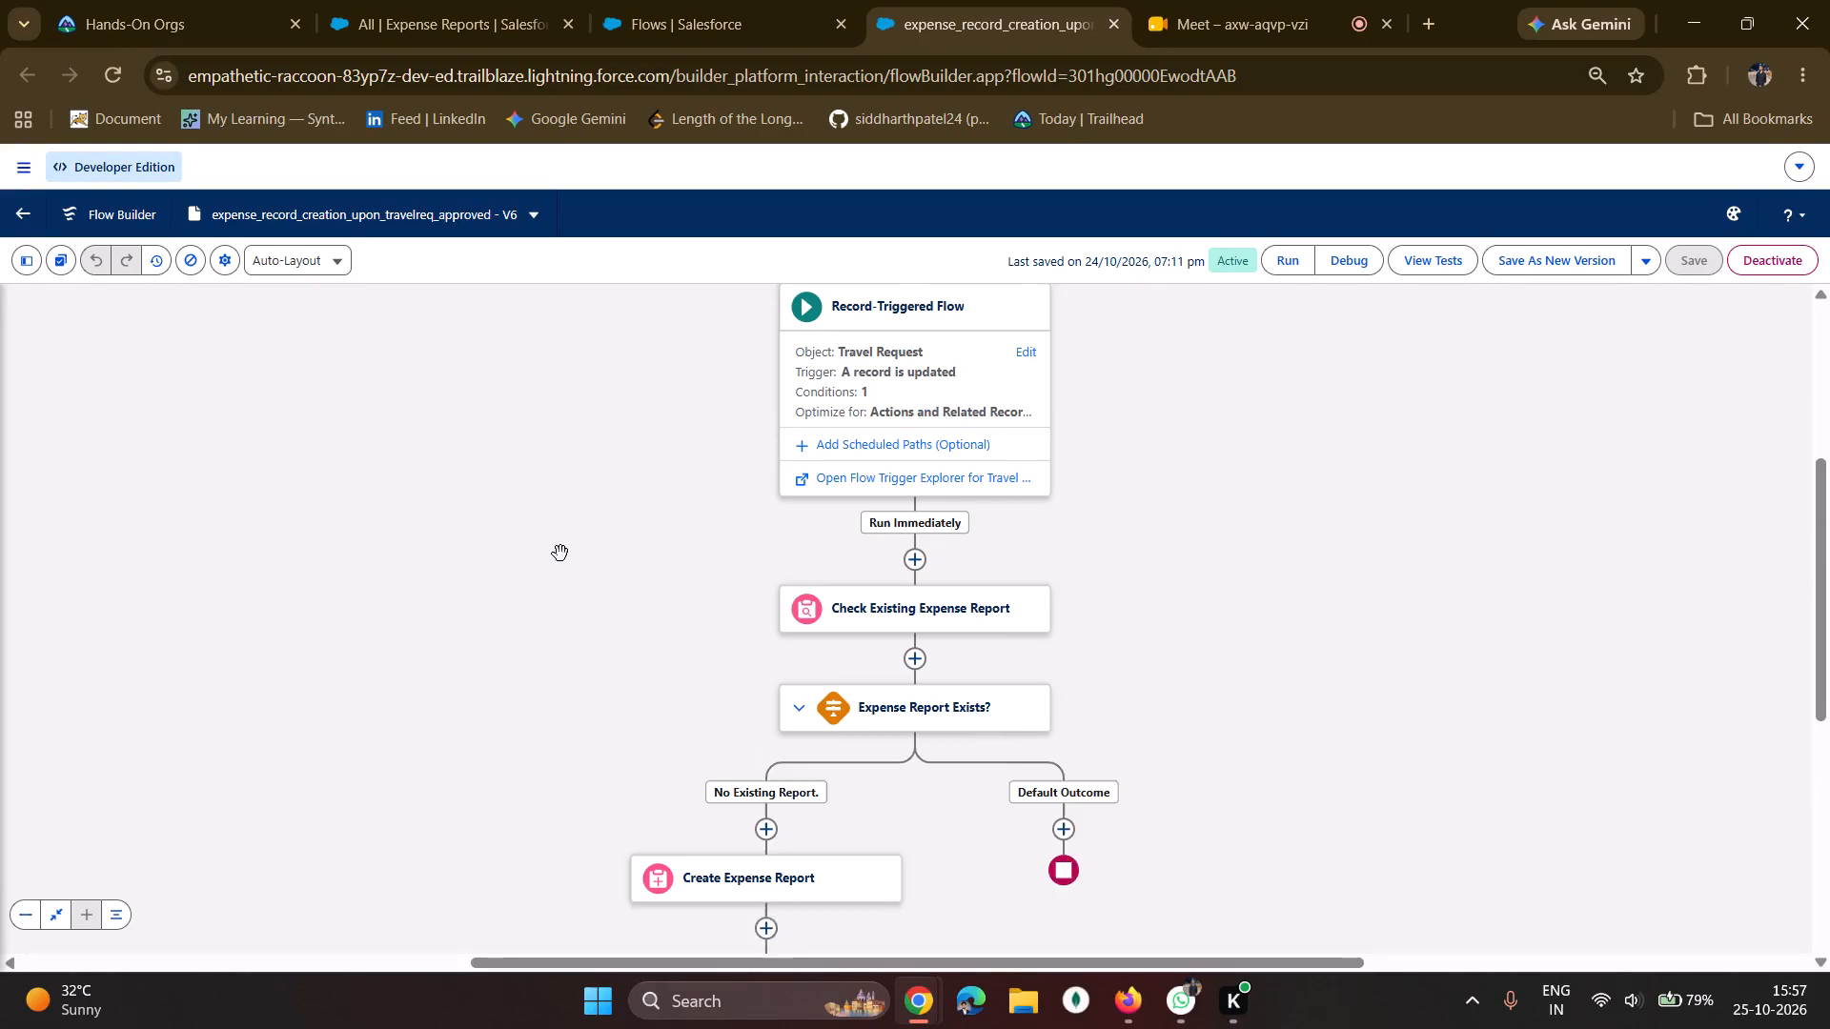
scroll(560, 554, up, 1)
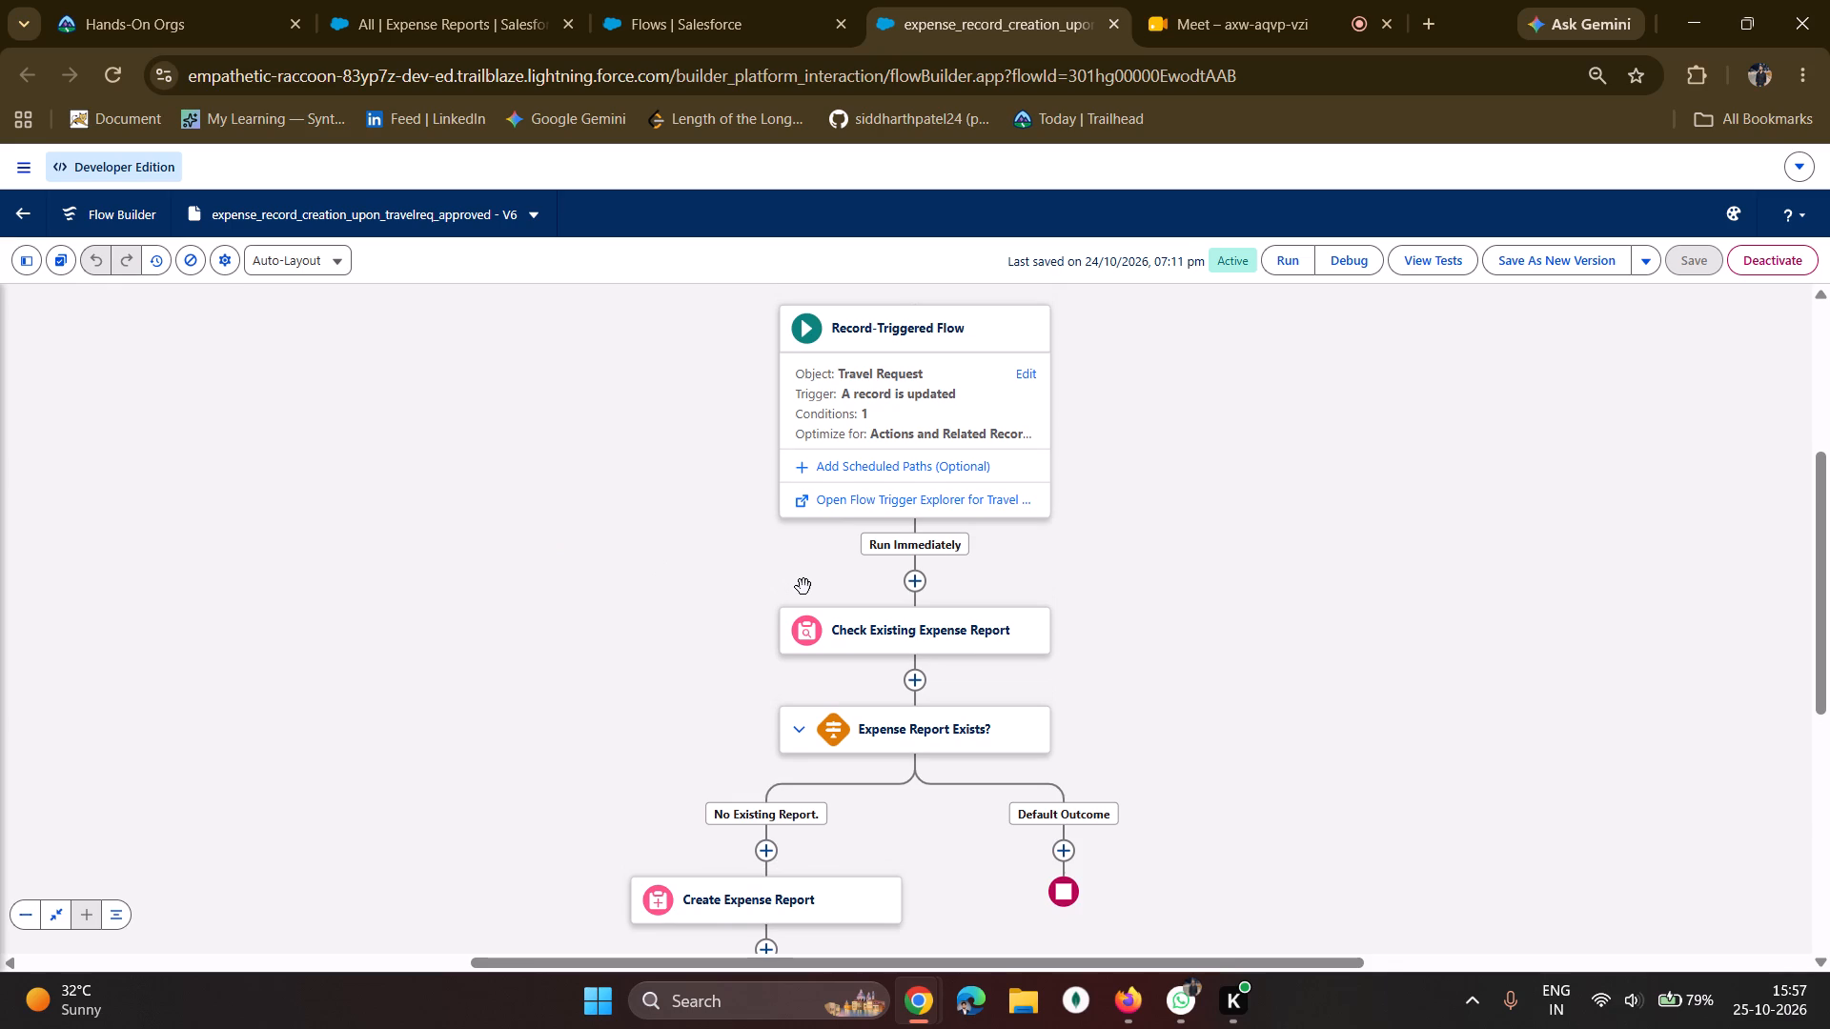
scroll(807, 587, down, 1)
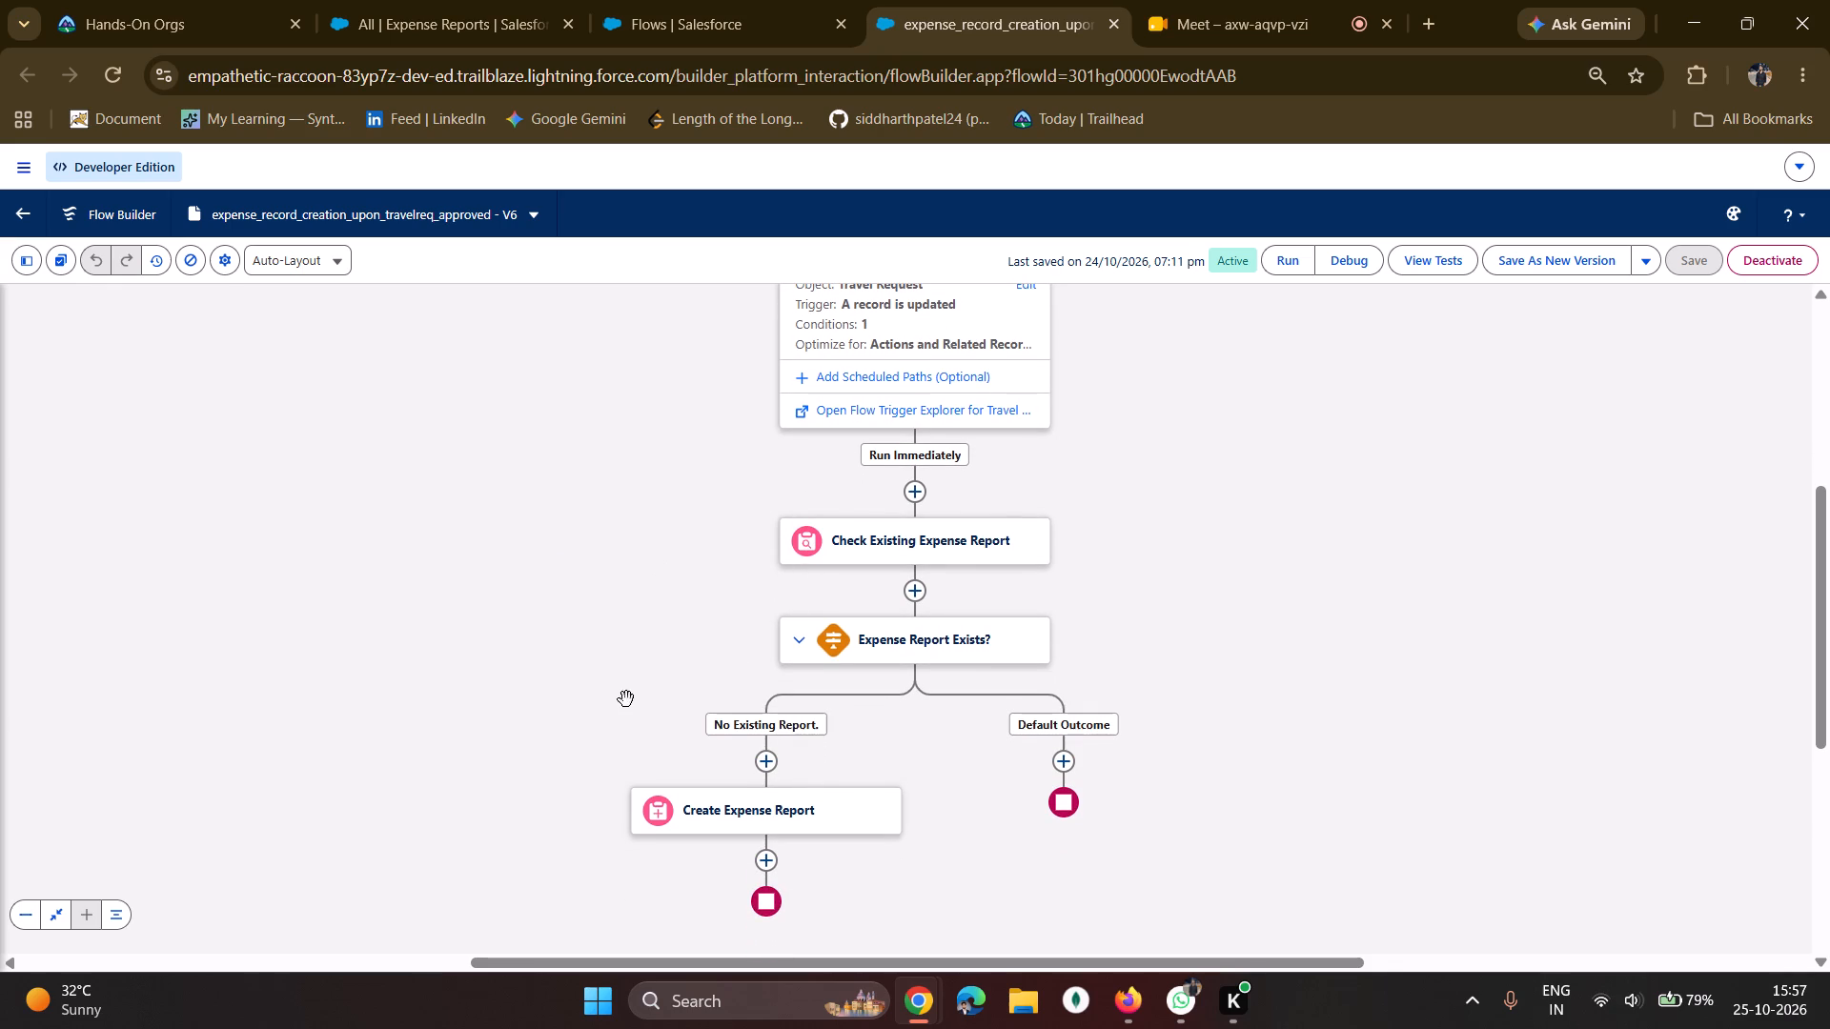
scroll(598, 711, down, 1)
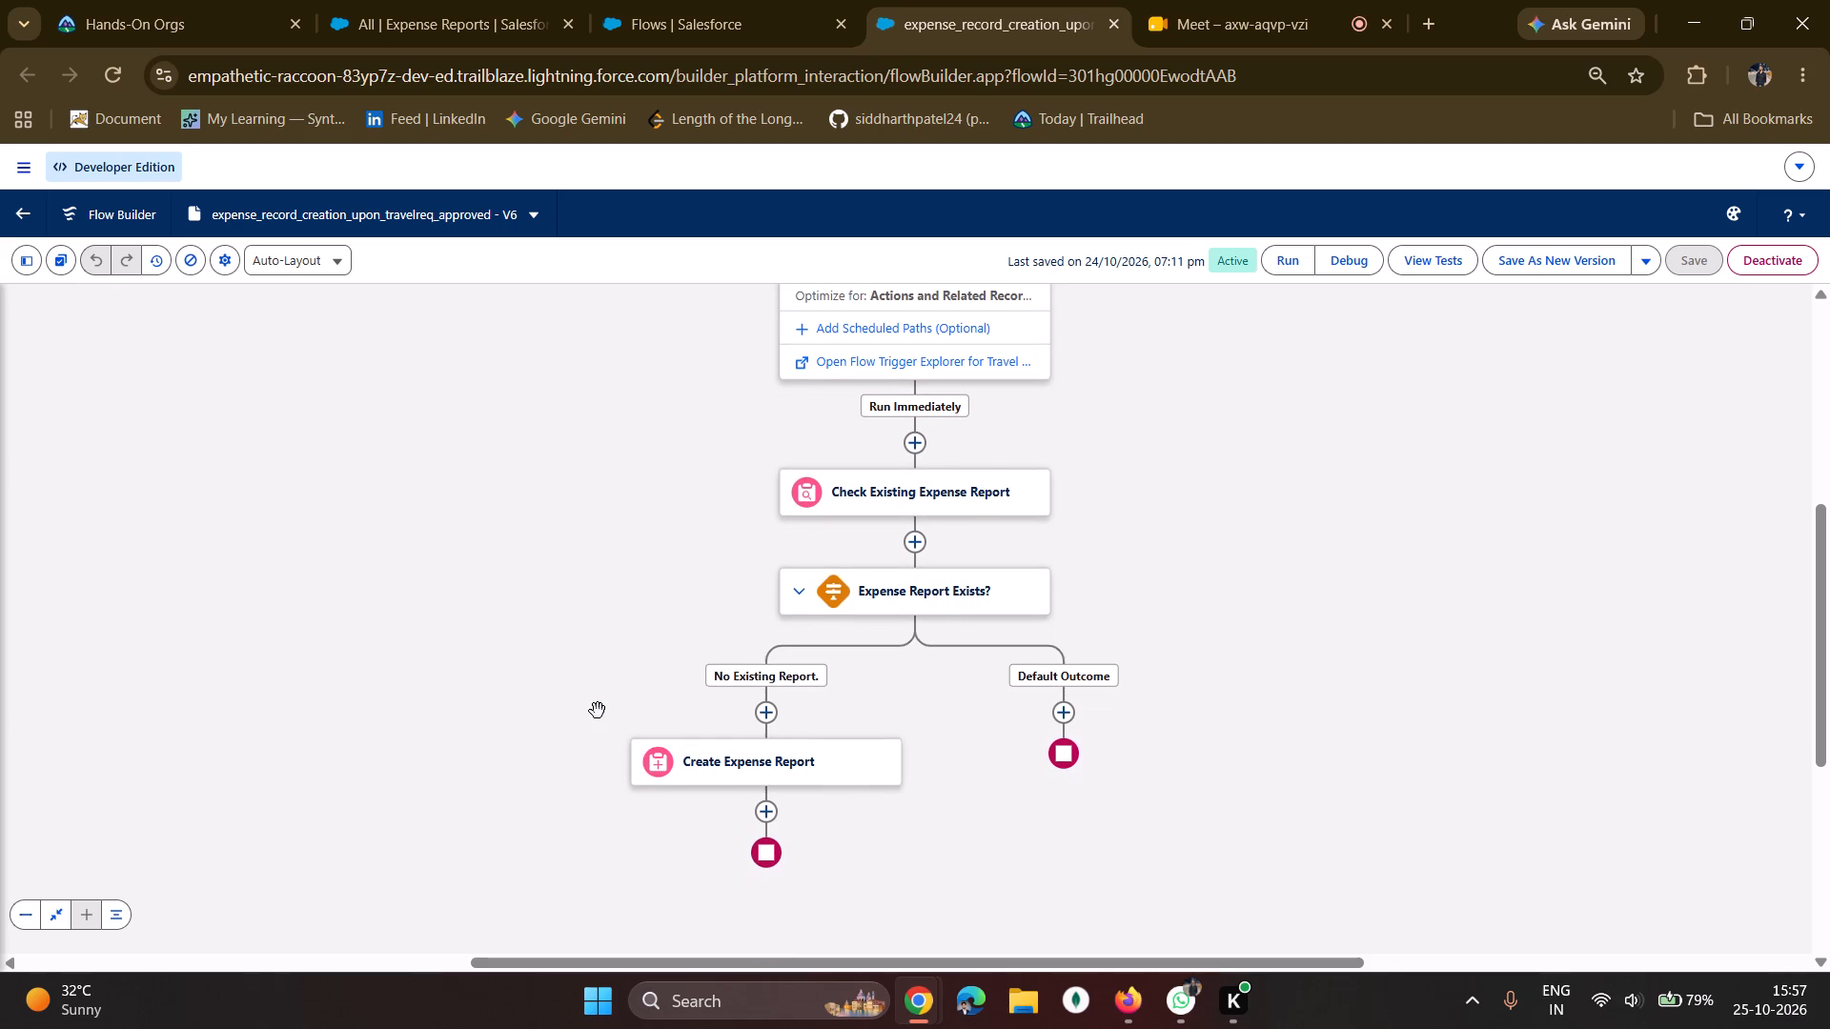
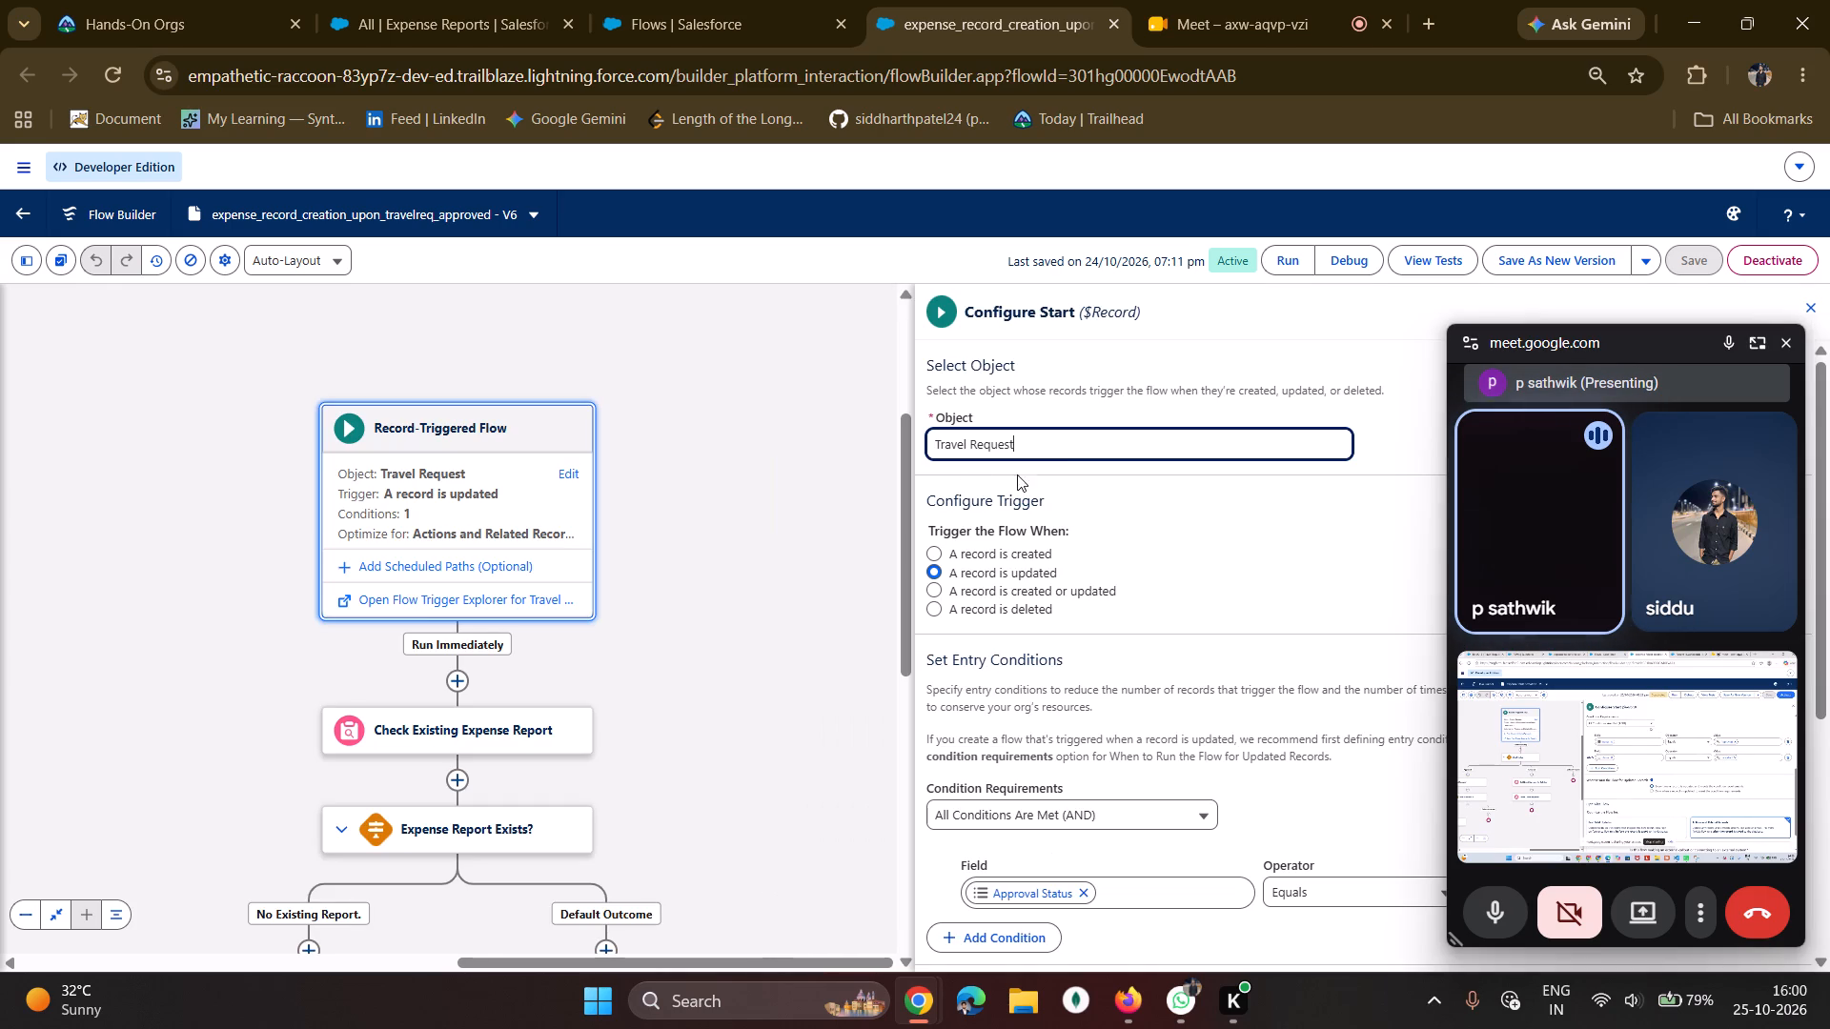
Review the flow's start configuration for Travel Request, covering the Approval Status entry condition, when-to-run setting and optimization option.
scroll(1101, 546, down, 6)
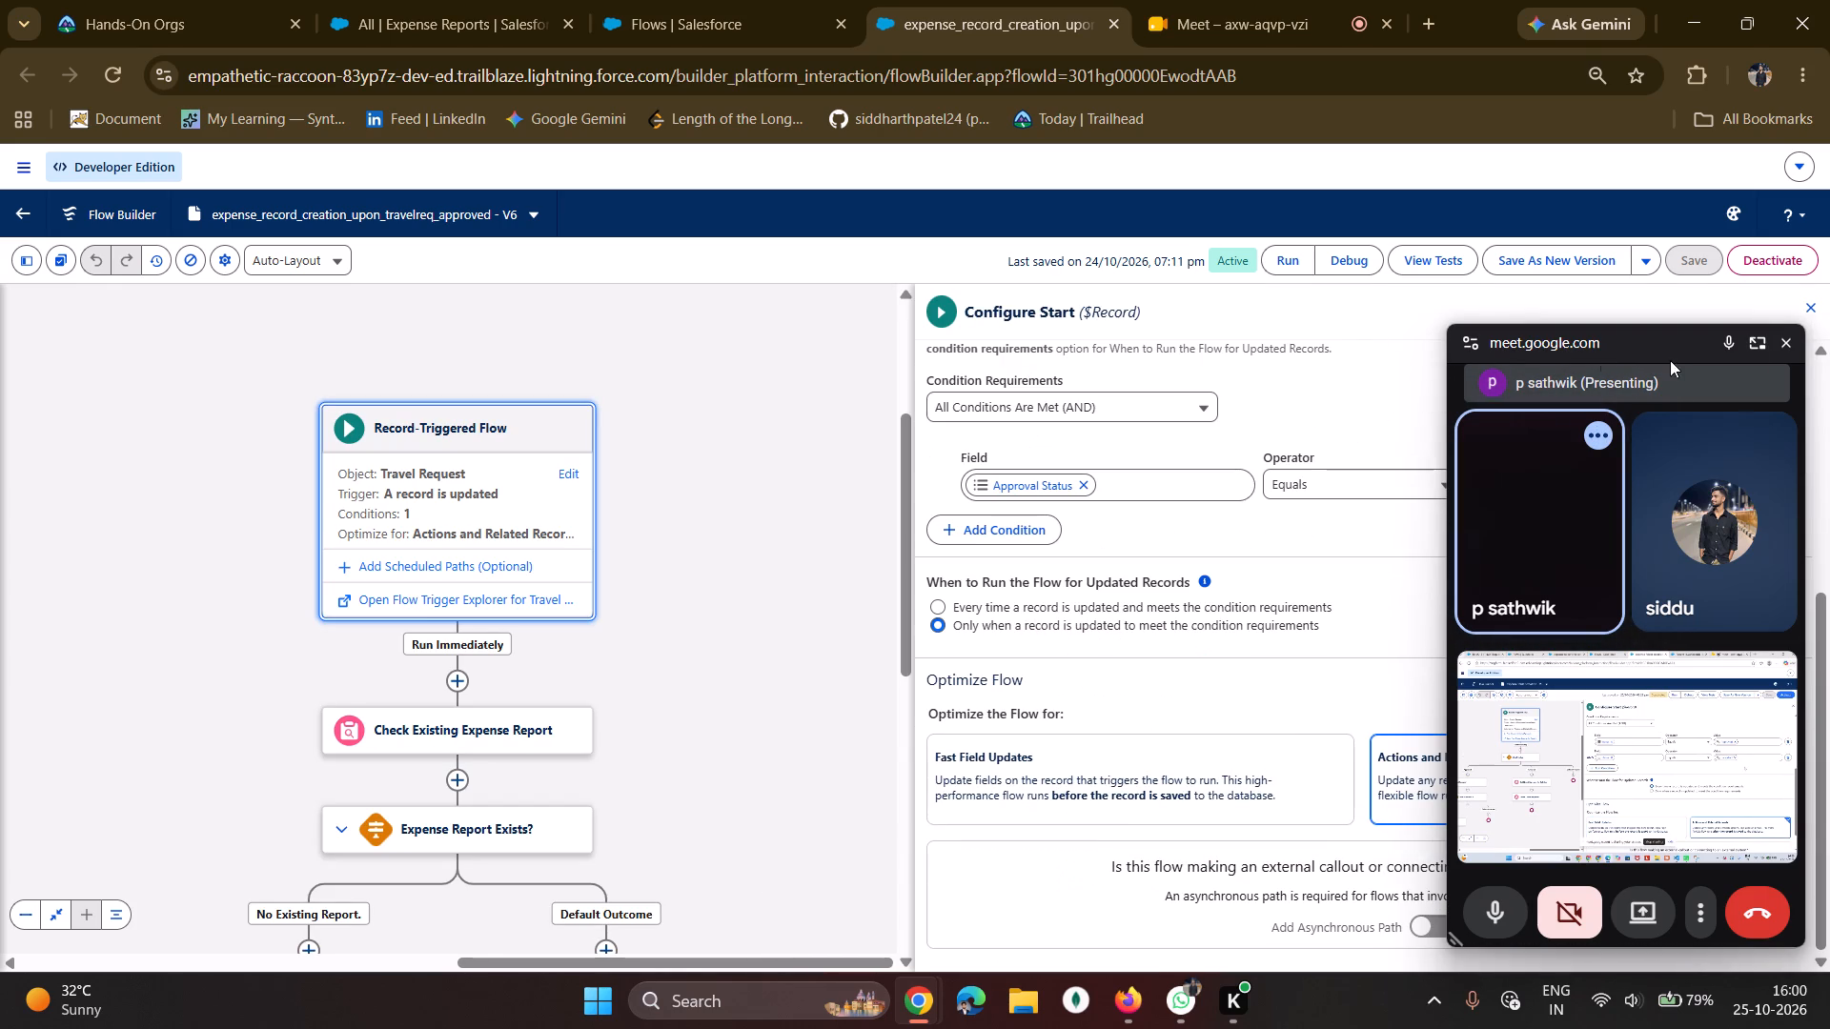
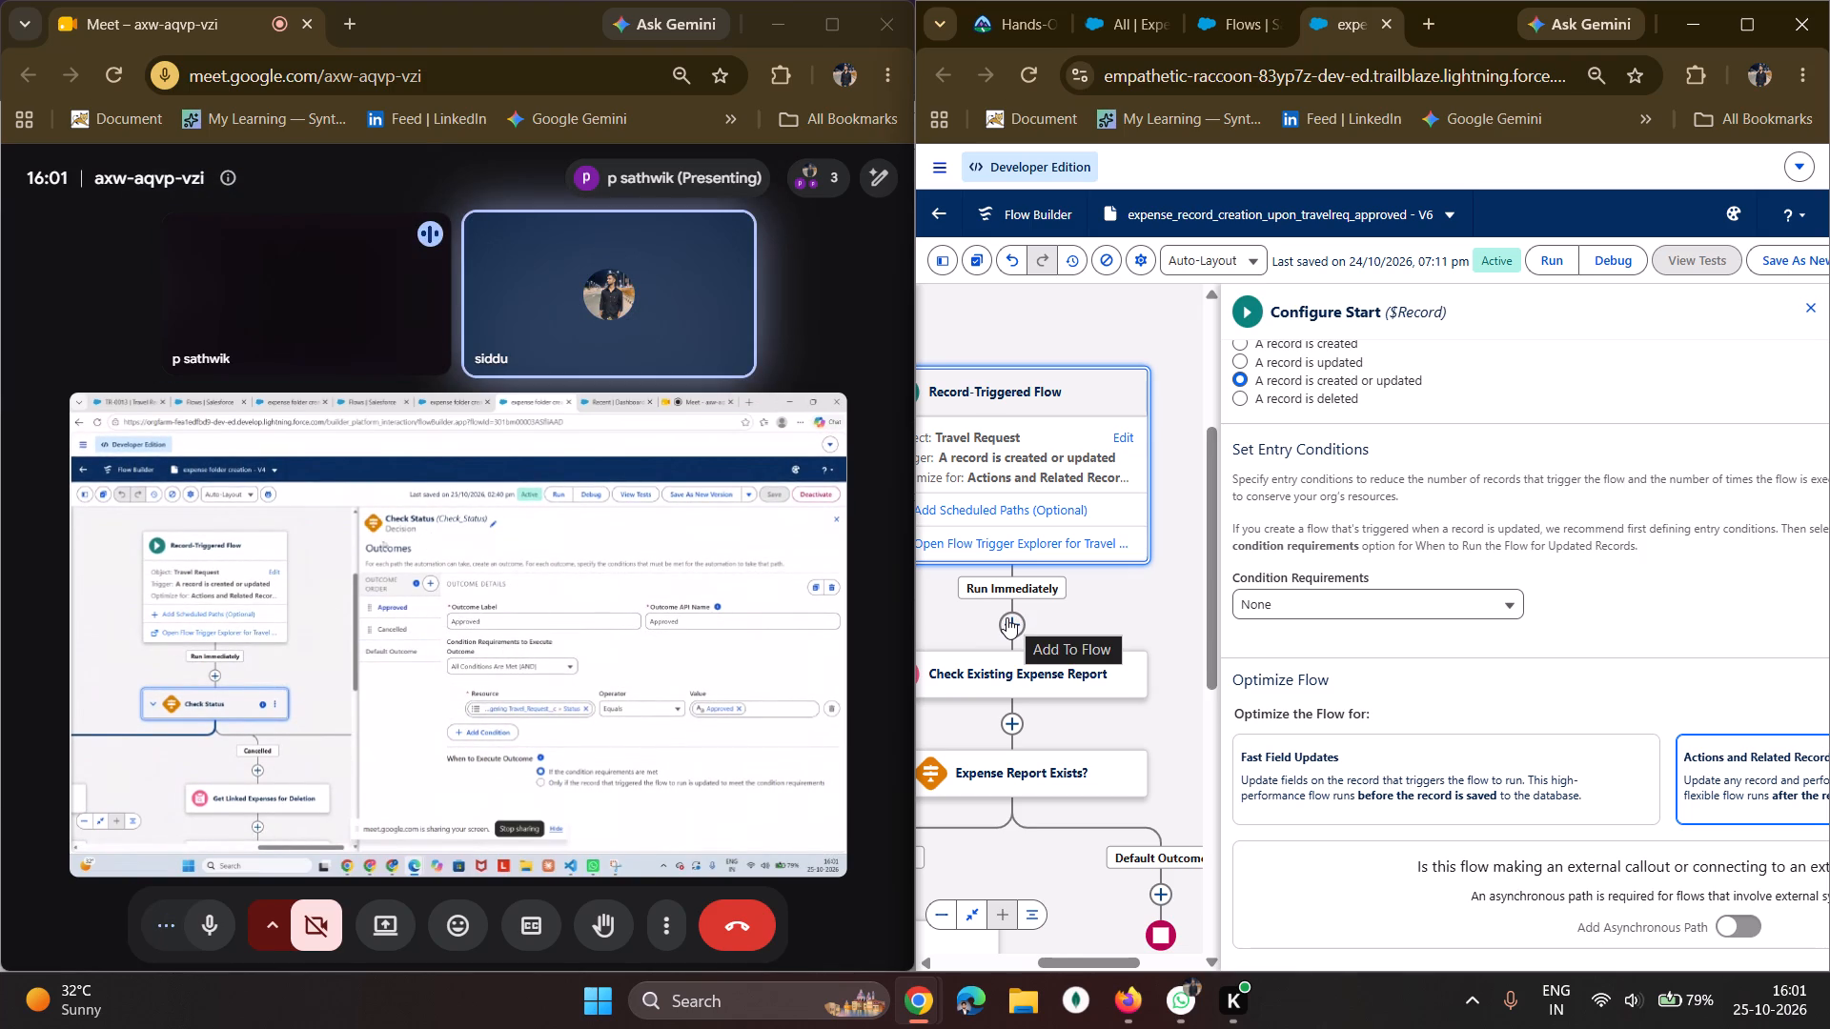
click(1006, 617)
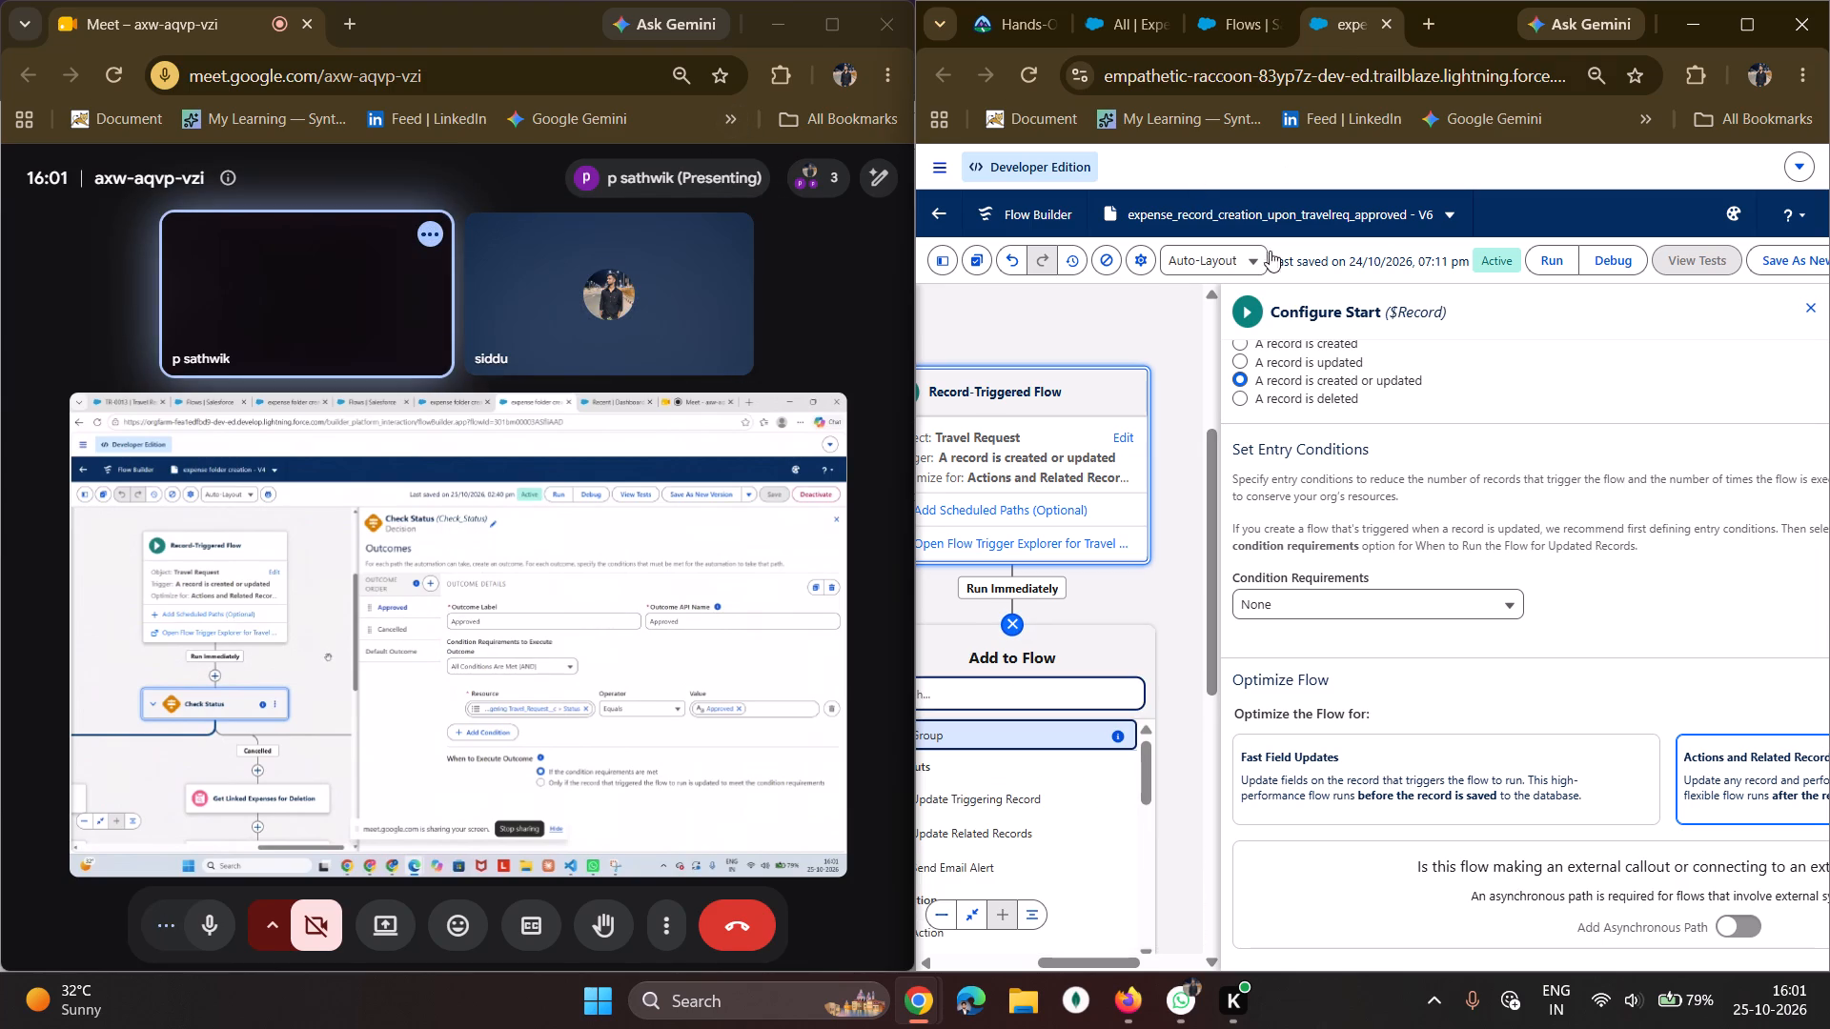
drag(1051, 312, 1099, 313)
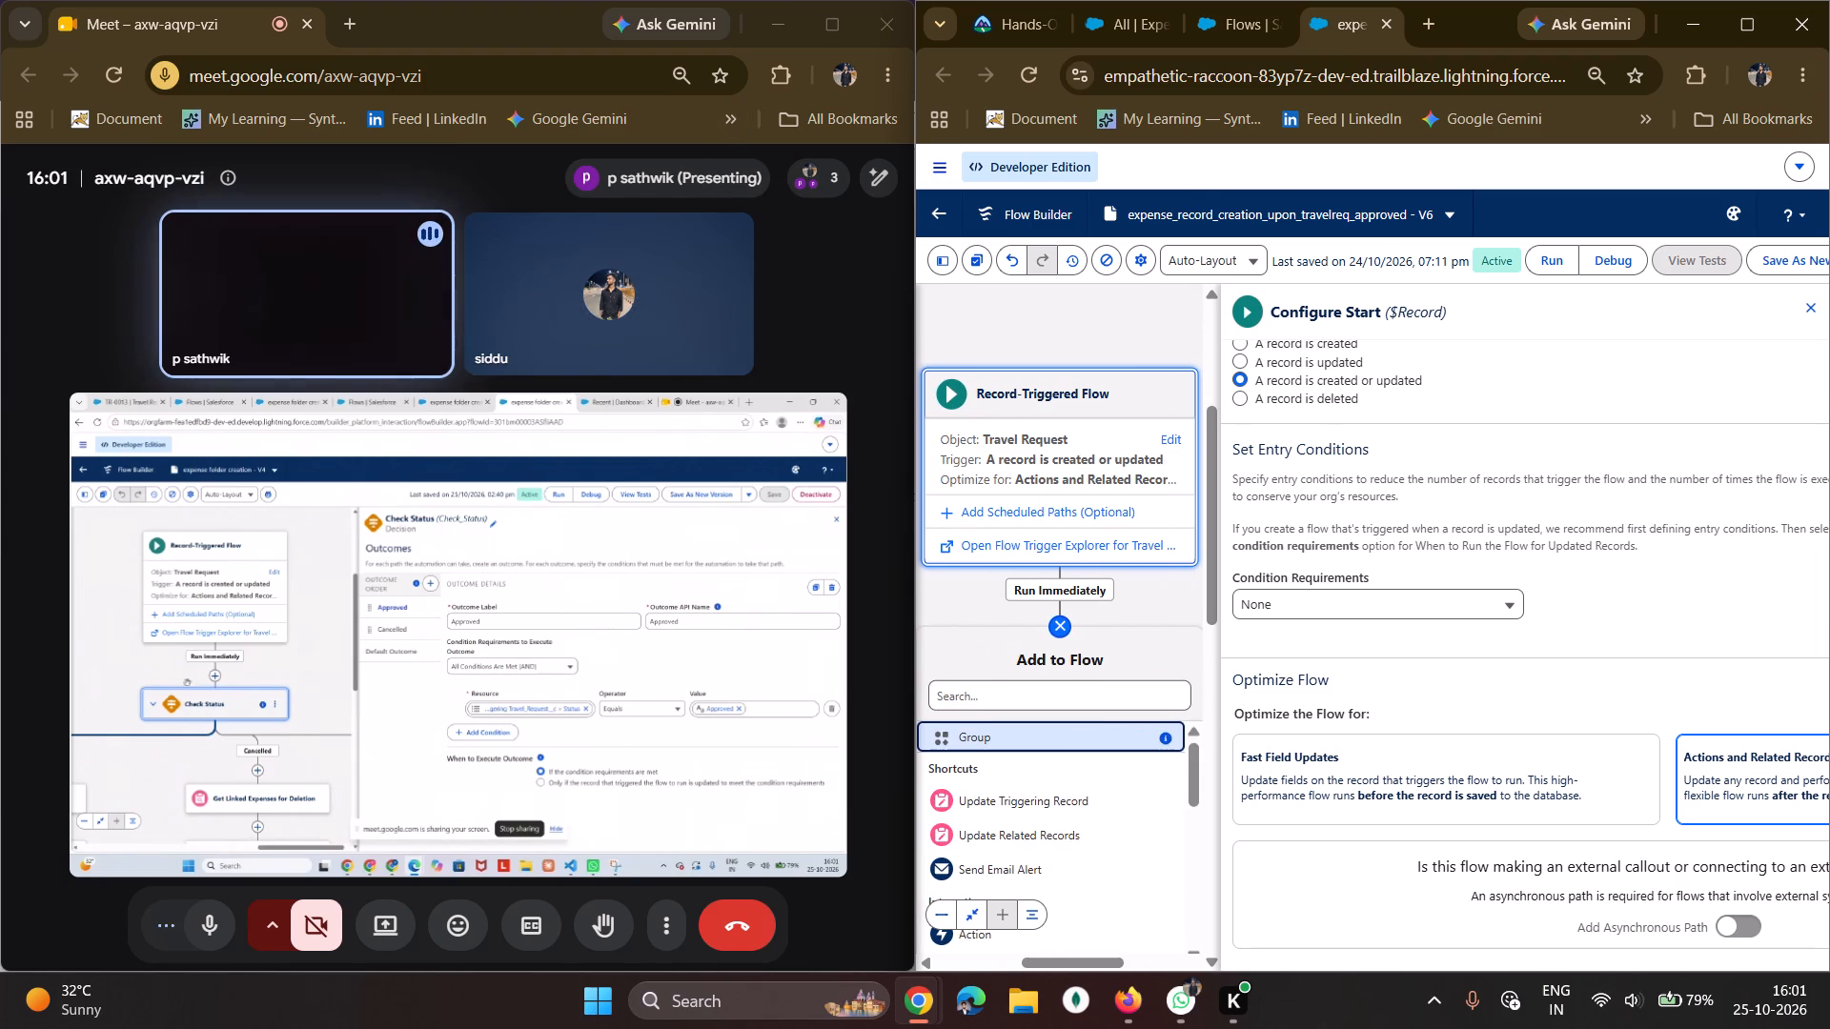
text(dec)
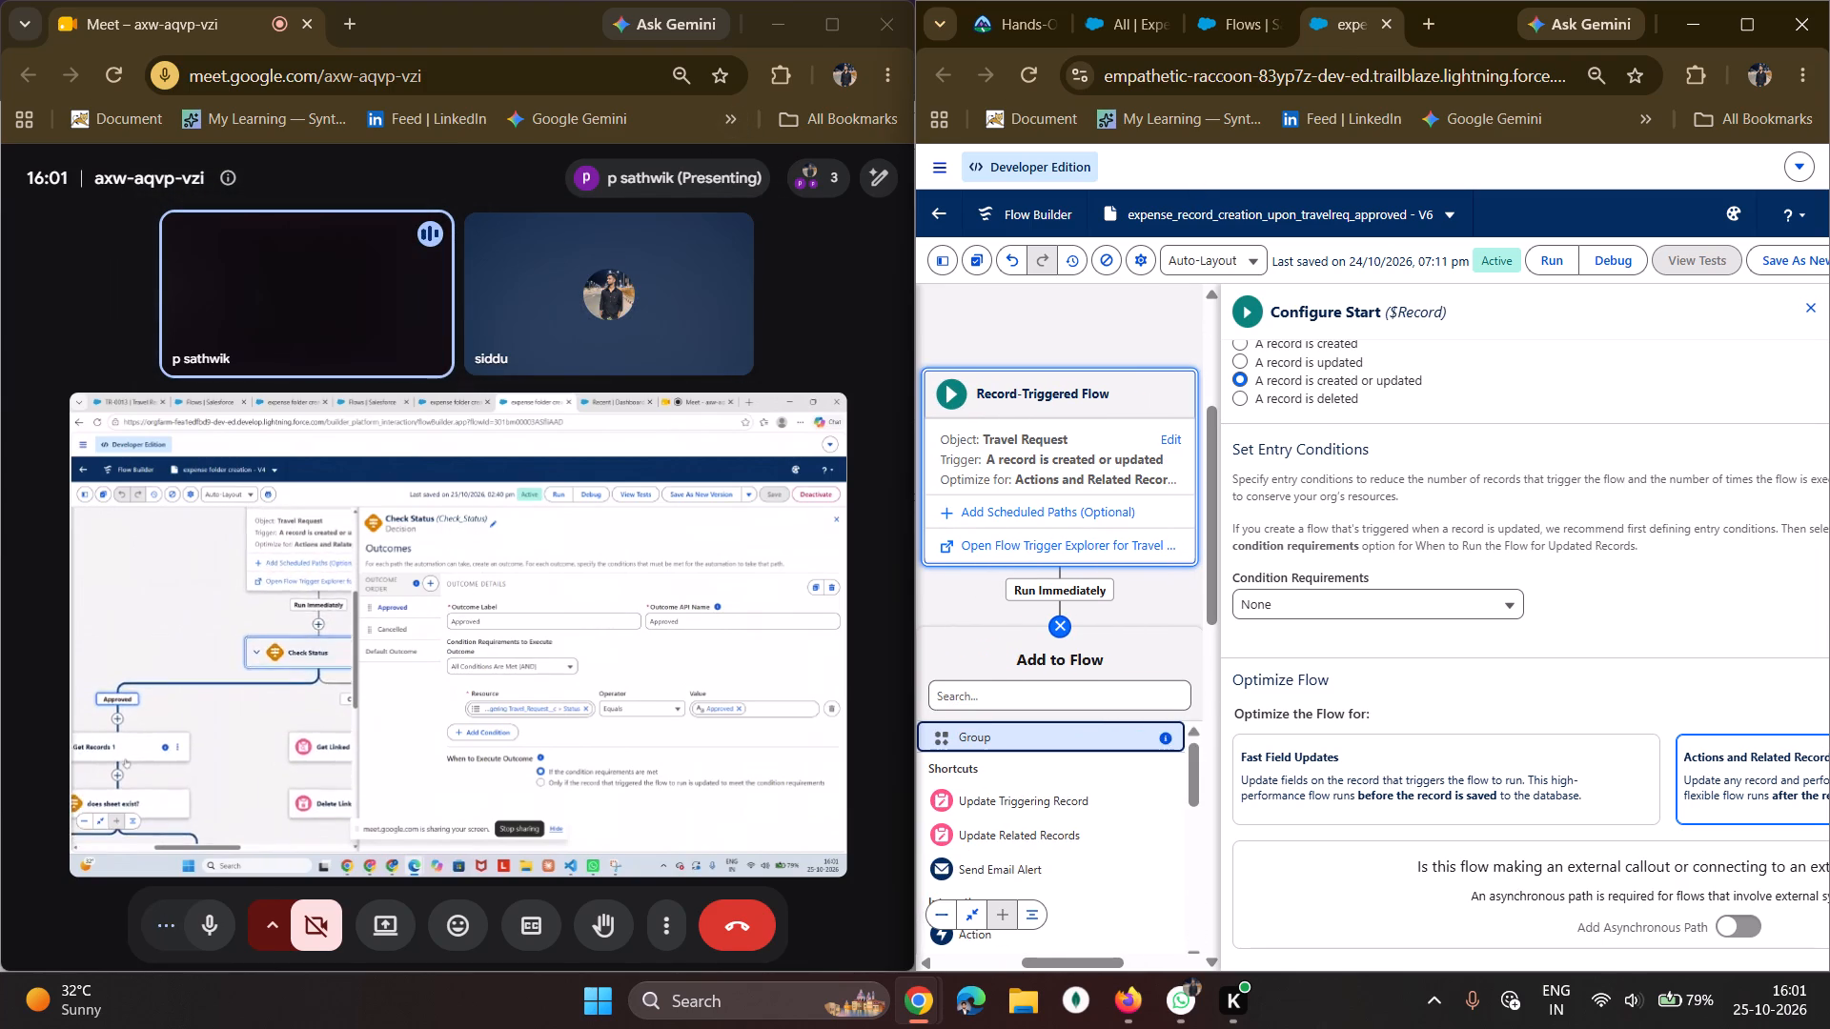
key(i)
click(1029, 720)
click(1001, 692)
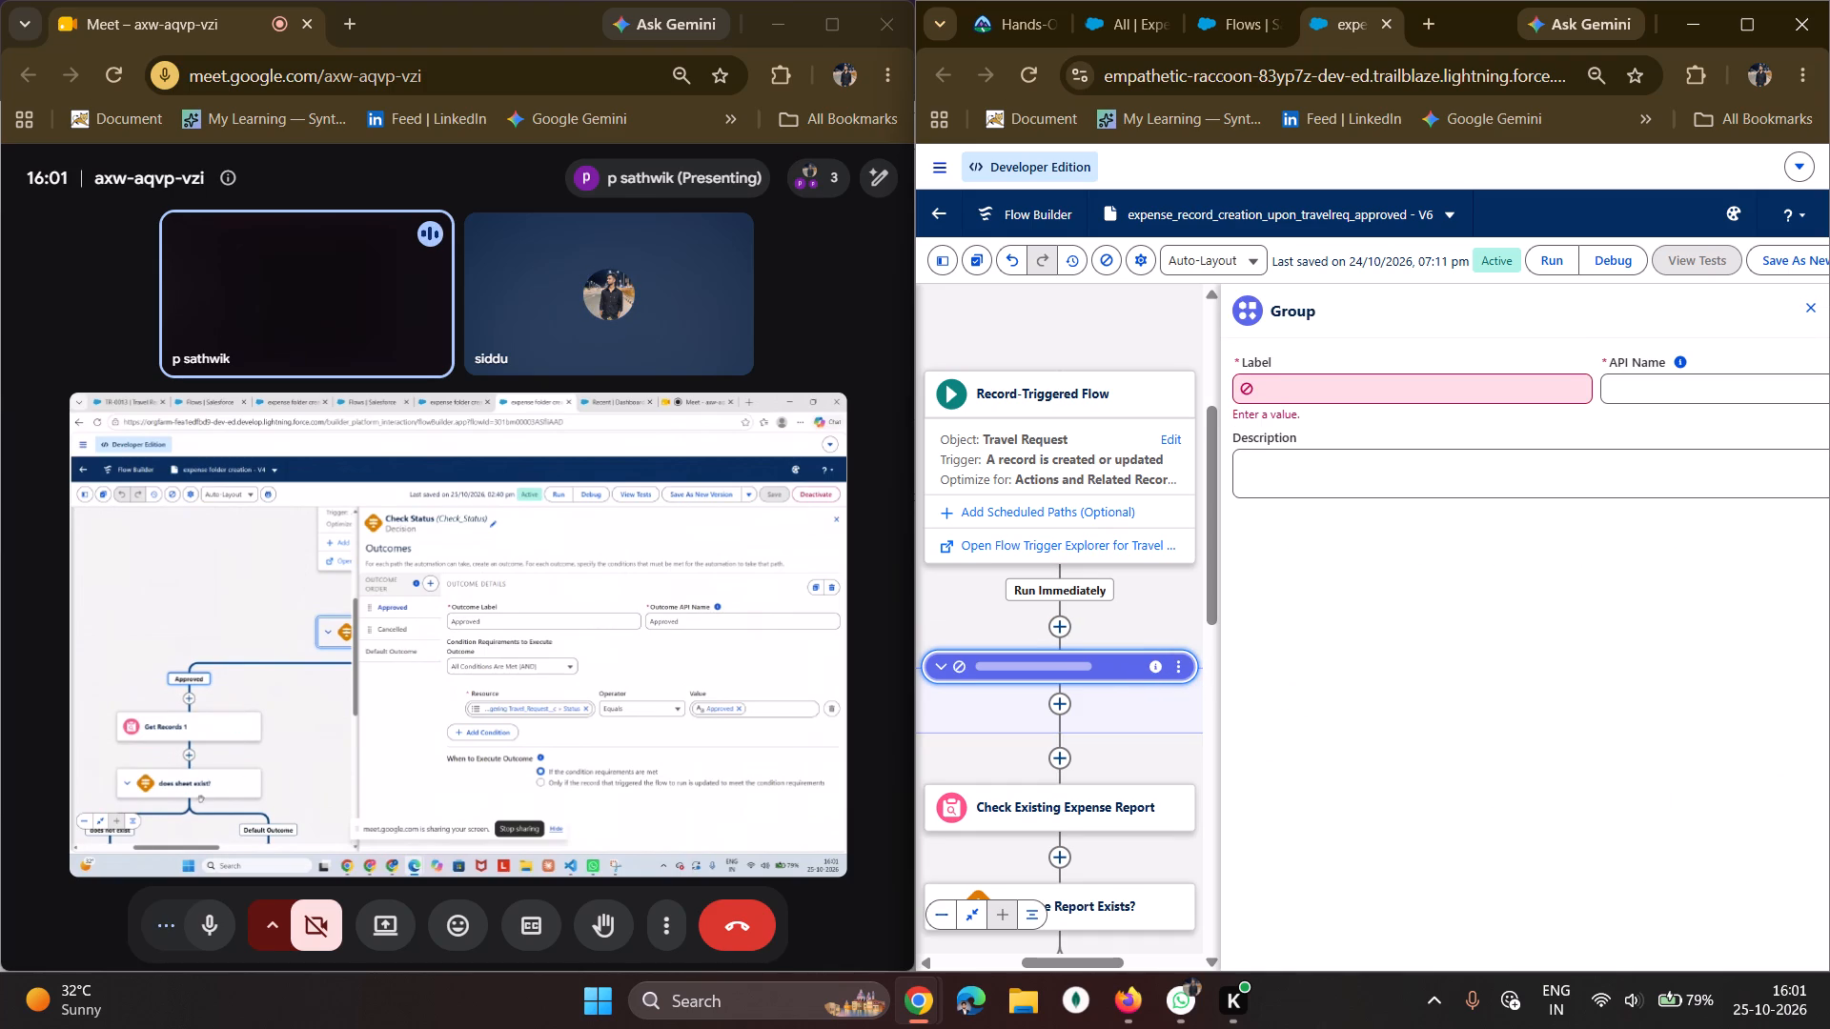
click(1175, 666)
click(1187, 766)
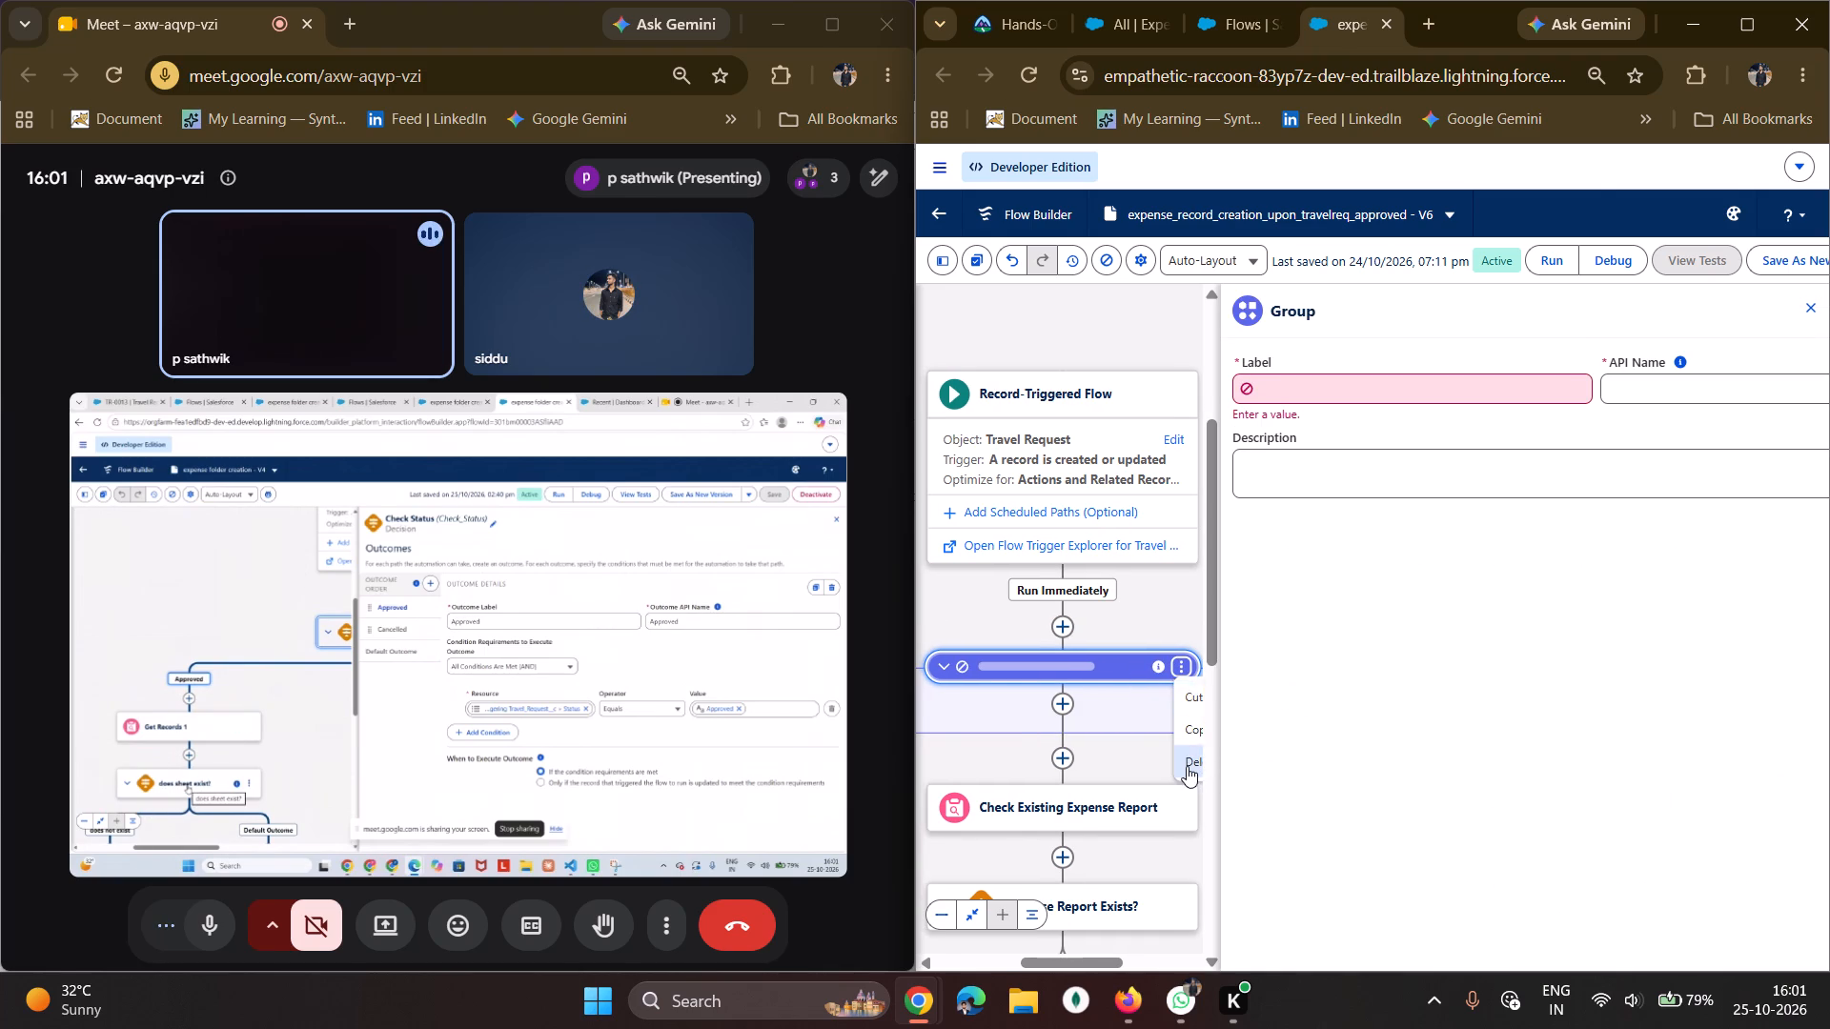
Add a Decision element labelled "approved" directly after Run Immediately, before Check Existing Expense Report.
click(1063, 623)
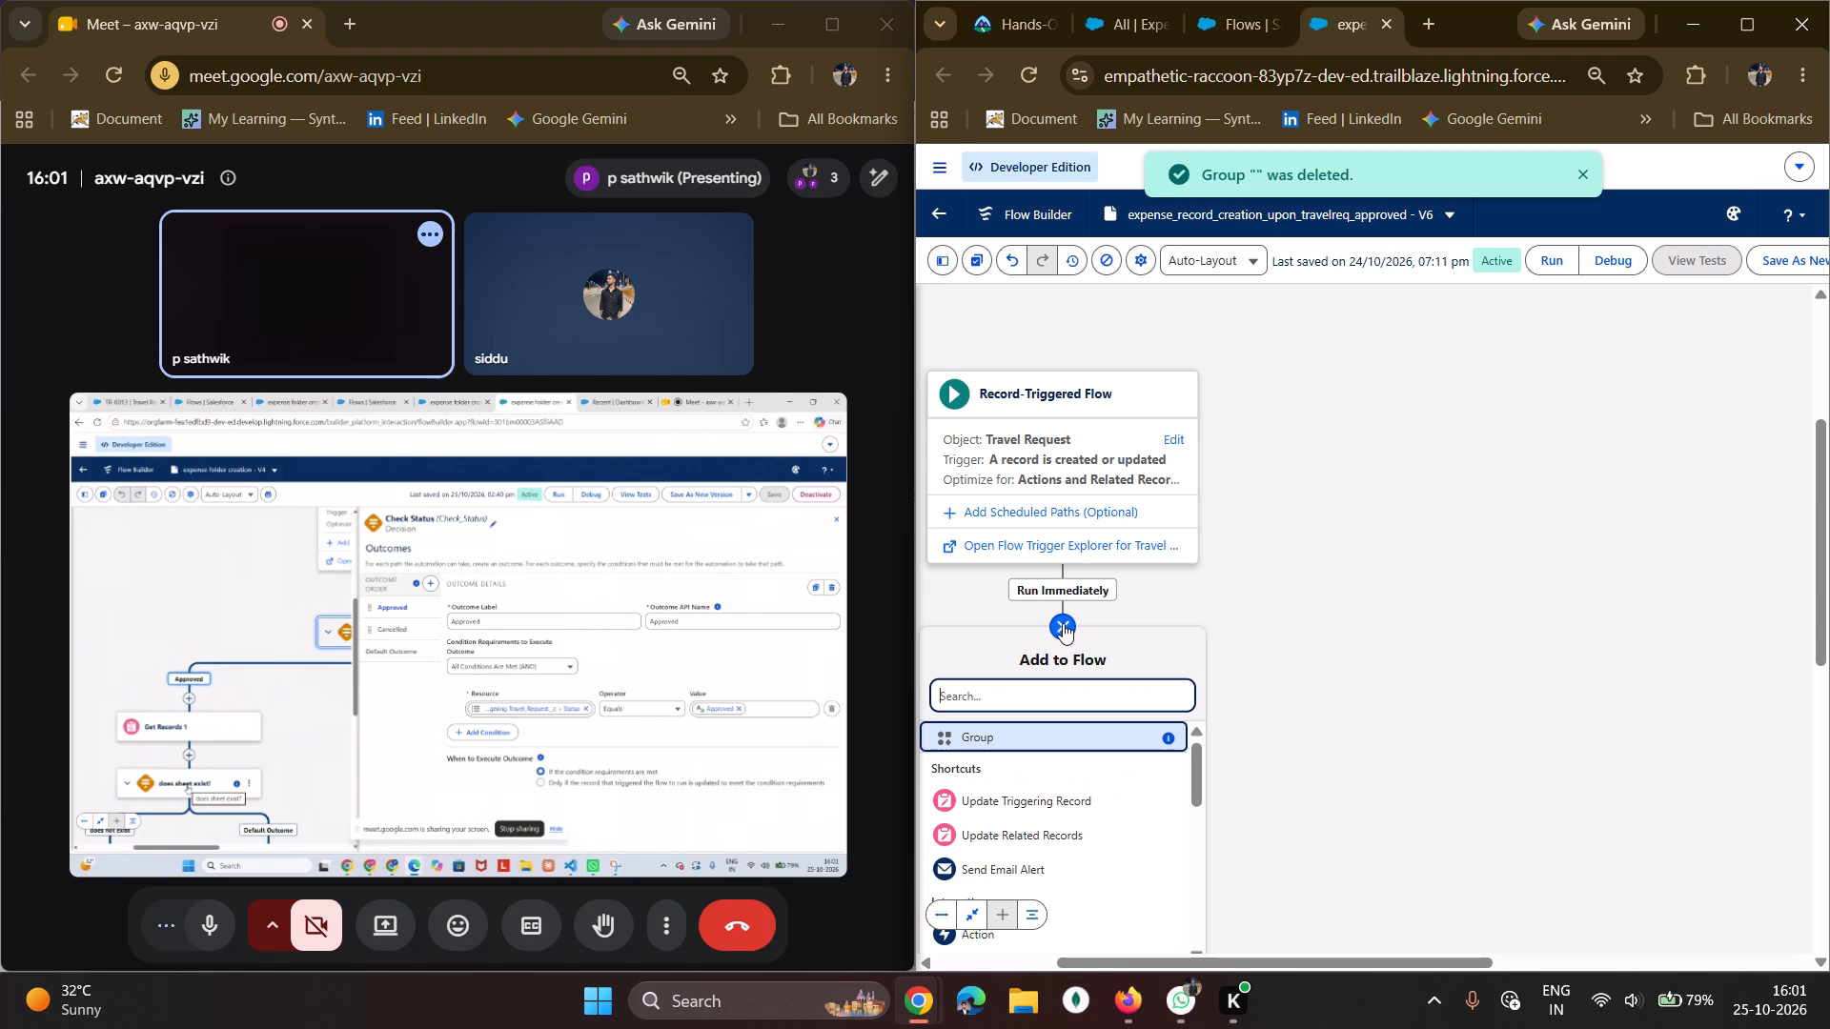
text(dec)
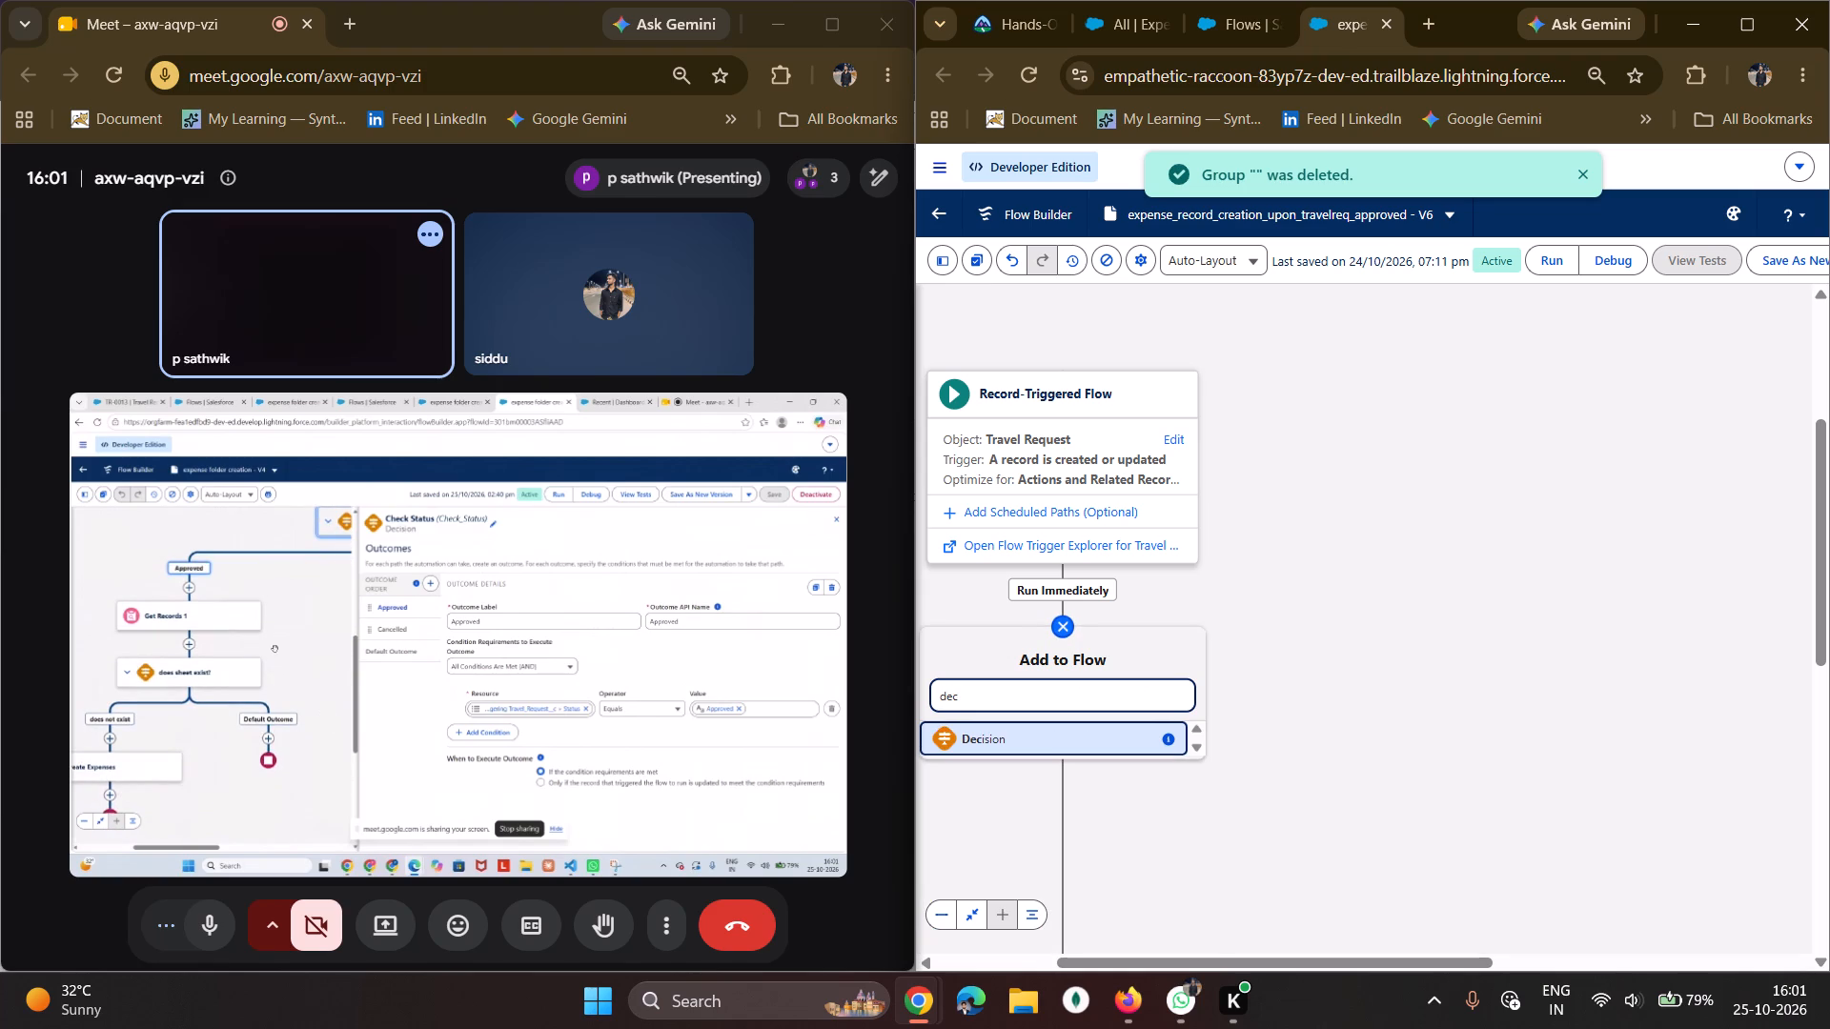
click(984, 744)
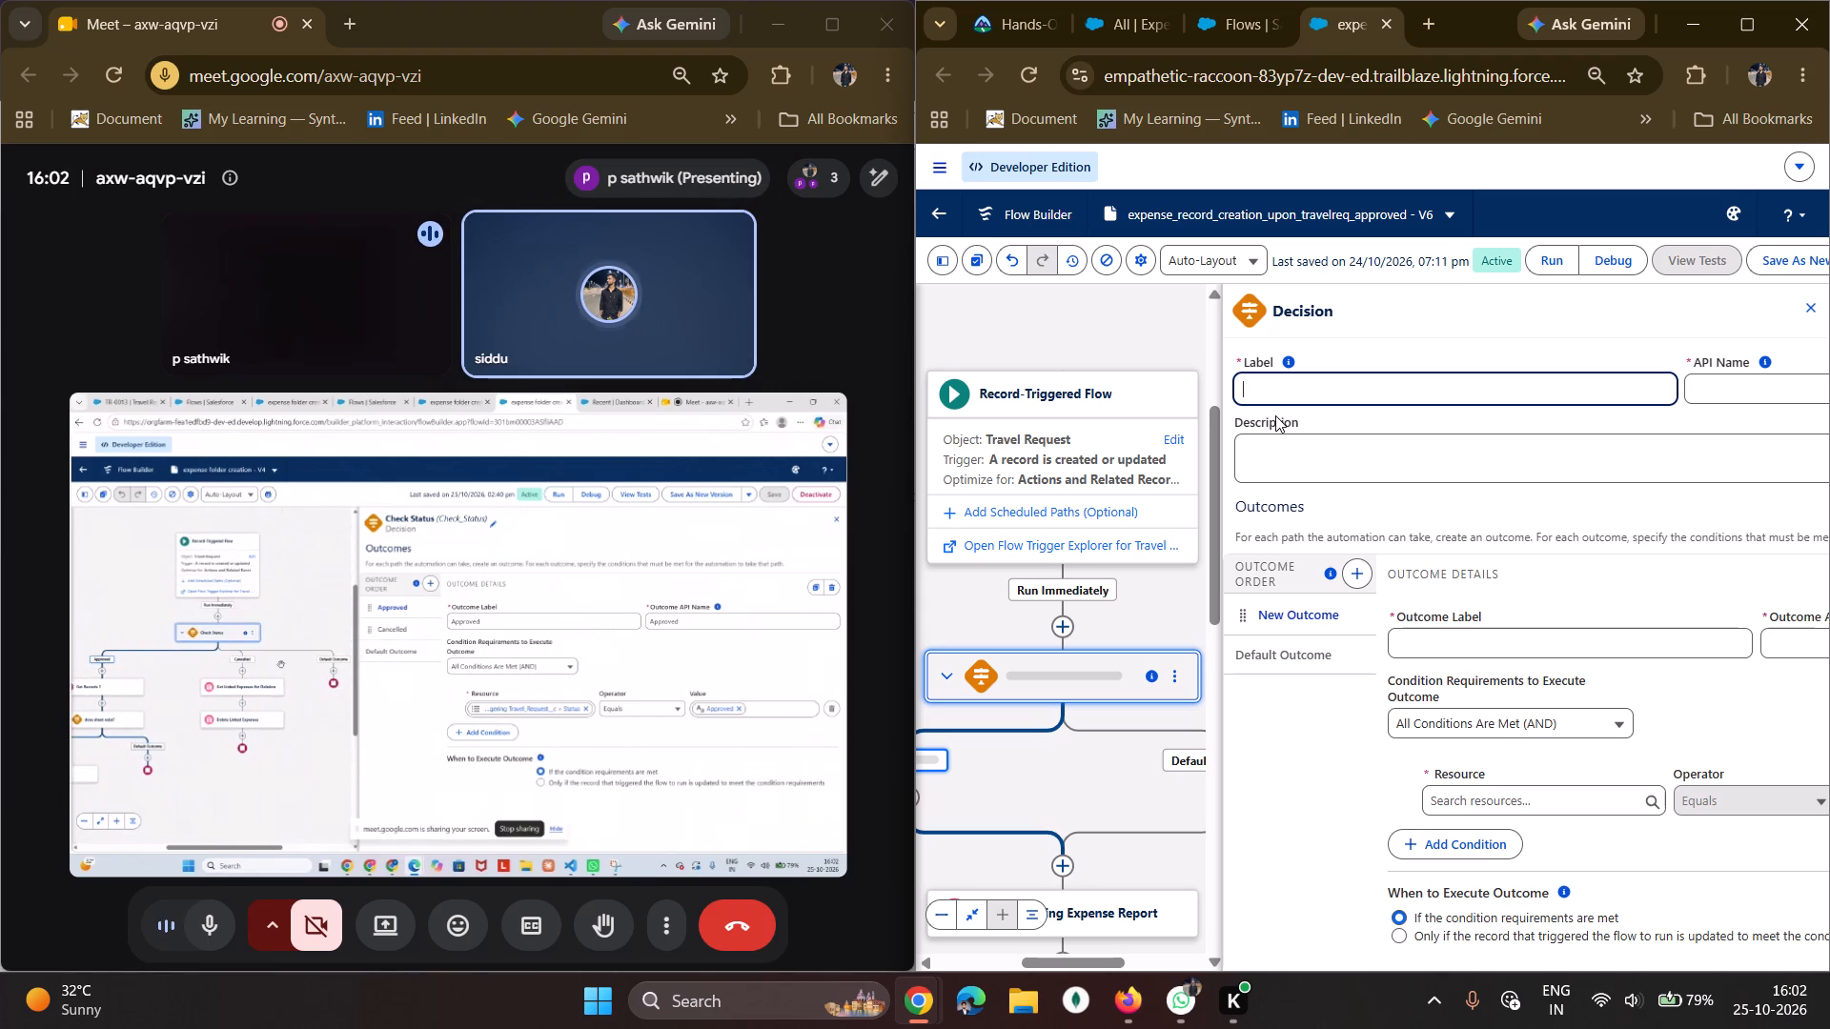
text(approved)
click(1364, 345)
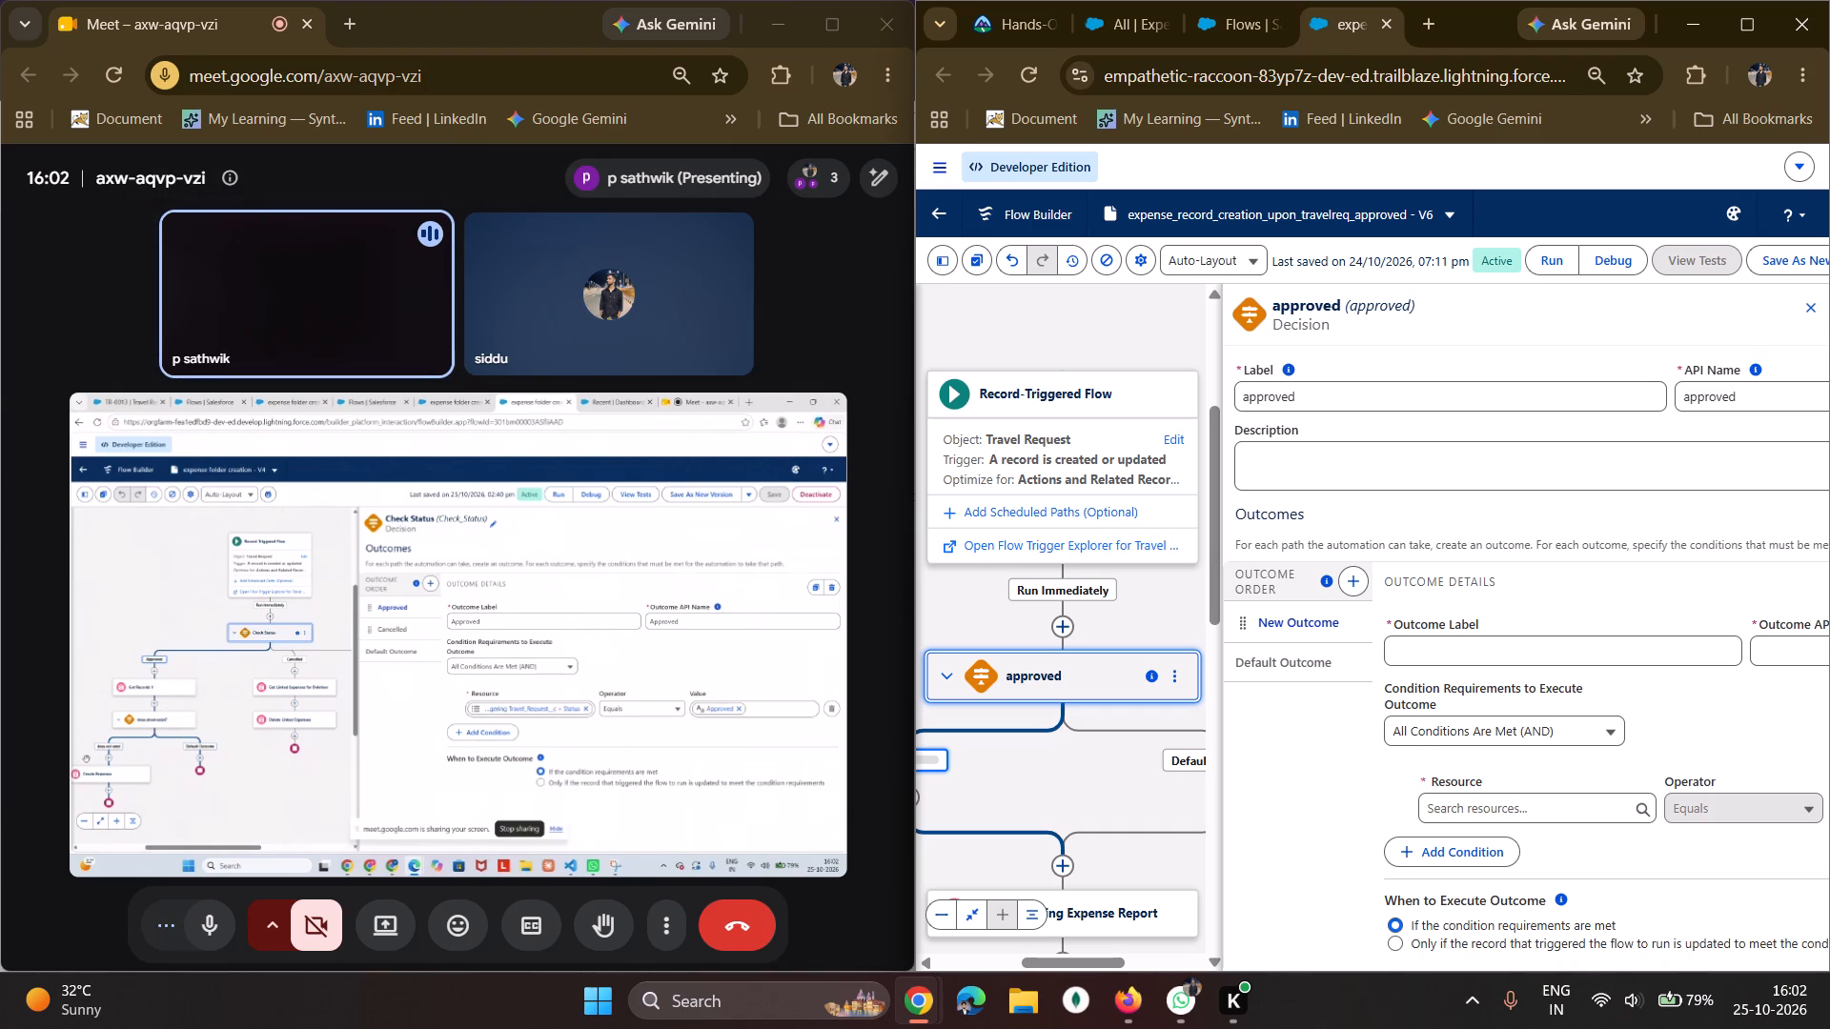
Label the decision's first outcome "Aprroved".
drag(950, 619, 1000, 491)
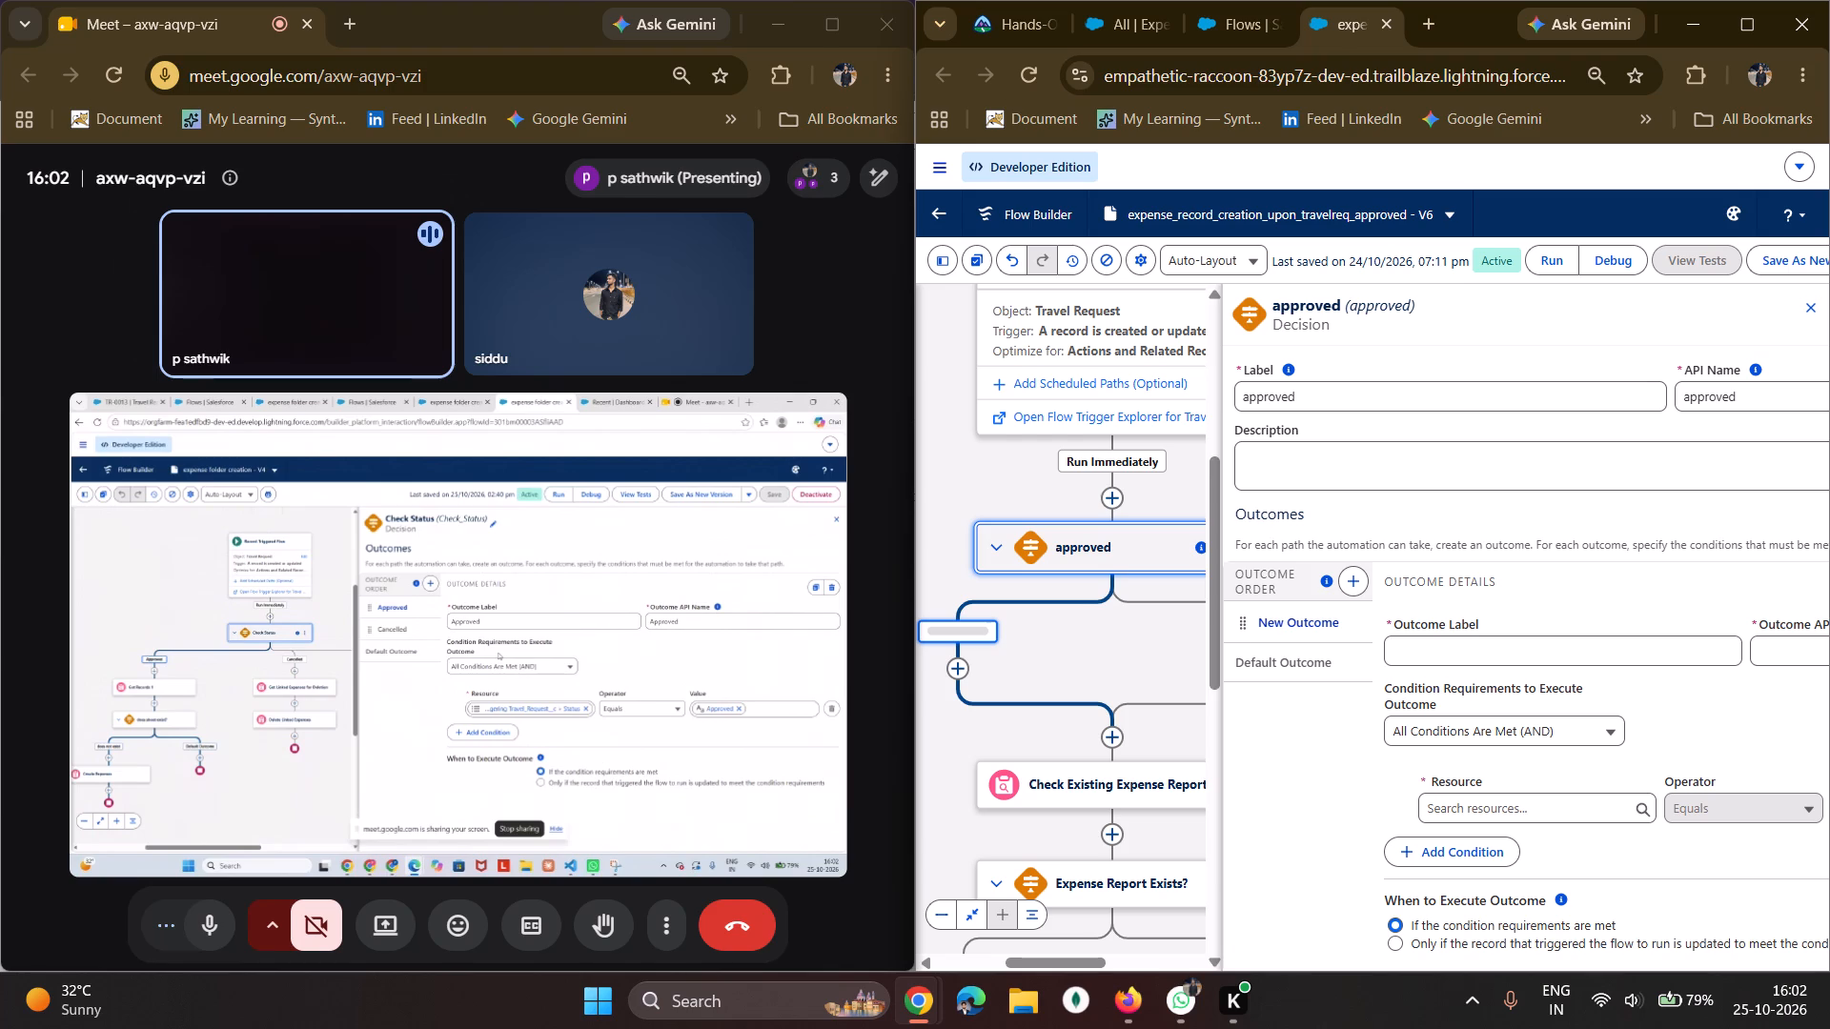
click(1443, 667)
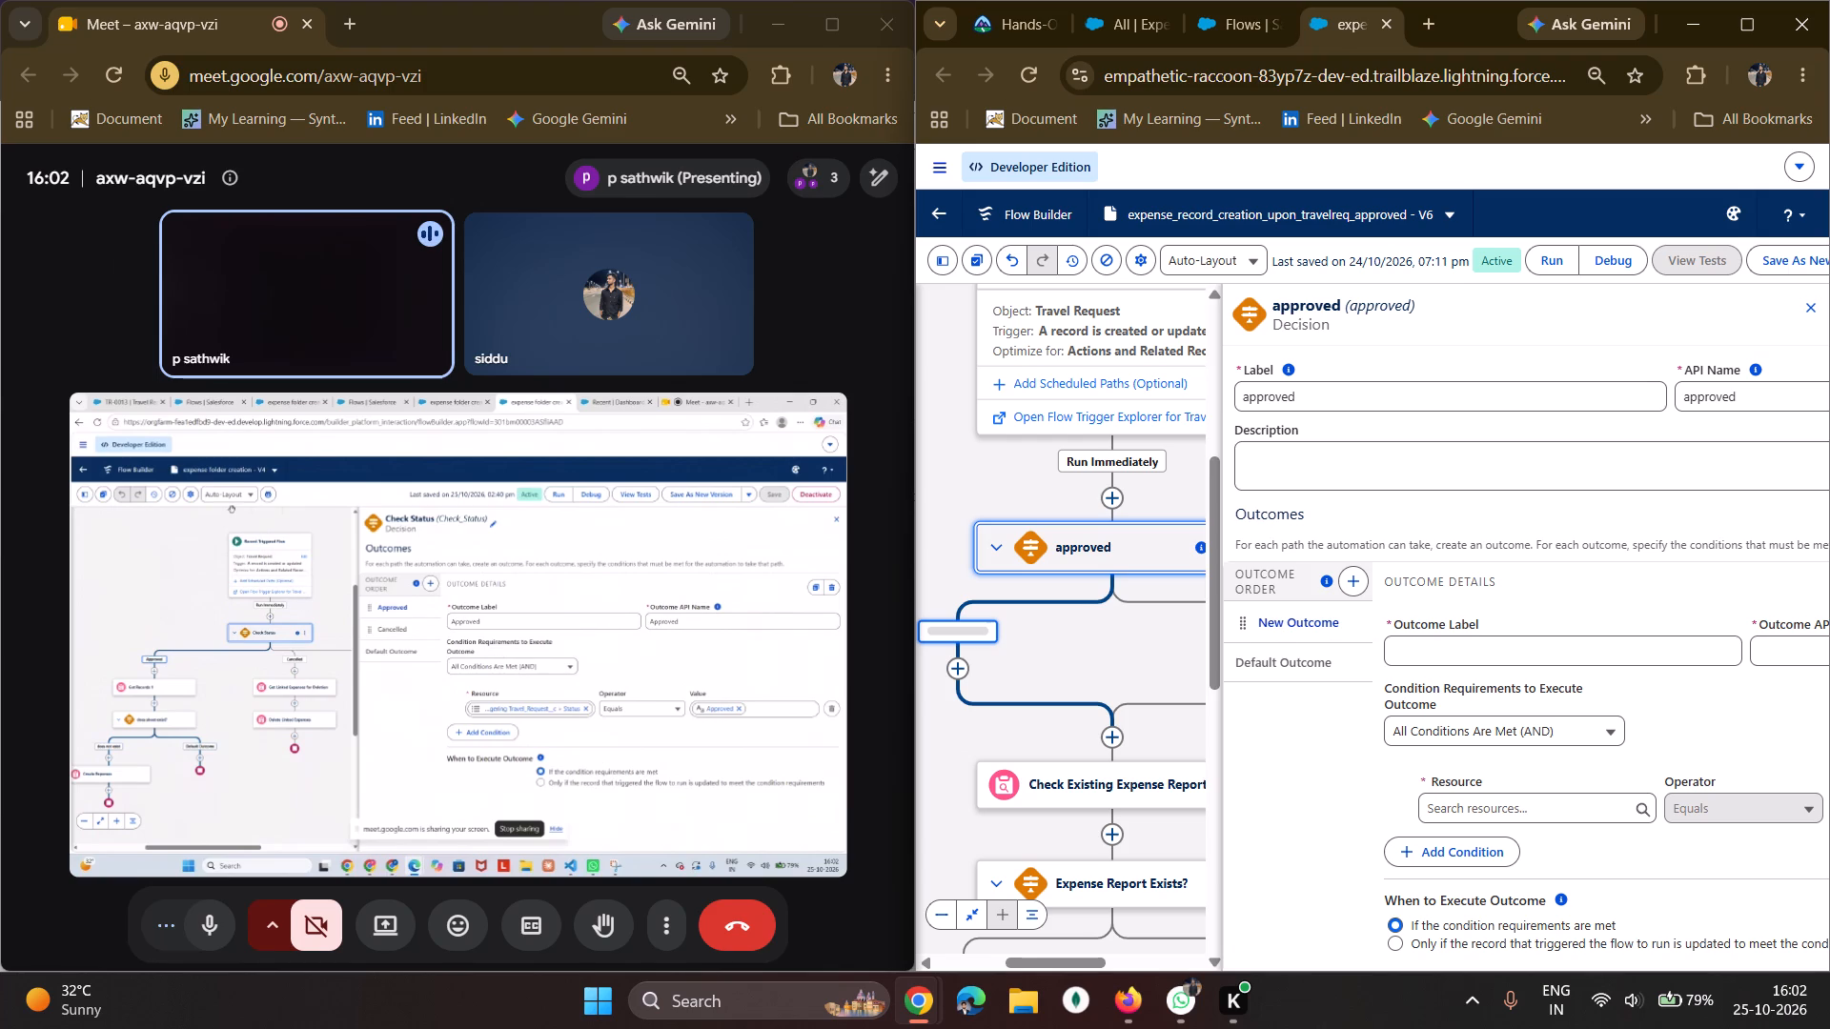
click(1419, 645)
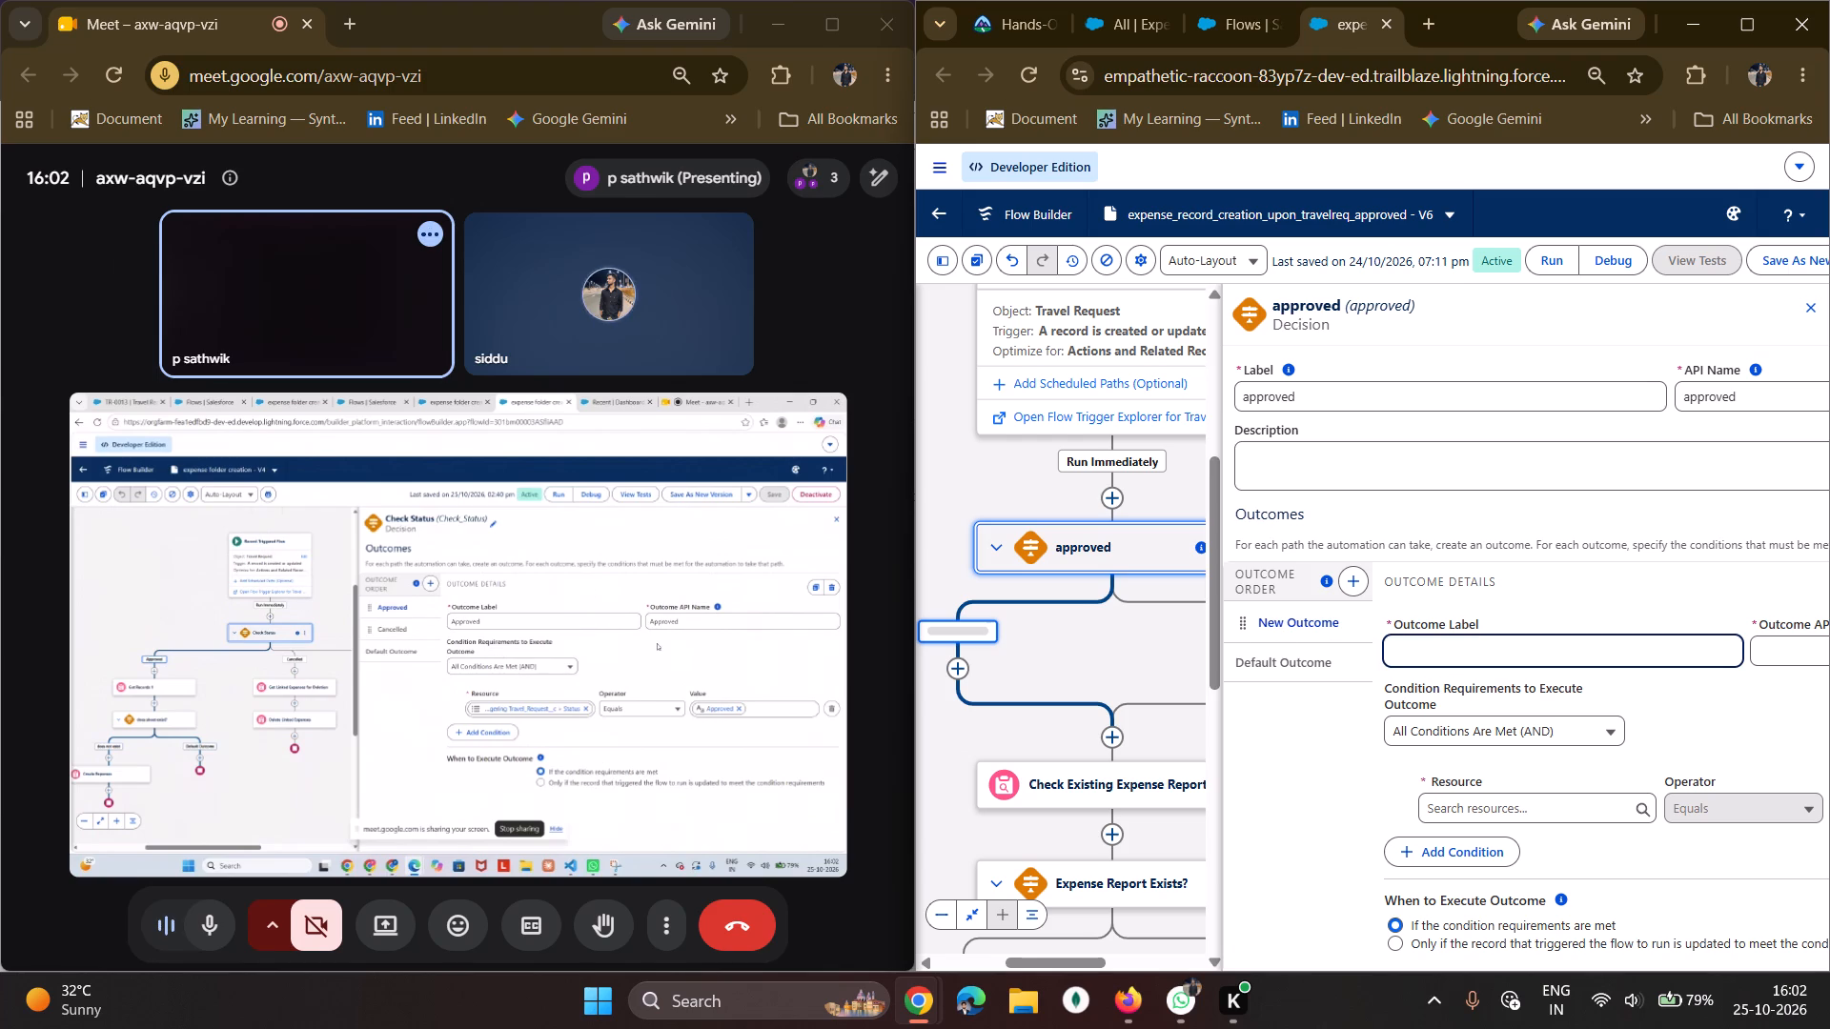
text(Aprroved)
click(1512, 585)
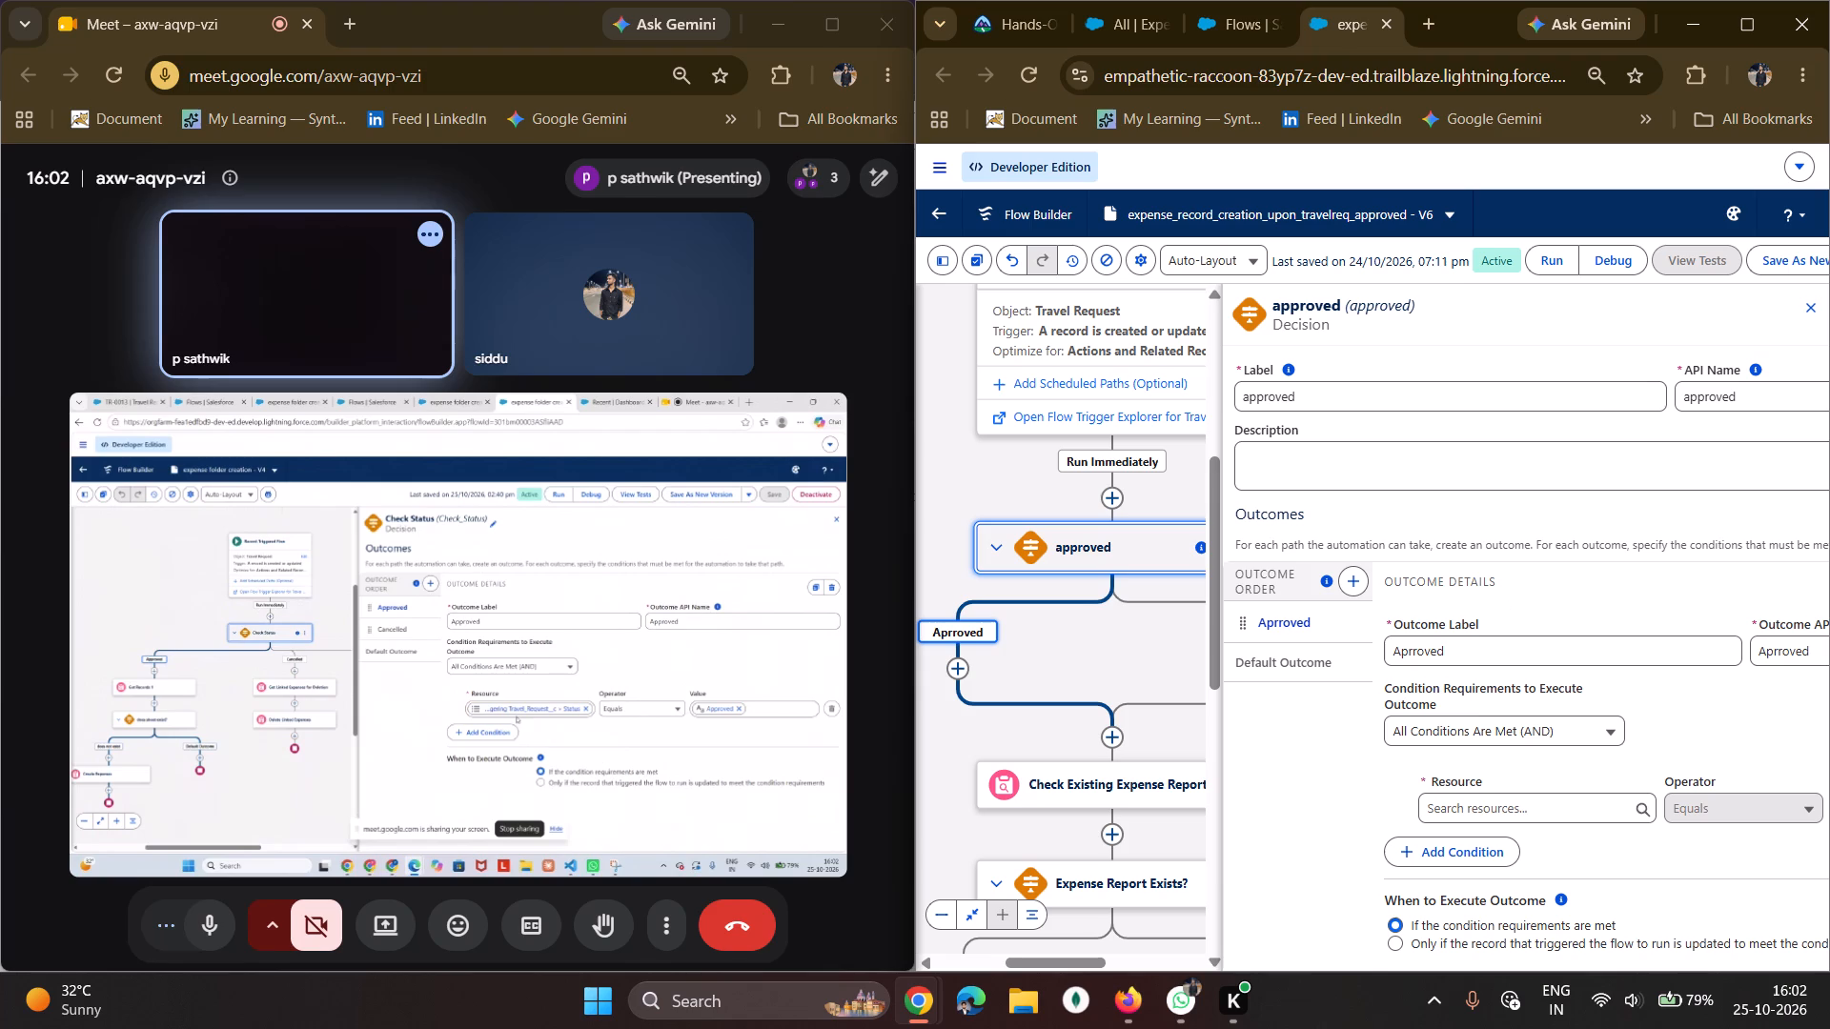
Set the first outcome's condition resource to the triggering Travel Request's Approval Status field.
click(1504, 818)
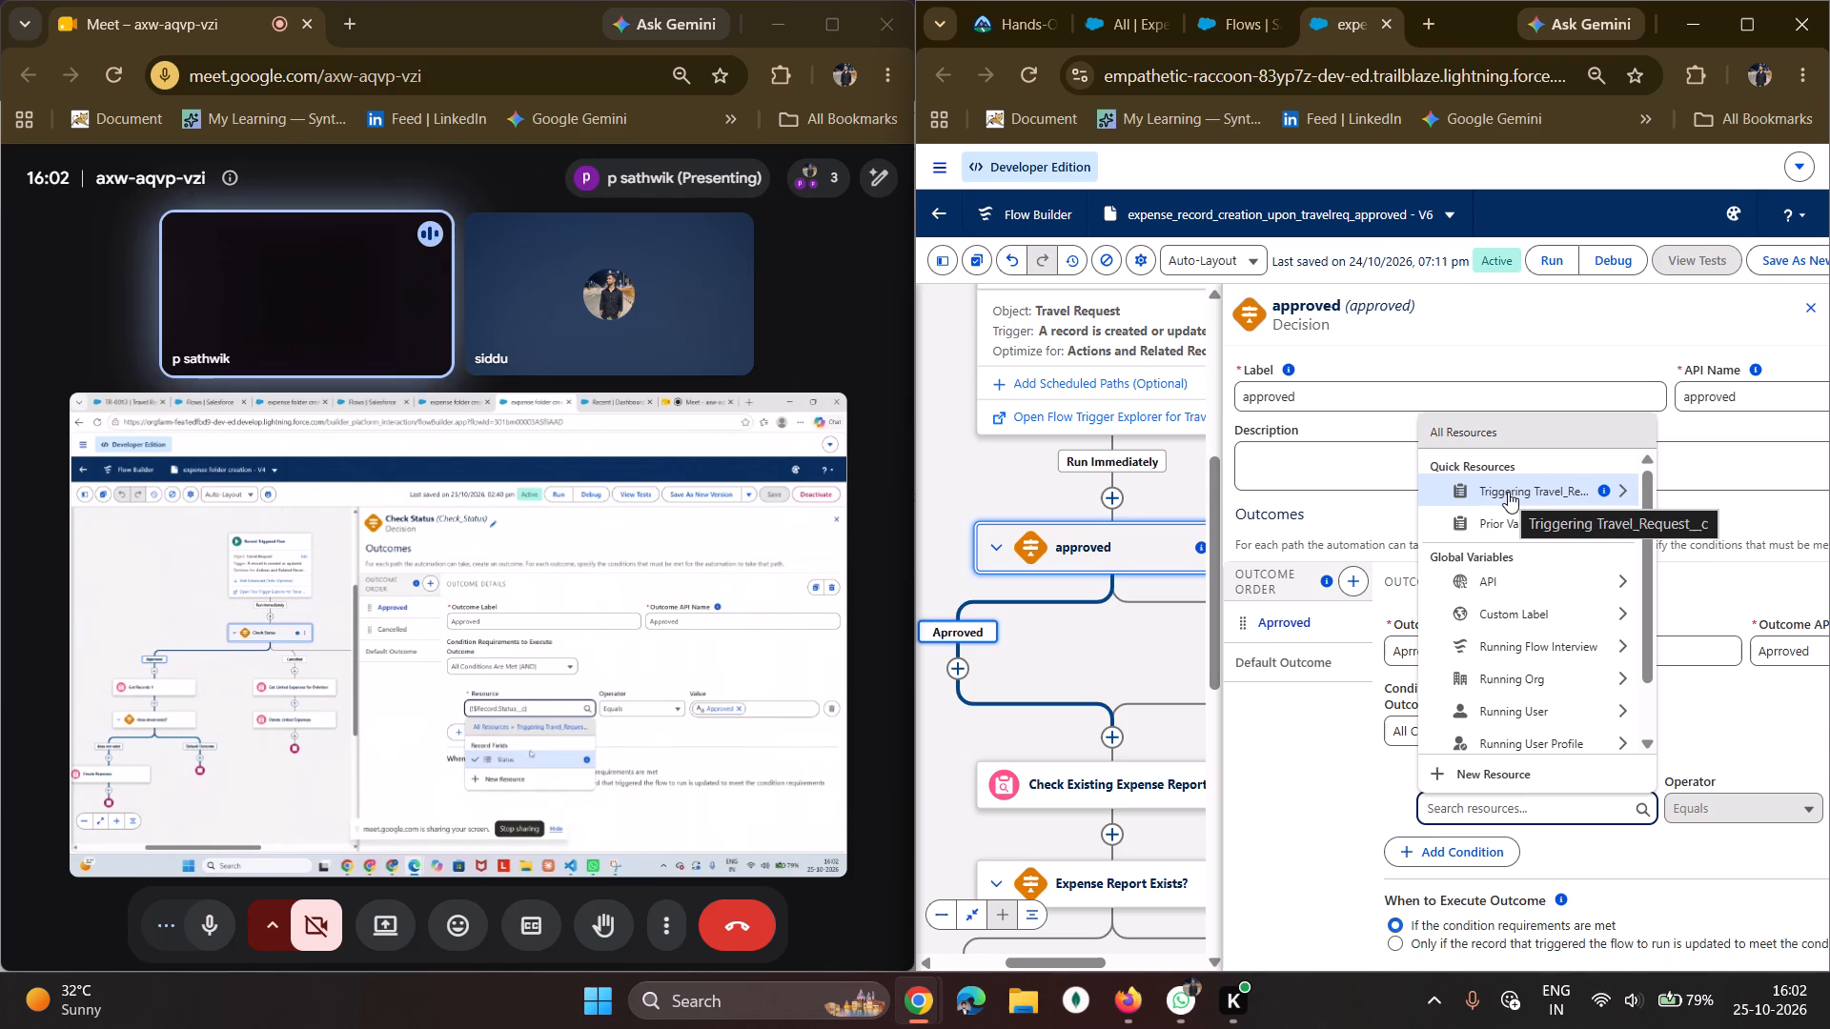
click(1508, 492)
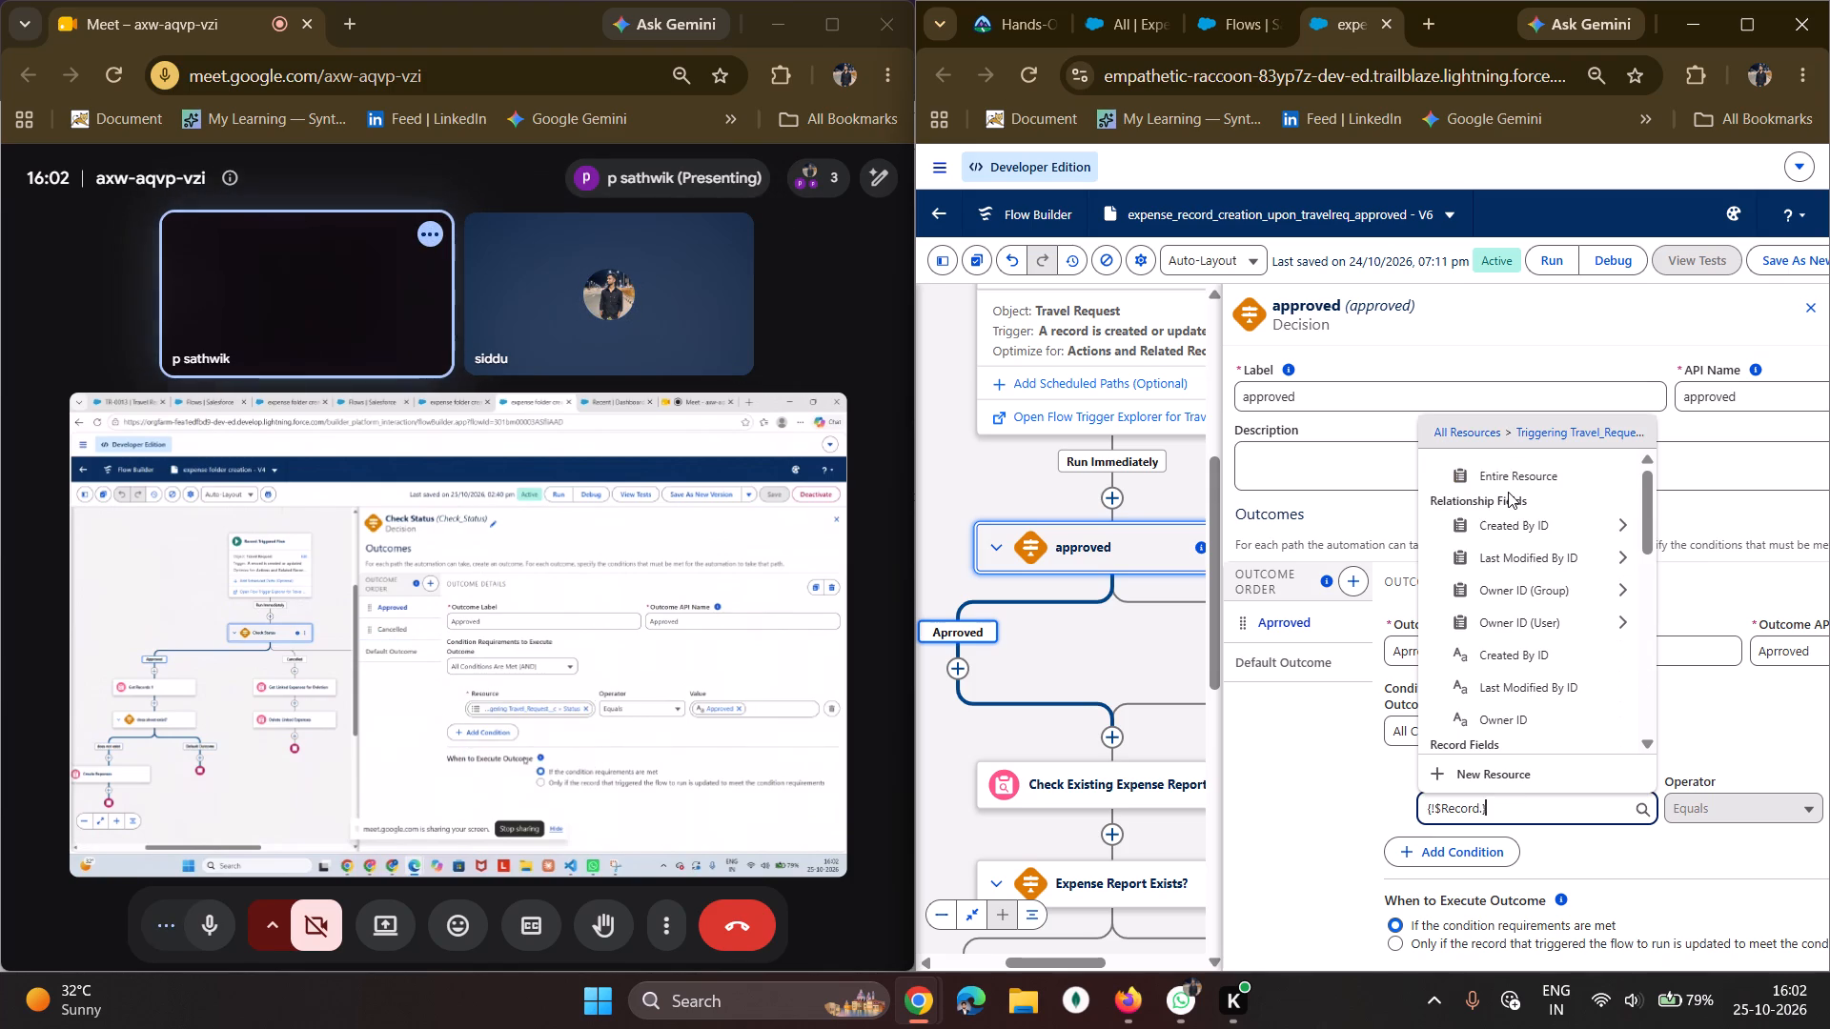
scroll(1532, 611, down, 4)
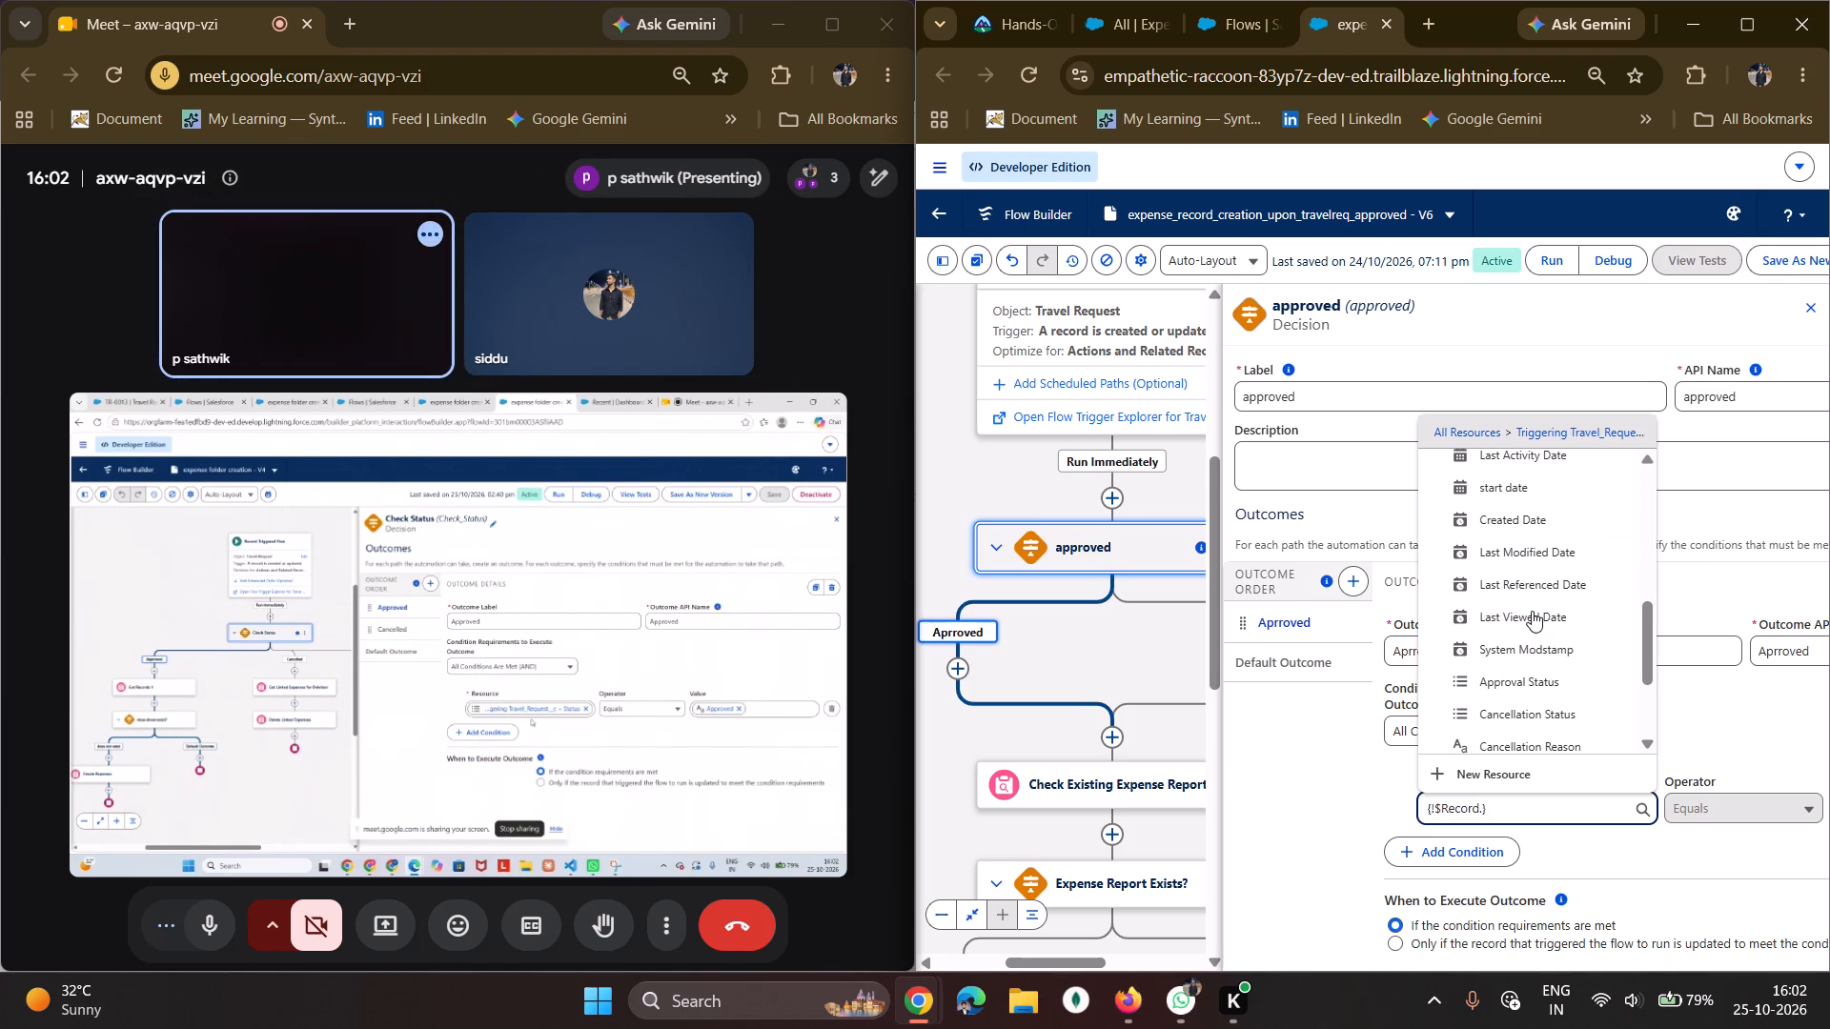
scroll(1532, 611, up, 1)
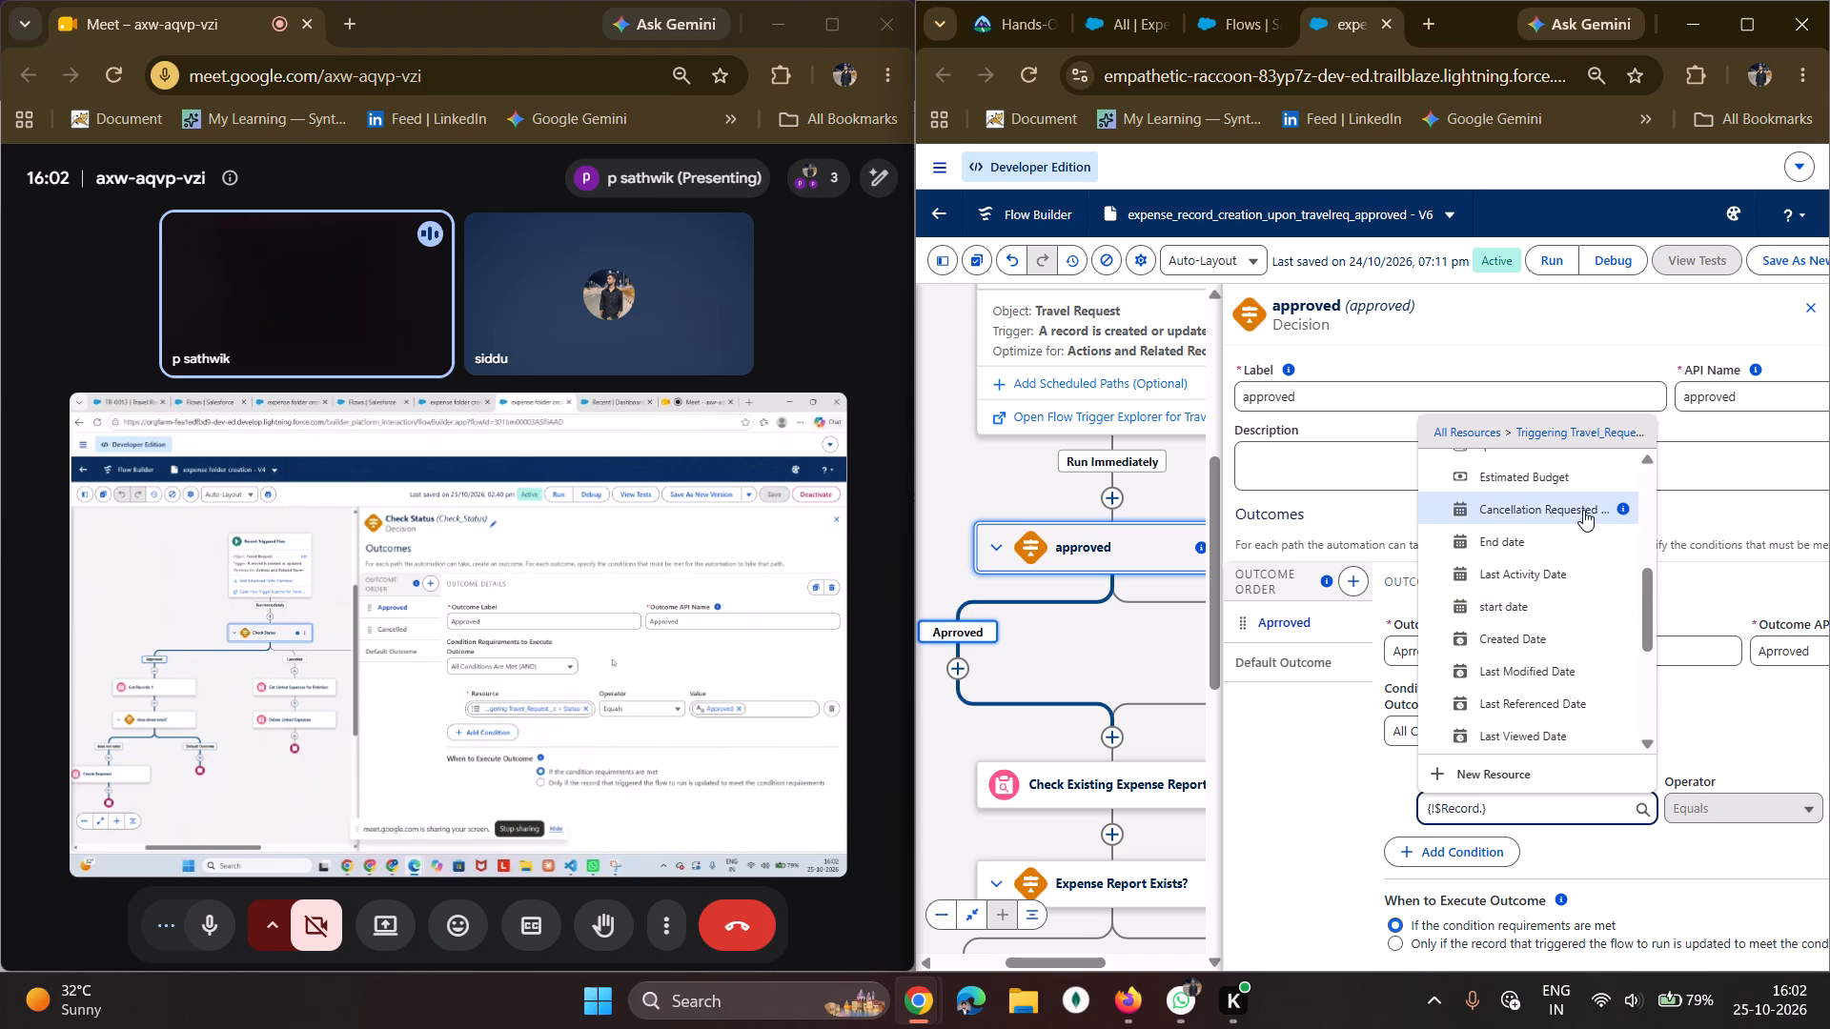
scroll(1583, 510, up, 1)
scroll(1583, 510, down, 5)
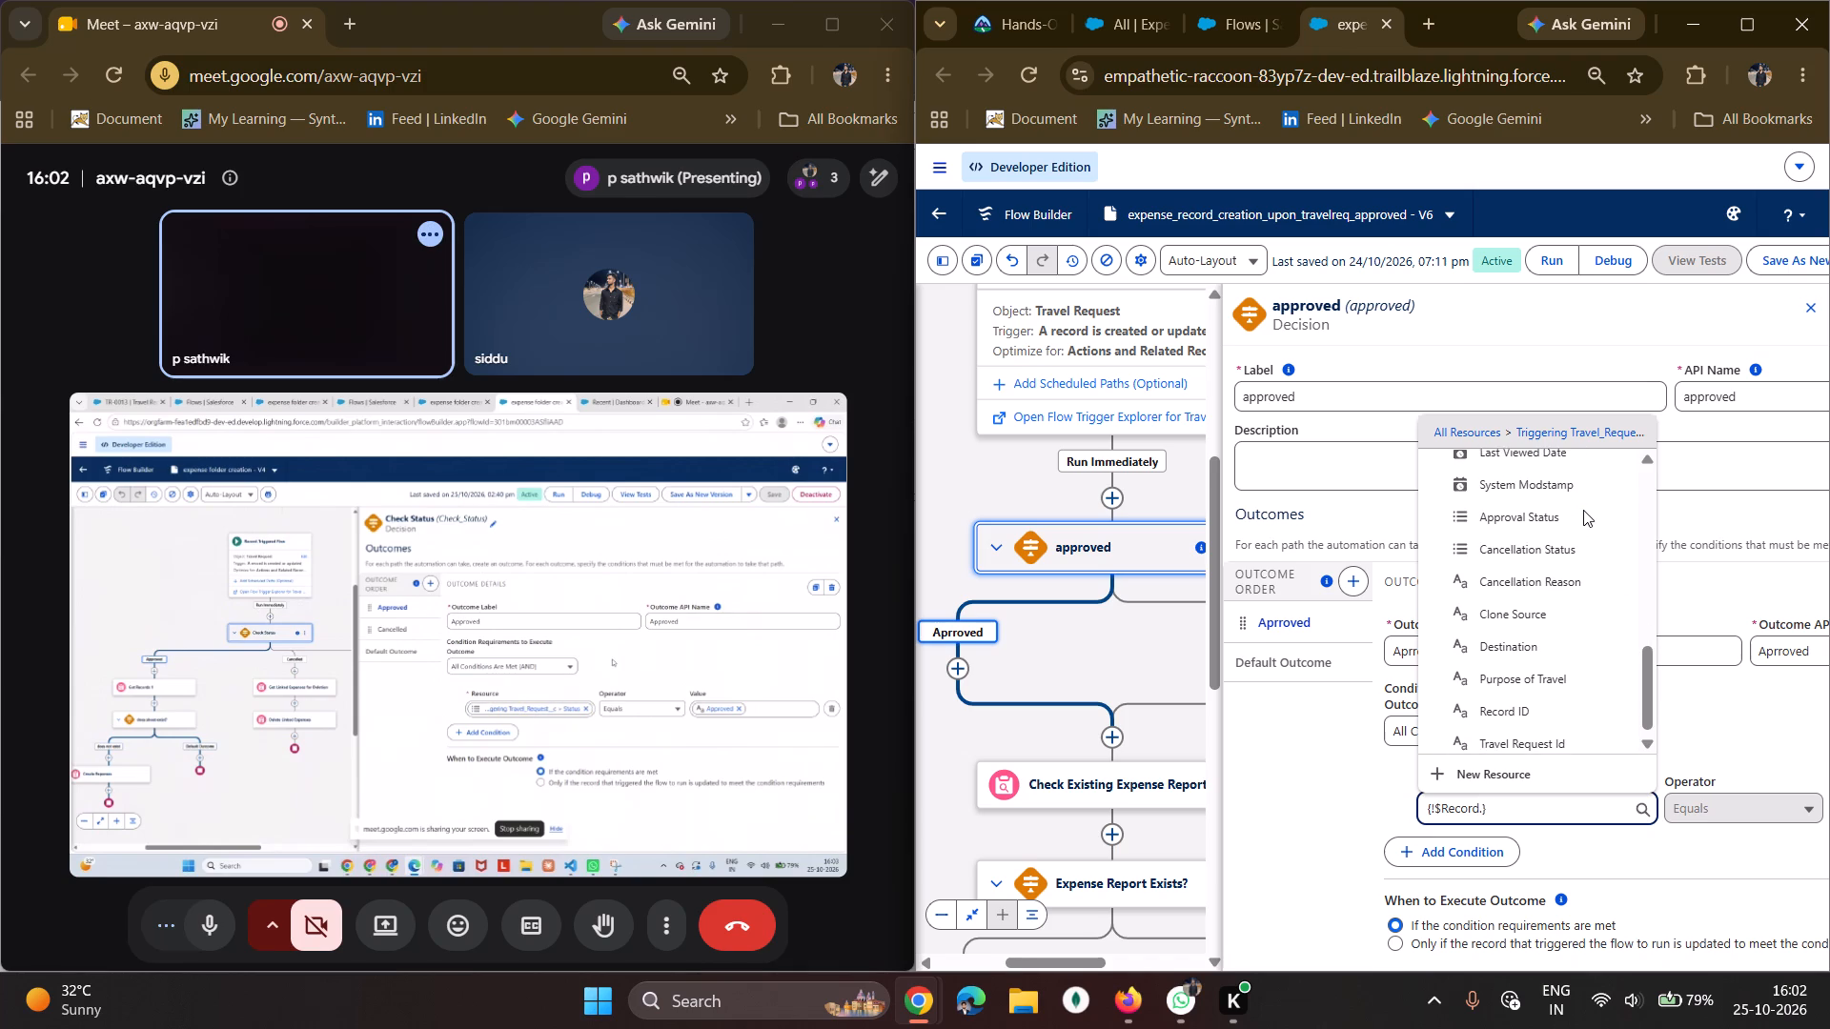
scroll(1508, 664, down, 2)
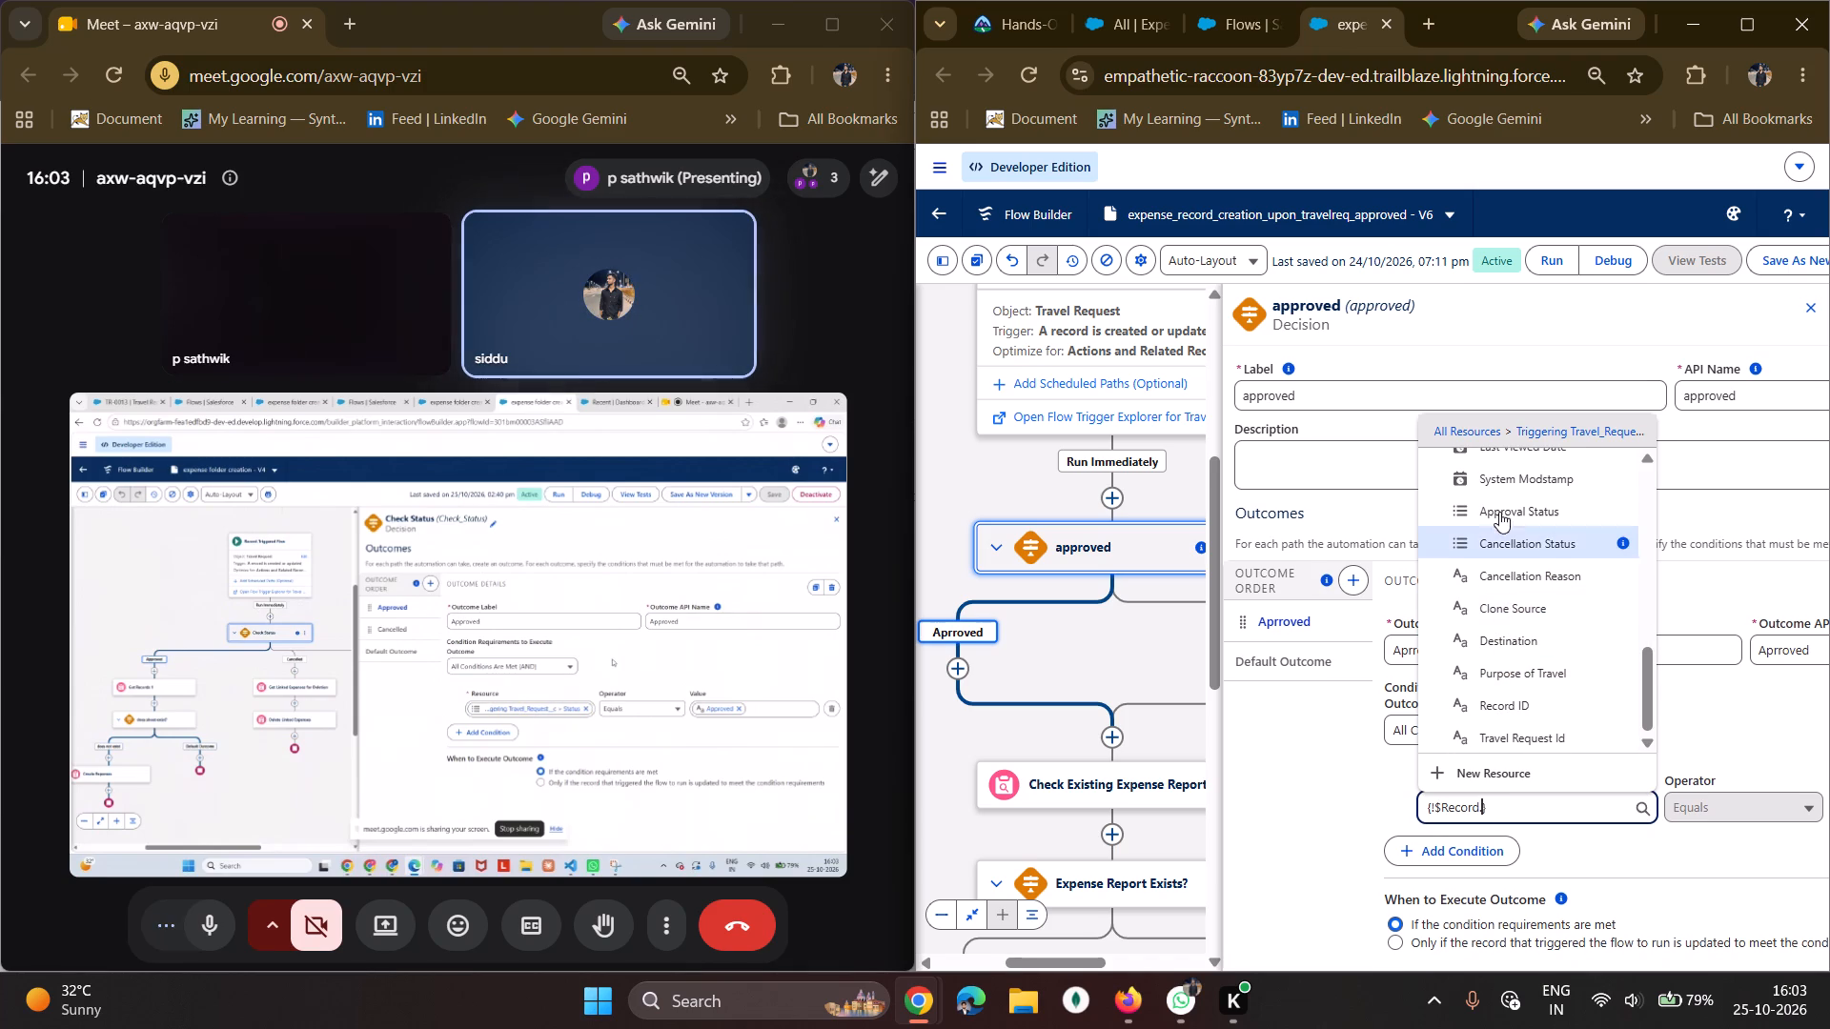
click(1499, 511)
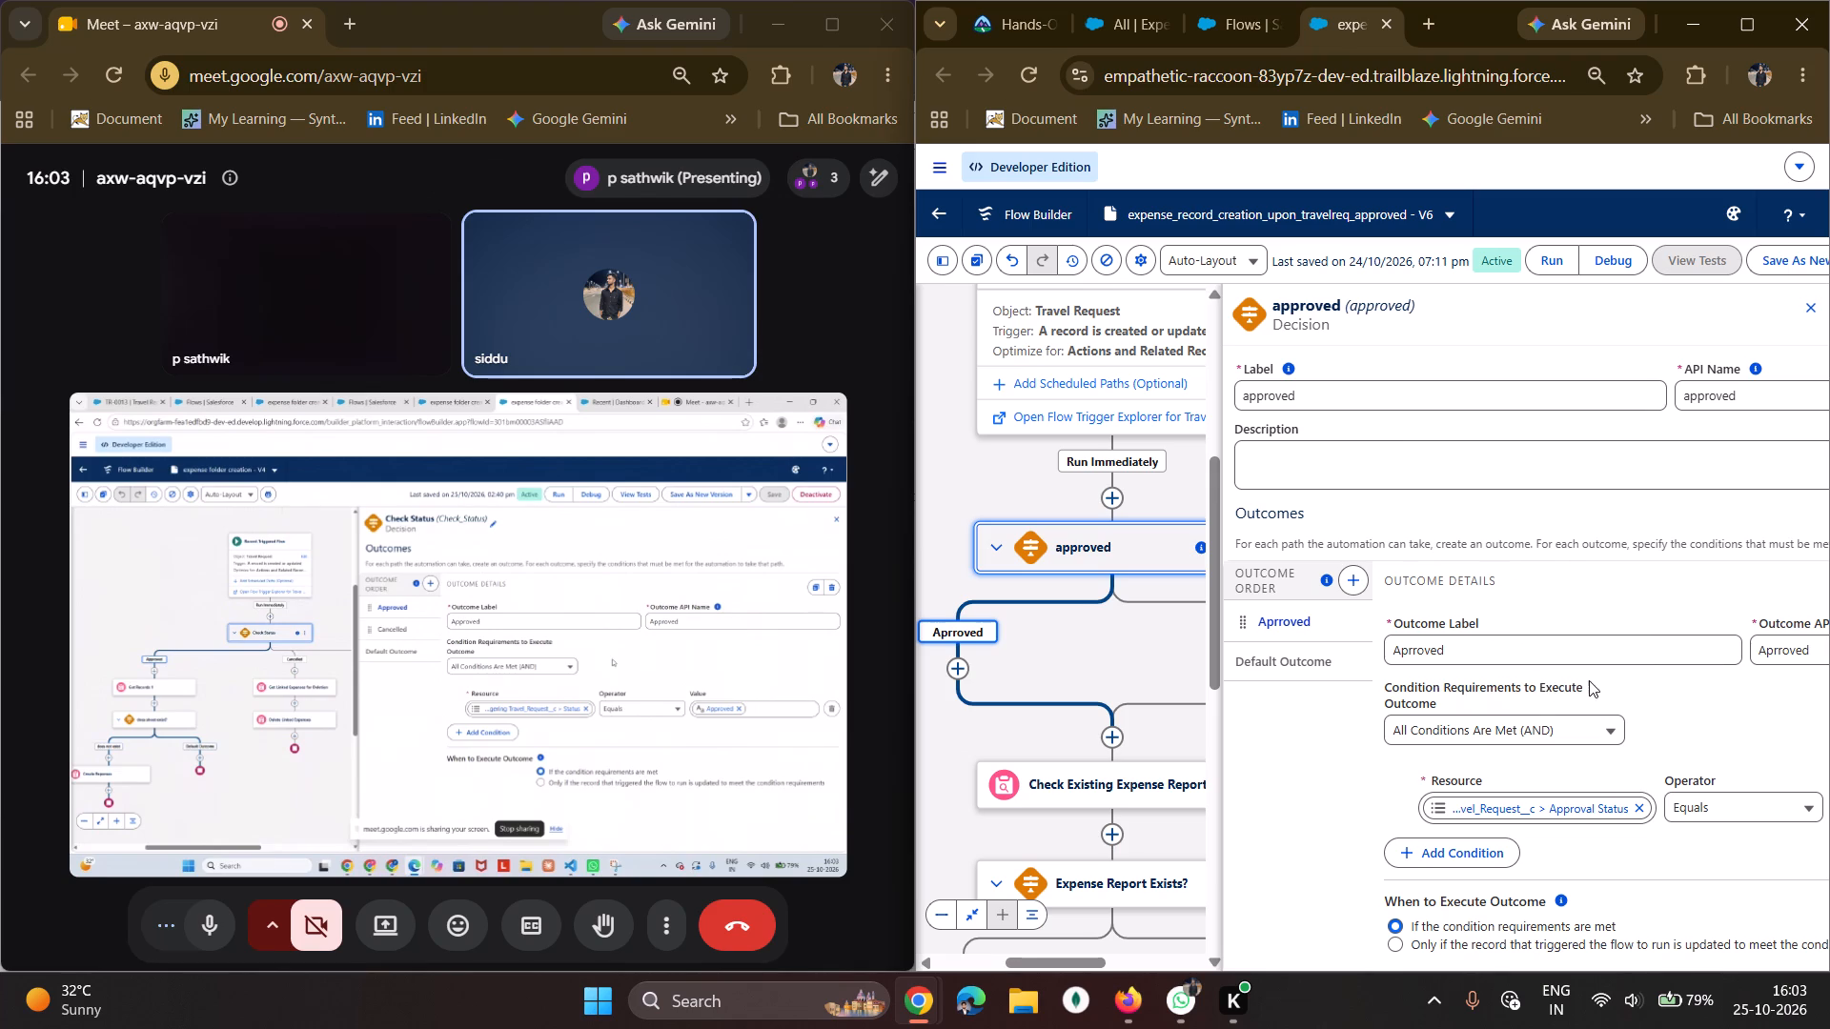
drag(1589, 680, 1380, 680)
click(1820, 711)
drag(1780, 719, 1433, 630)
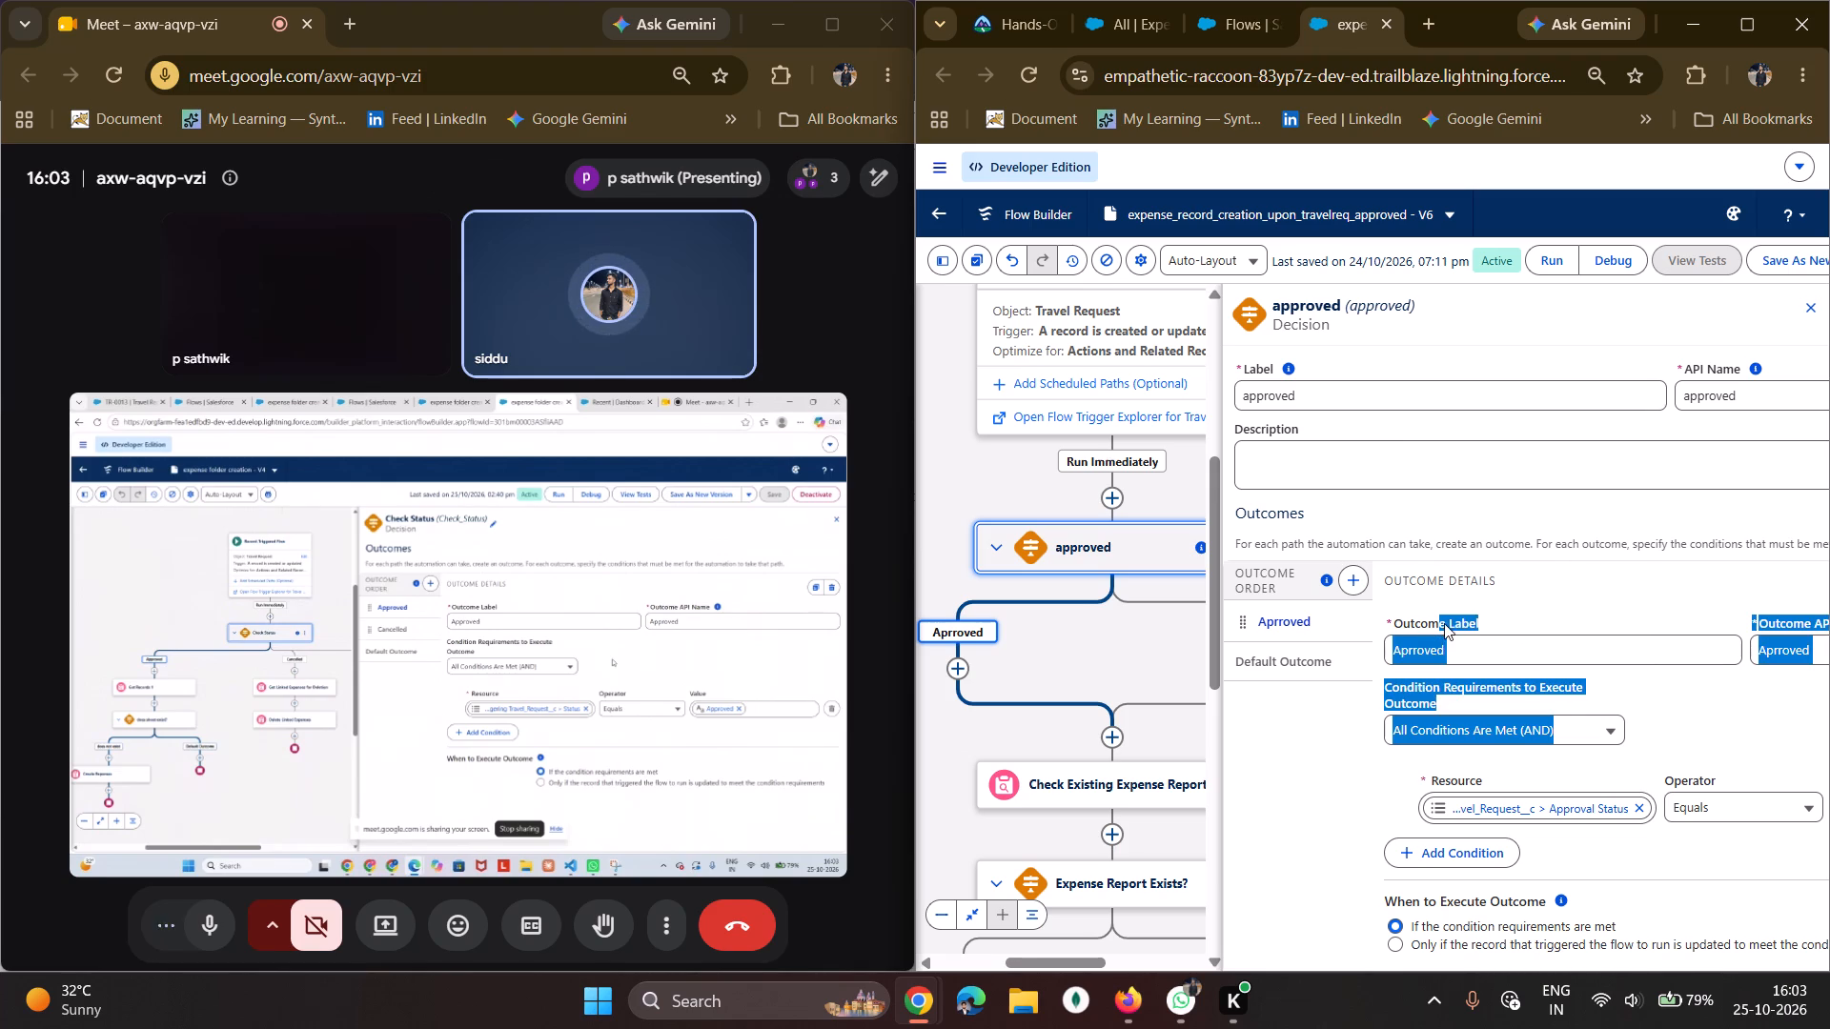
click(1283, 785)
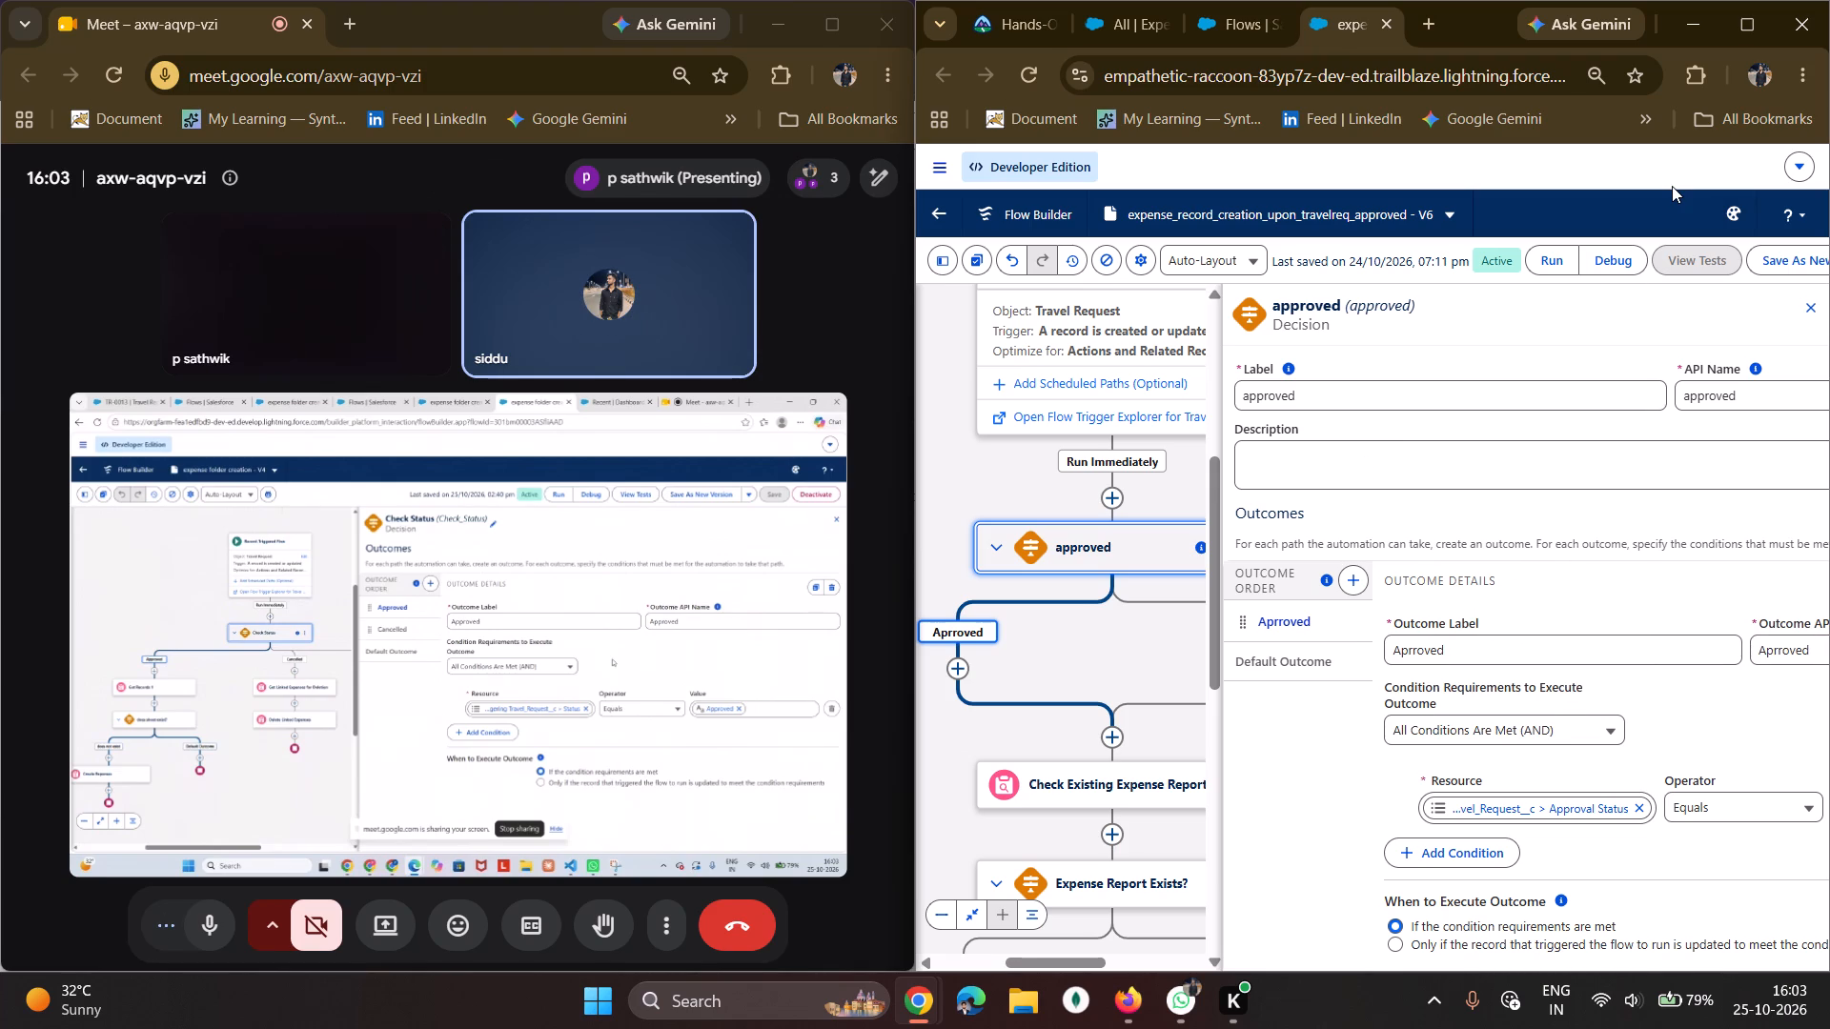
Set the first outcome's Approval Status condition value to the picklist value Approved.
key(ctrl+minus)
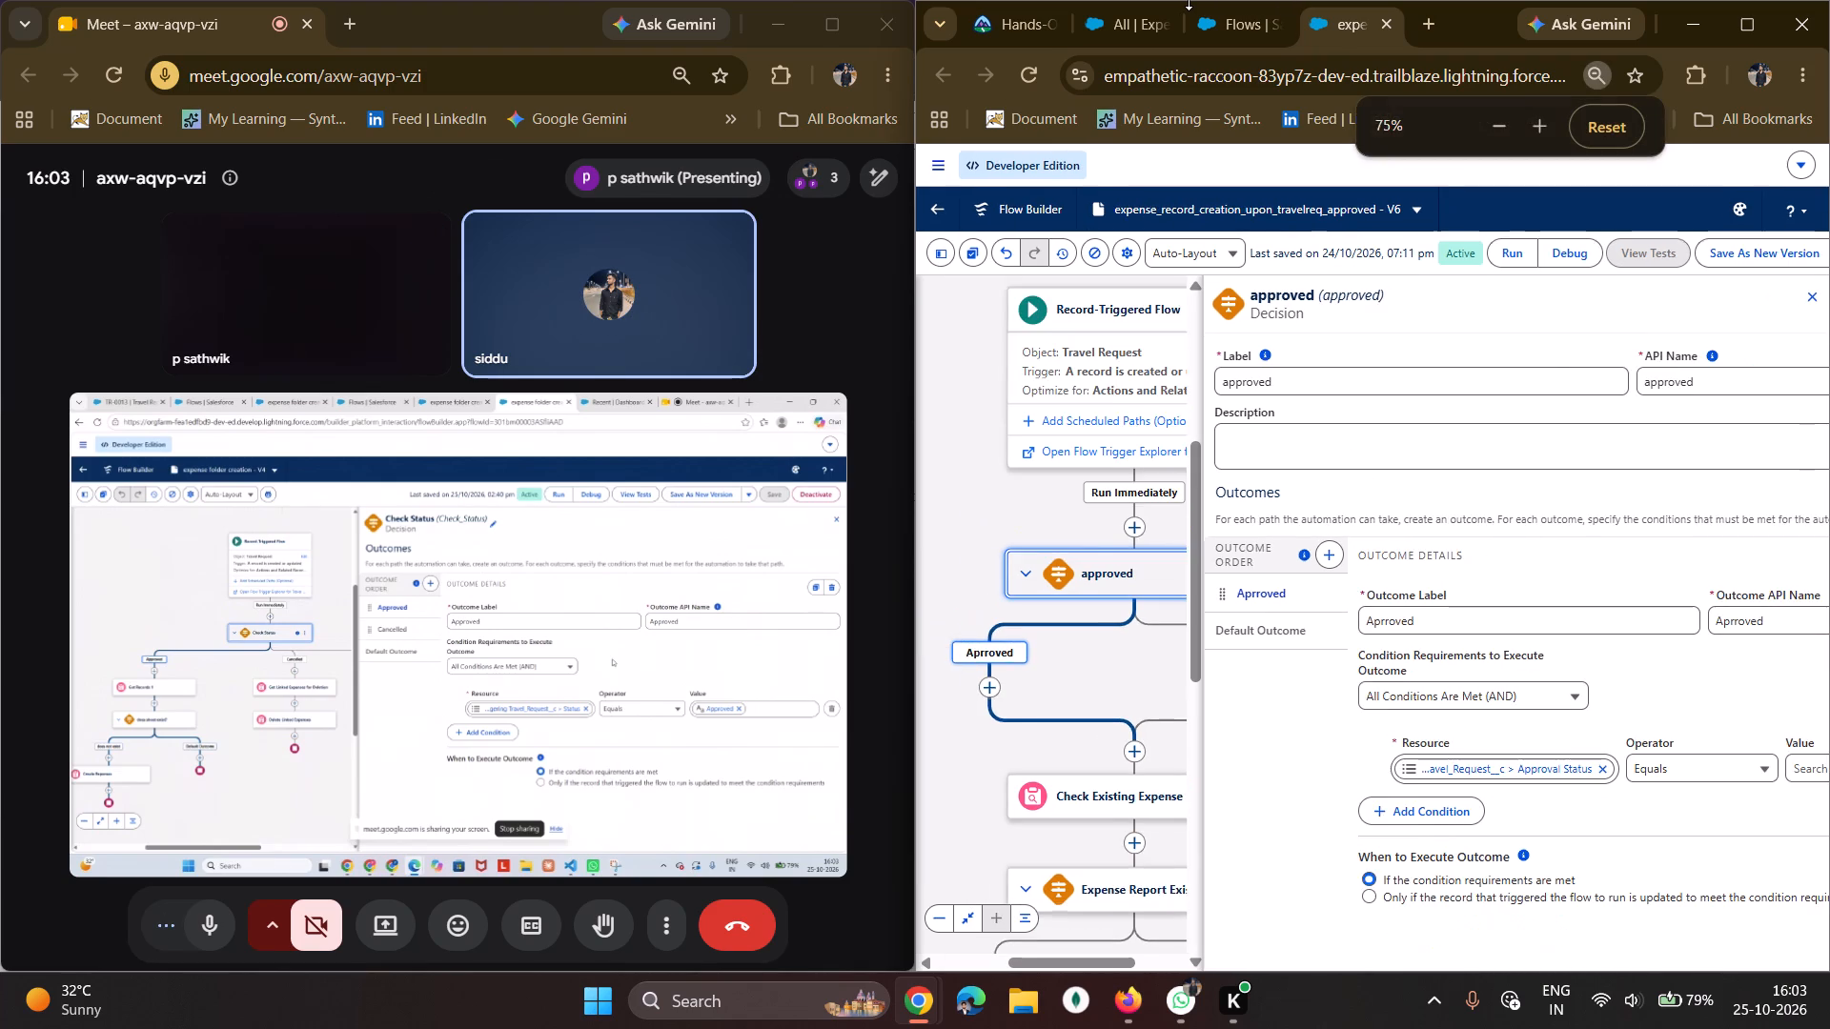
key(ctrl+minus)
key(ctrl+minus)
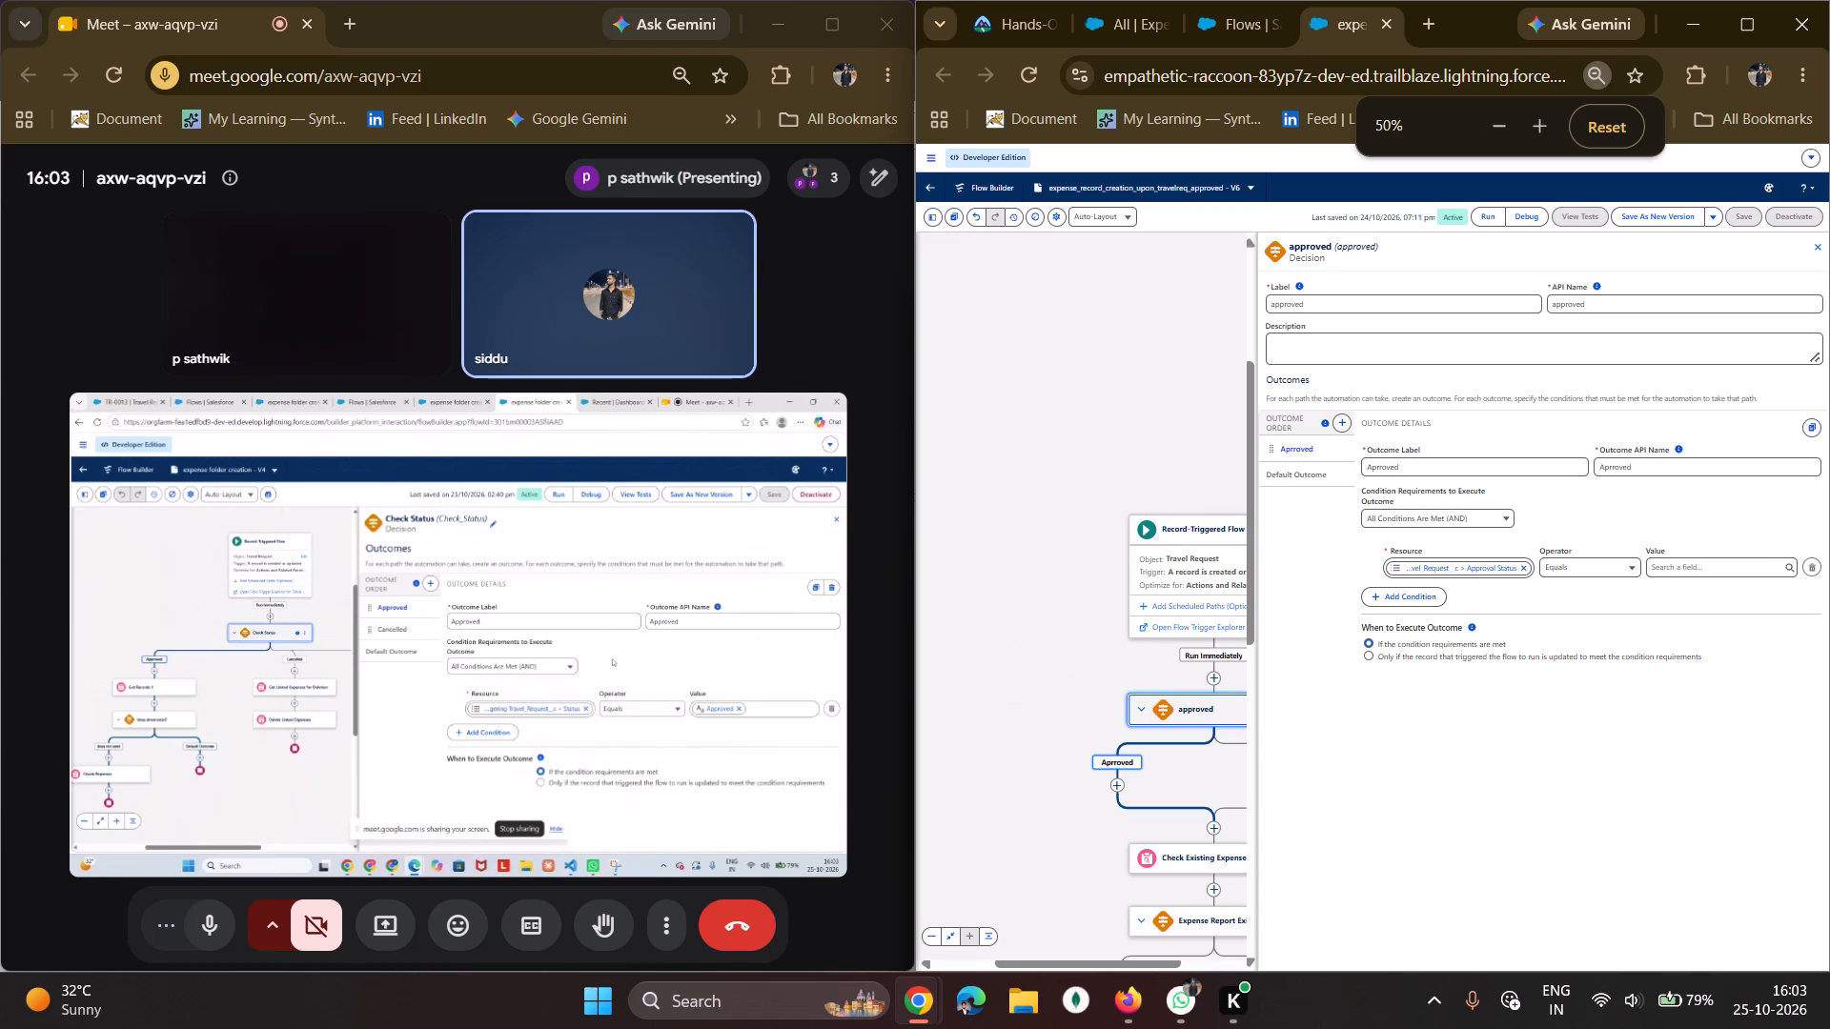
click(1704, 566)
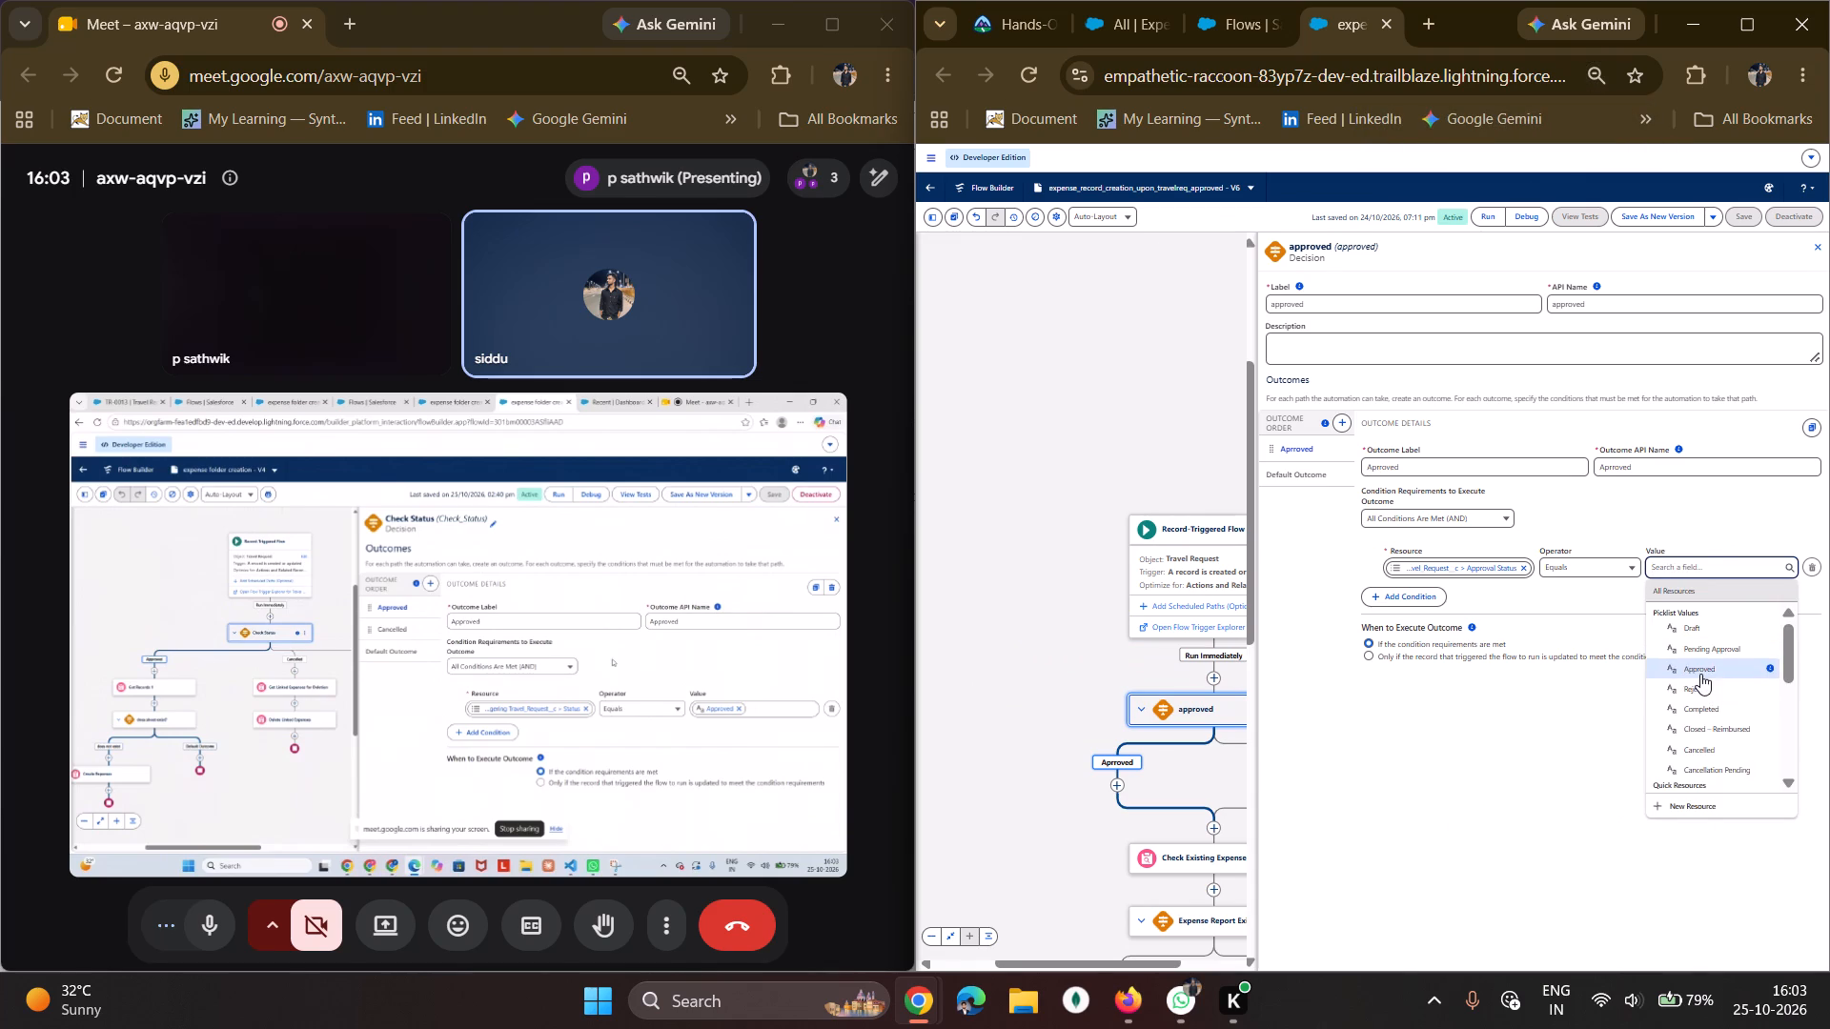
click(1700, 674)
key(ctrl+plus)
key(ctrl+plus)
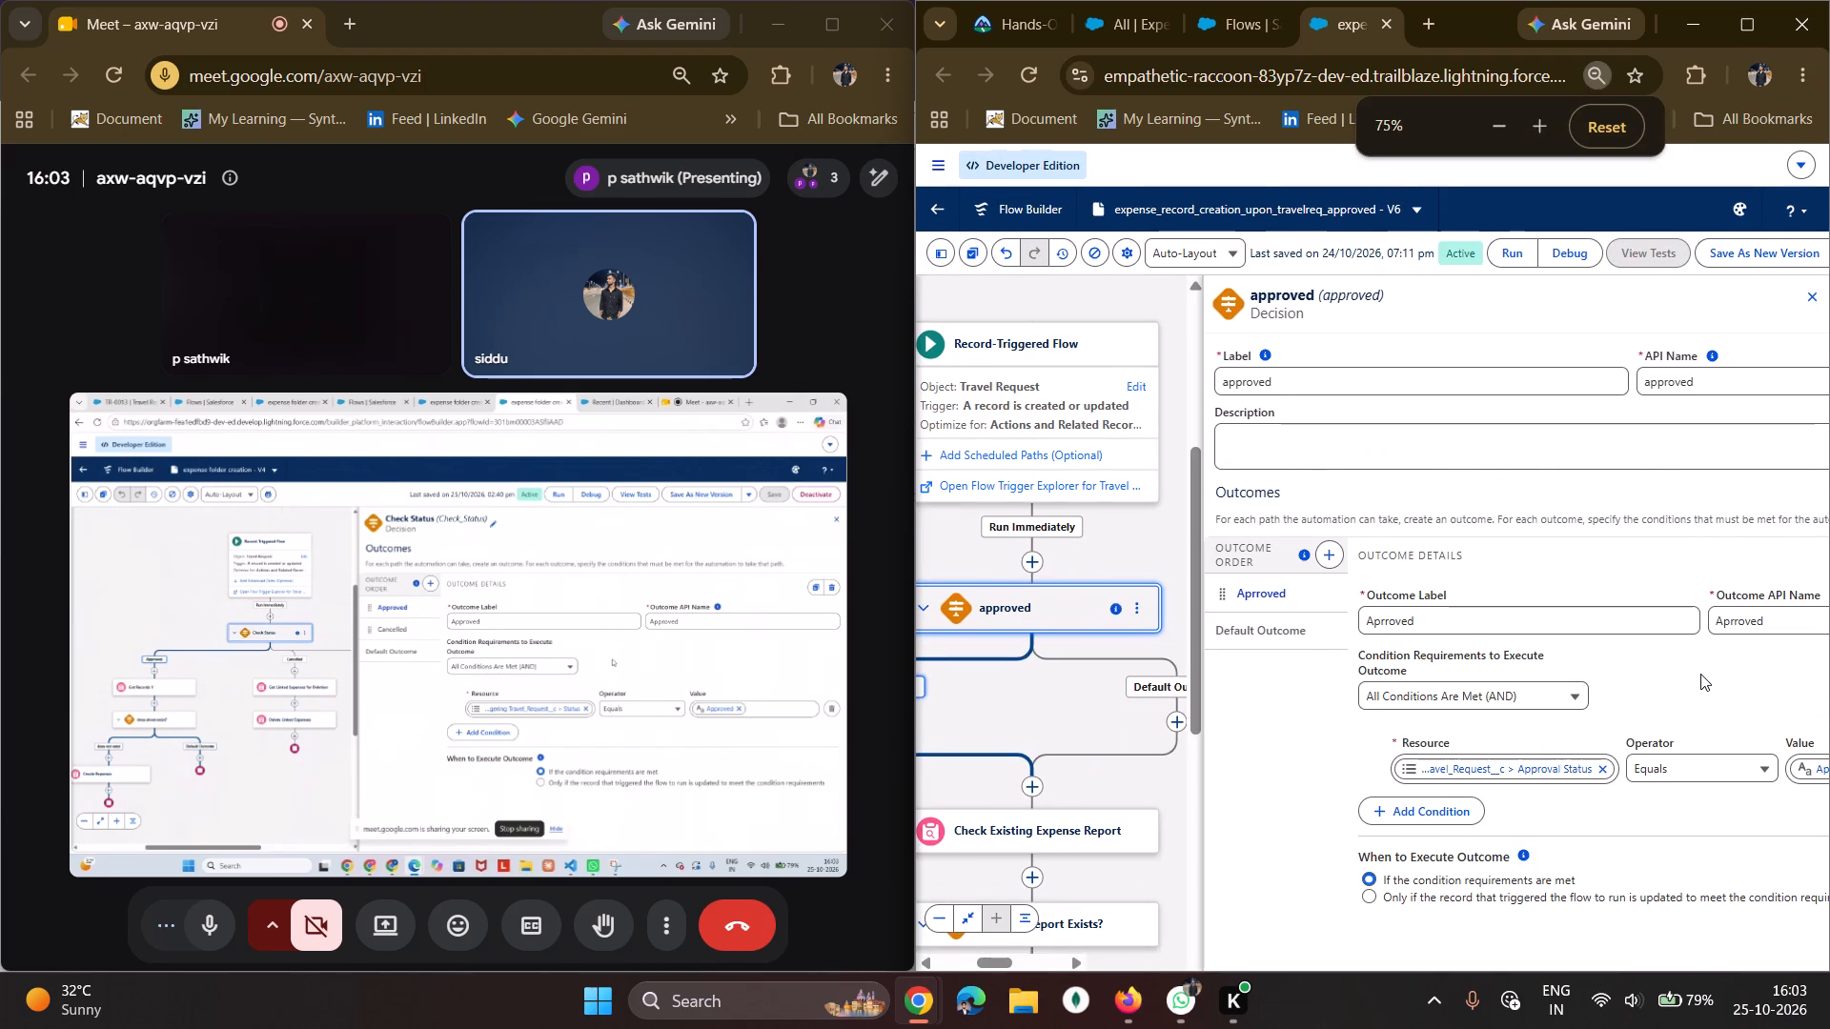
key(ctrl+minus)
click(1252, 779)
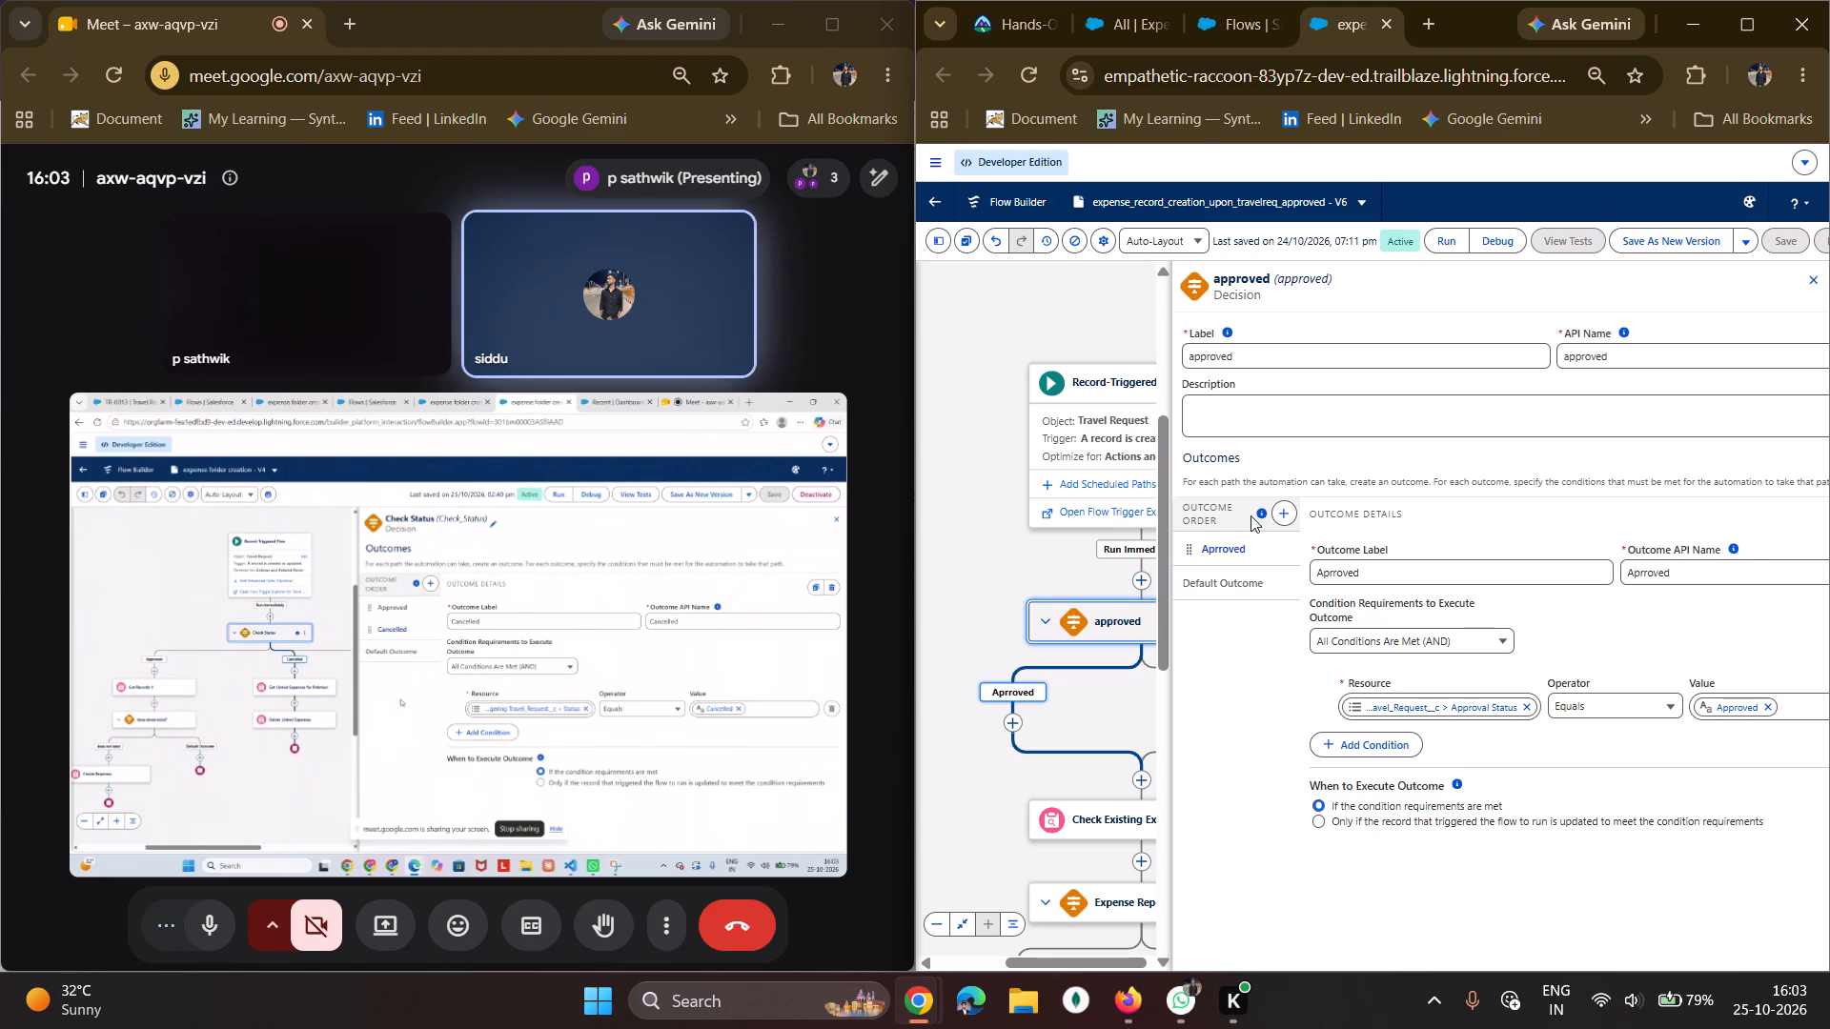
Add a second outcome labelled "Cancelled" to the decision.
click(1283, 519)
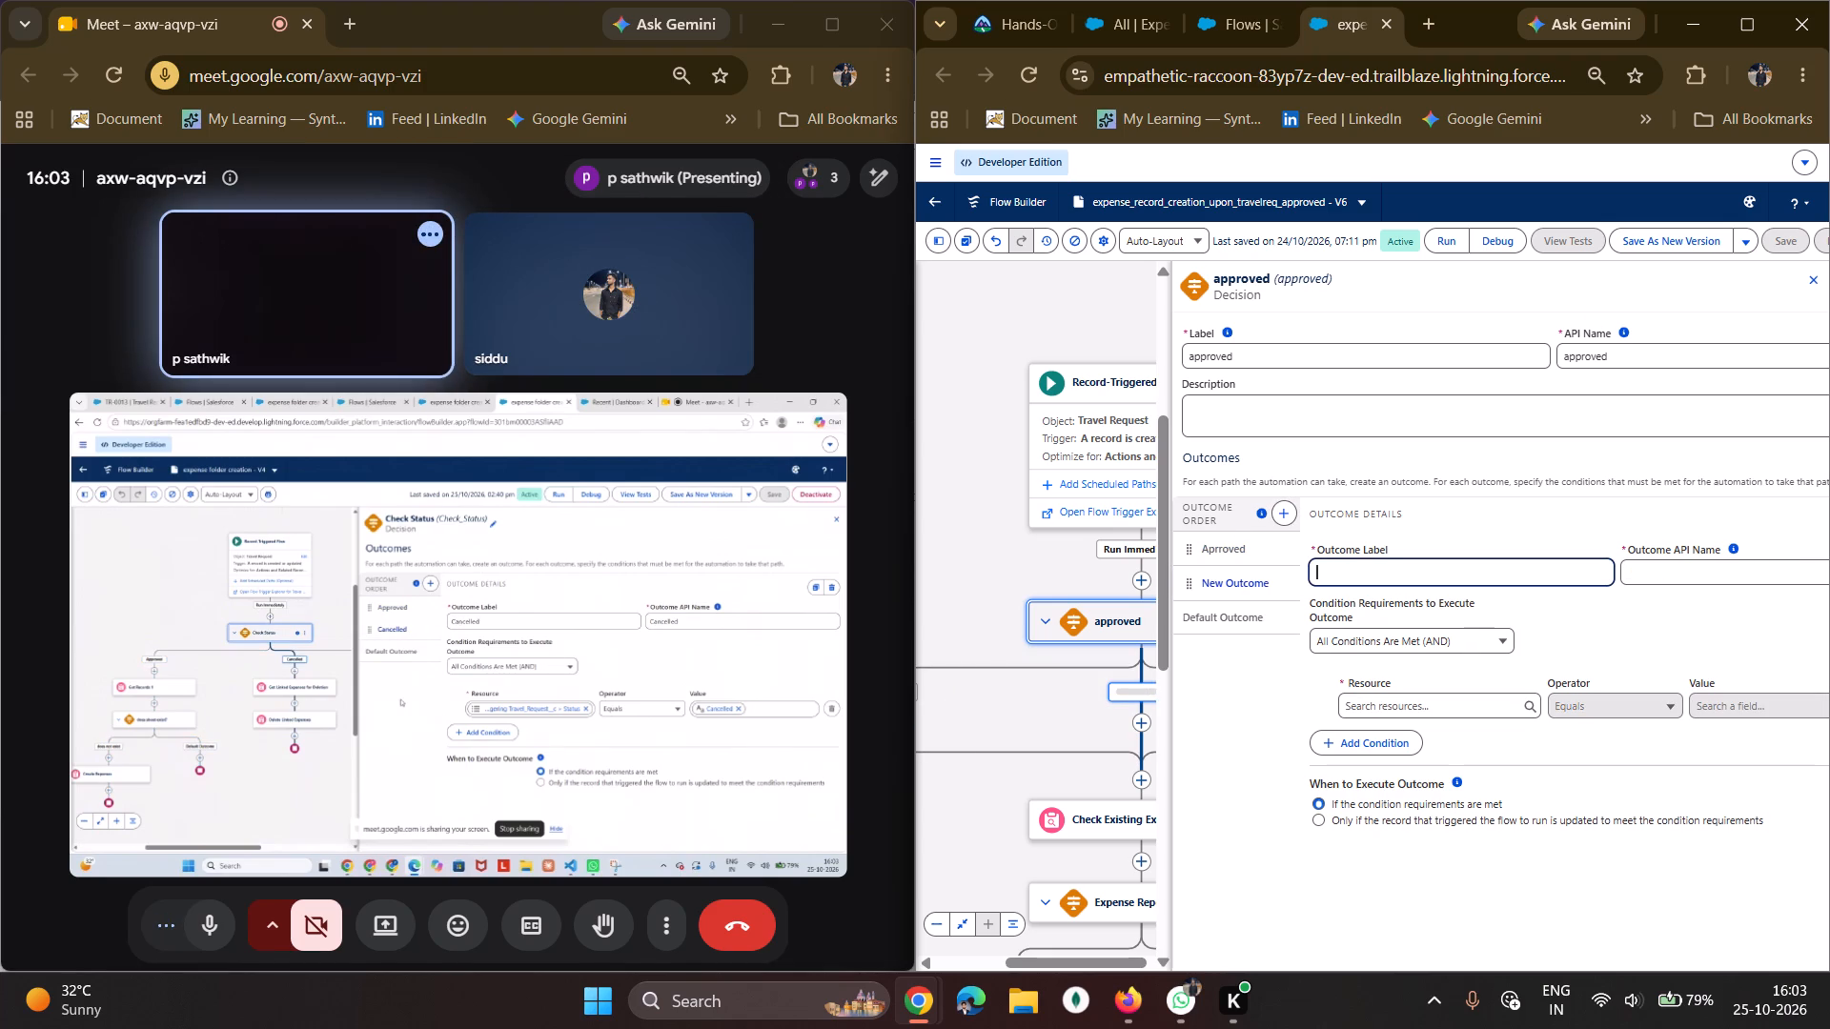
text(Can)
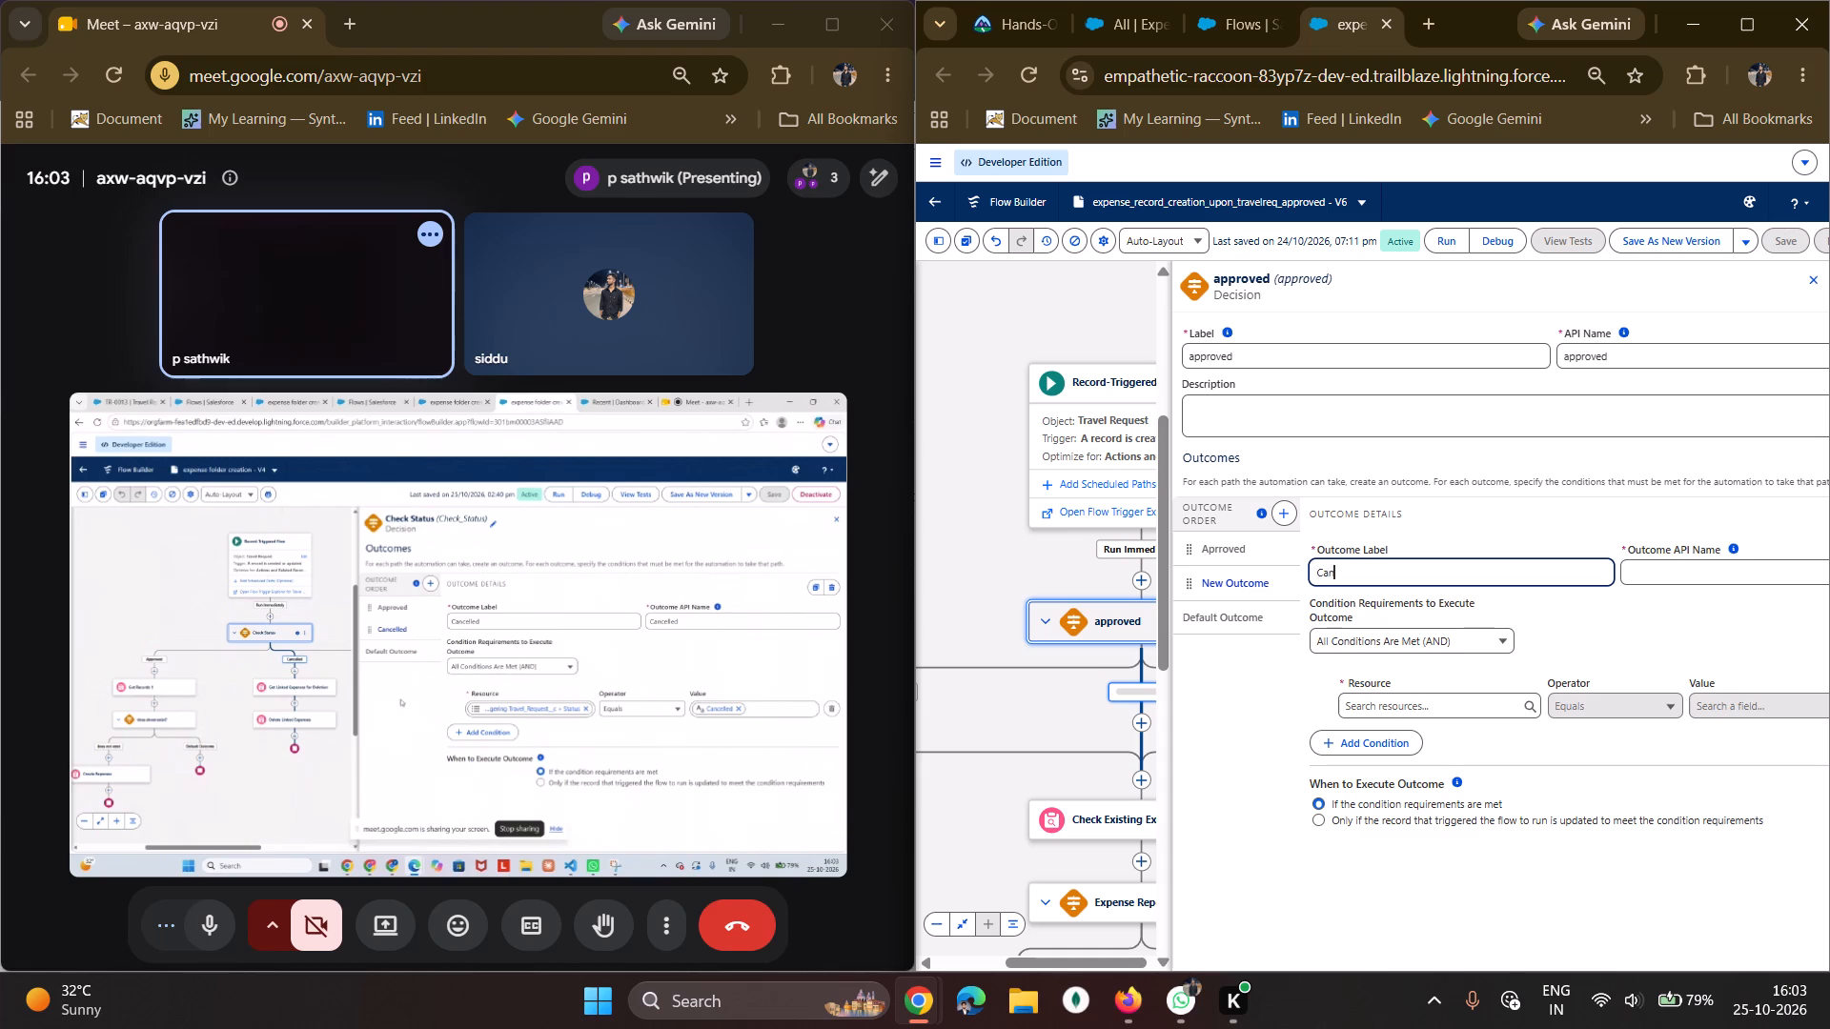
text(celled)
click(1606, 615)
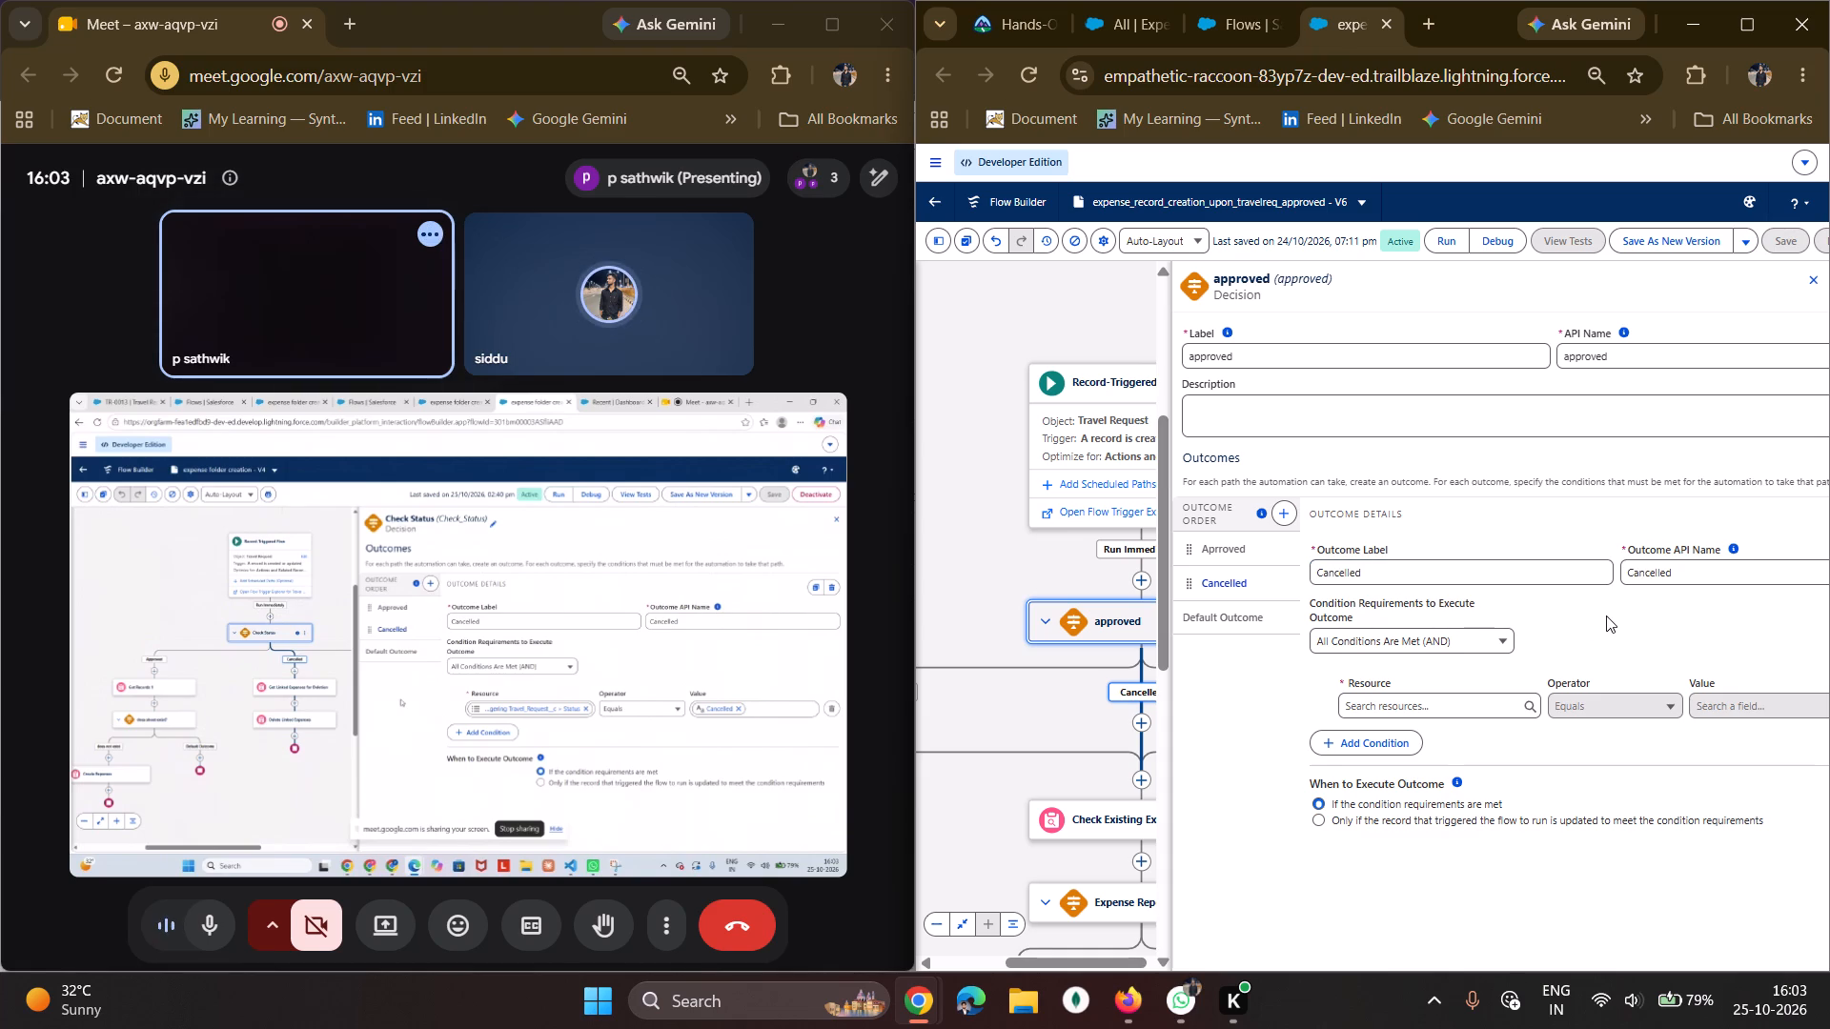
Set the Cancelled outcome's condition to the triggering Travel Request's Approval Status Equals Cancelled.
click(1439, 699)
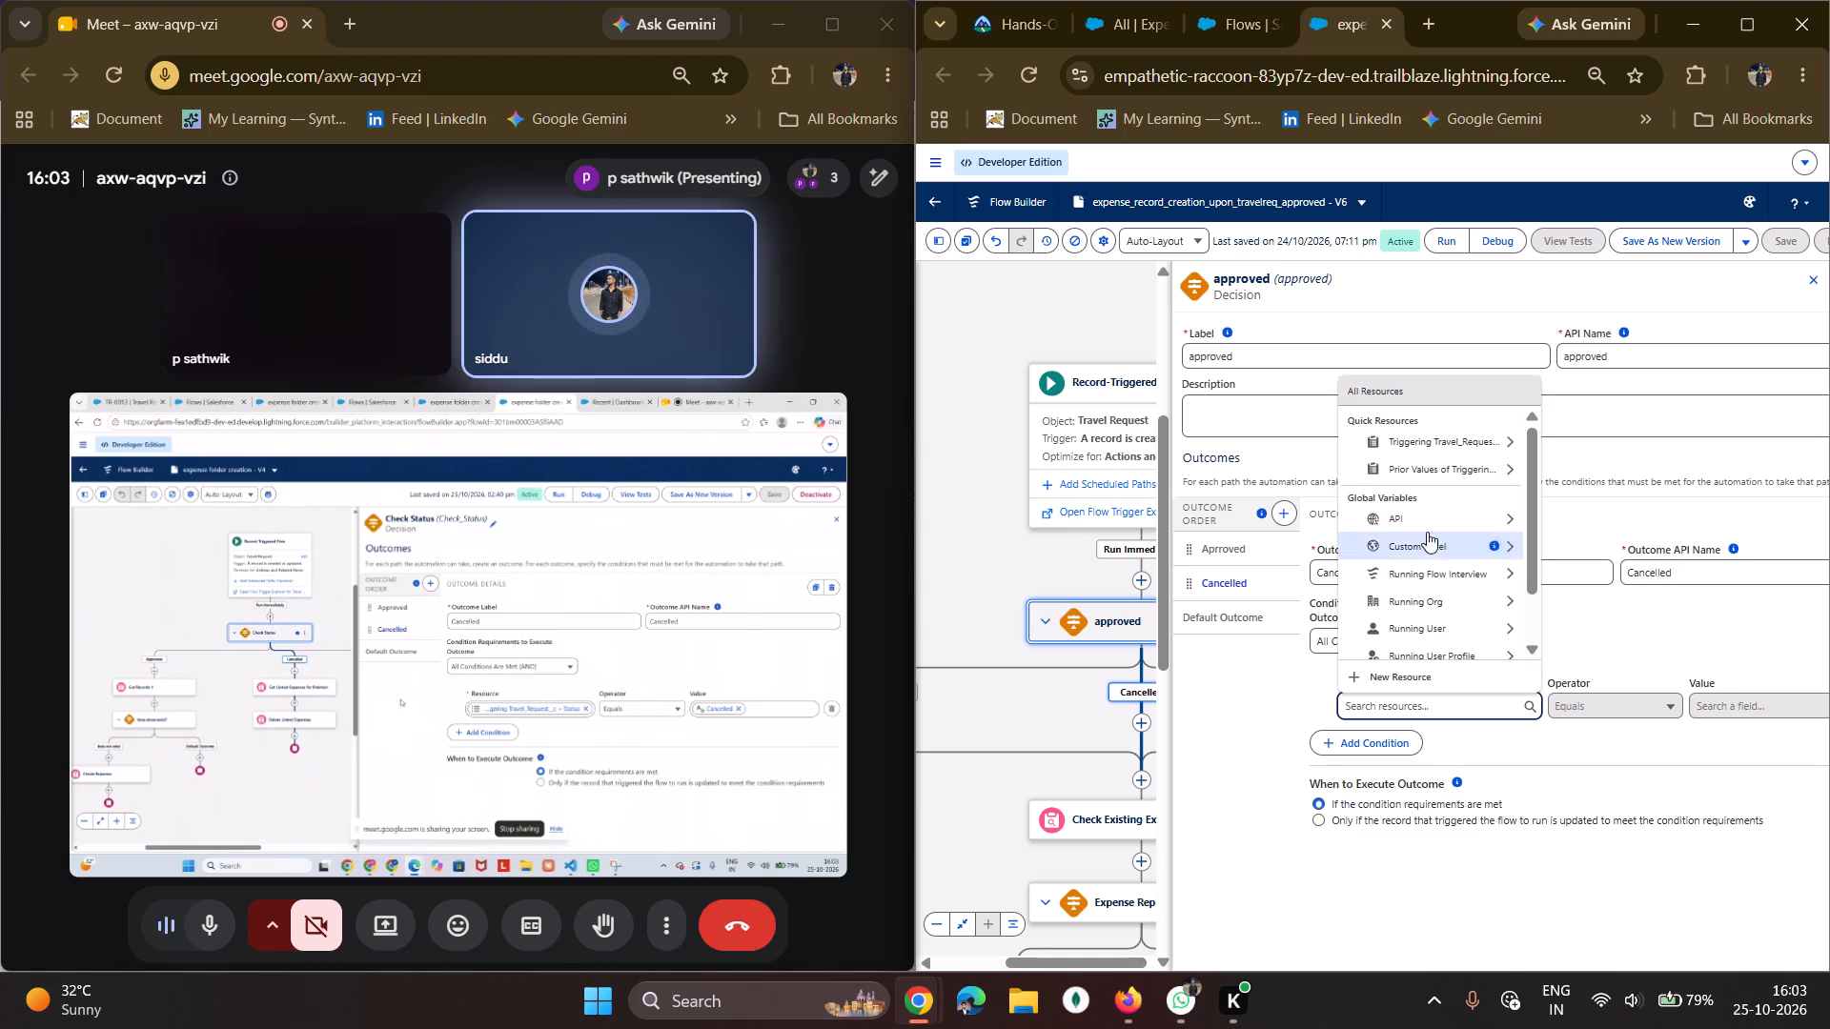
click(1440, 453)
scroll(1442, 529, down, 4)
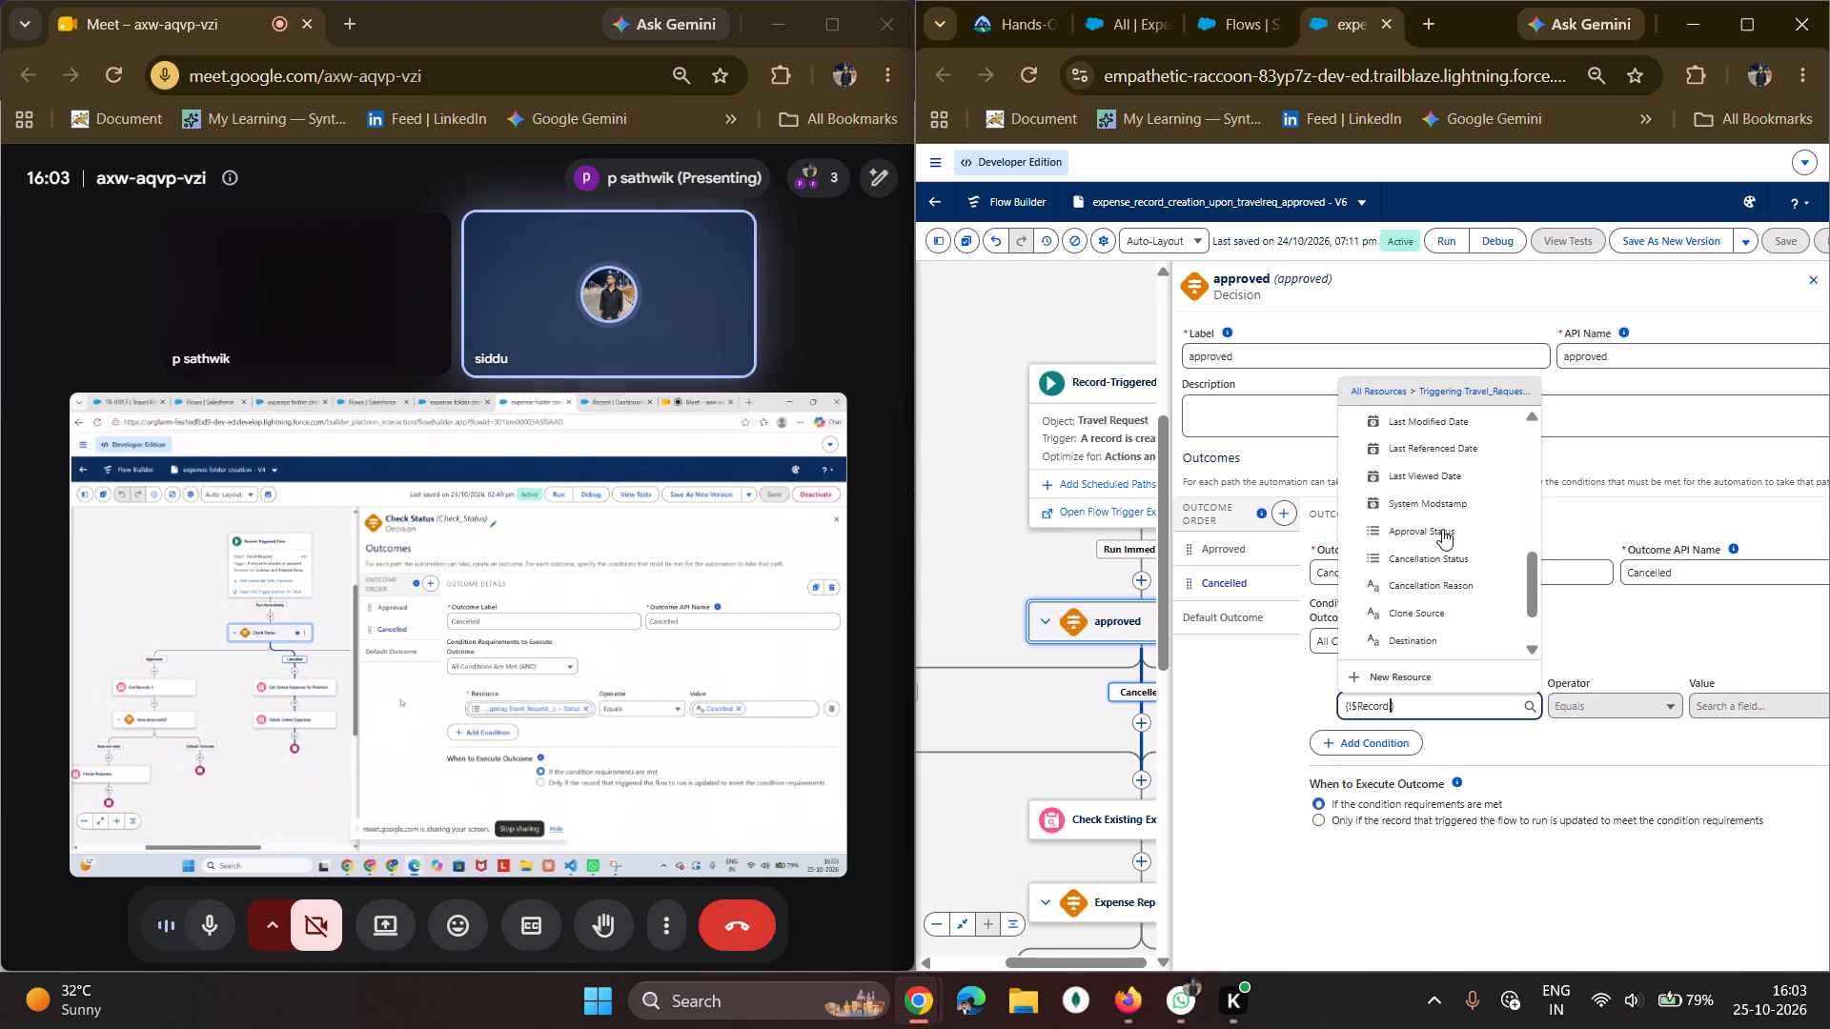
click(1442, 529)
click(1746, 713)
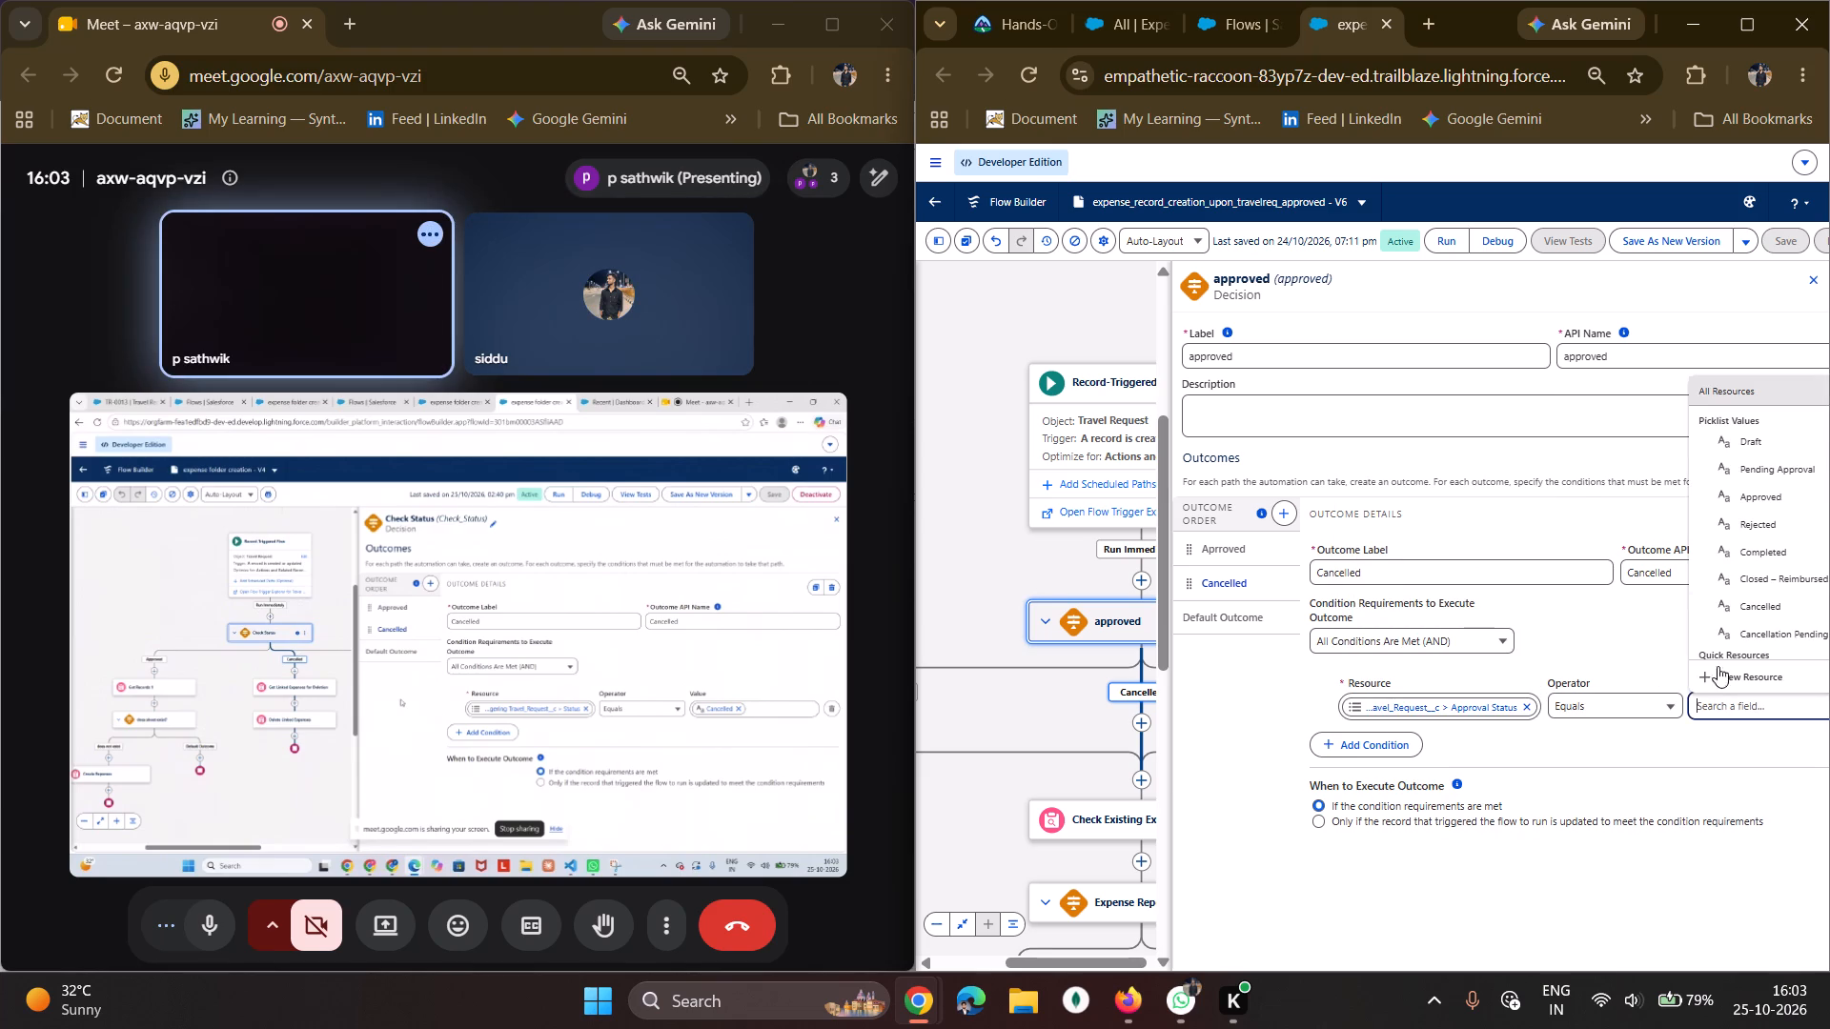
click(1763, 599)
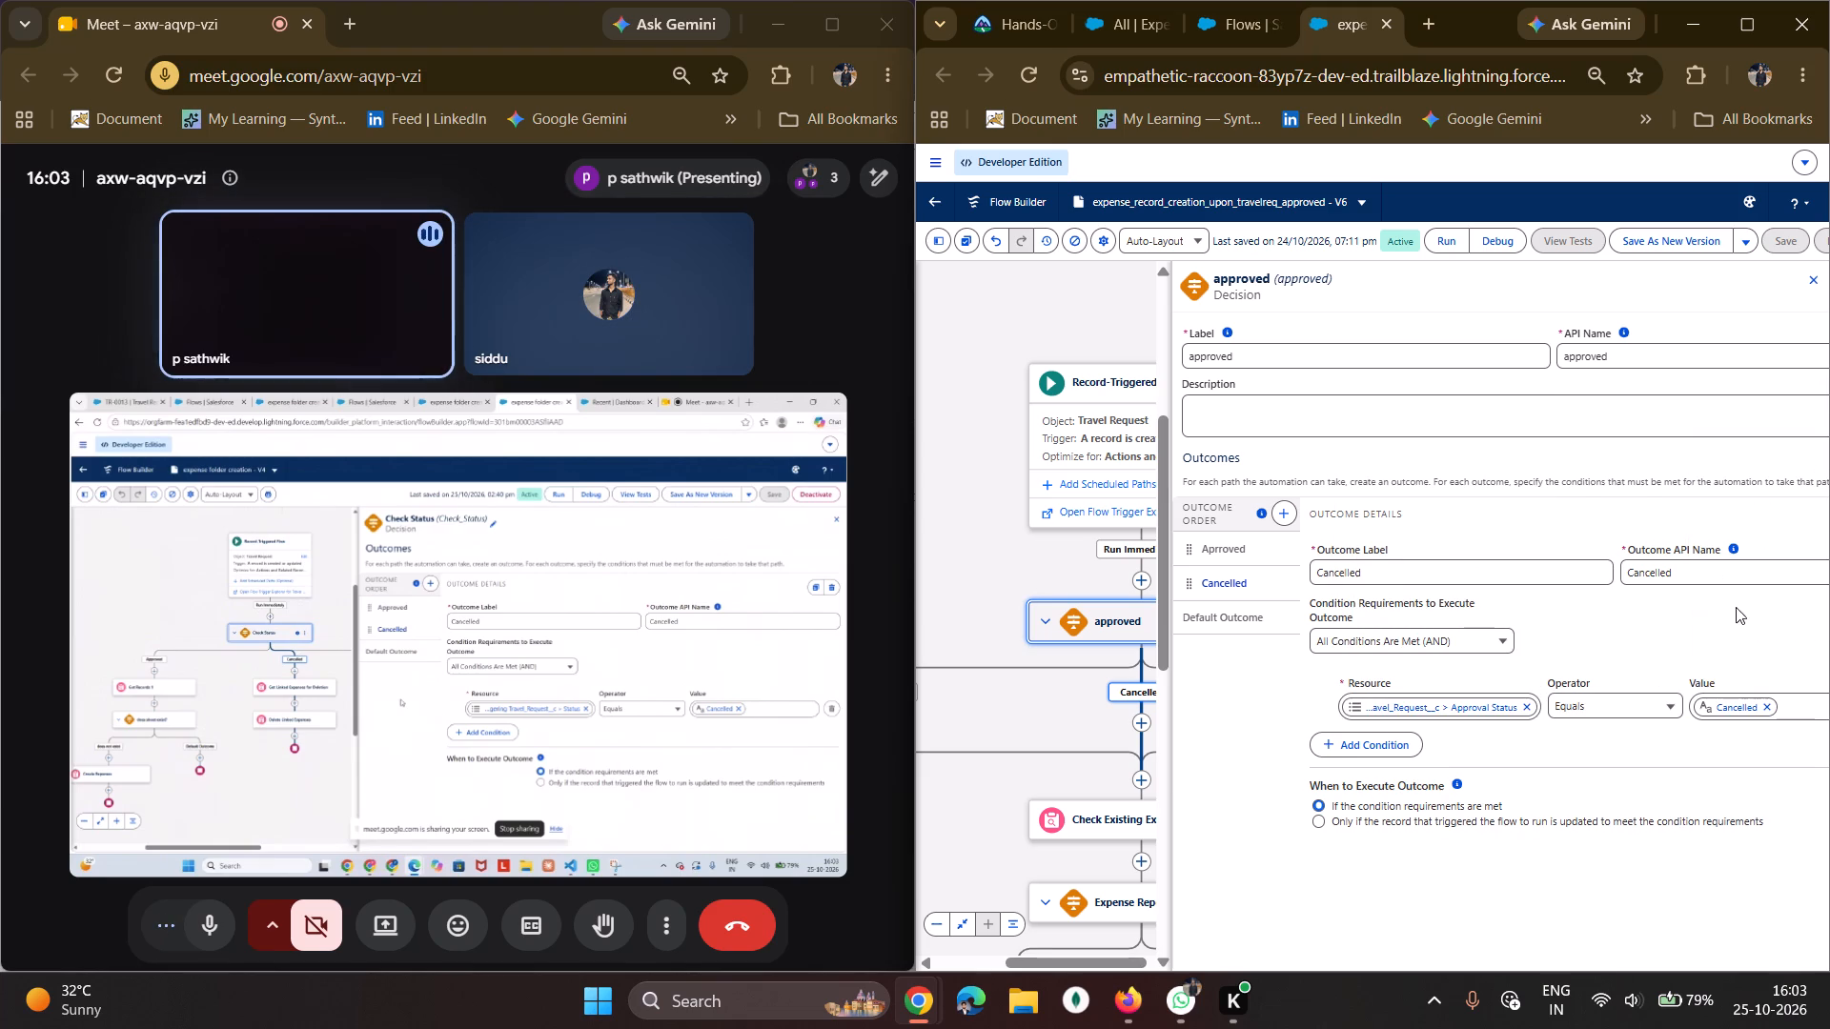
click(1690, 668)
click(1647, 643)
Terminate the decision's Default Outcome path with an End element.
click(1815, 284)
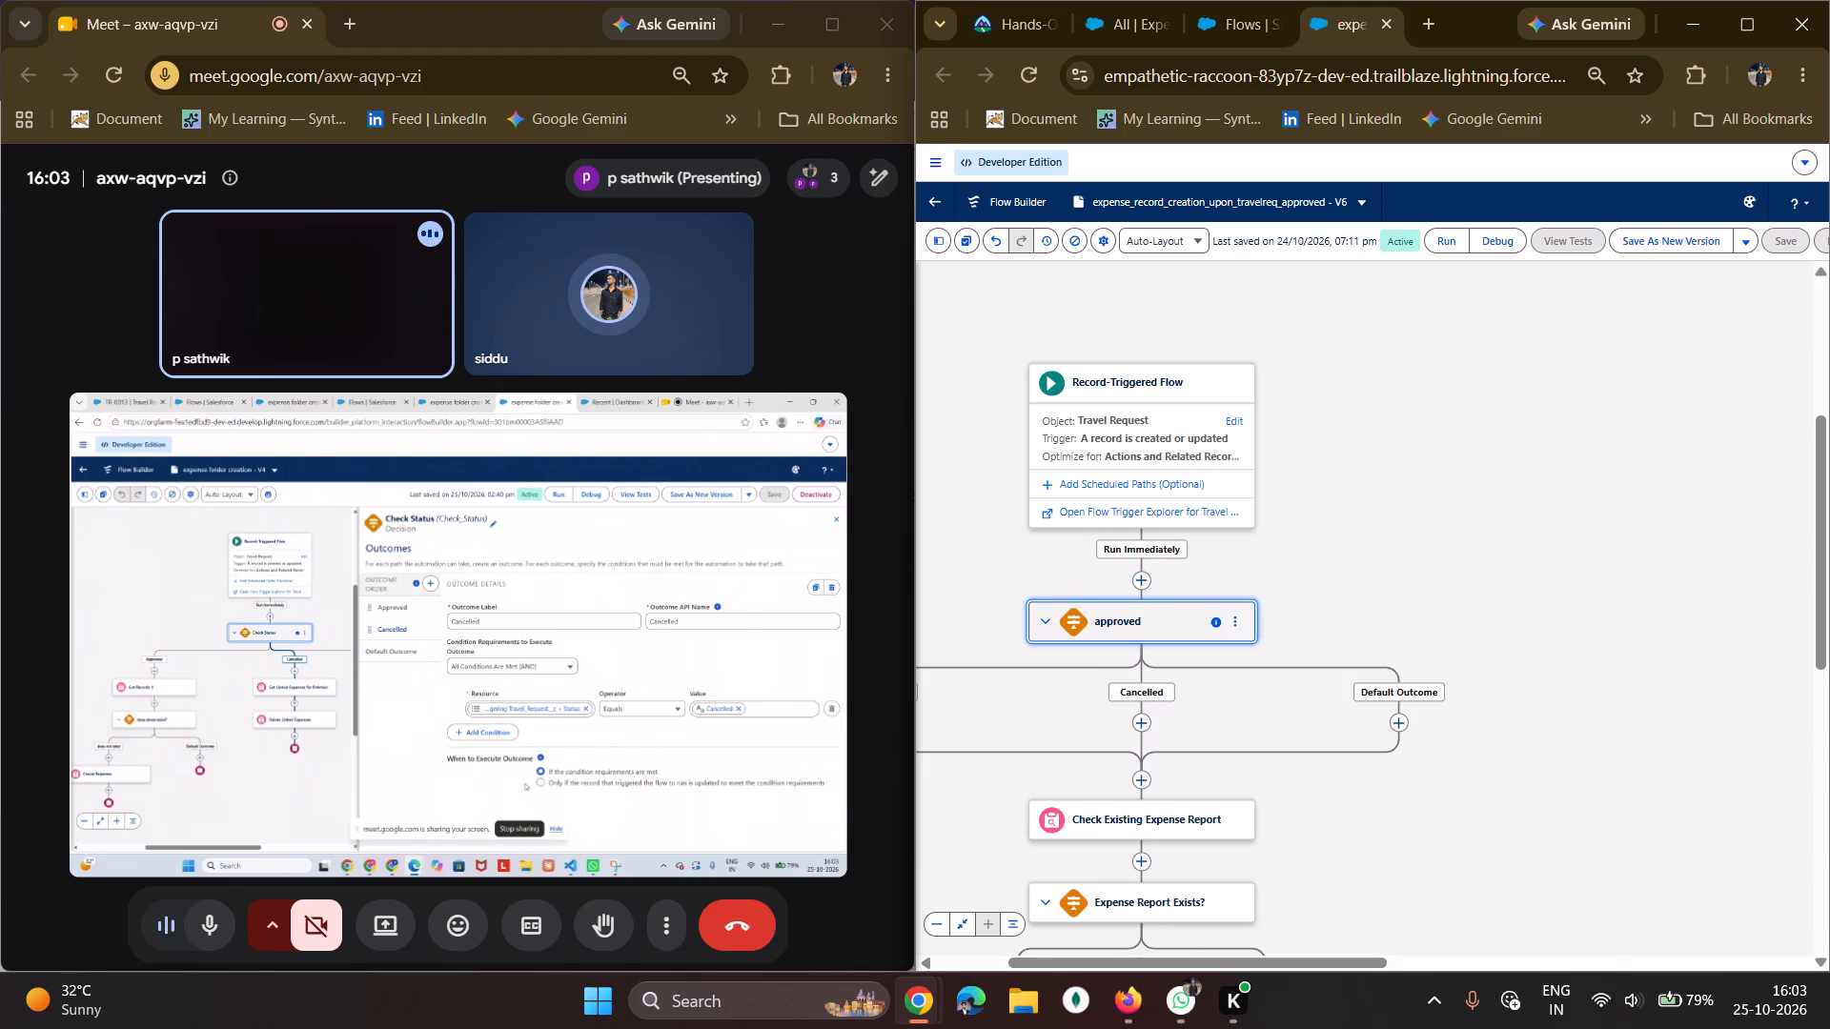
drag(1418, 479, 1534, 355)
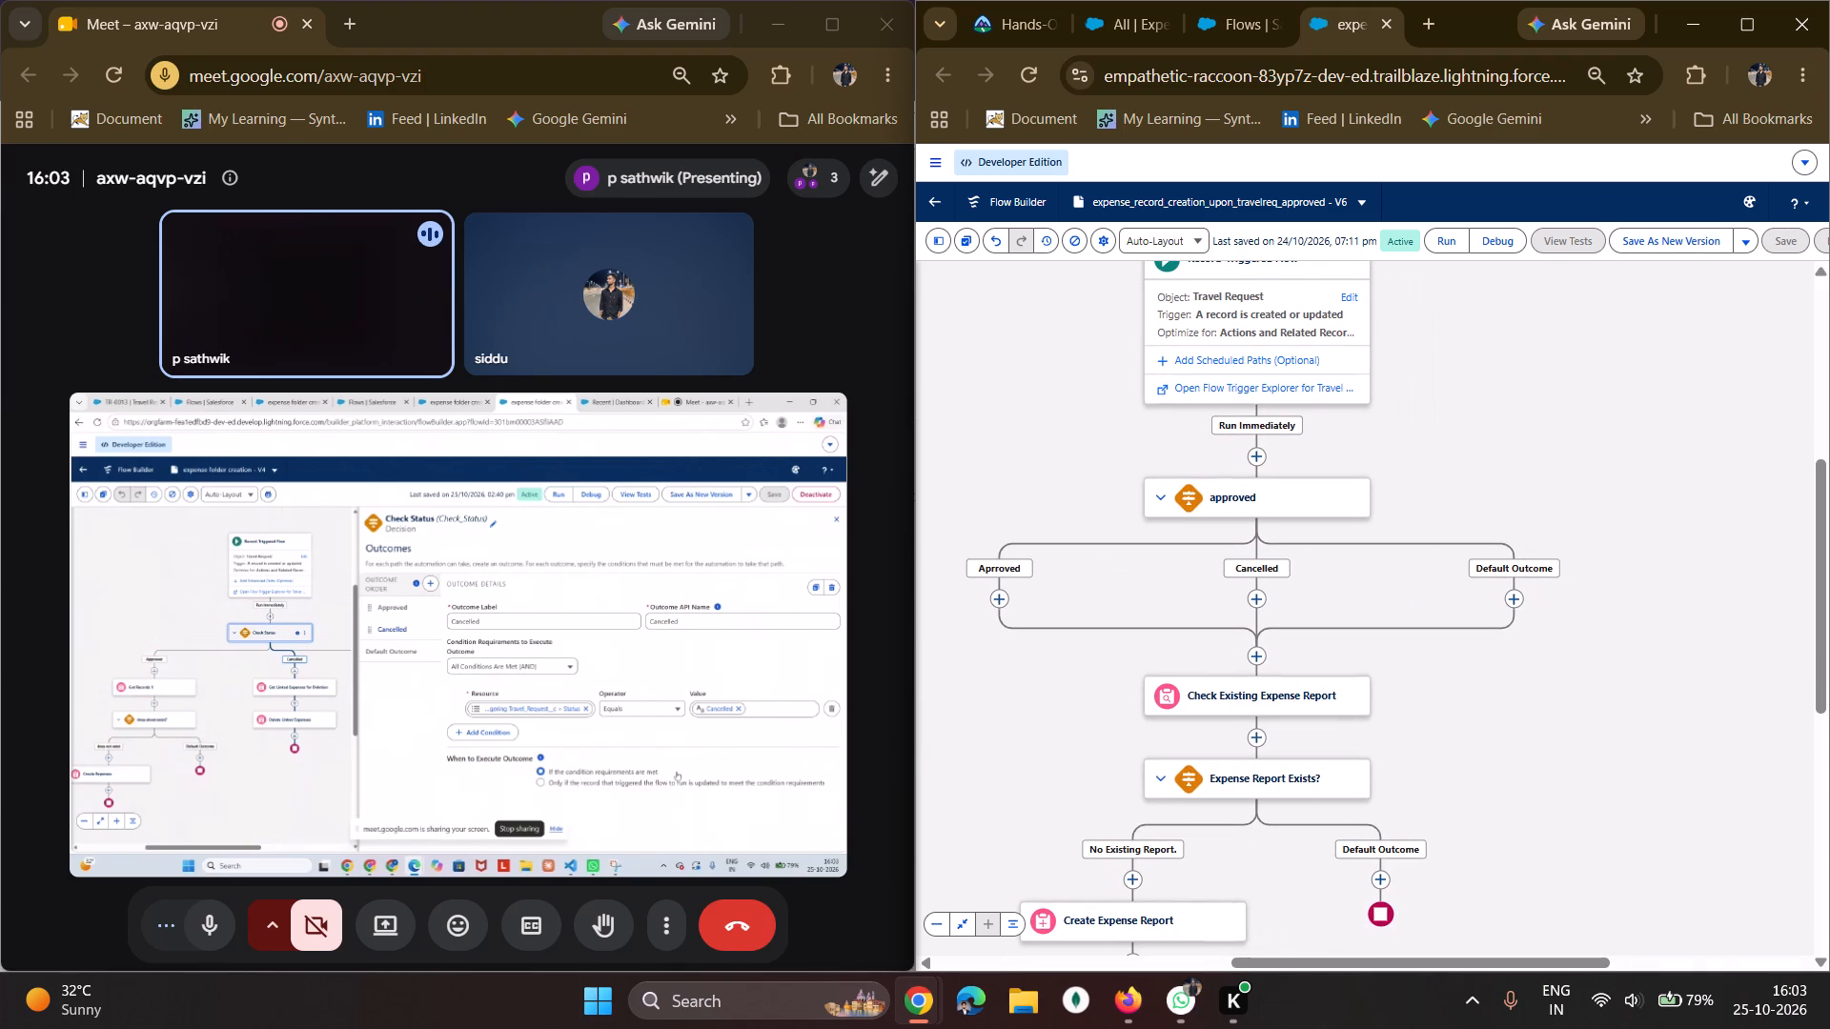
drag(1454, 447, 1486, 430)
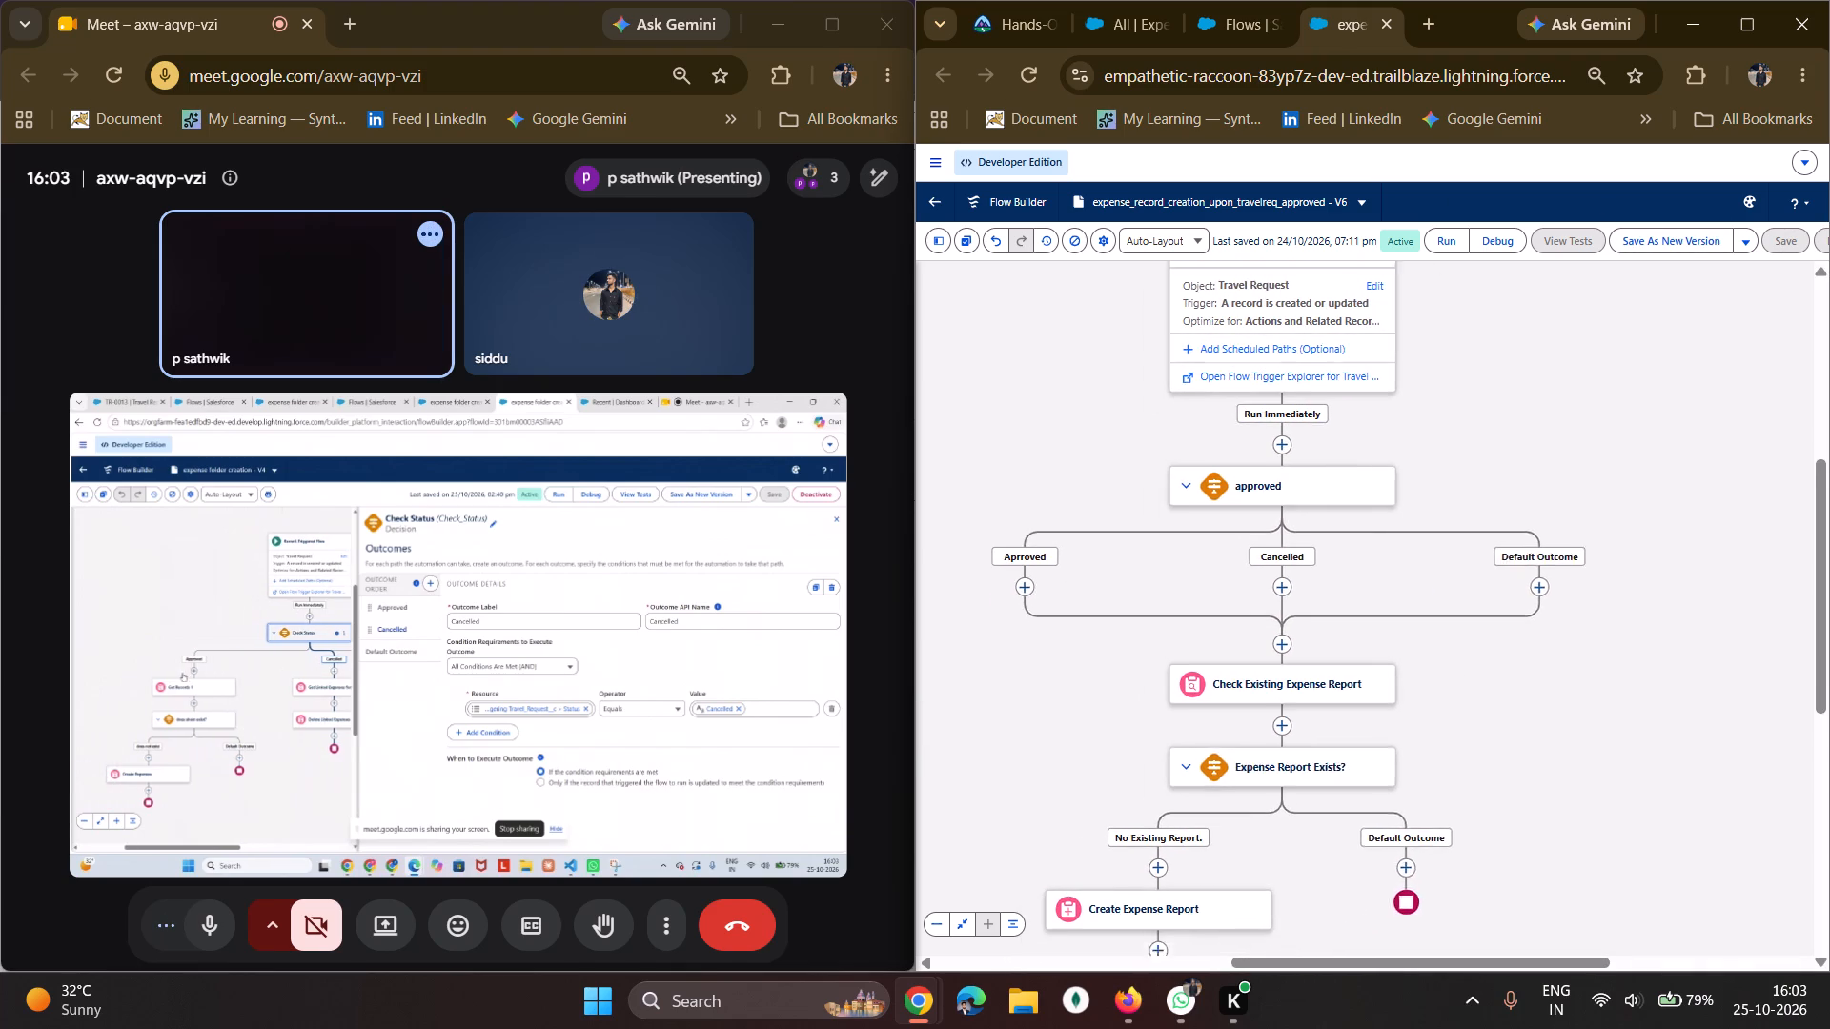
drag(1486, 430, 1502, 411)
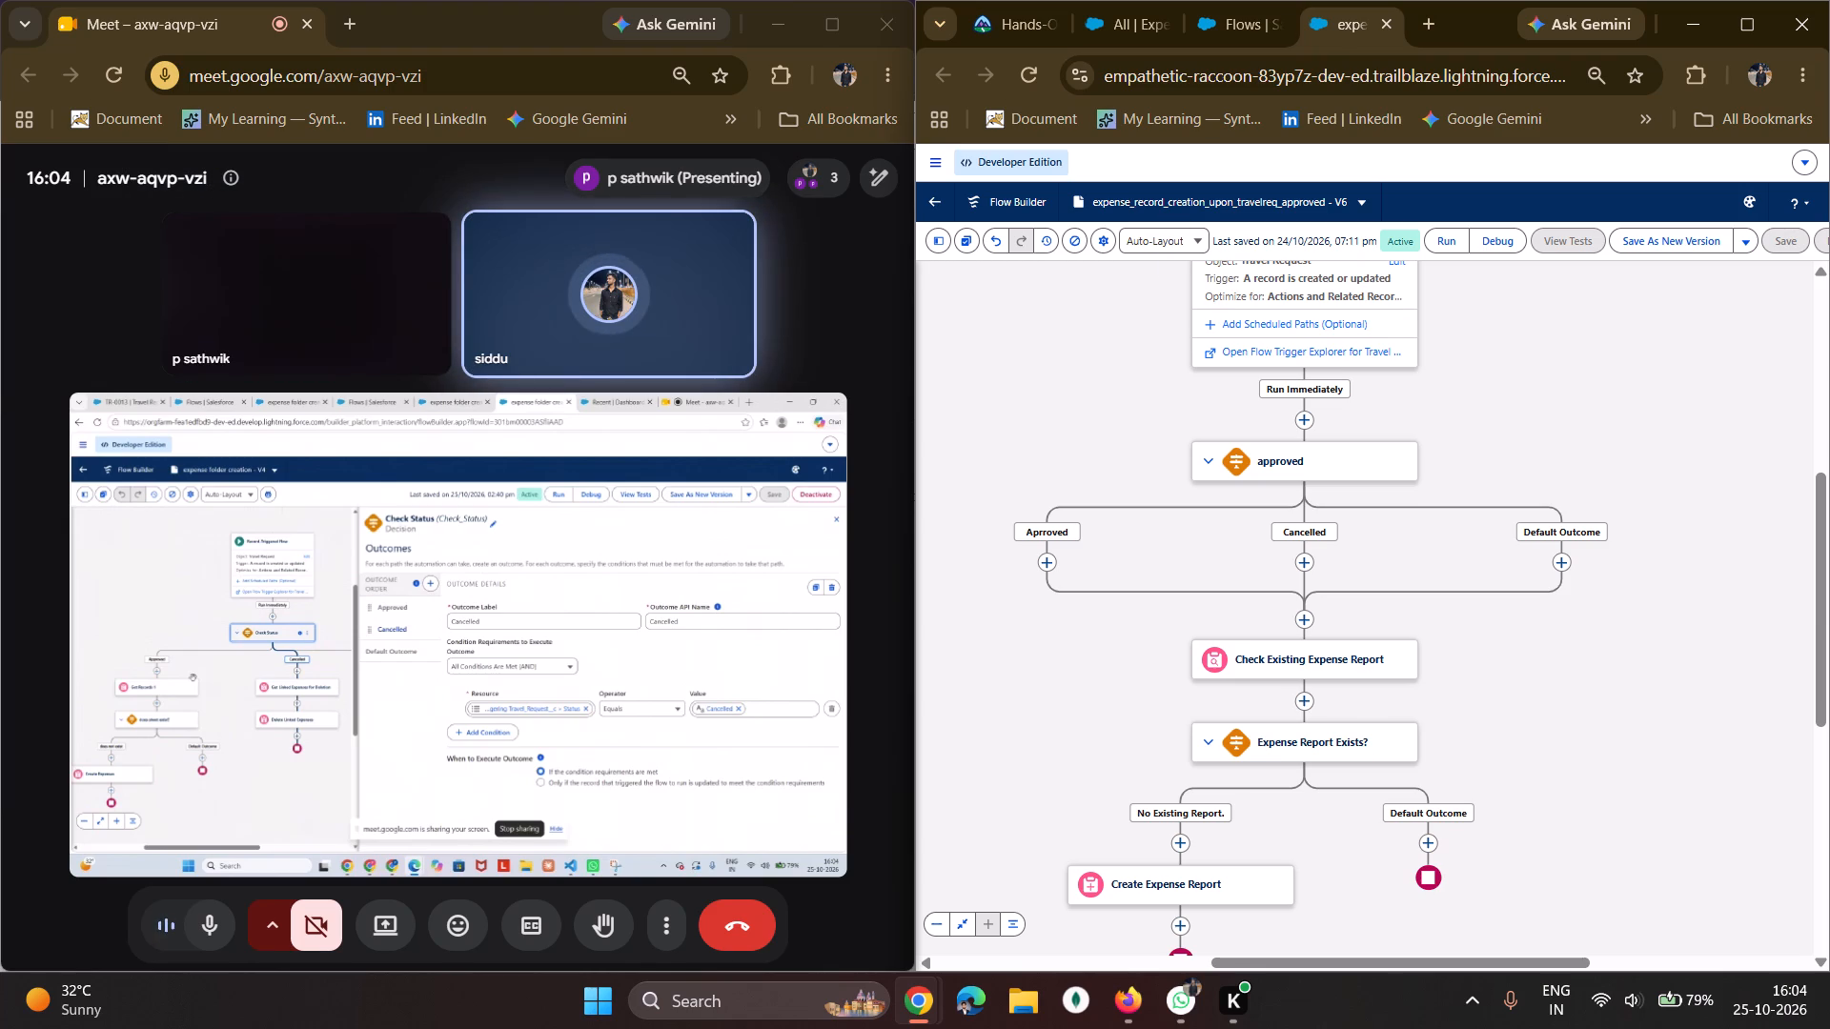
click(1067, 364)
drag(1113, 441, 1159, 414)
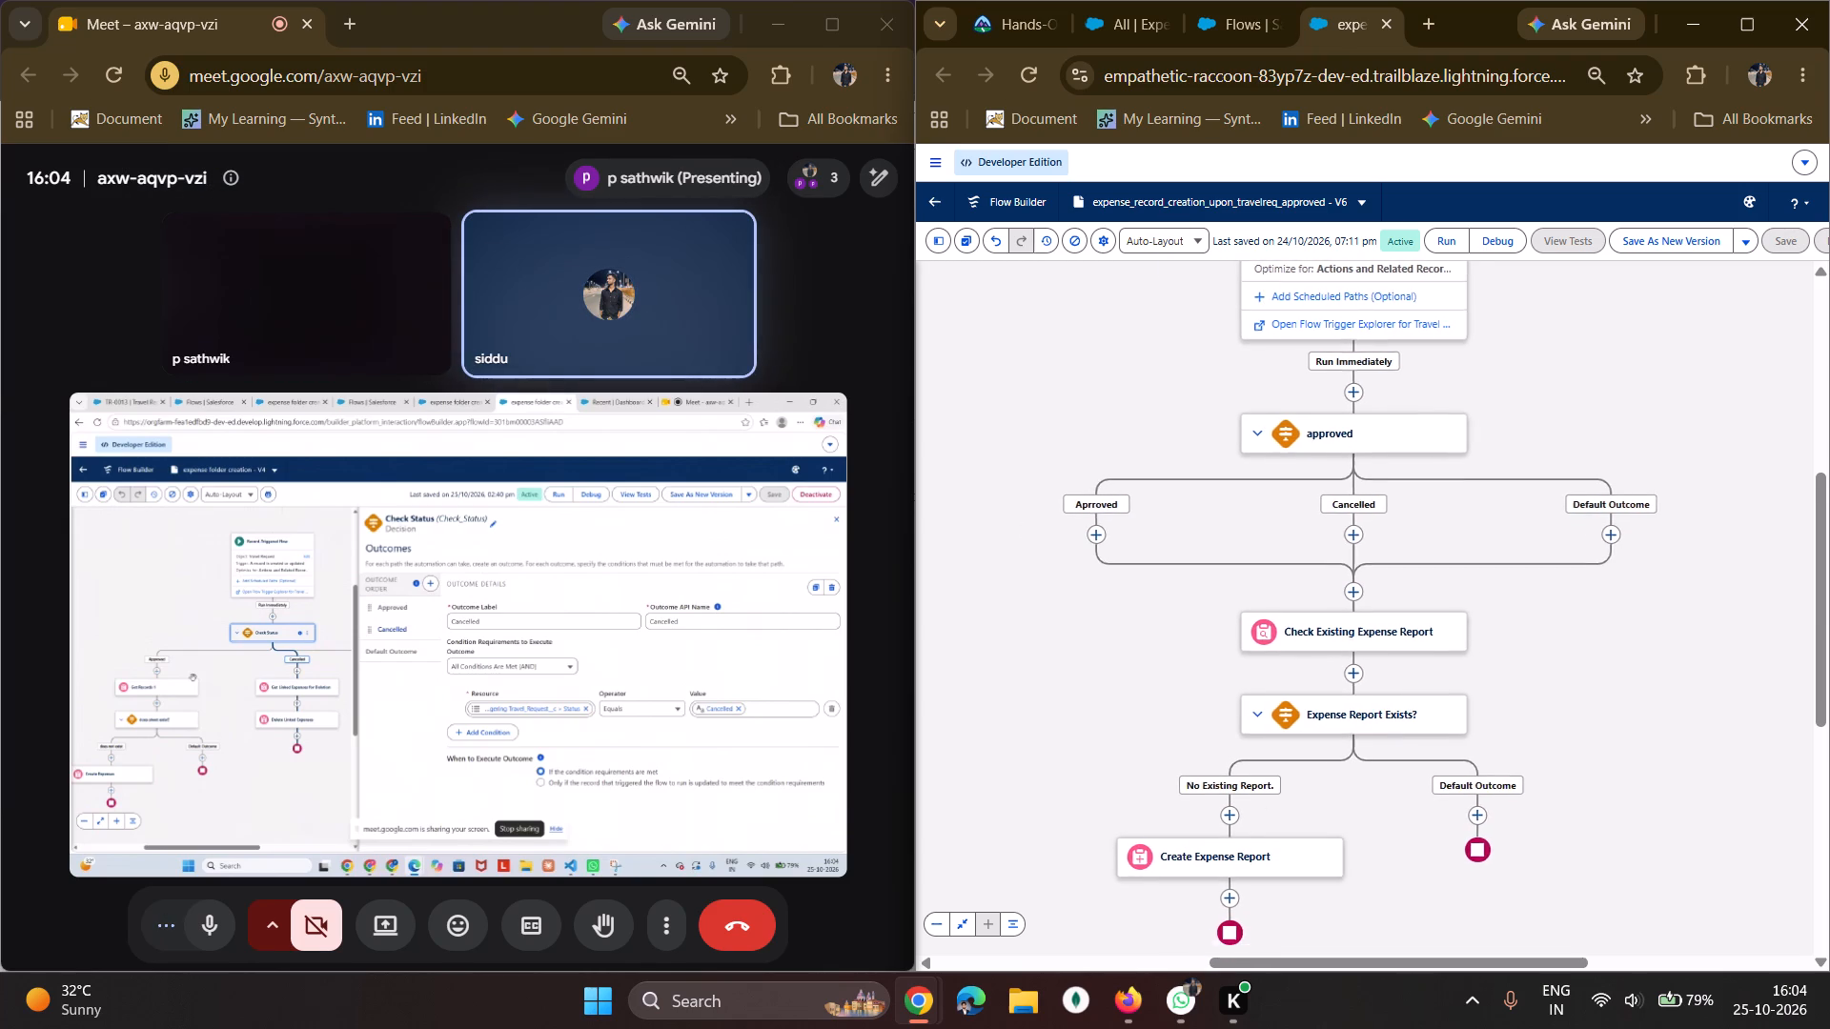
drag(1159, 414, 1152, 398)
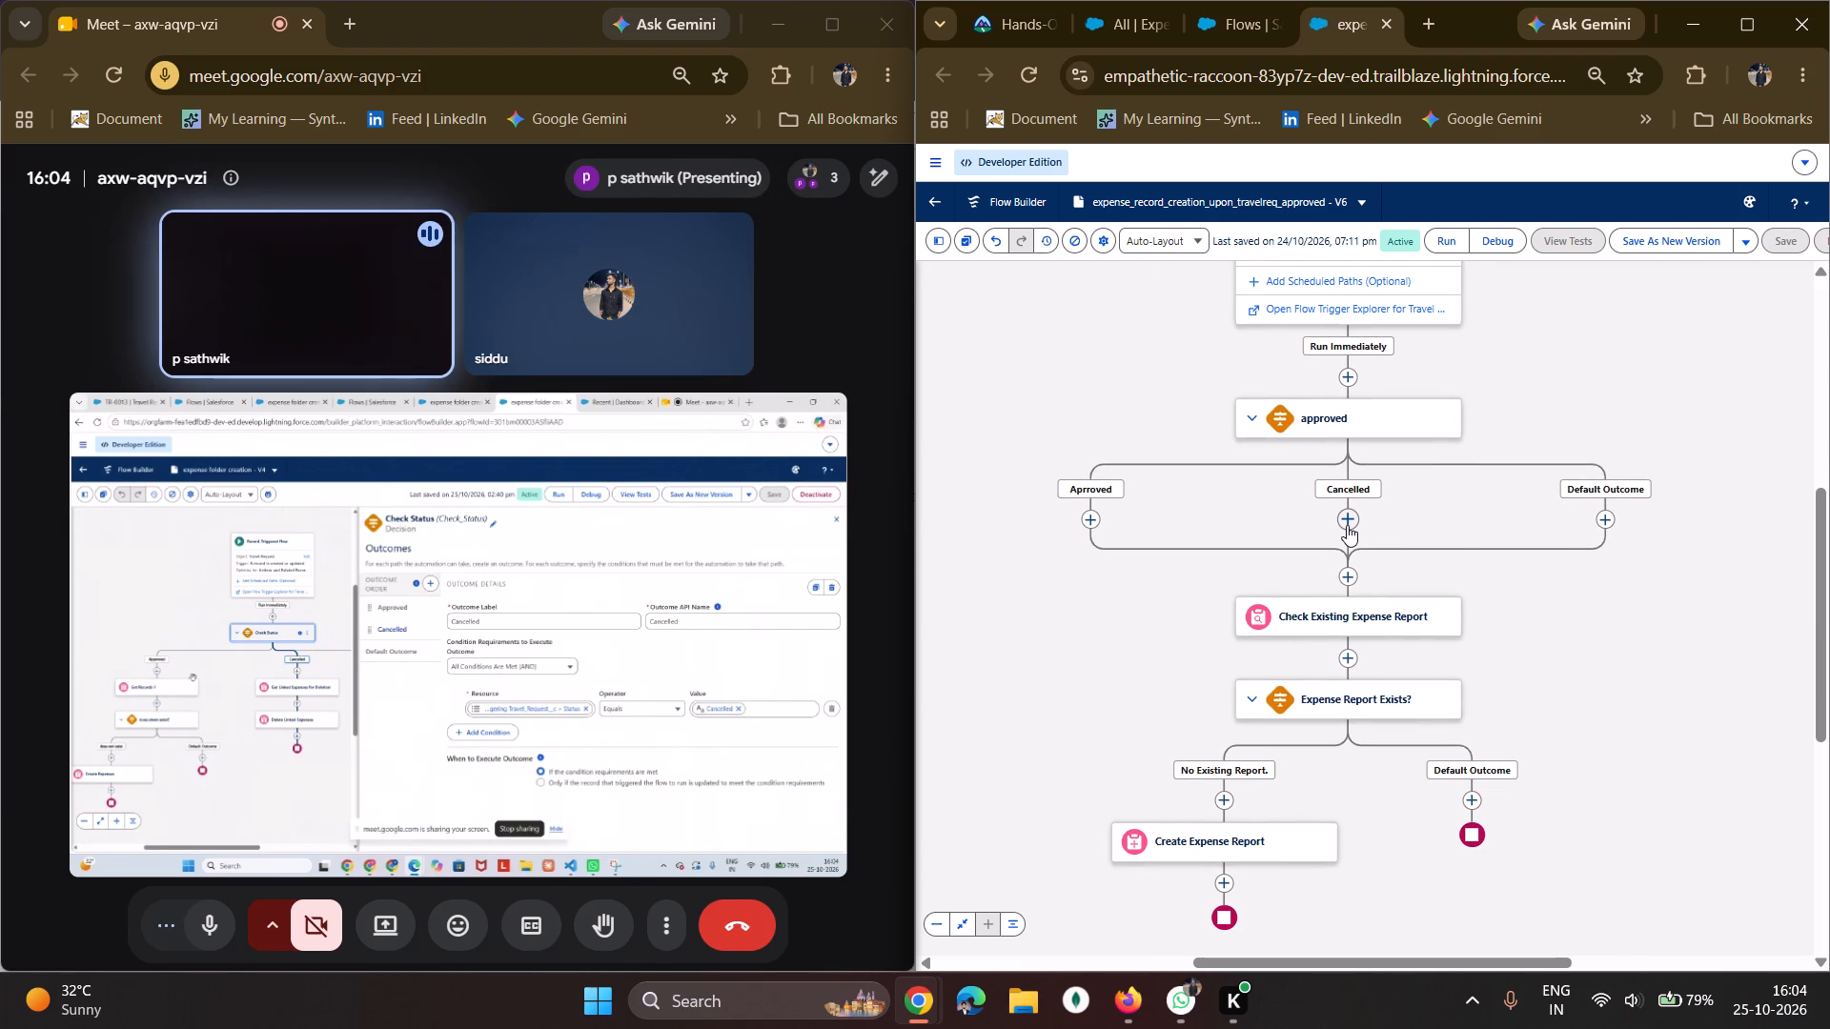
click(1606, 520)
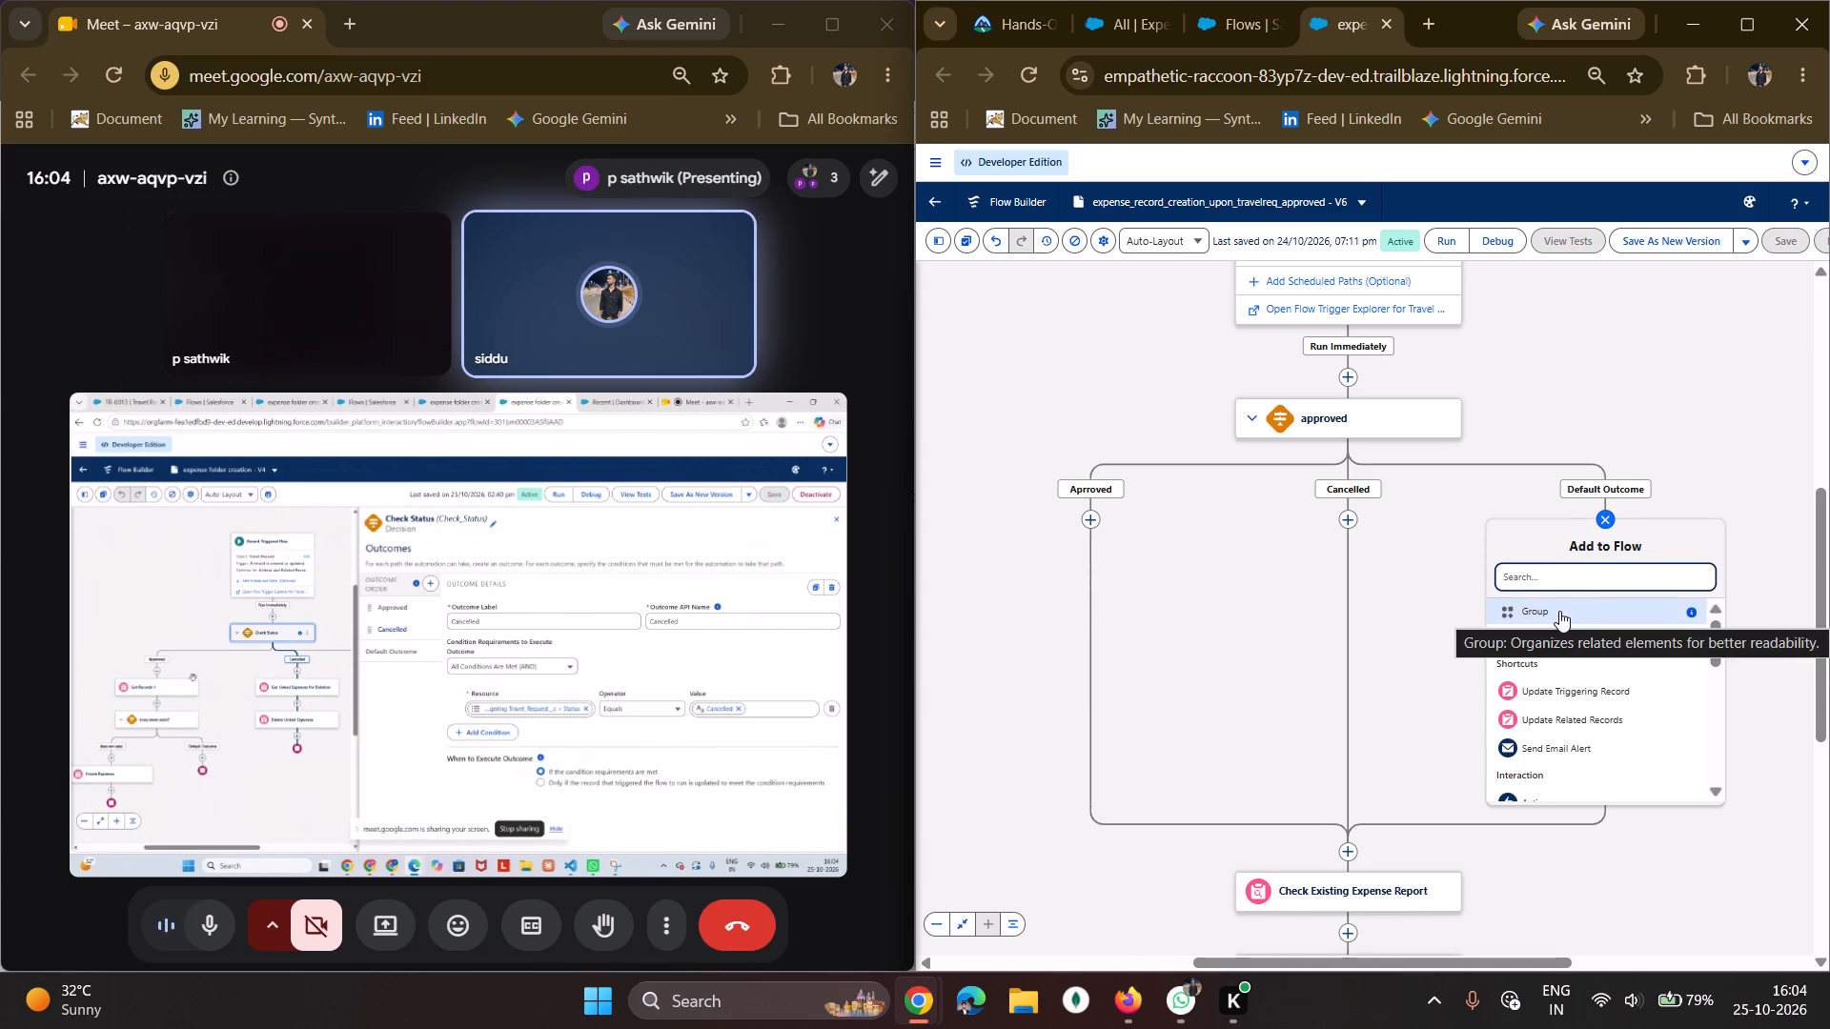
text(end)
click(1512, 647)
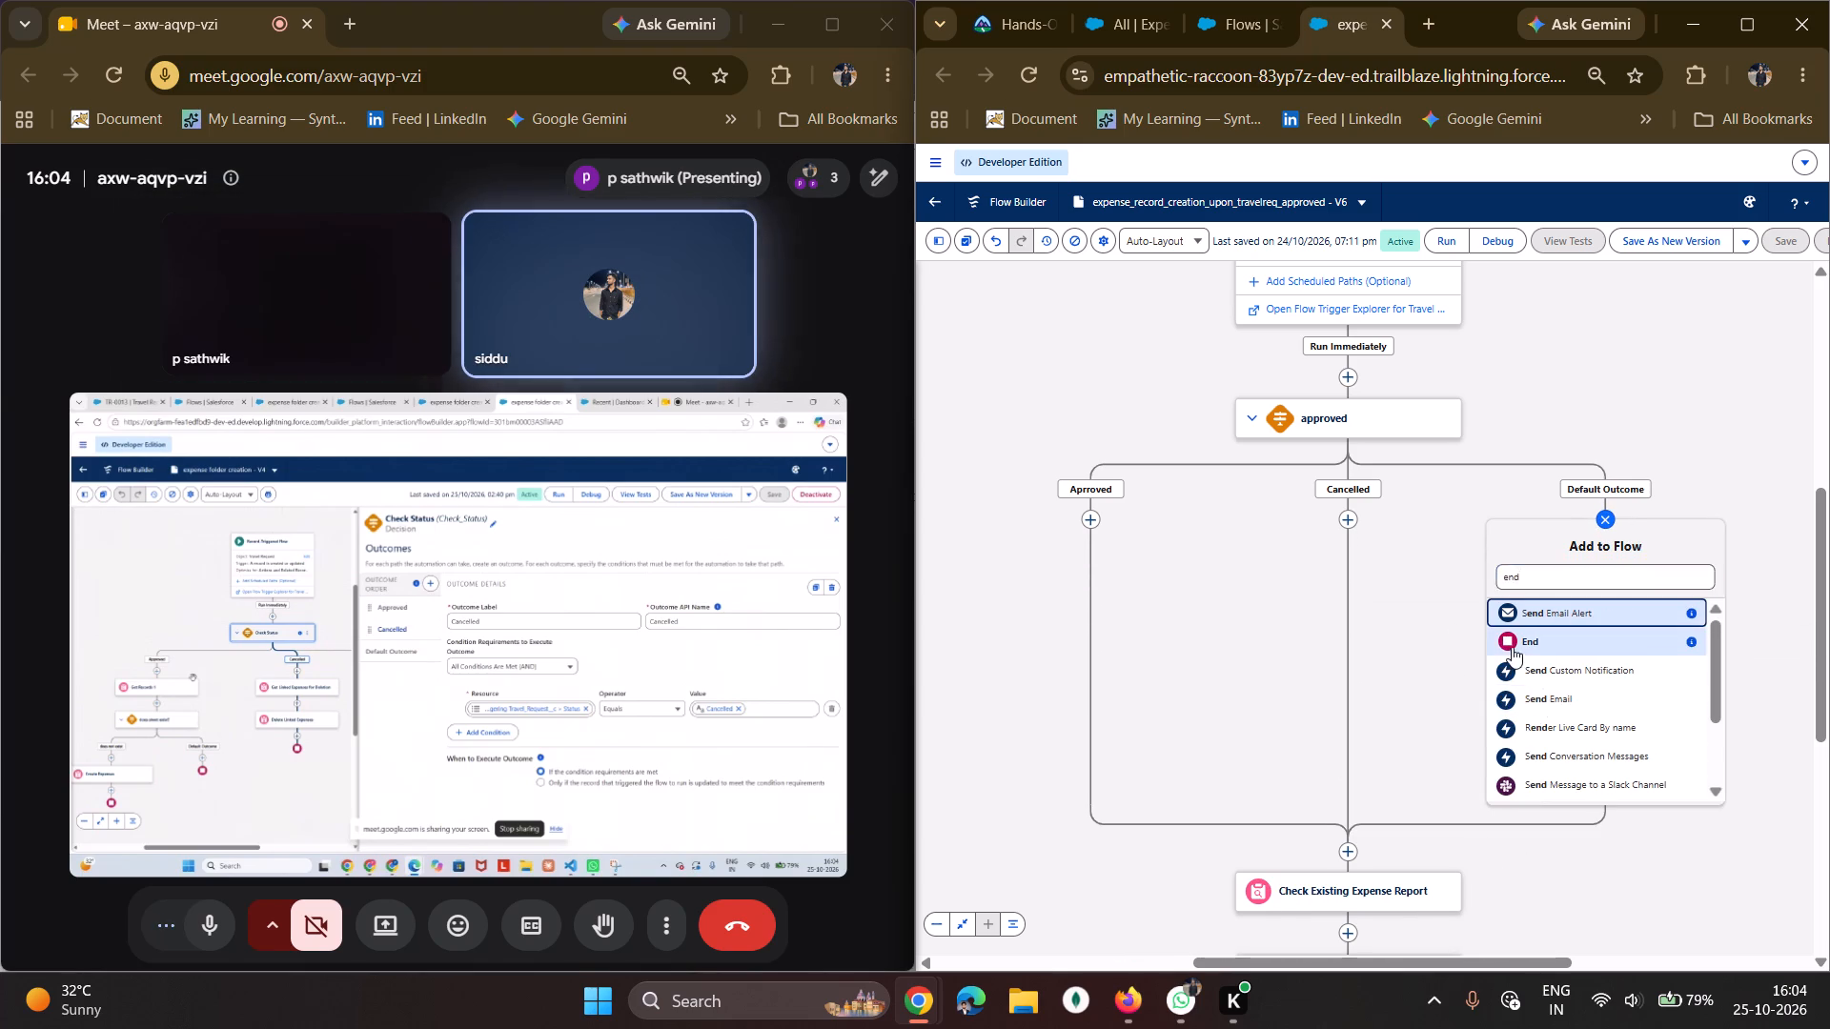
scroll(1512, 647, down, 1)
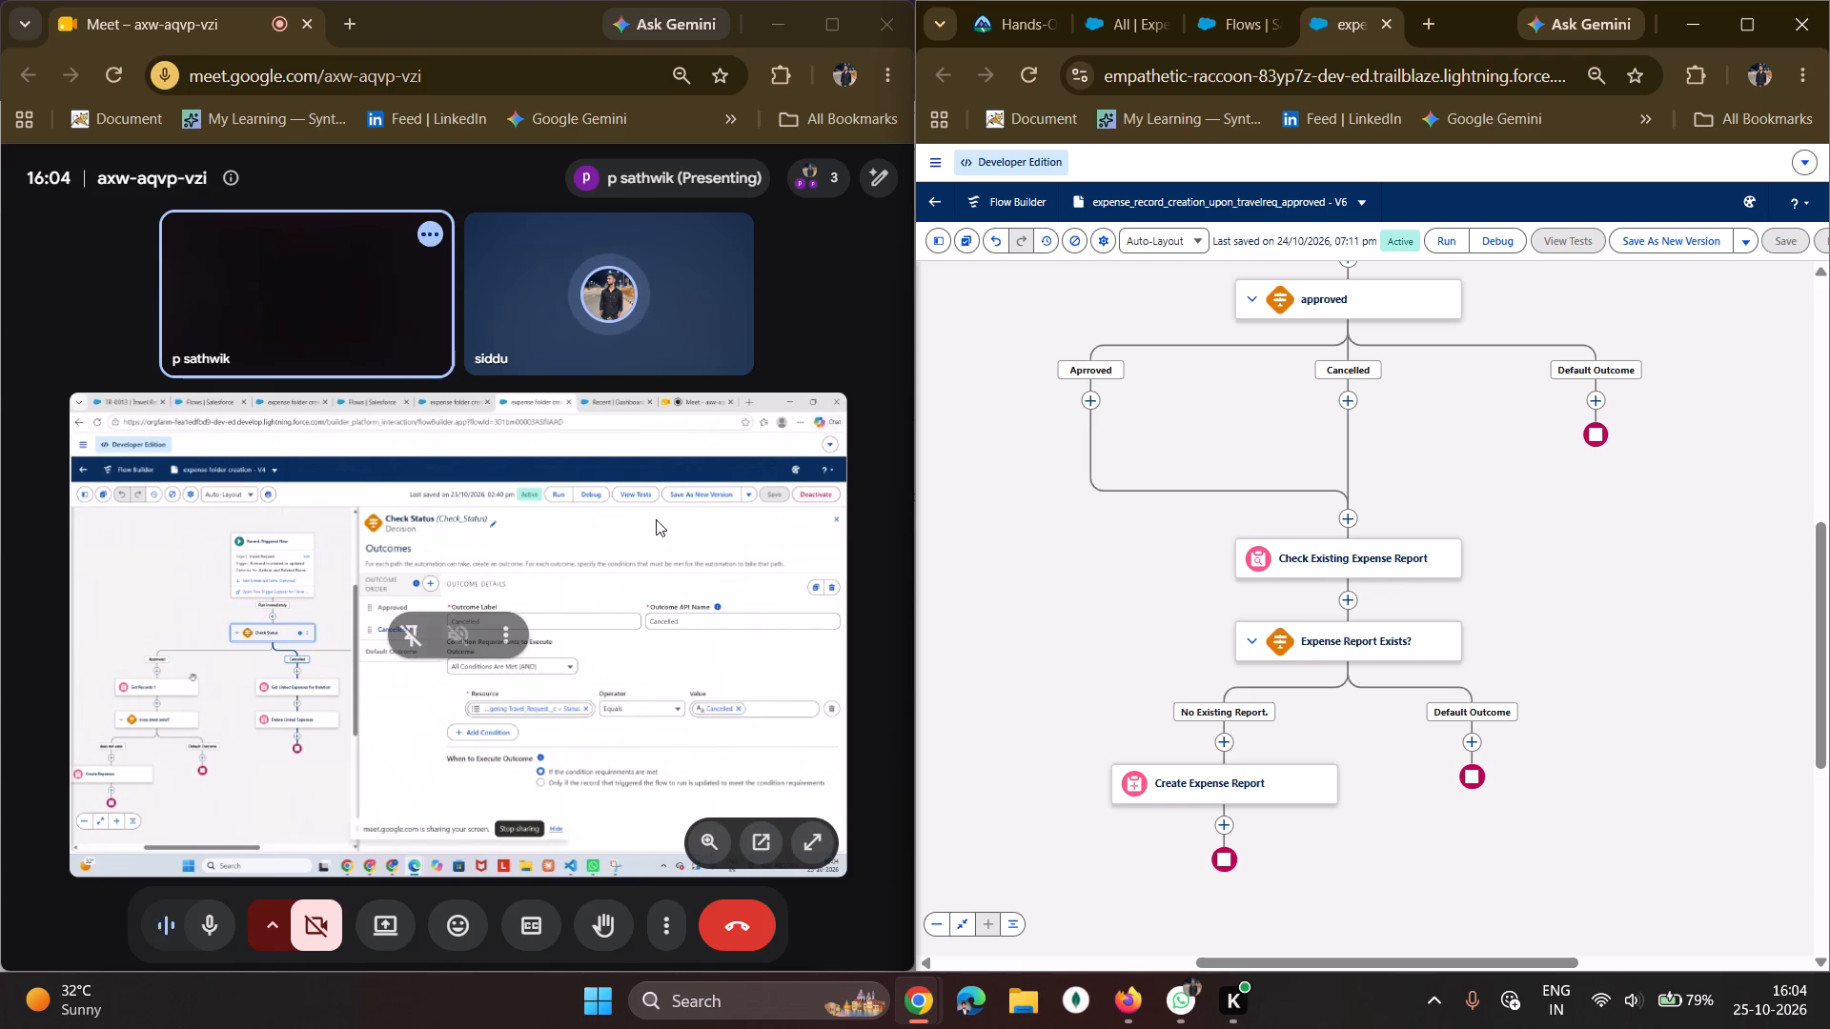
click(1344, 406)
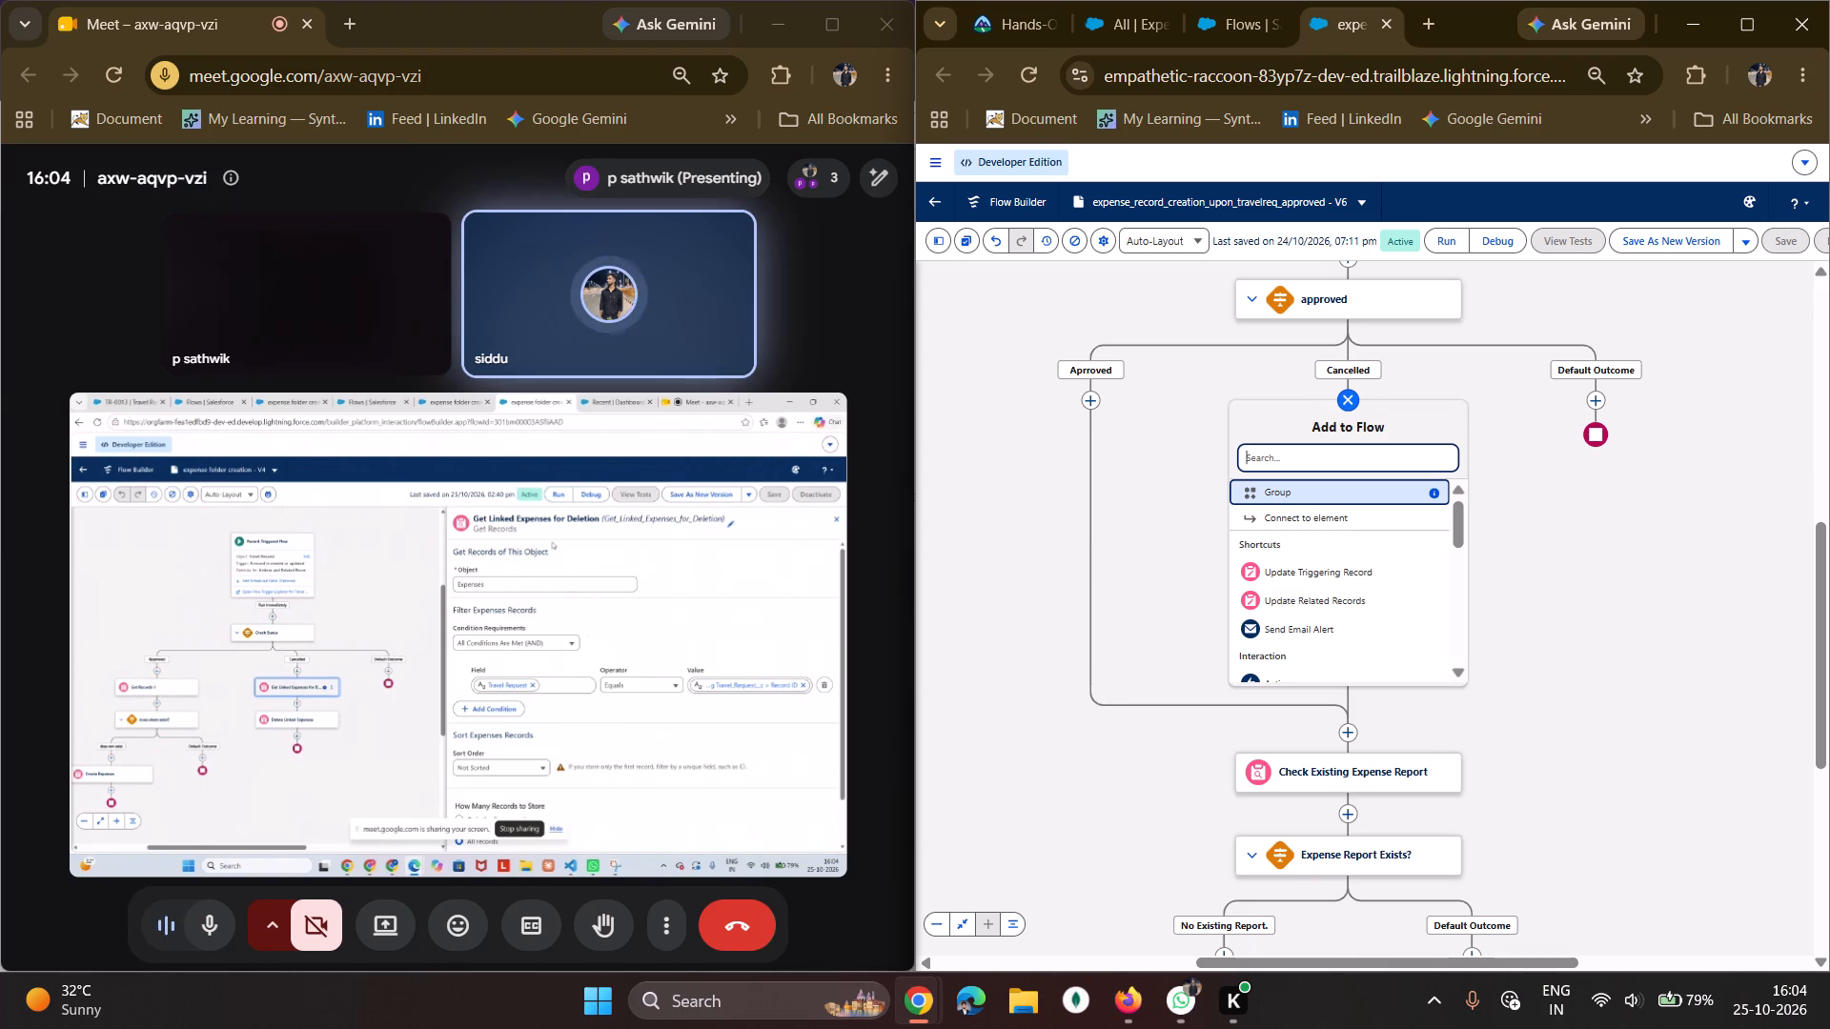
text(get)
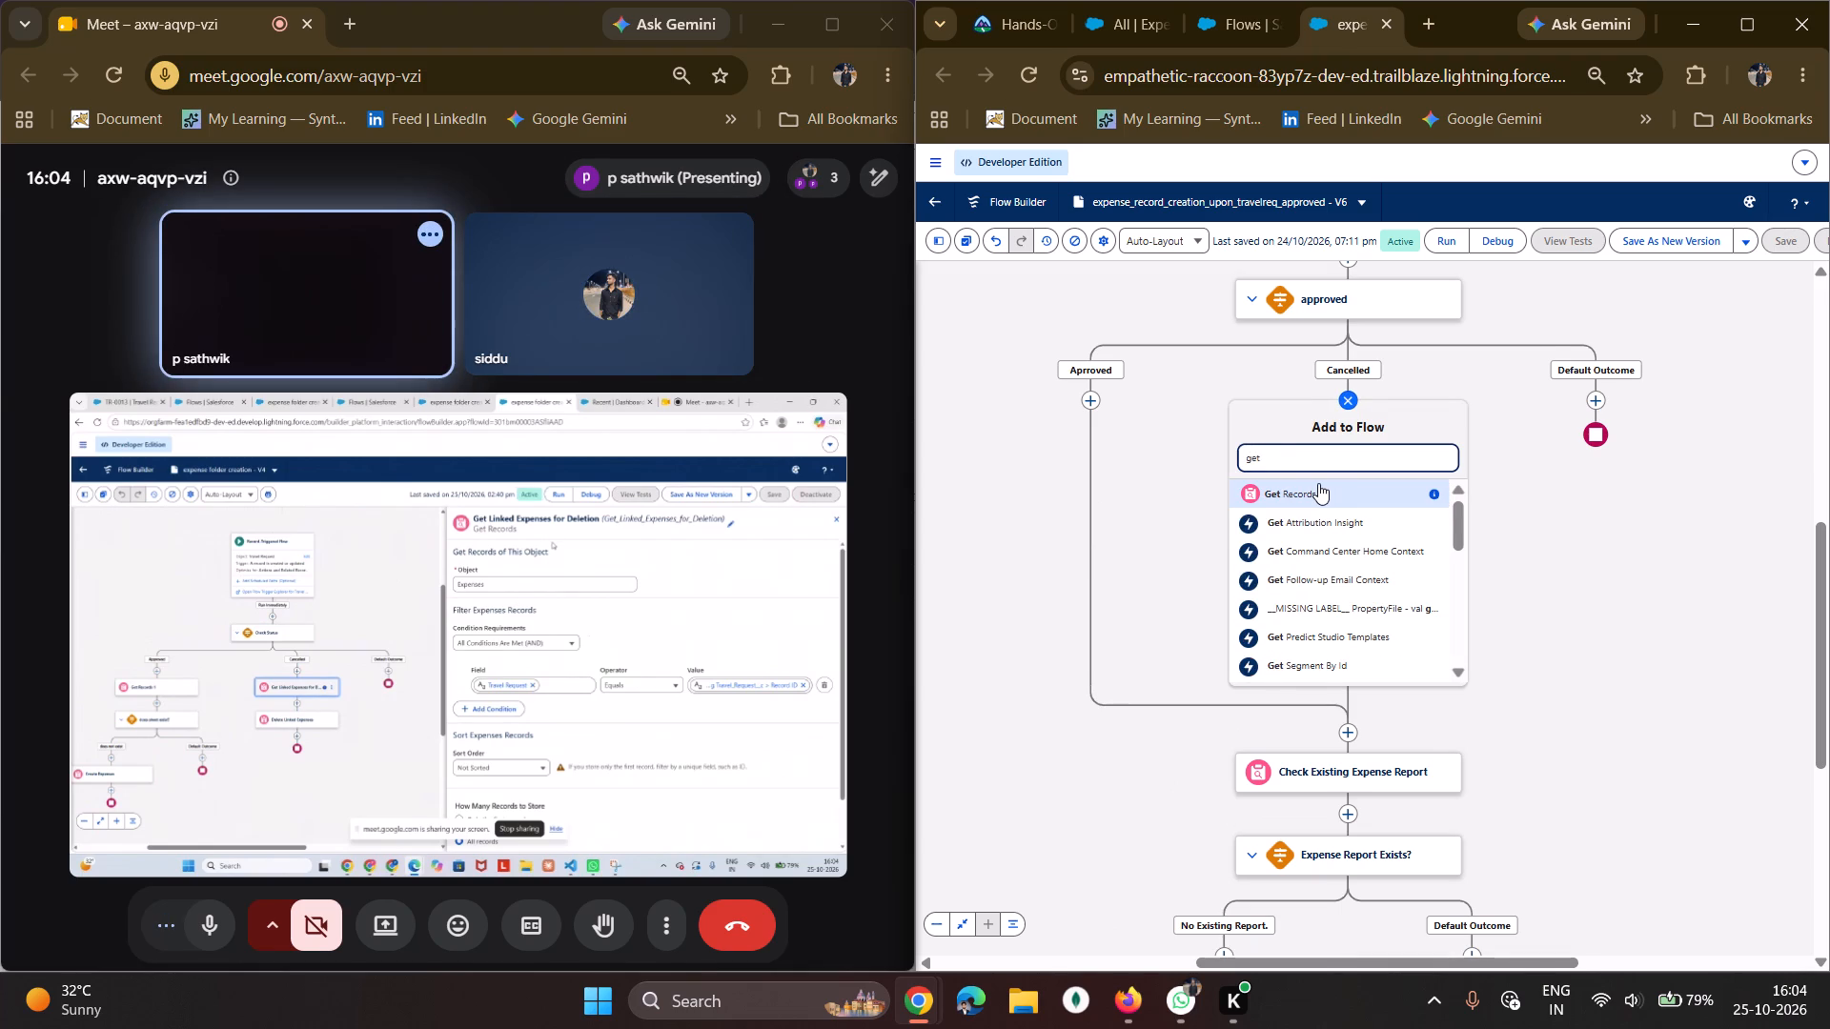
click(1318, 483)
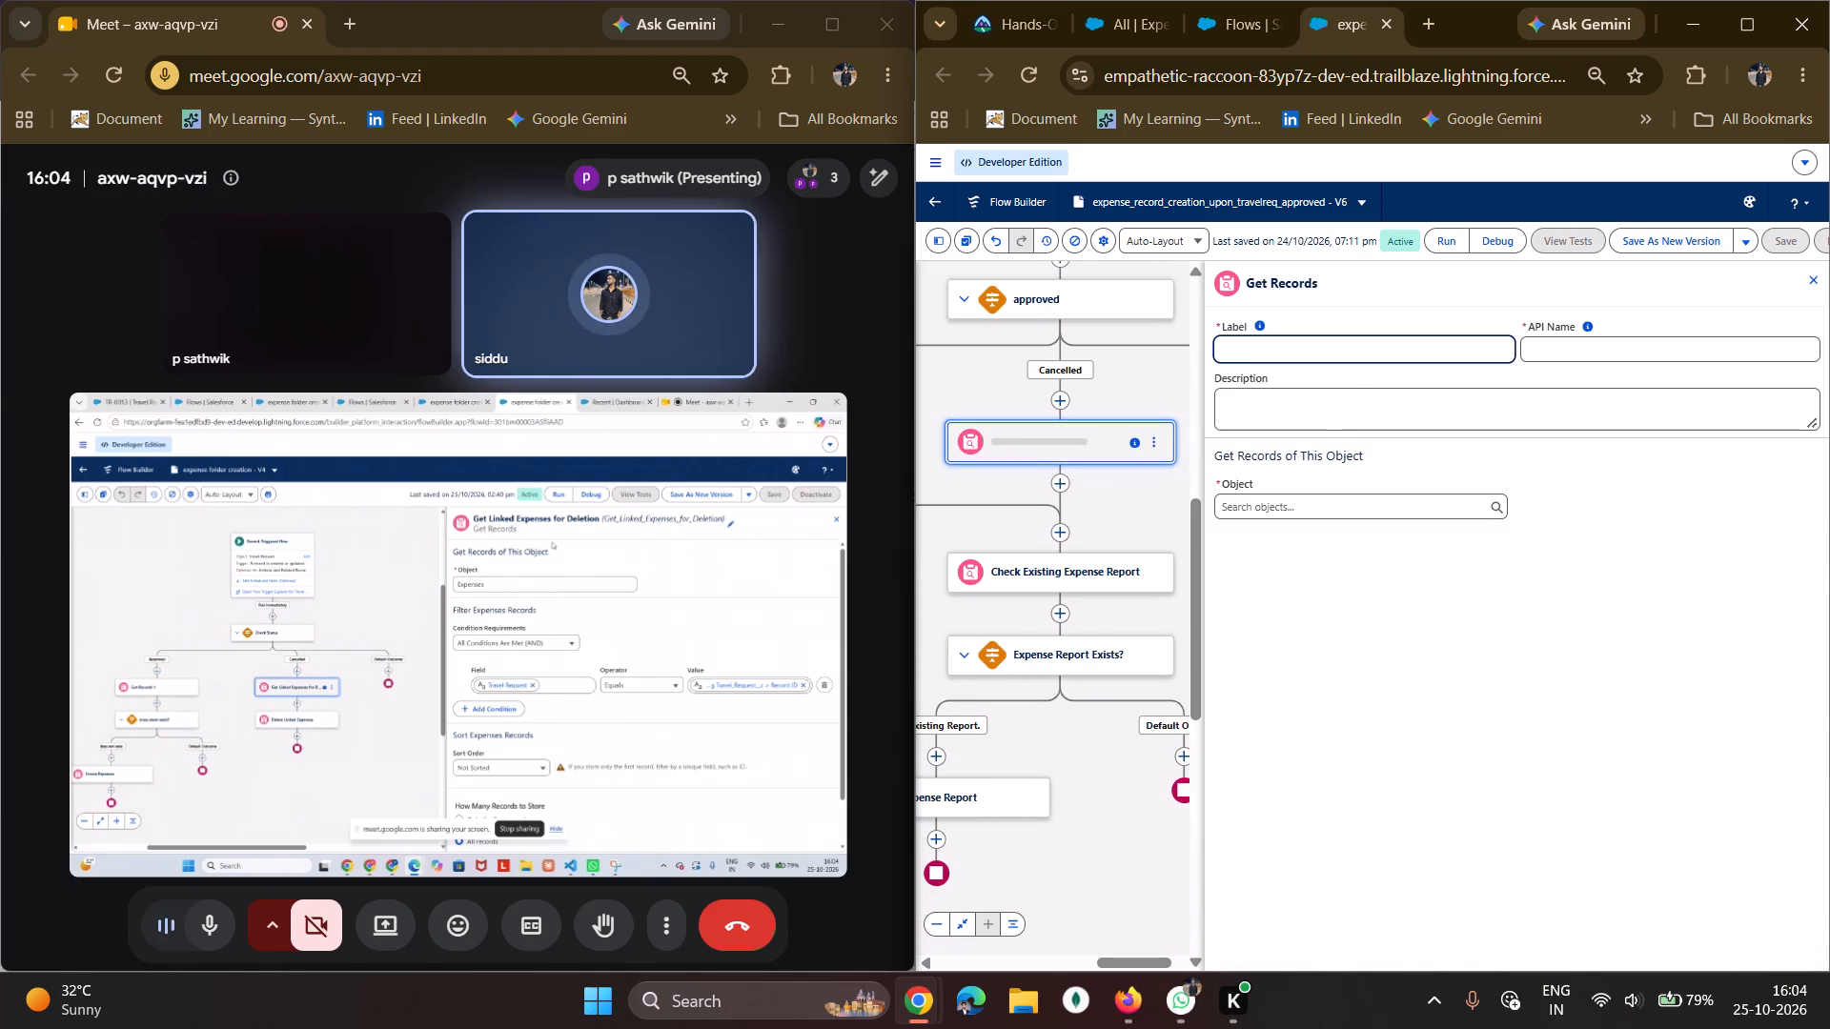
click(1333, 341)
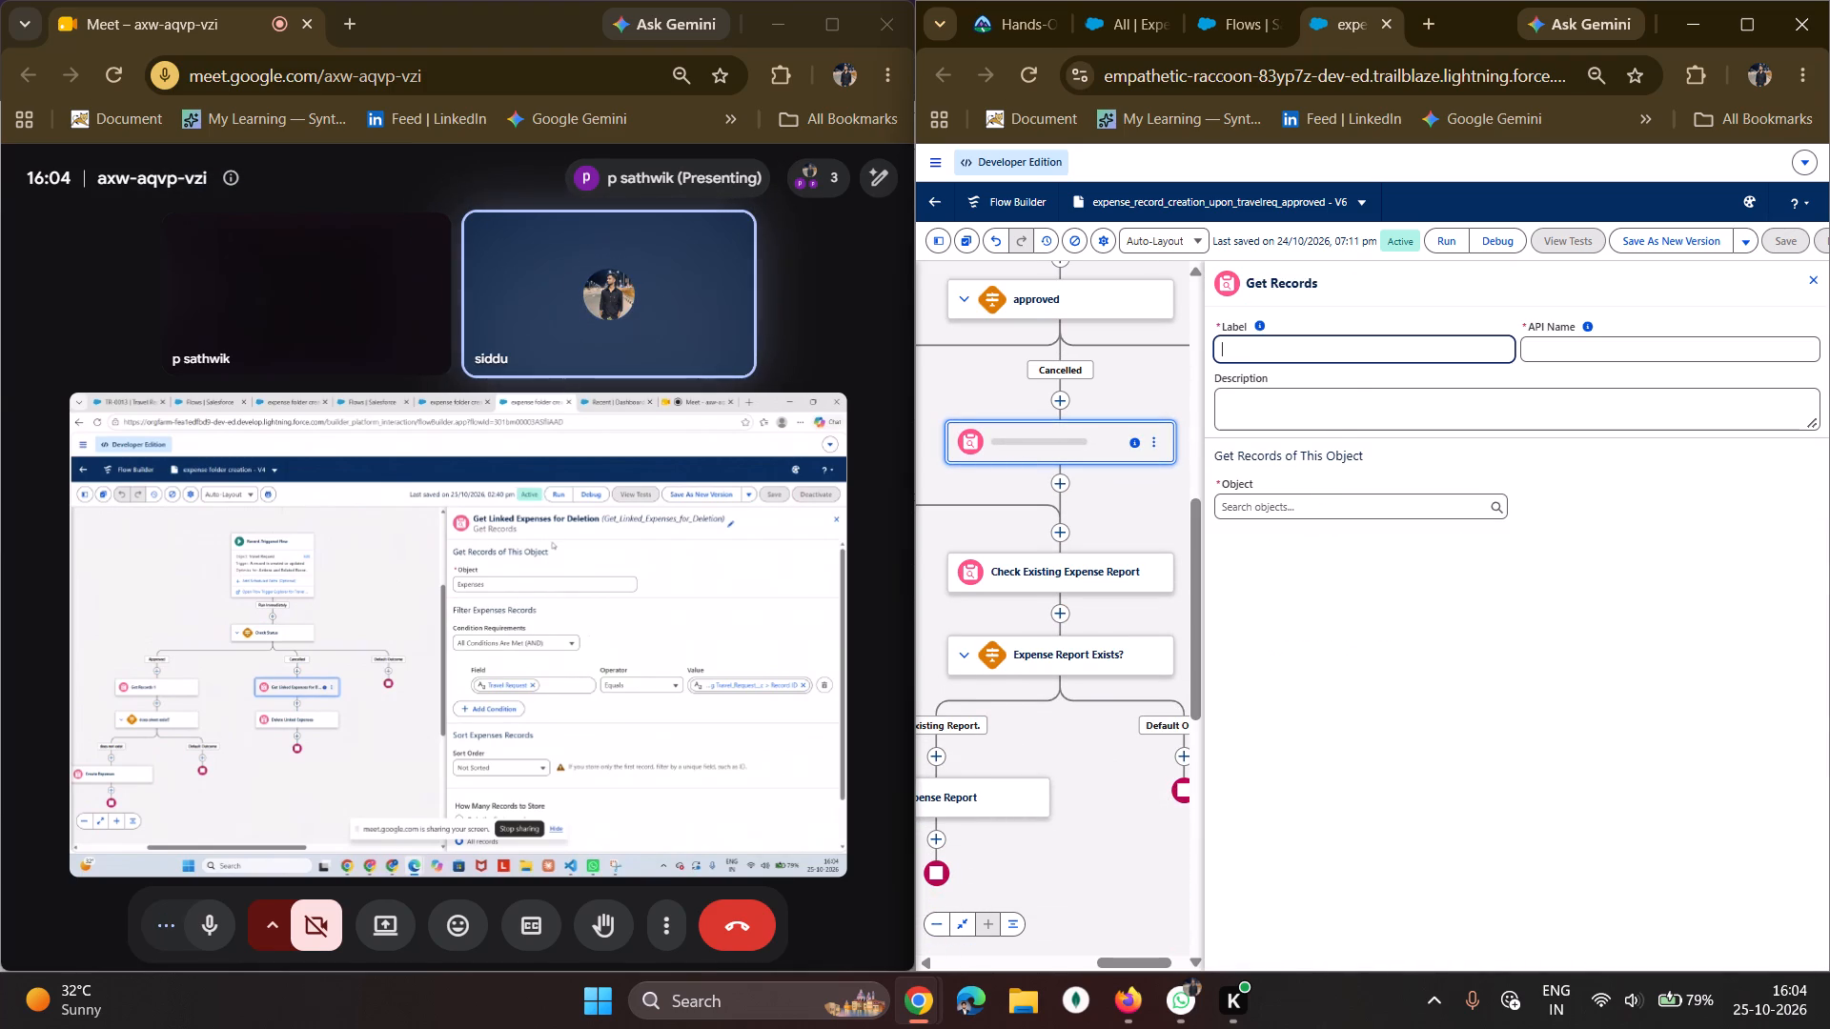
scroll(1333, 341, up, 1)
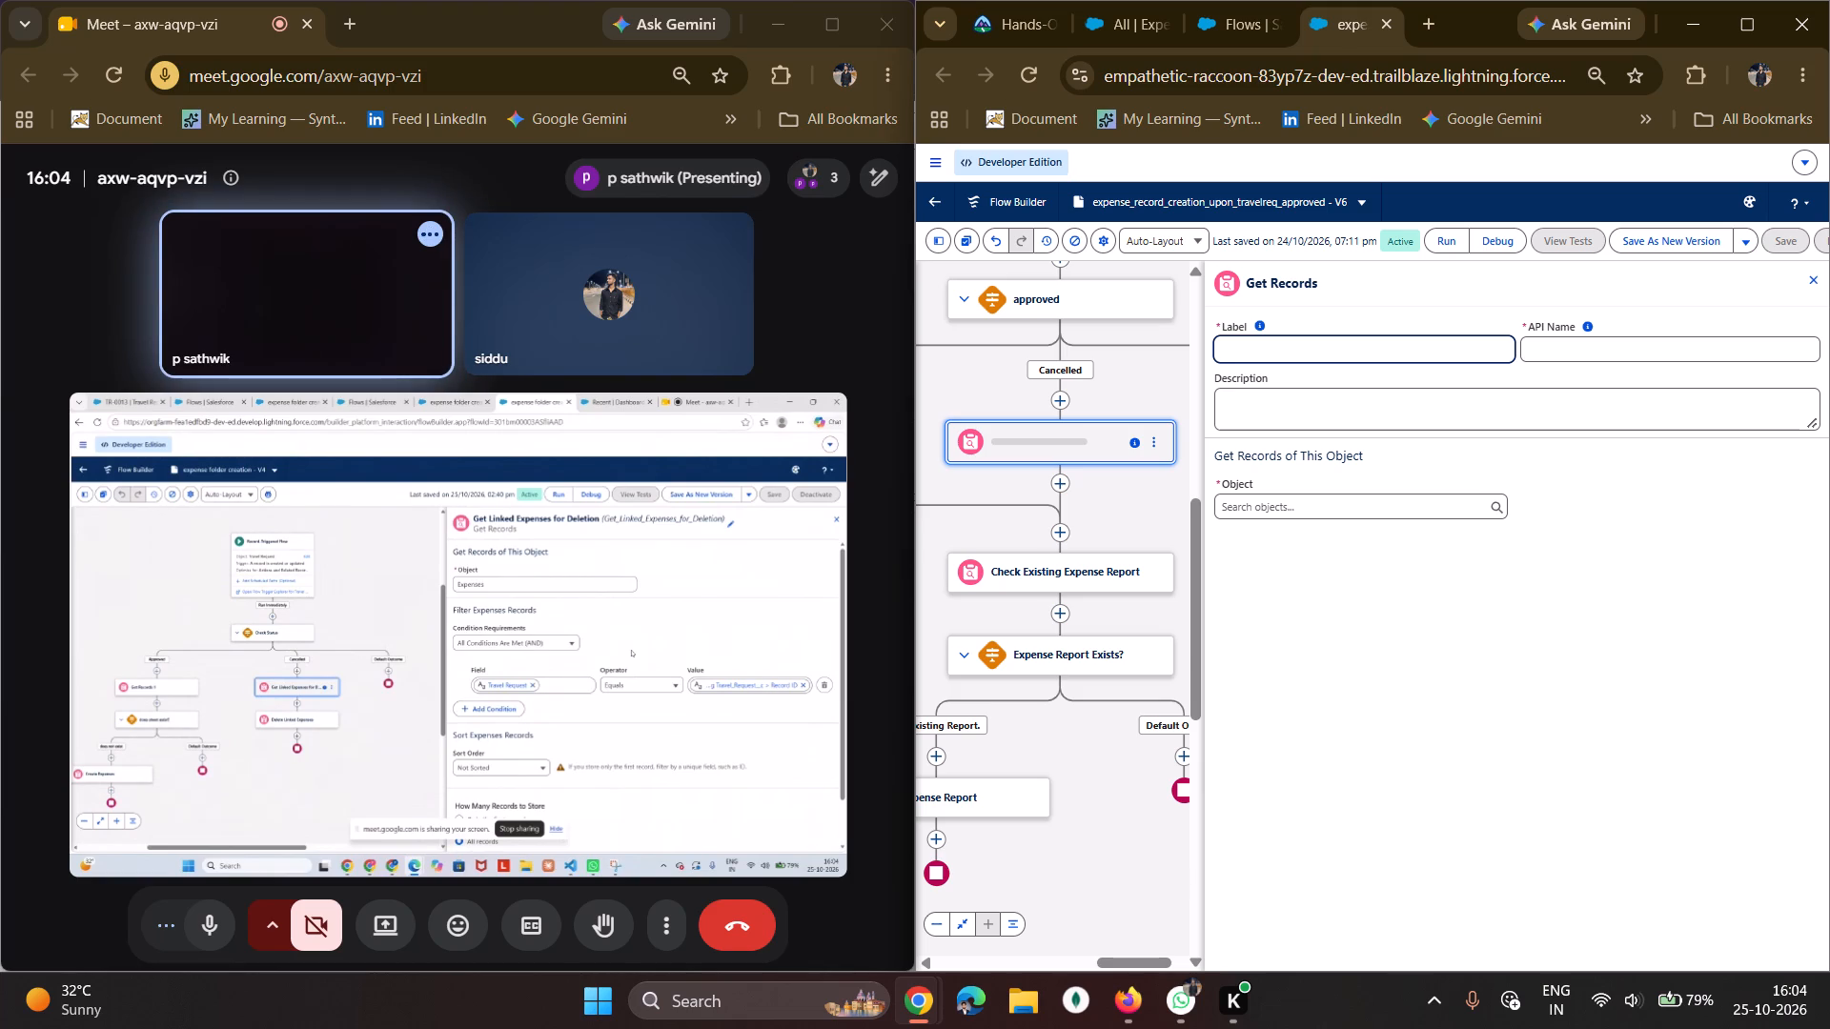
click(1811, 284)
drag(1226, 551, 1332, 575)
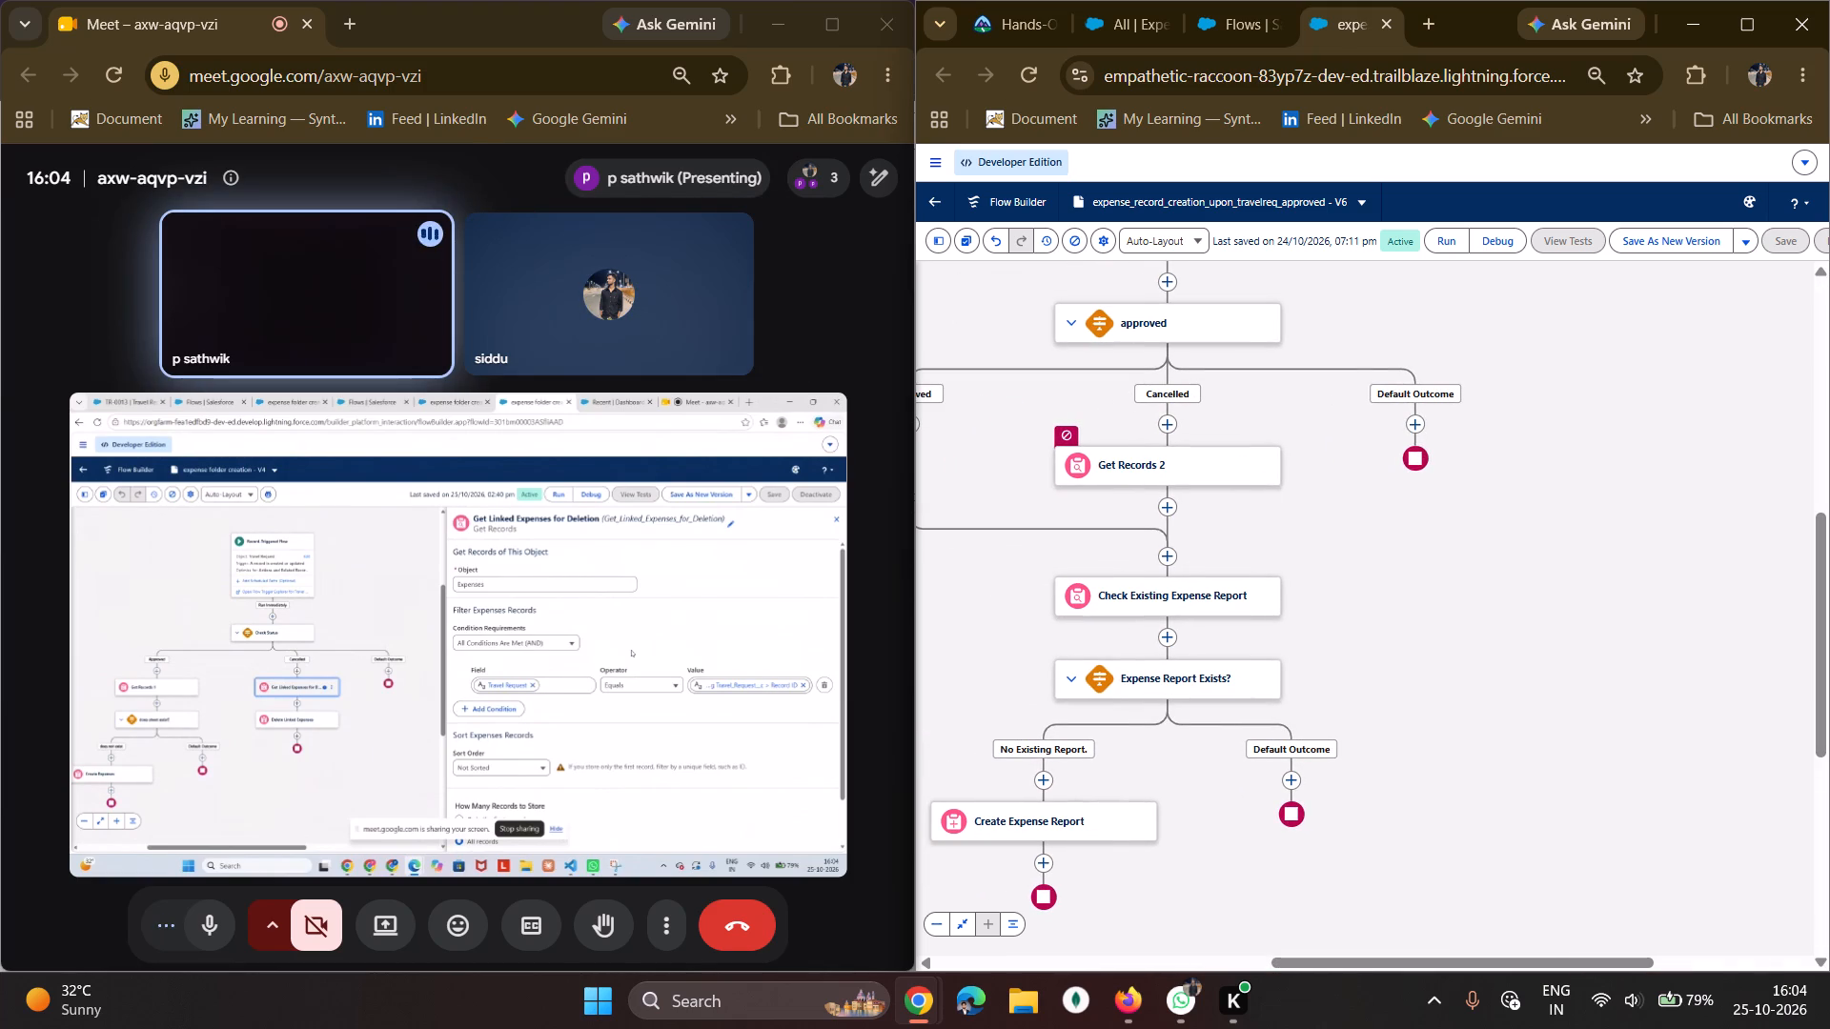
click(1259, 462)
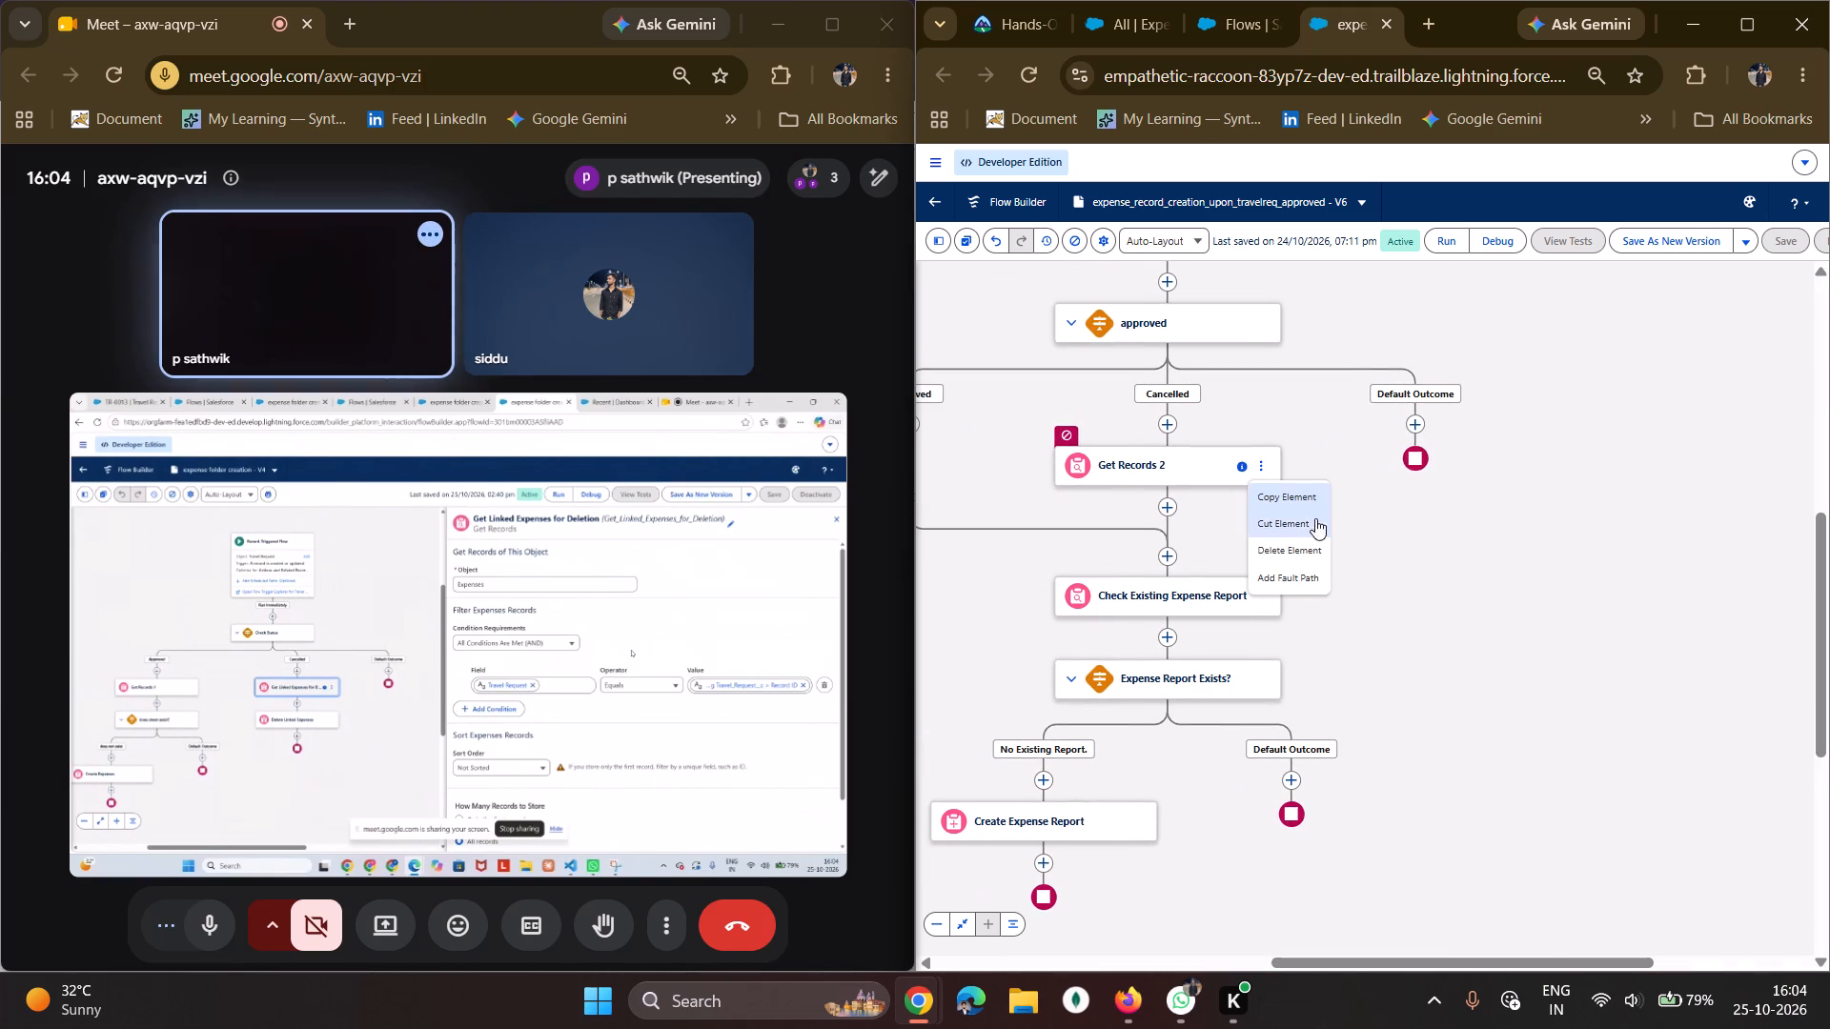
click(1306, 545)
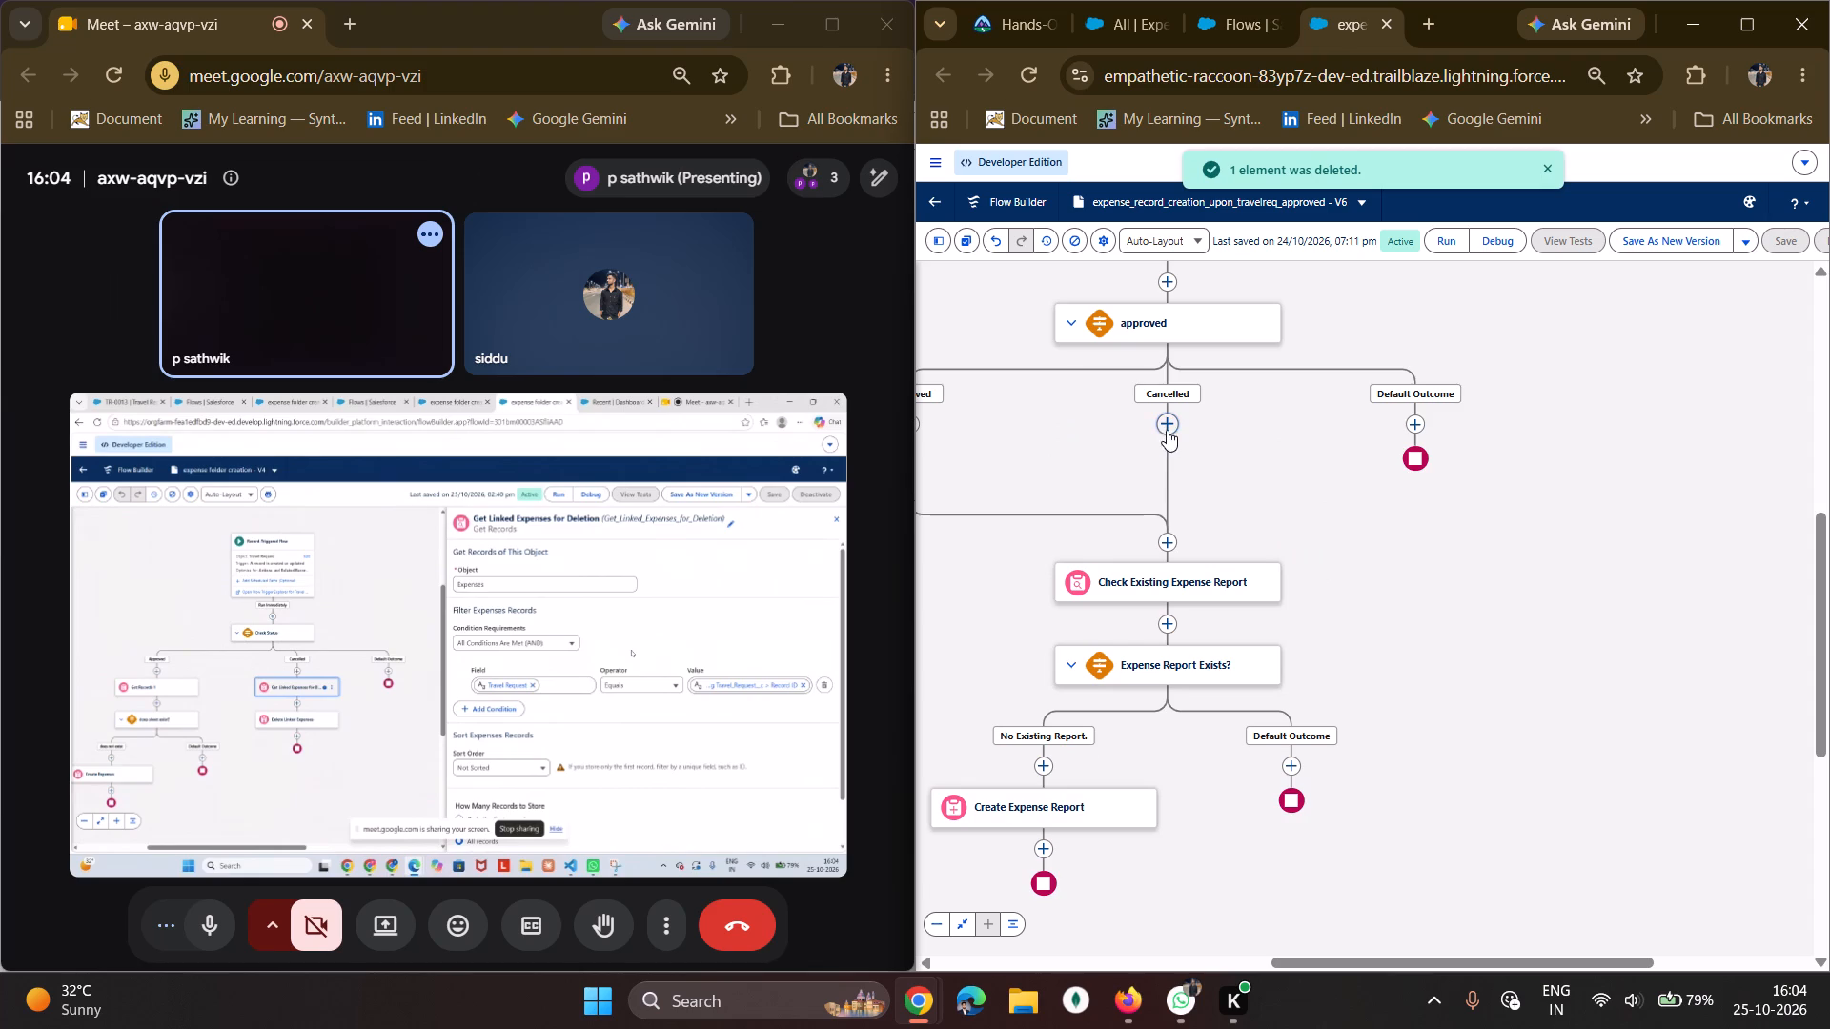
Add a Get Records element on the decision's Cancelled path.
click(1167, 430)
scroll(1159, 612, down, 2)
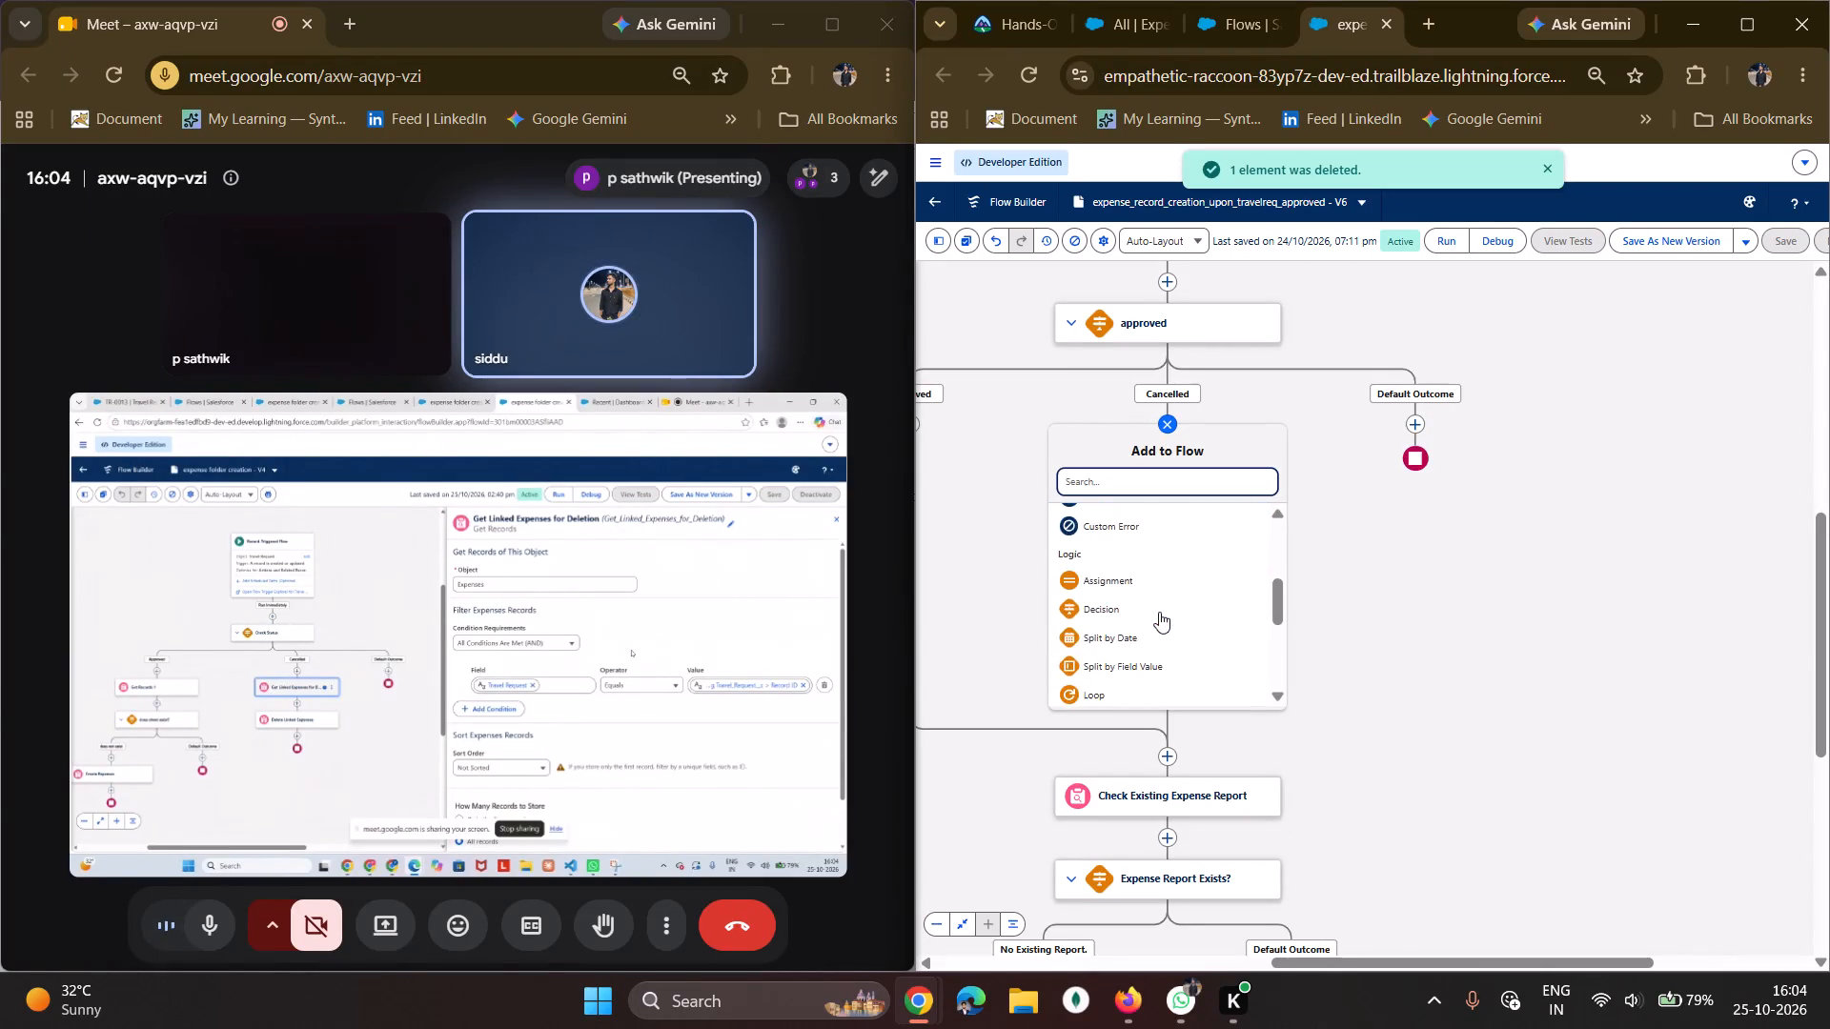
scroll(1159, 612, down, 3)
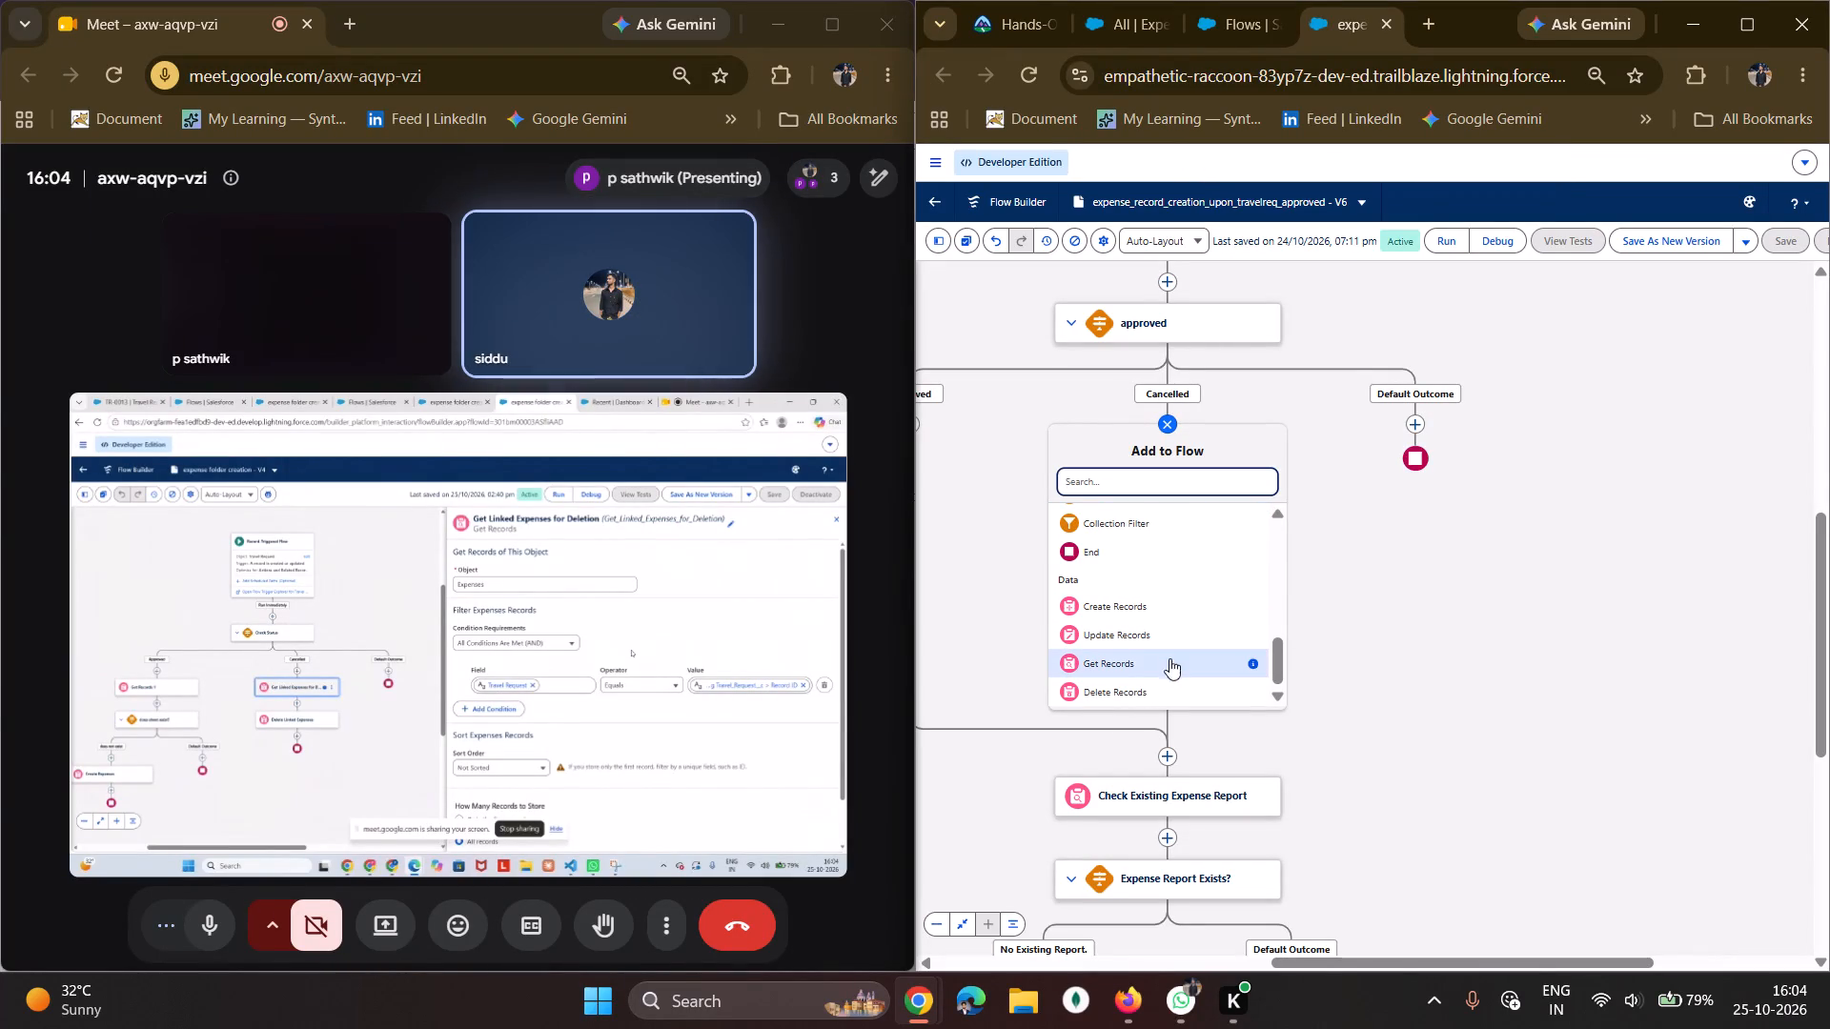
scroll(1135, 636, up, 2)
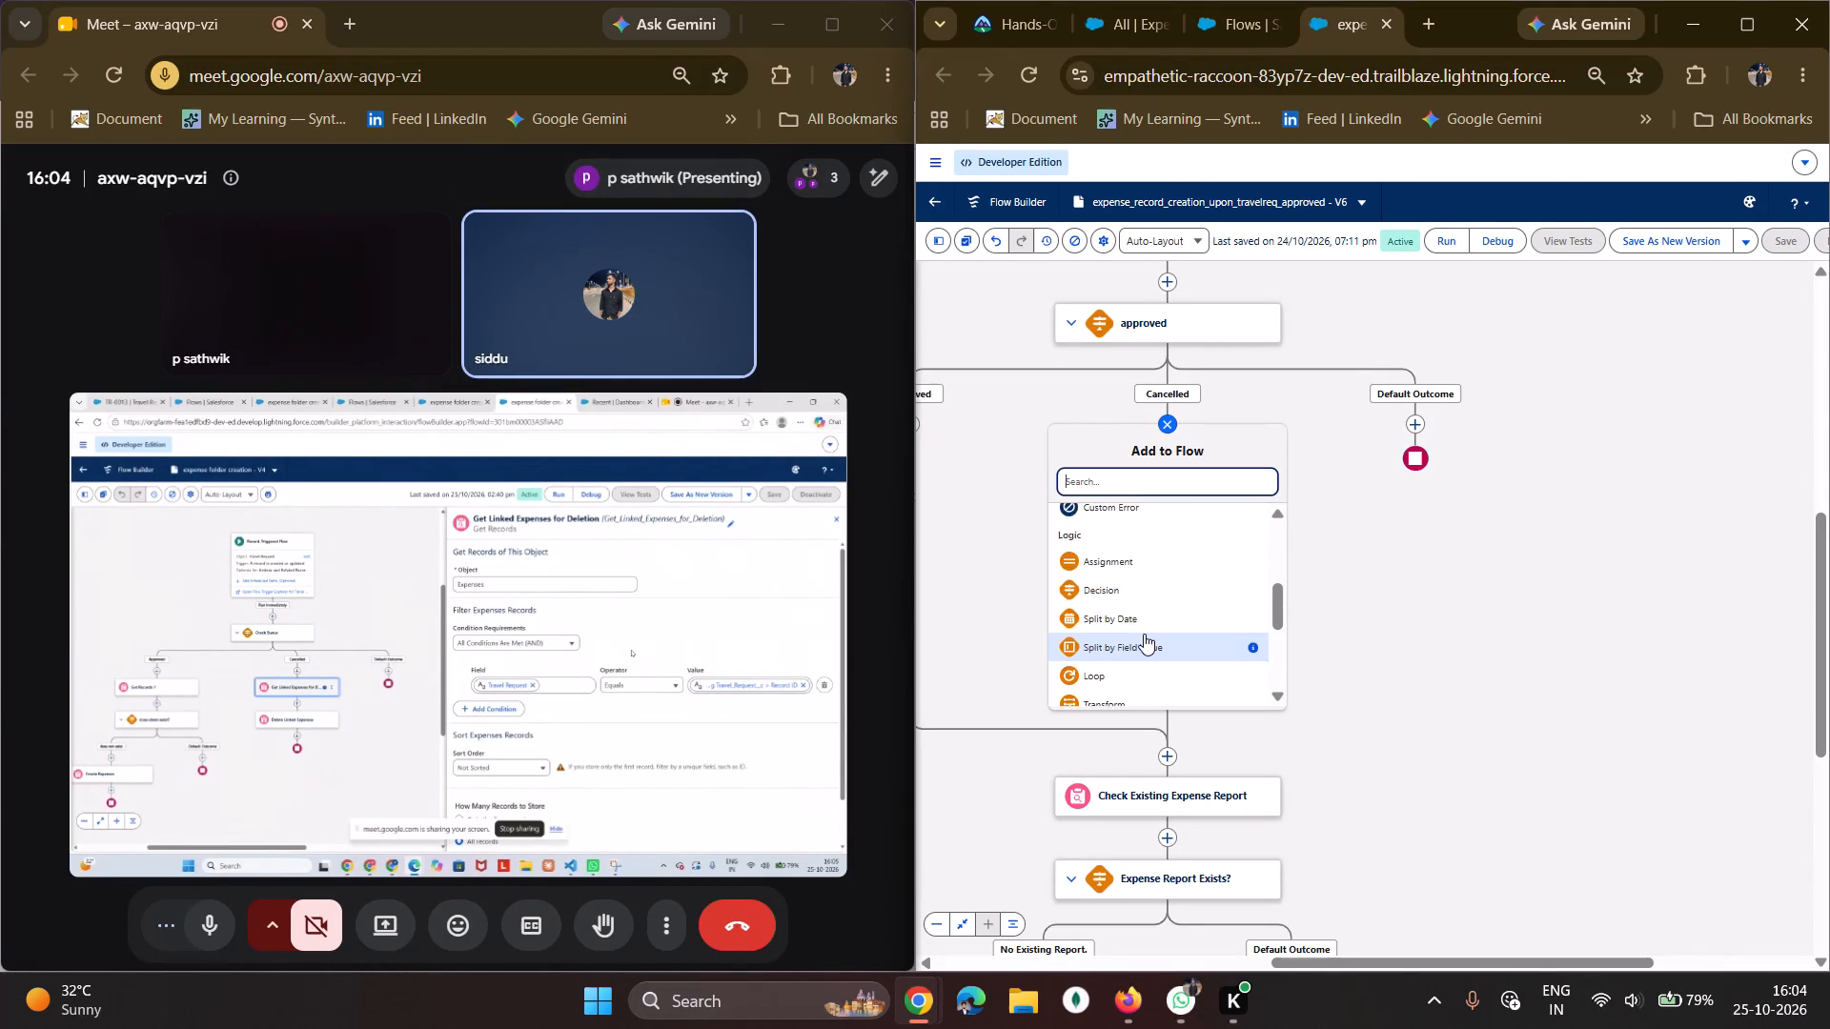
scroll(1144, 634, up, 3)
scroll(1144, 634, down, 4)
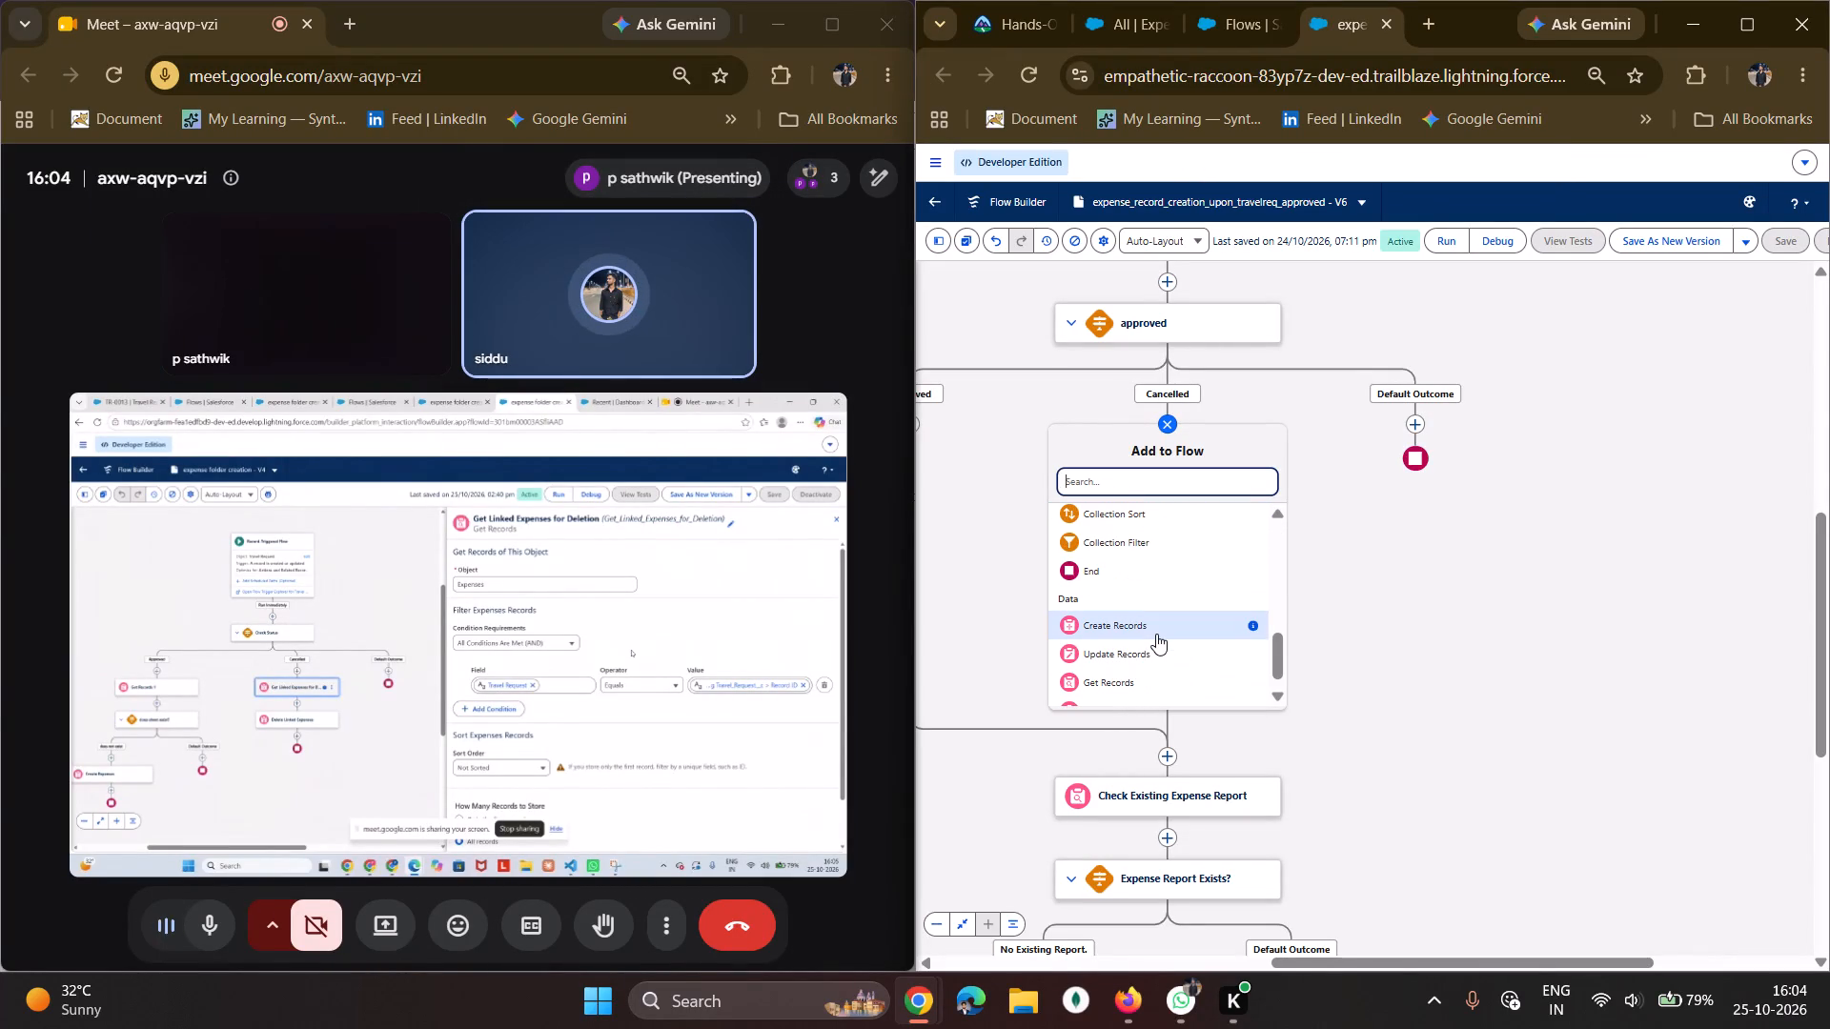
scroll(1156, 634, down, 3)
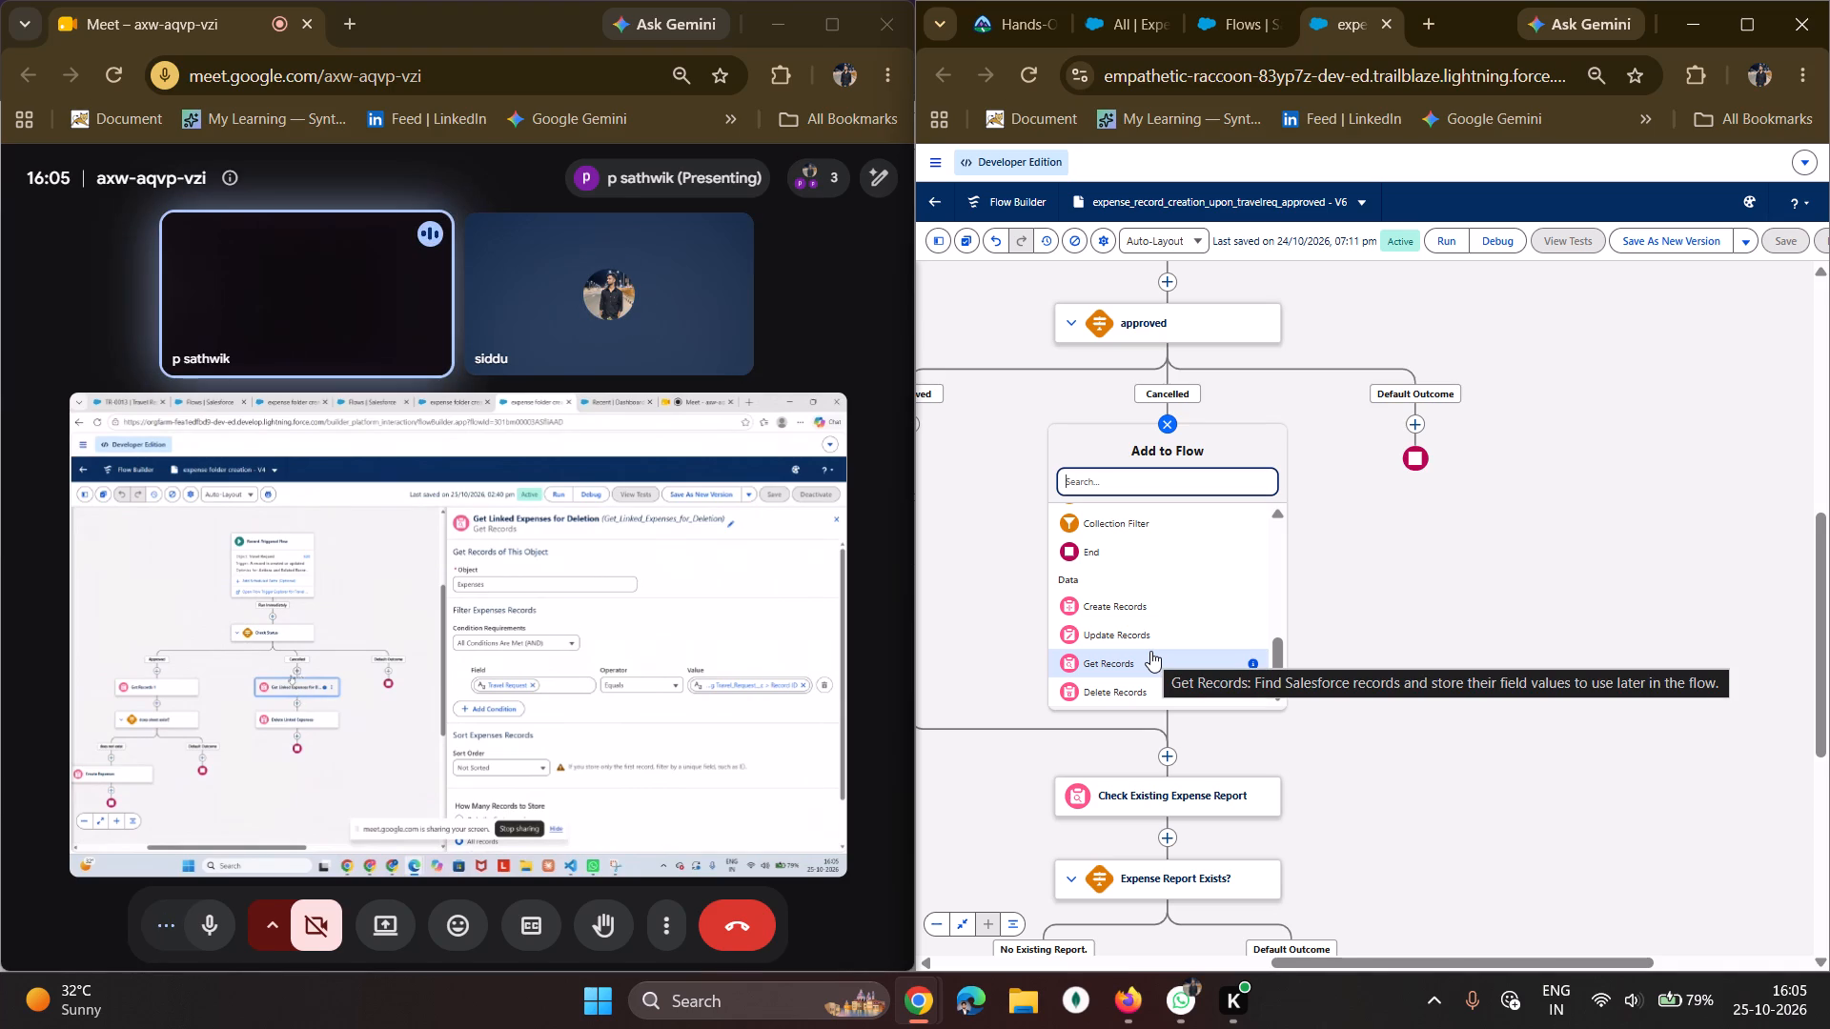
click(1150, 651)
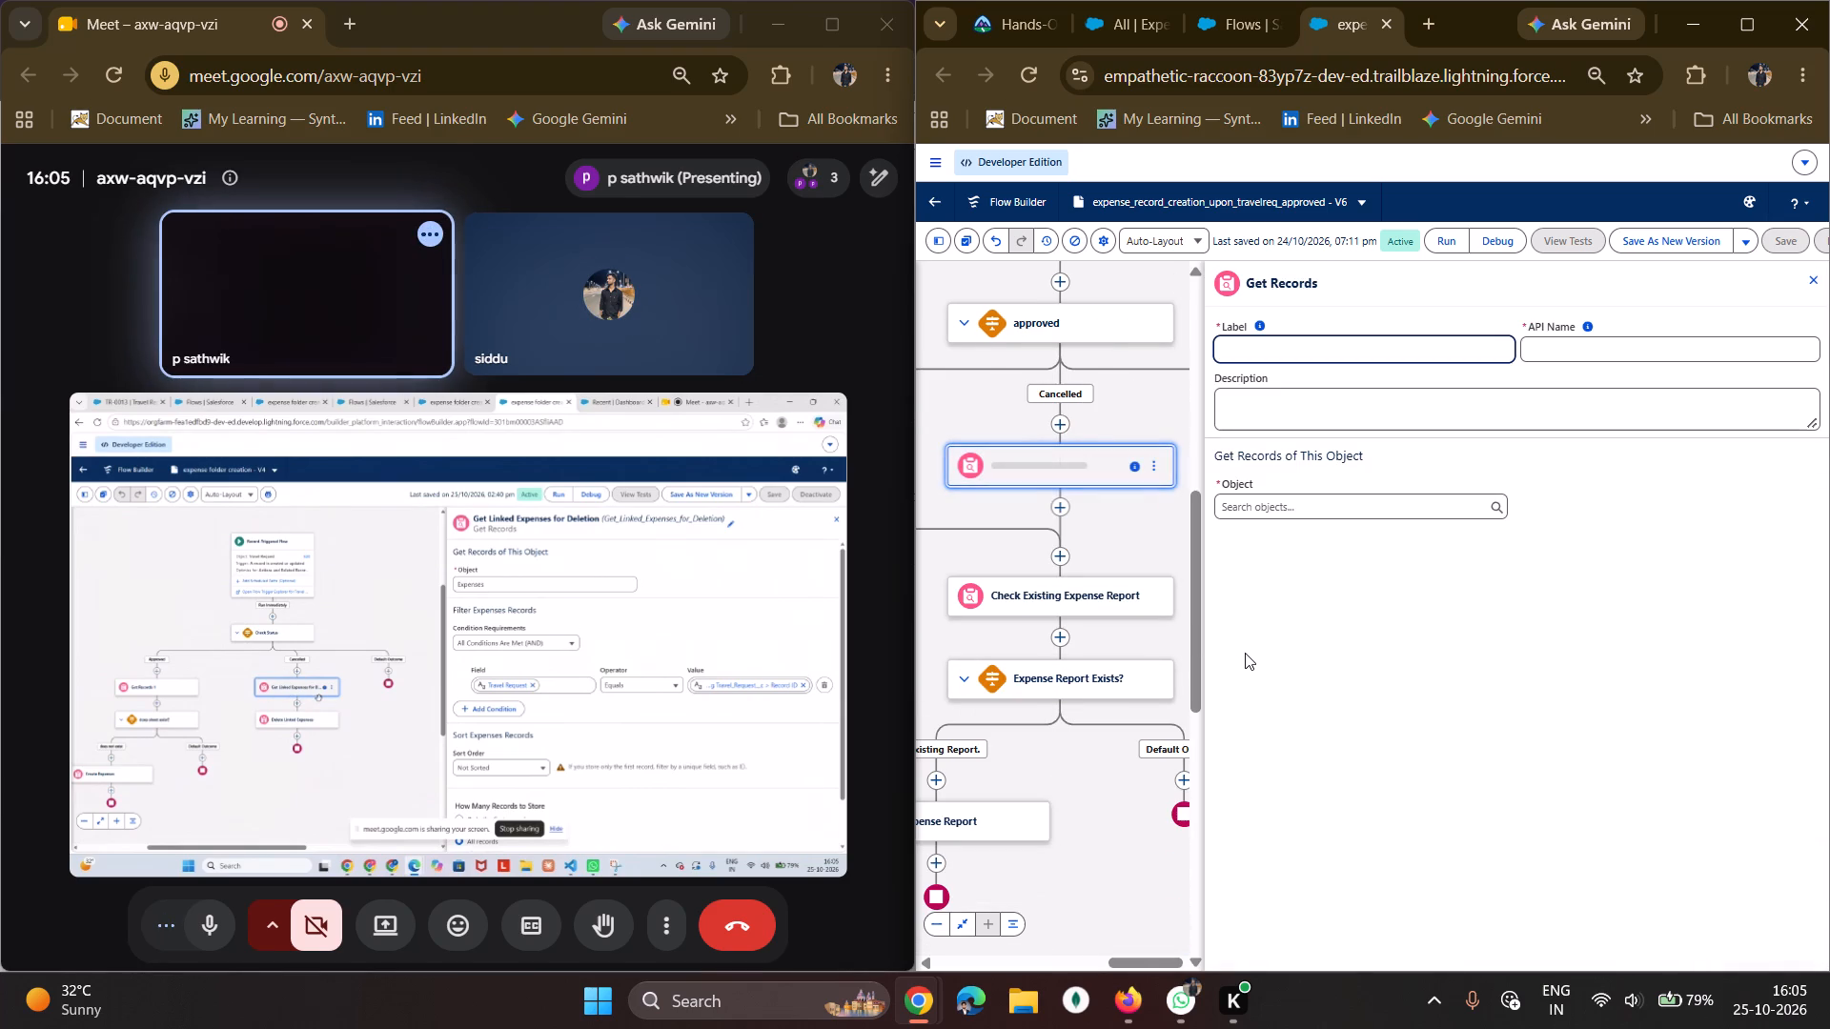
Label the new Get Records element "Get Linked Expenses for deletion" and let its API name fill in from the label.
scroll(1258, 657, up, 2)
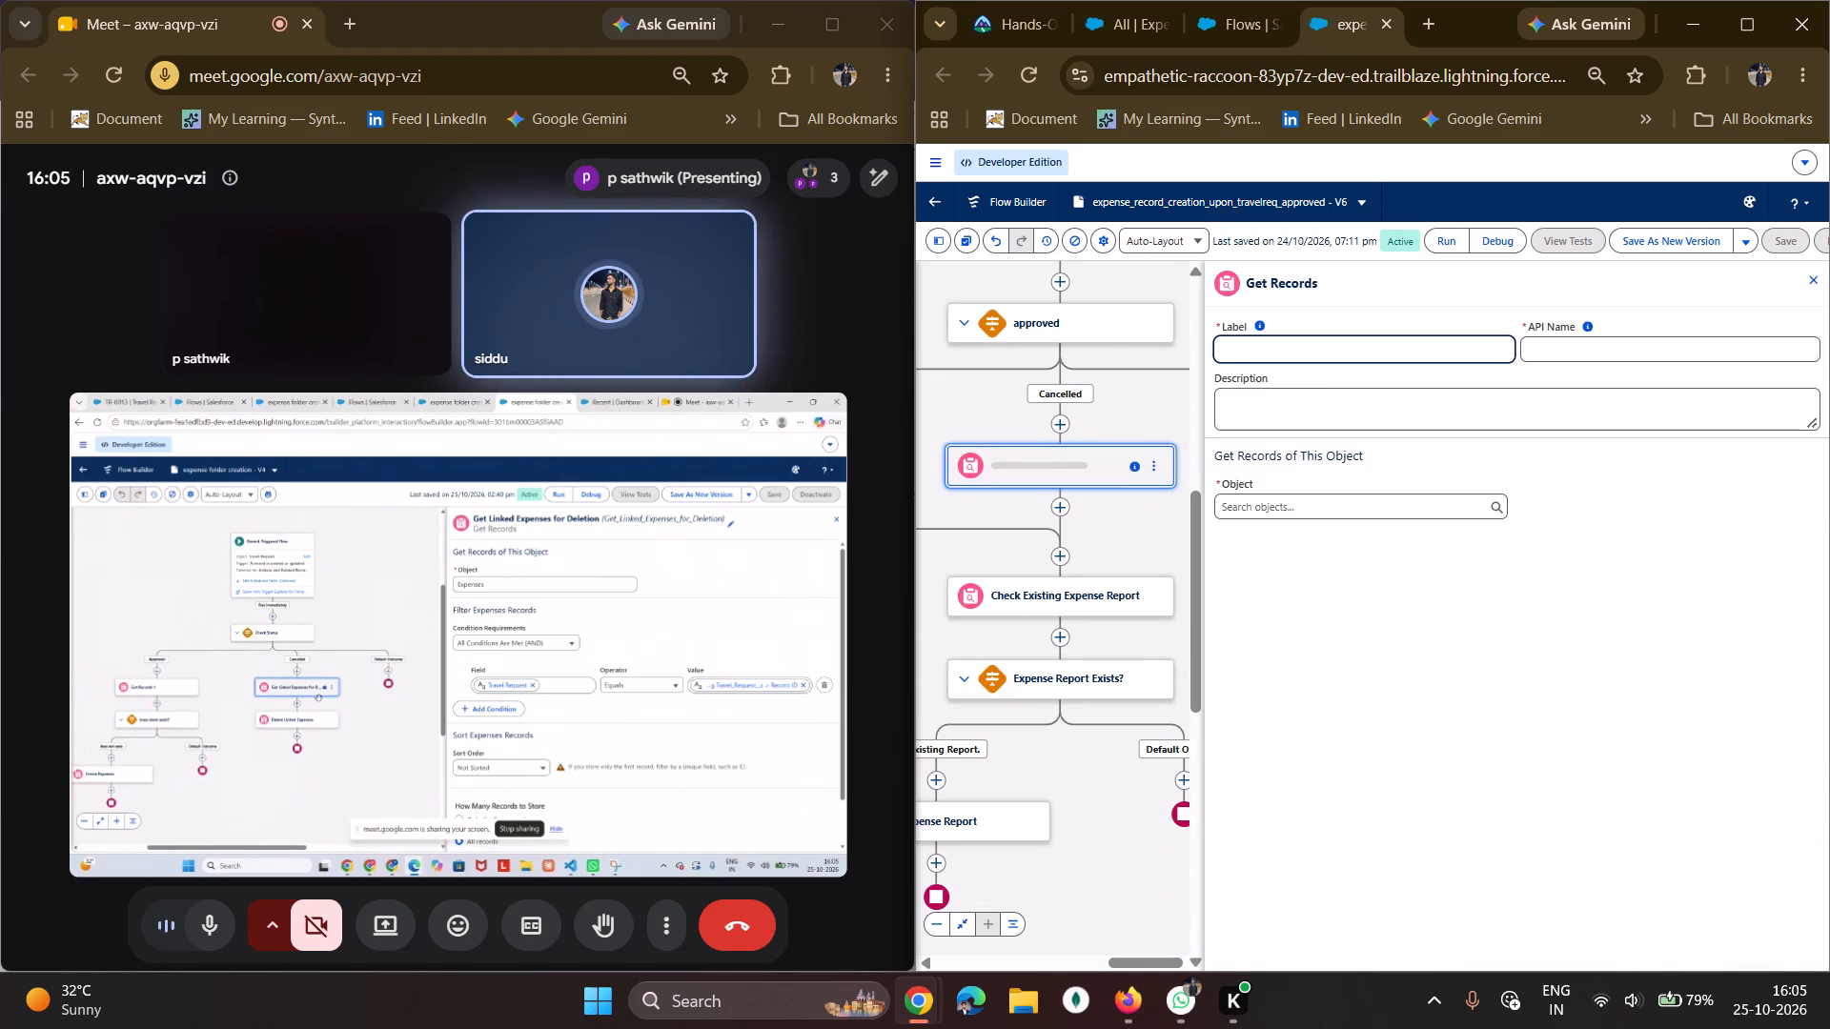
click(1292, 339)
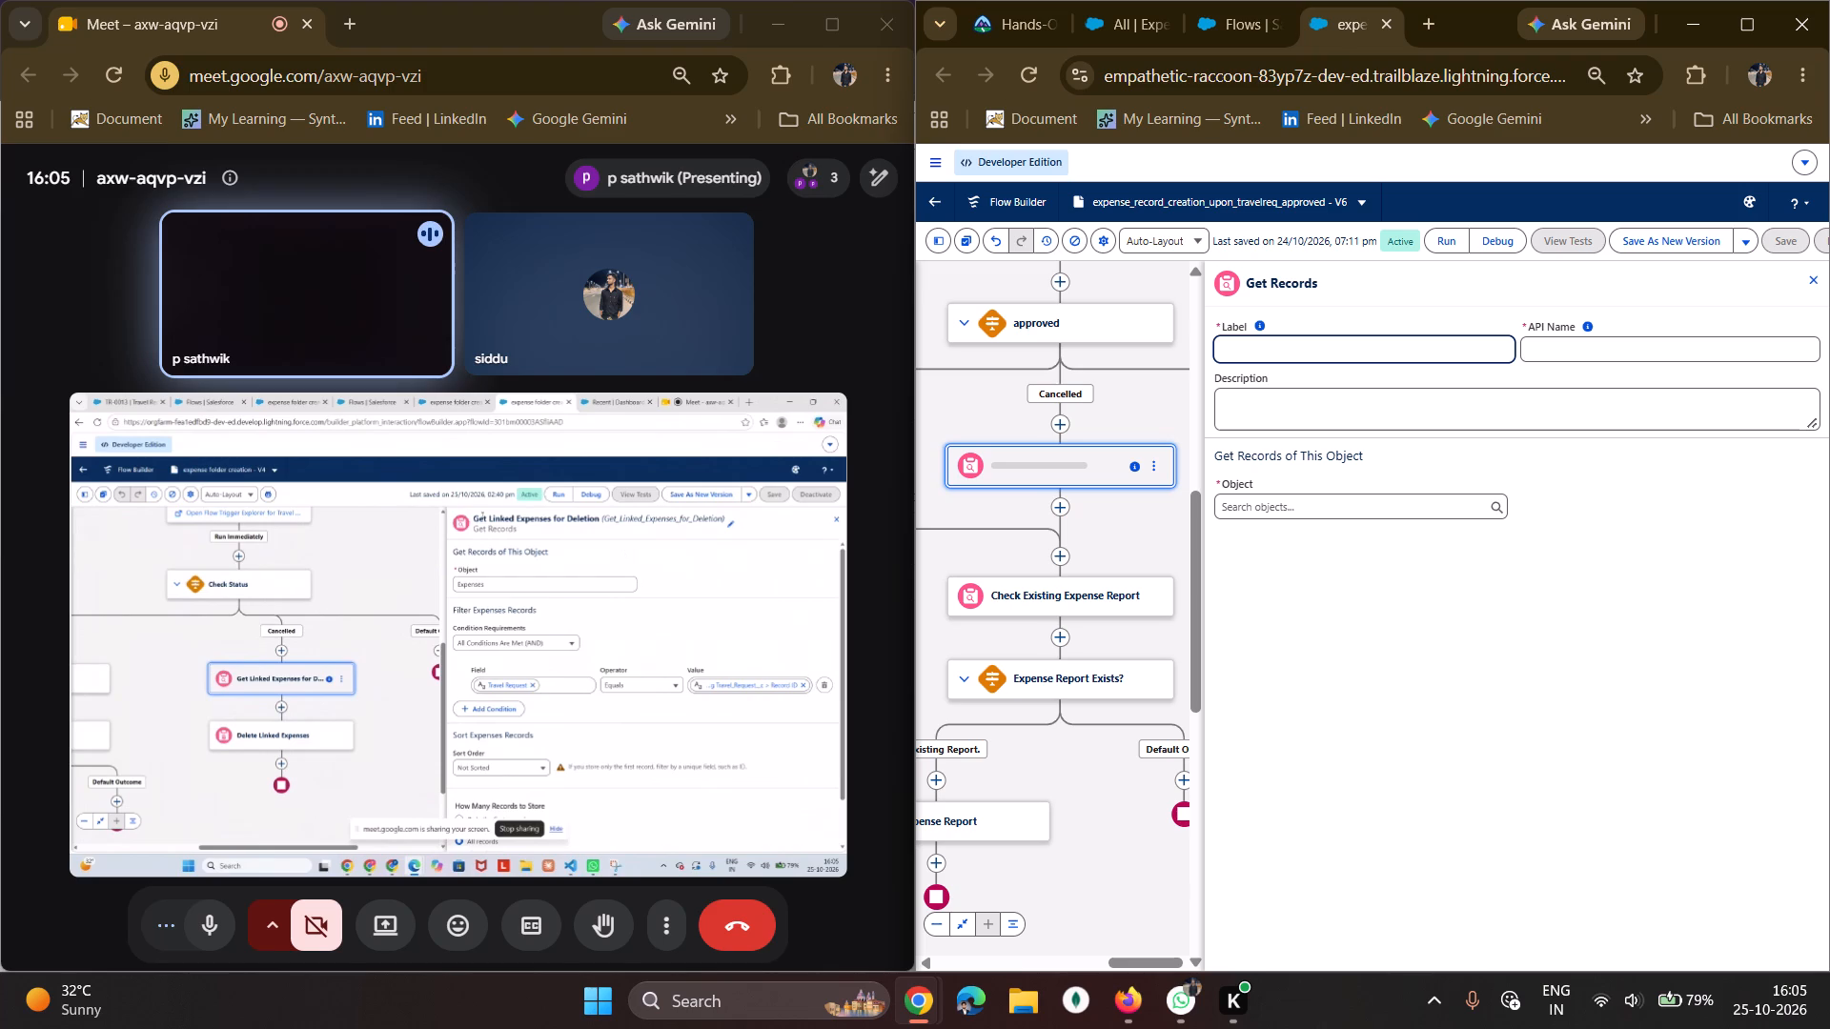
text(Get)
key(space)
key(shift+l)
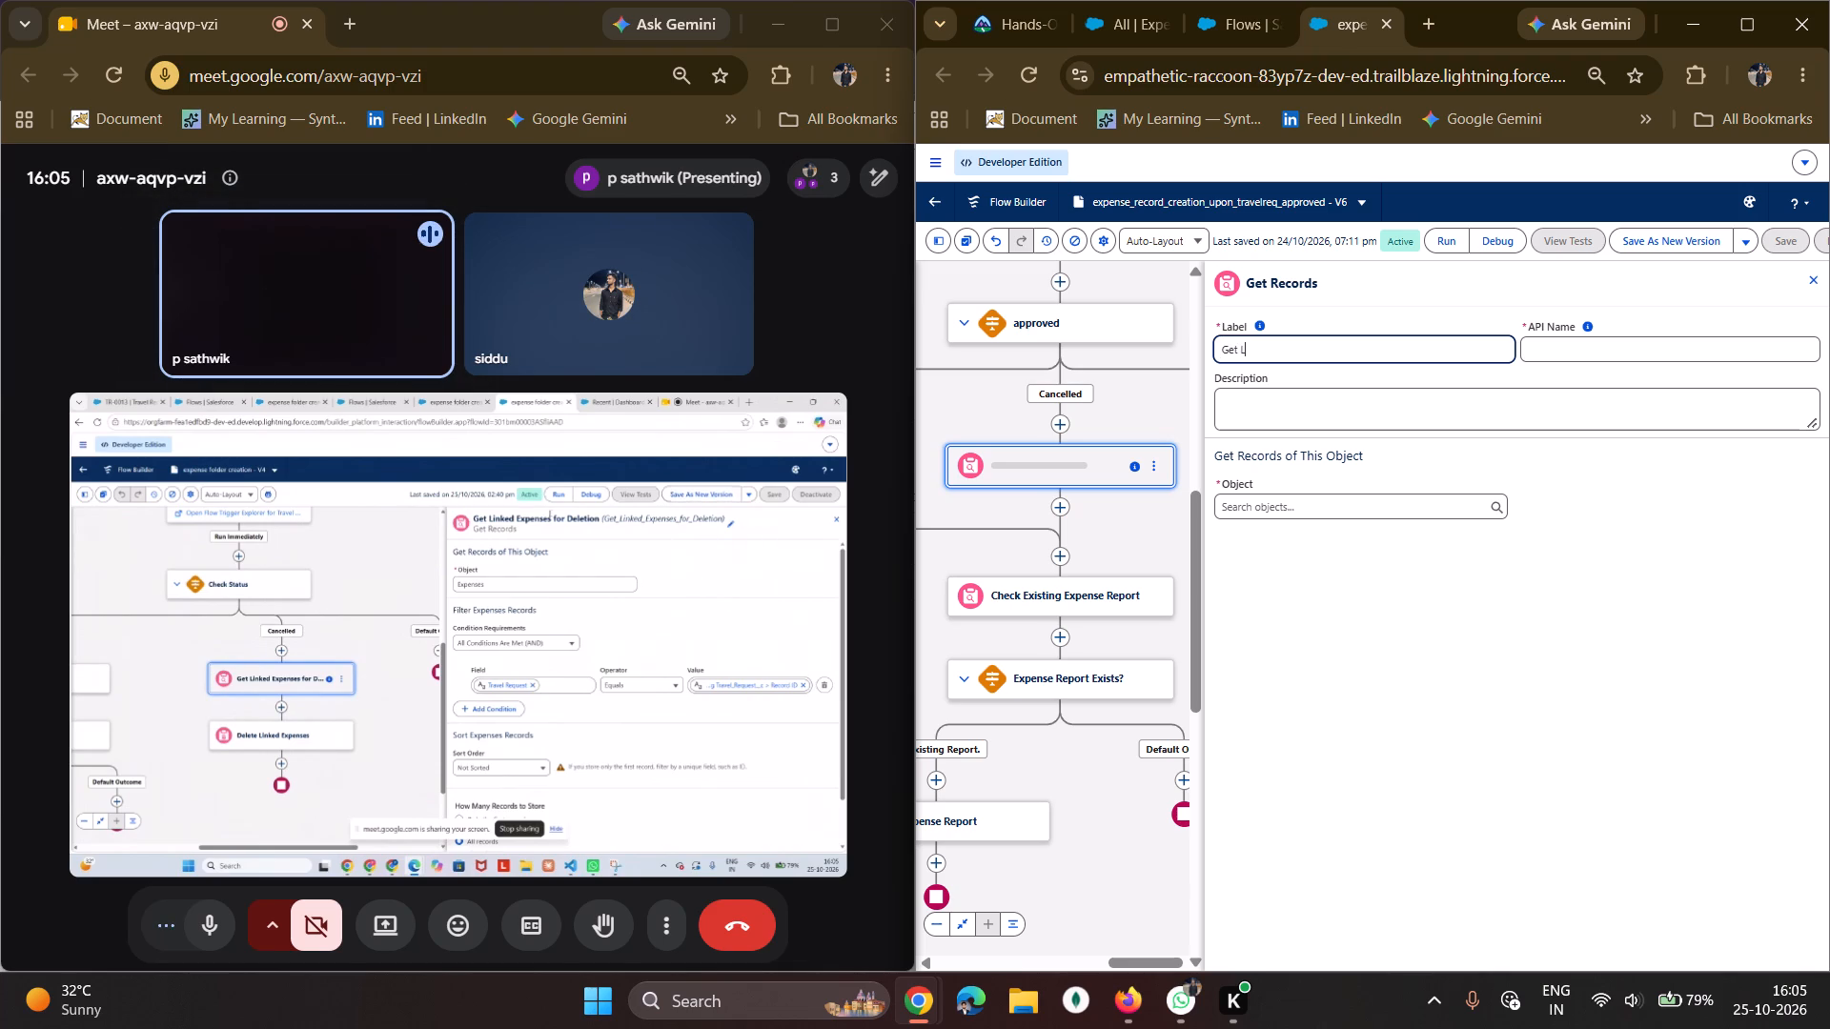
text(inked)
key(space)
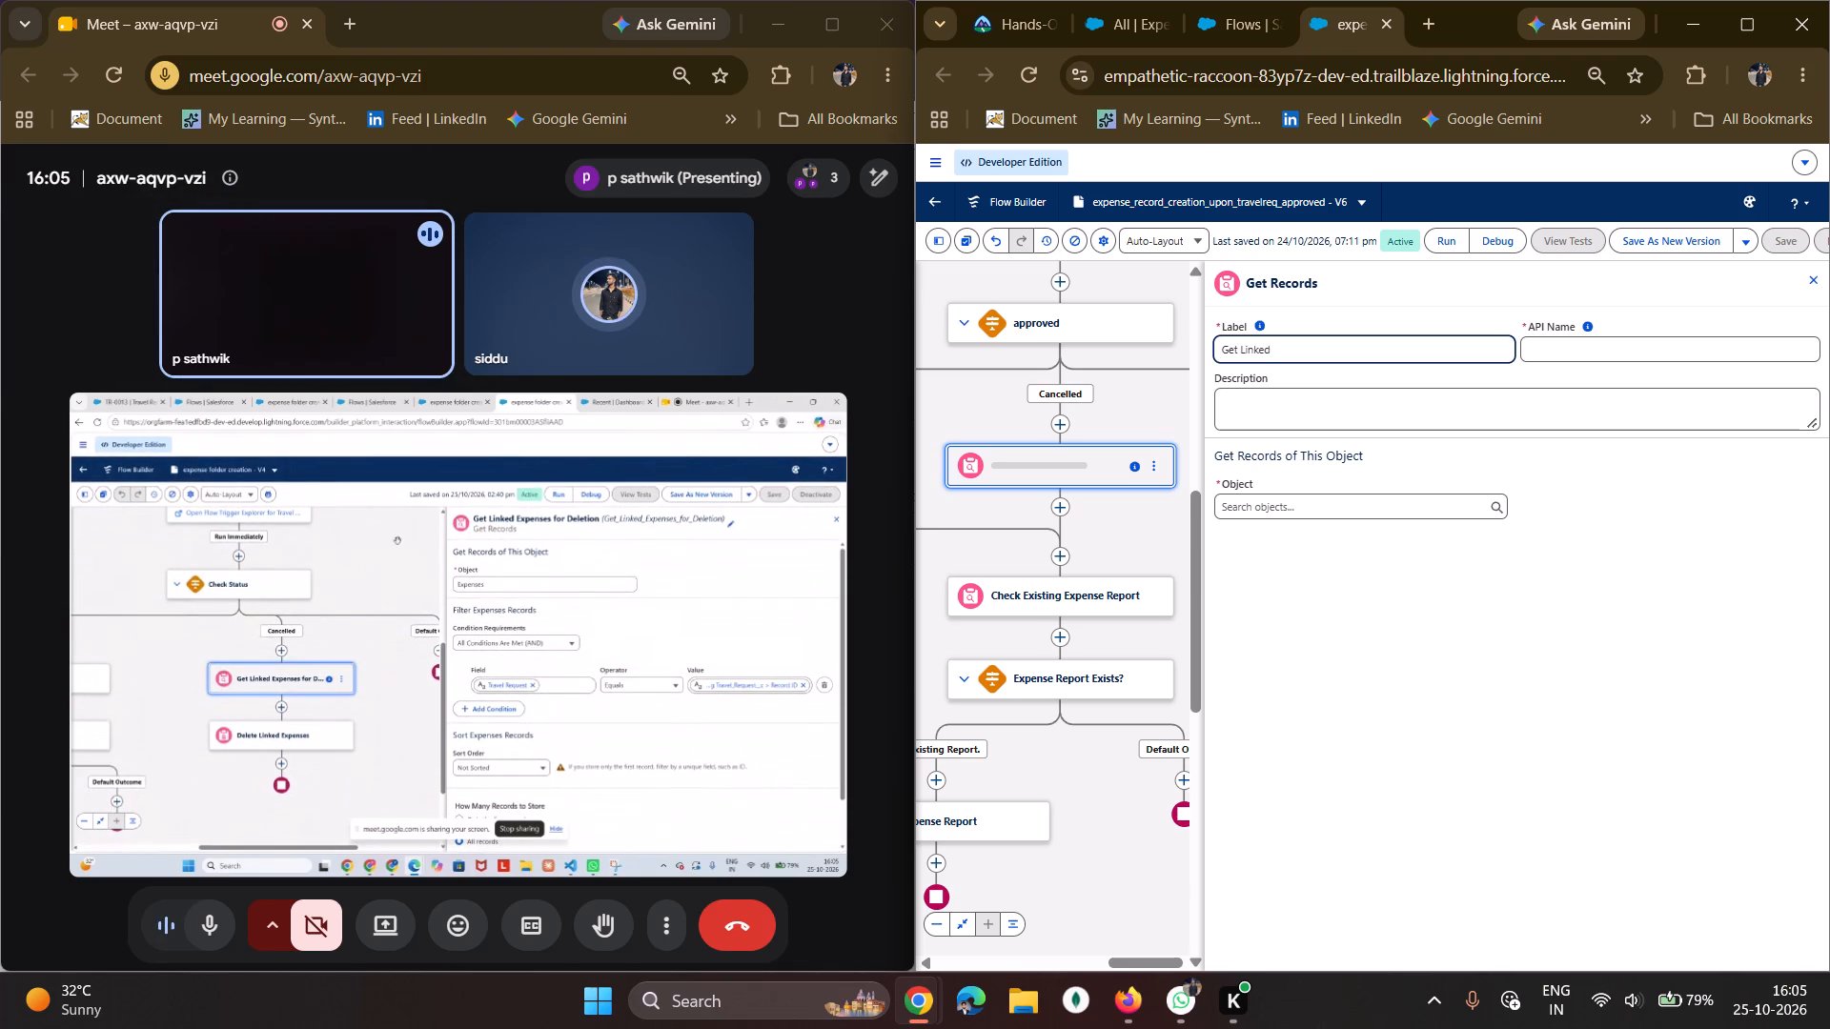
text(Expenses)
key(space)
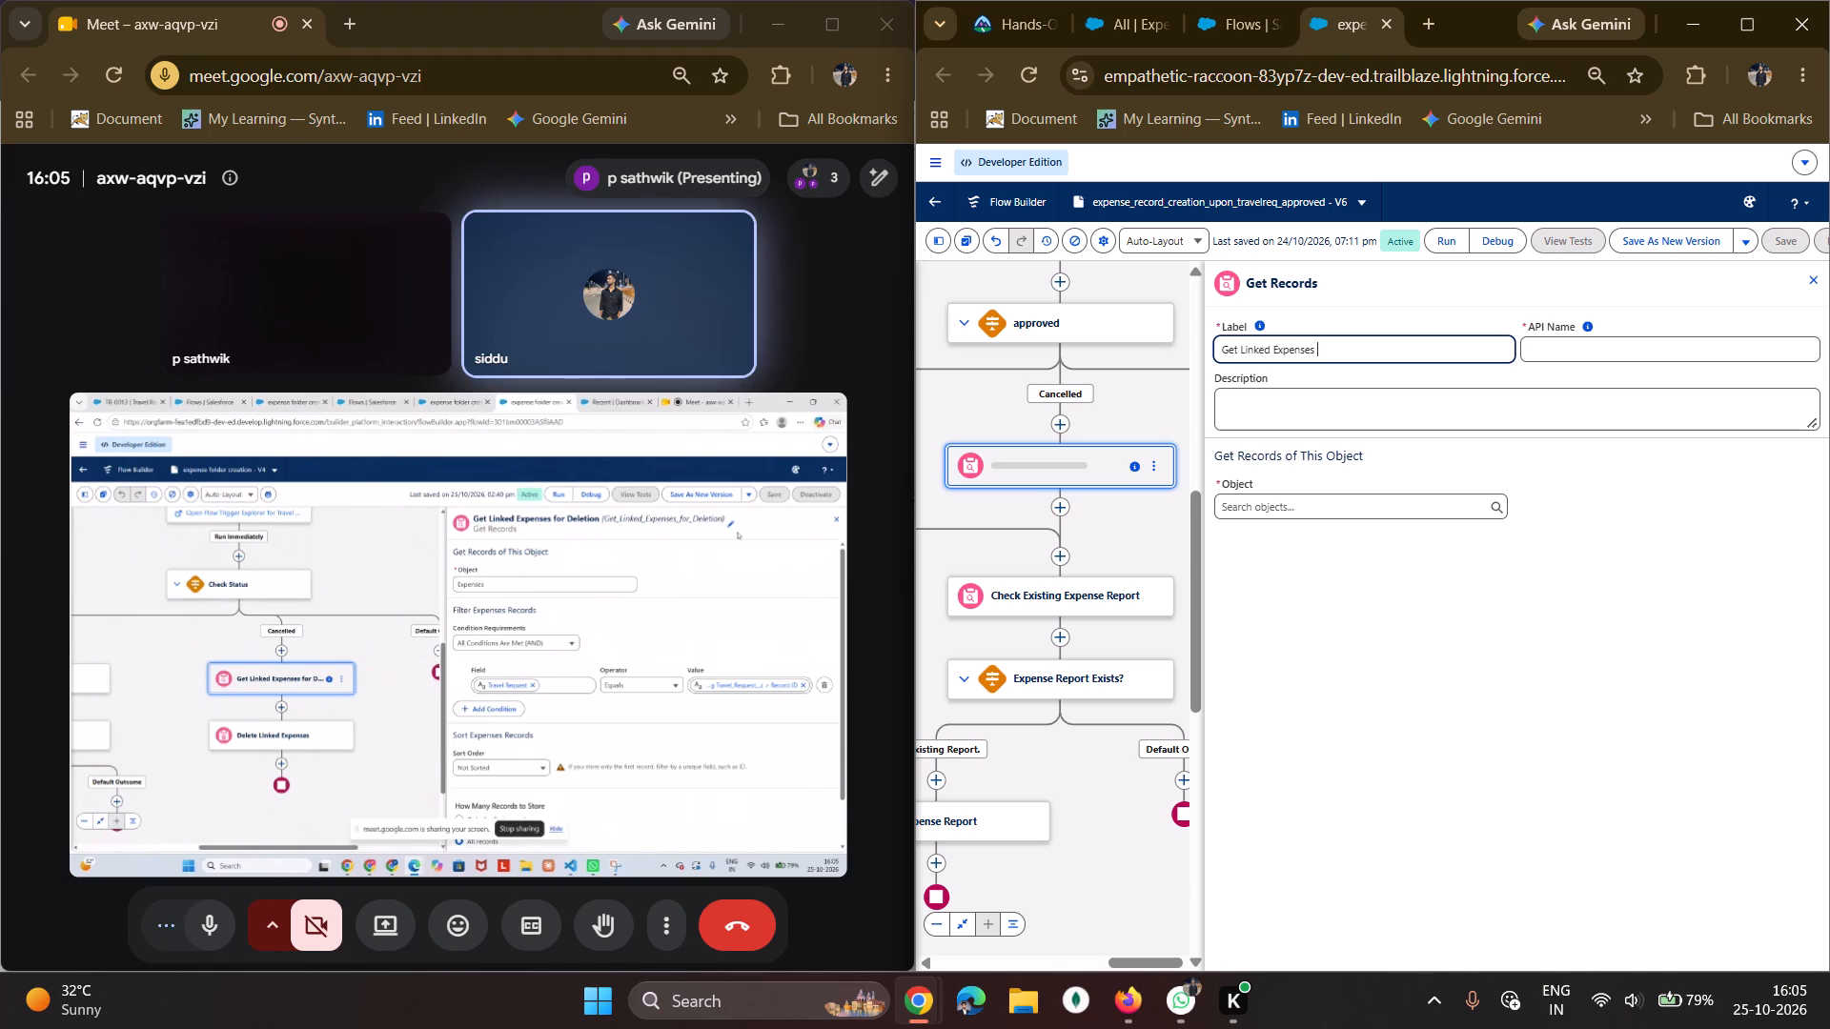
text(fro)
key(space)
key(BackSpace)
key(BackSpace)
key(BackSpace)
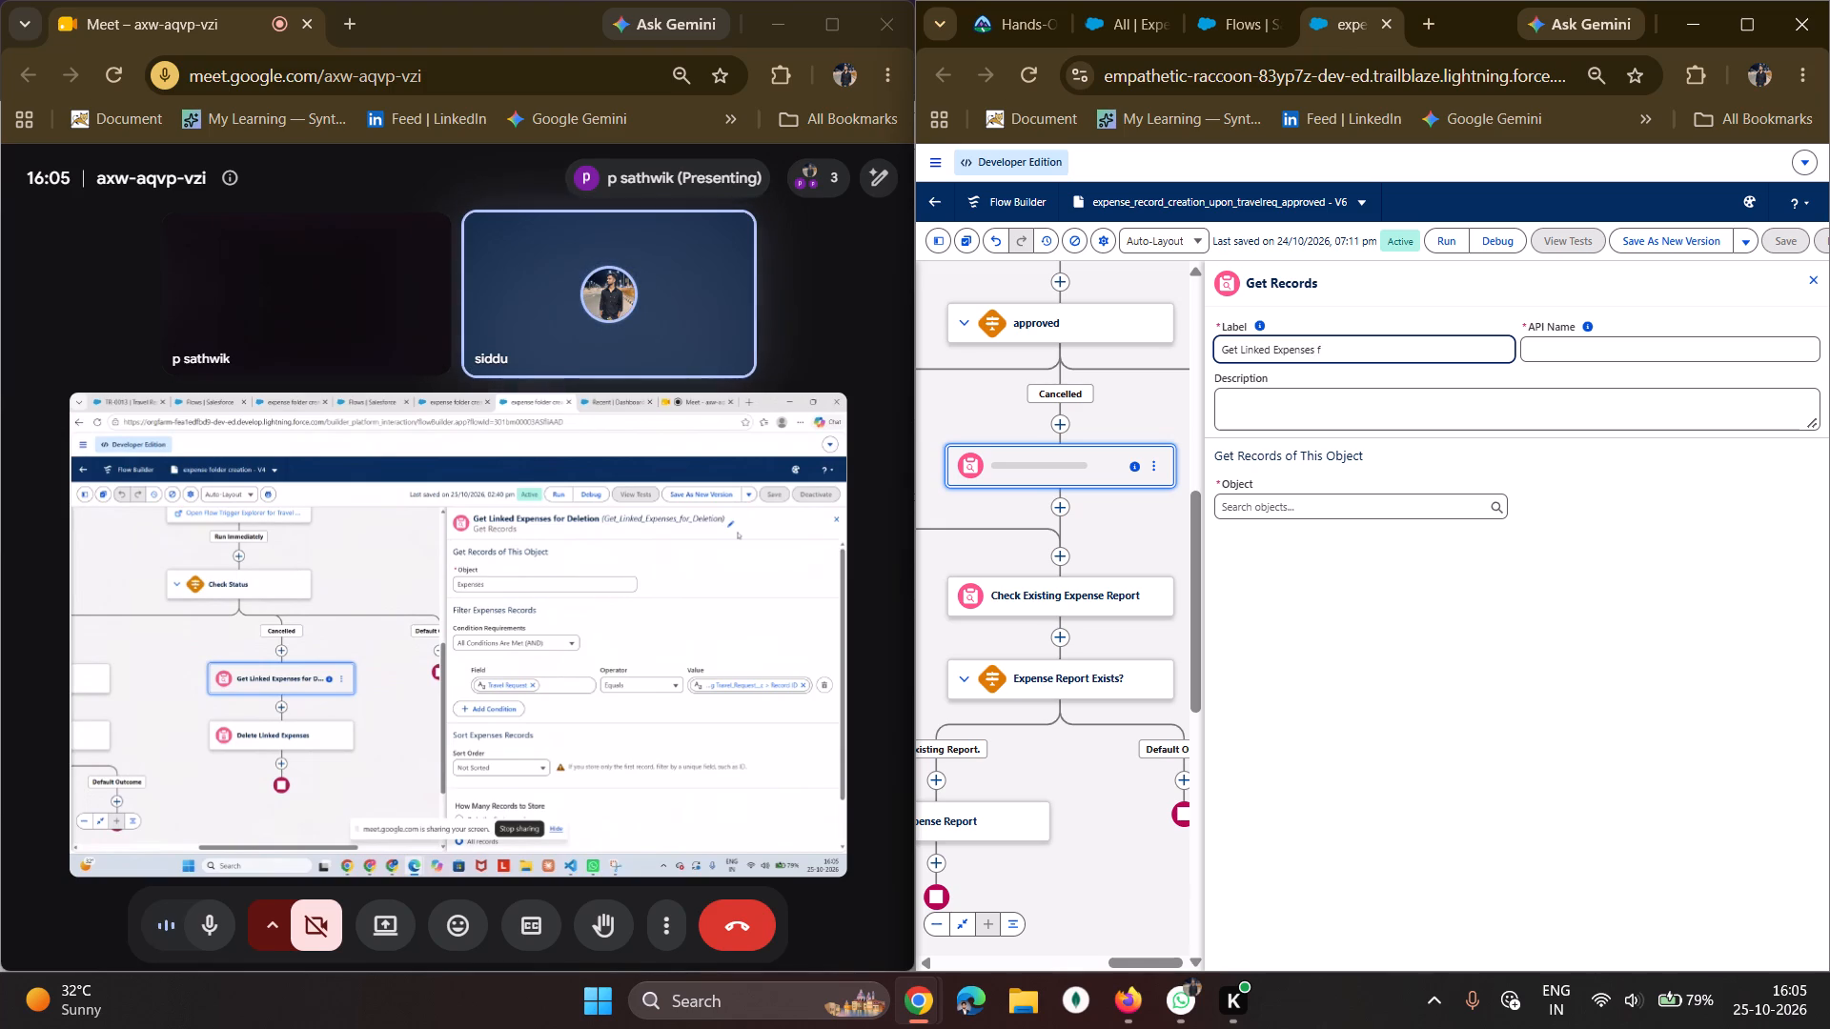
text(or deletion)
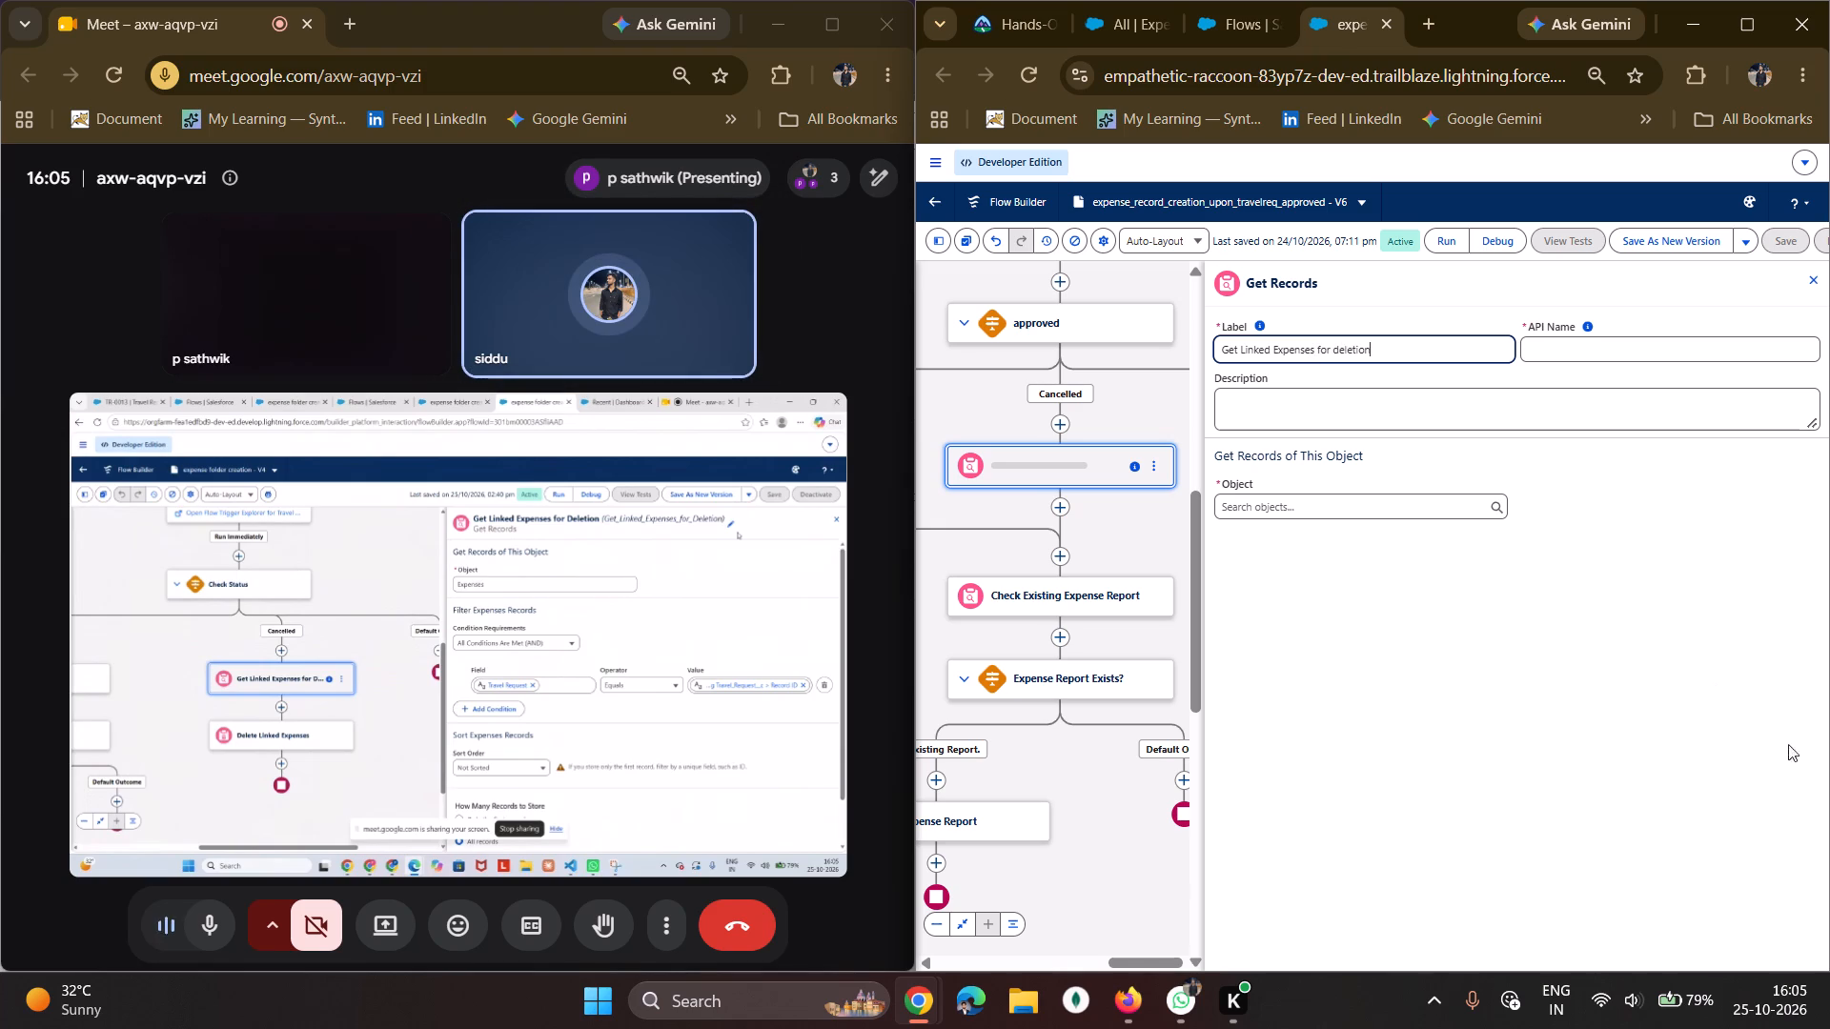
click(1699, 703)
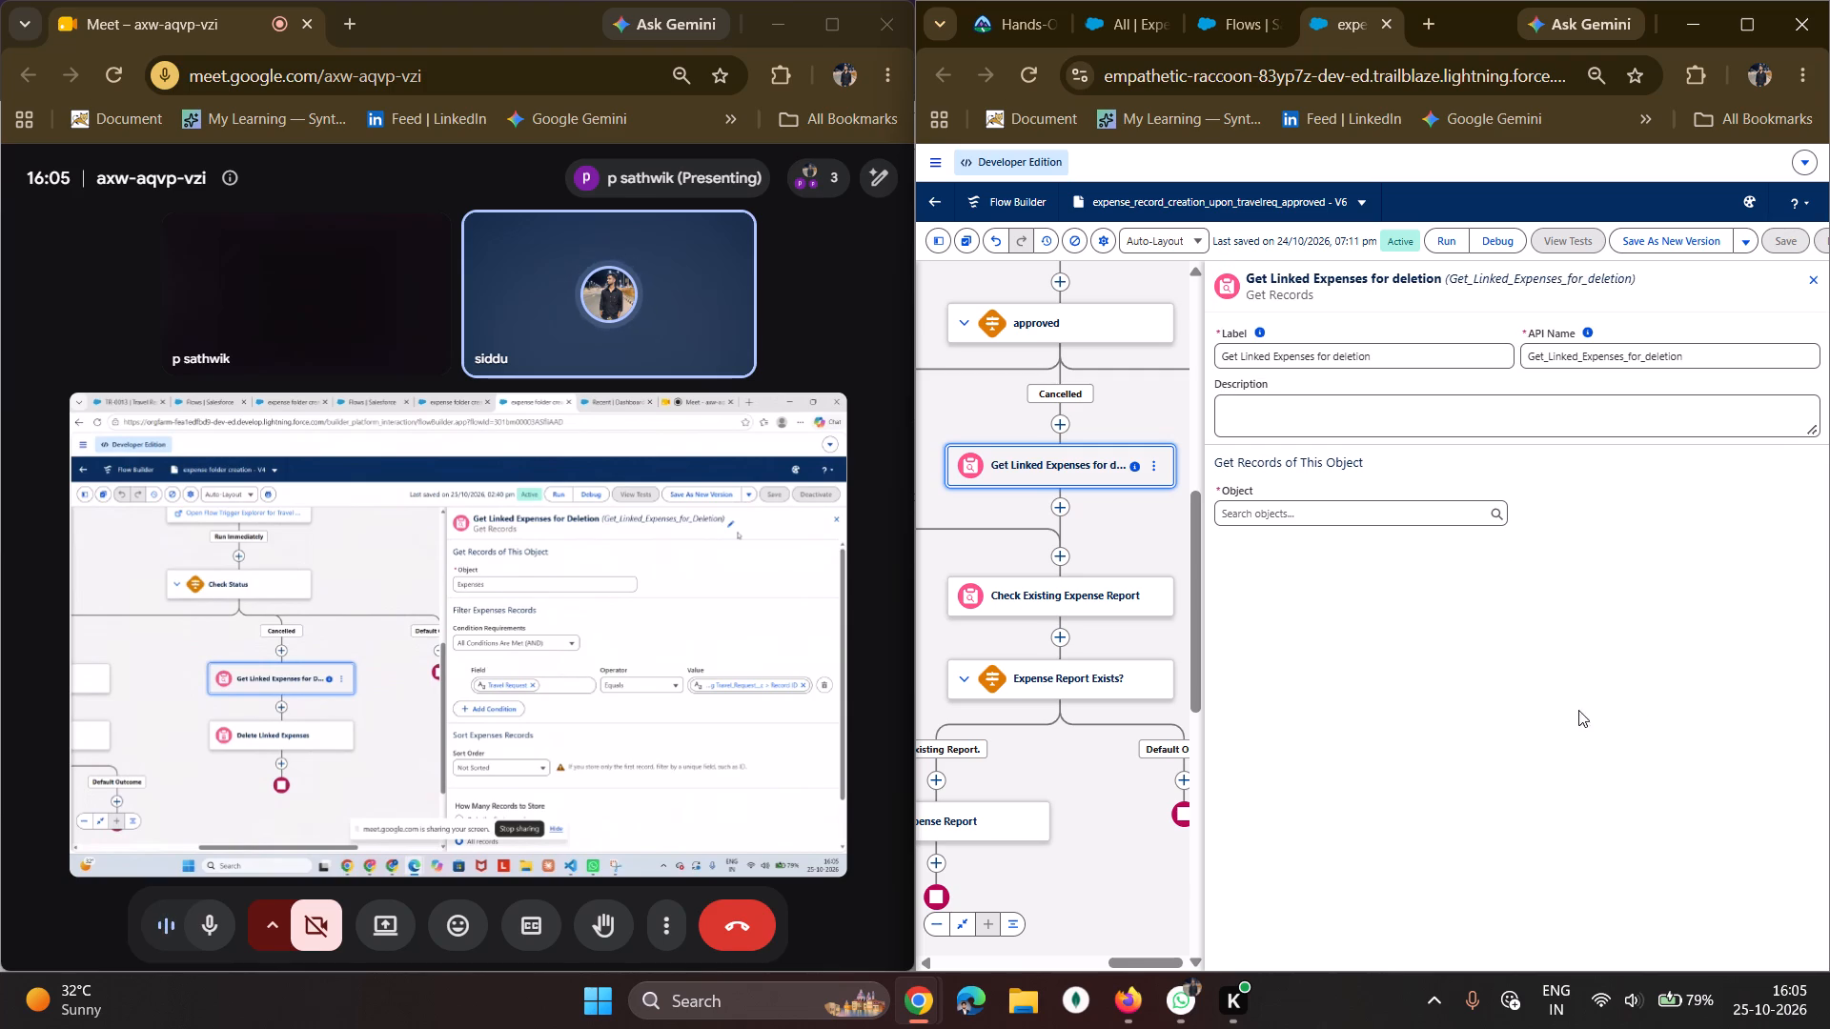
Set the object that the Get Records element retrieves to Expense Report (Expense_Item__c).
click(1276, 486)
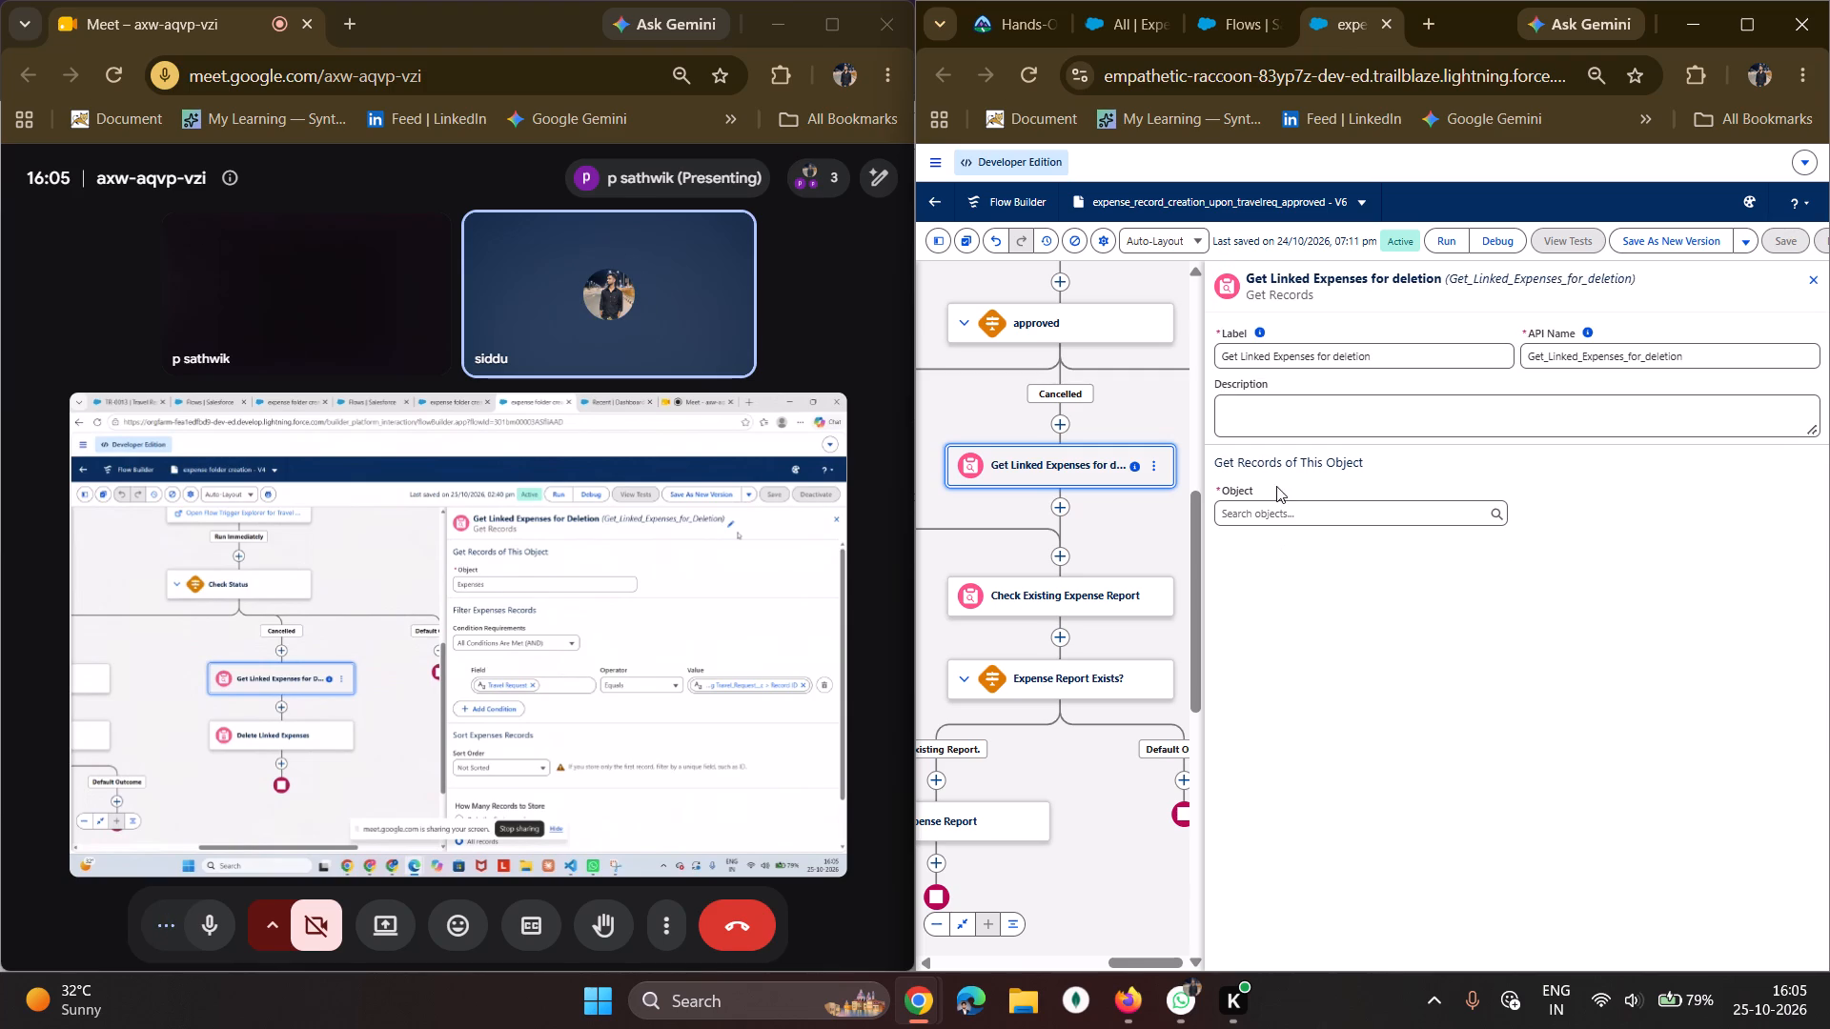
click(1276, 515)
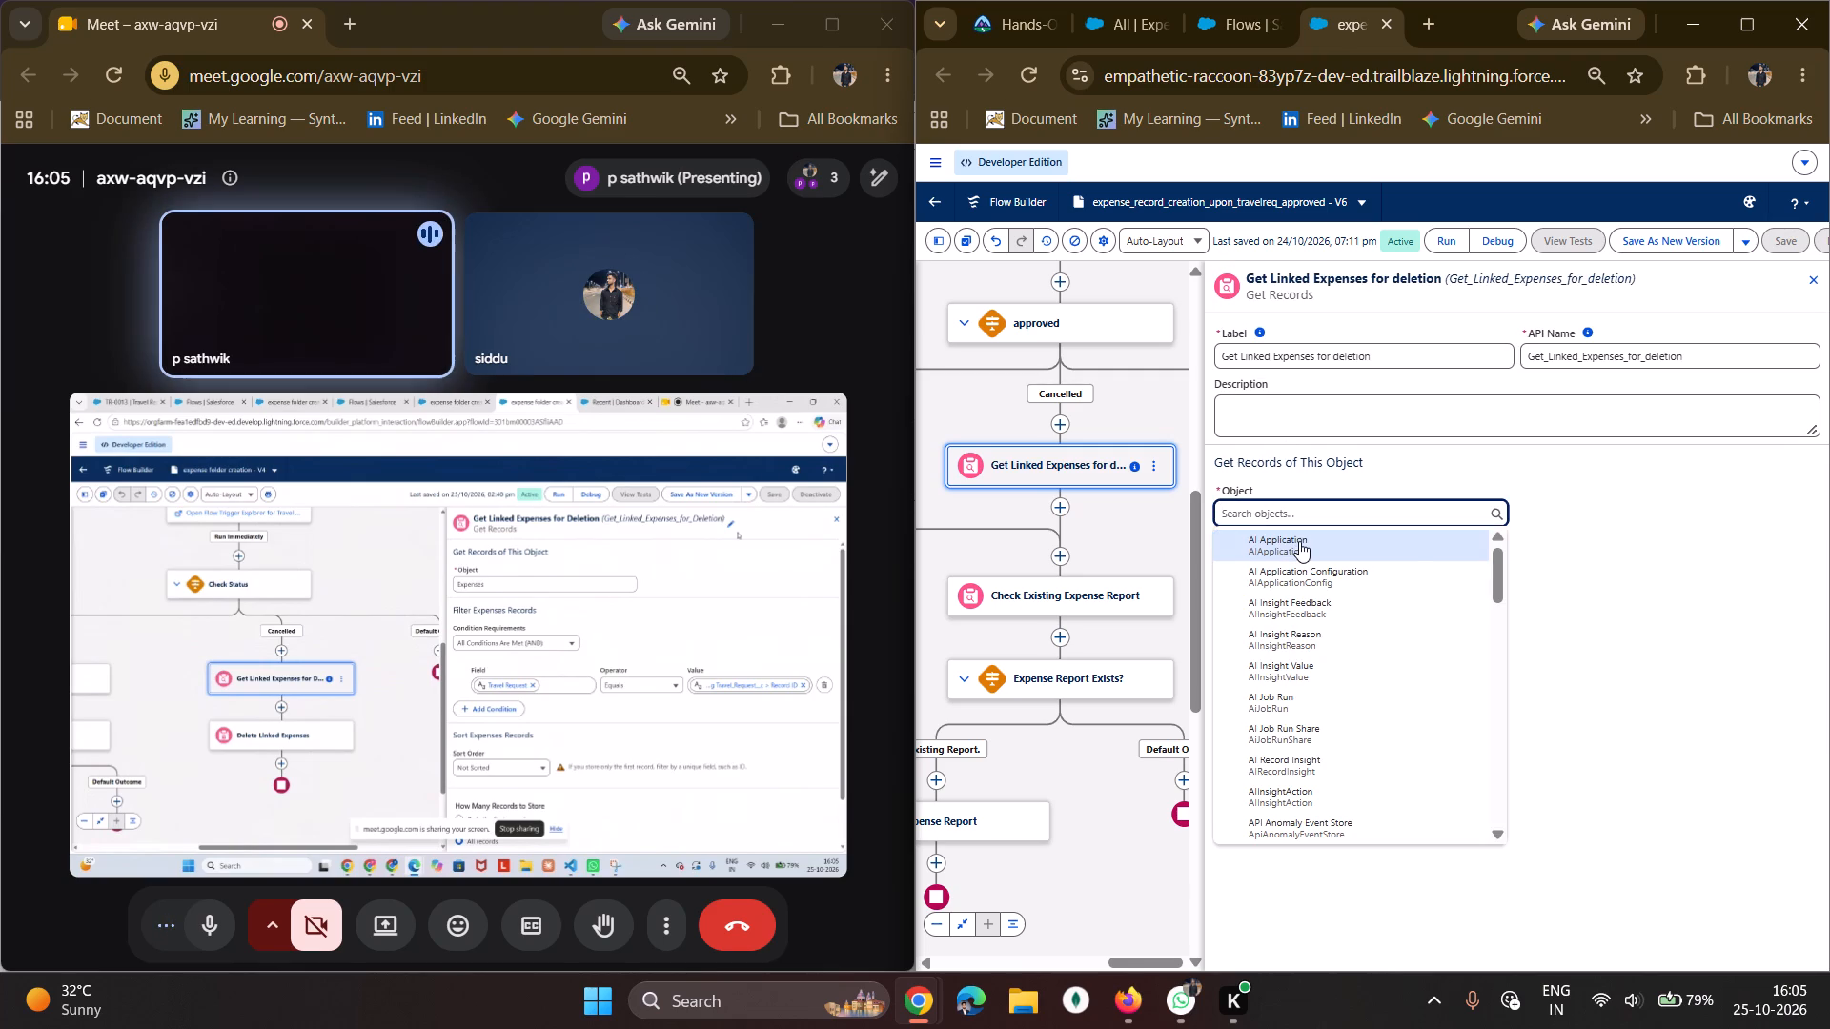
text(expens)
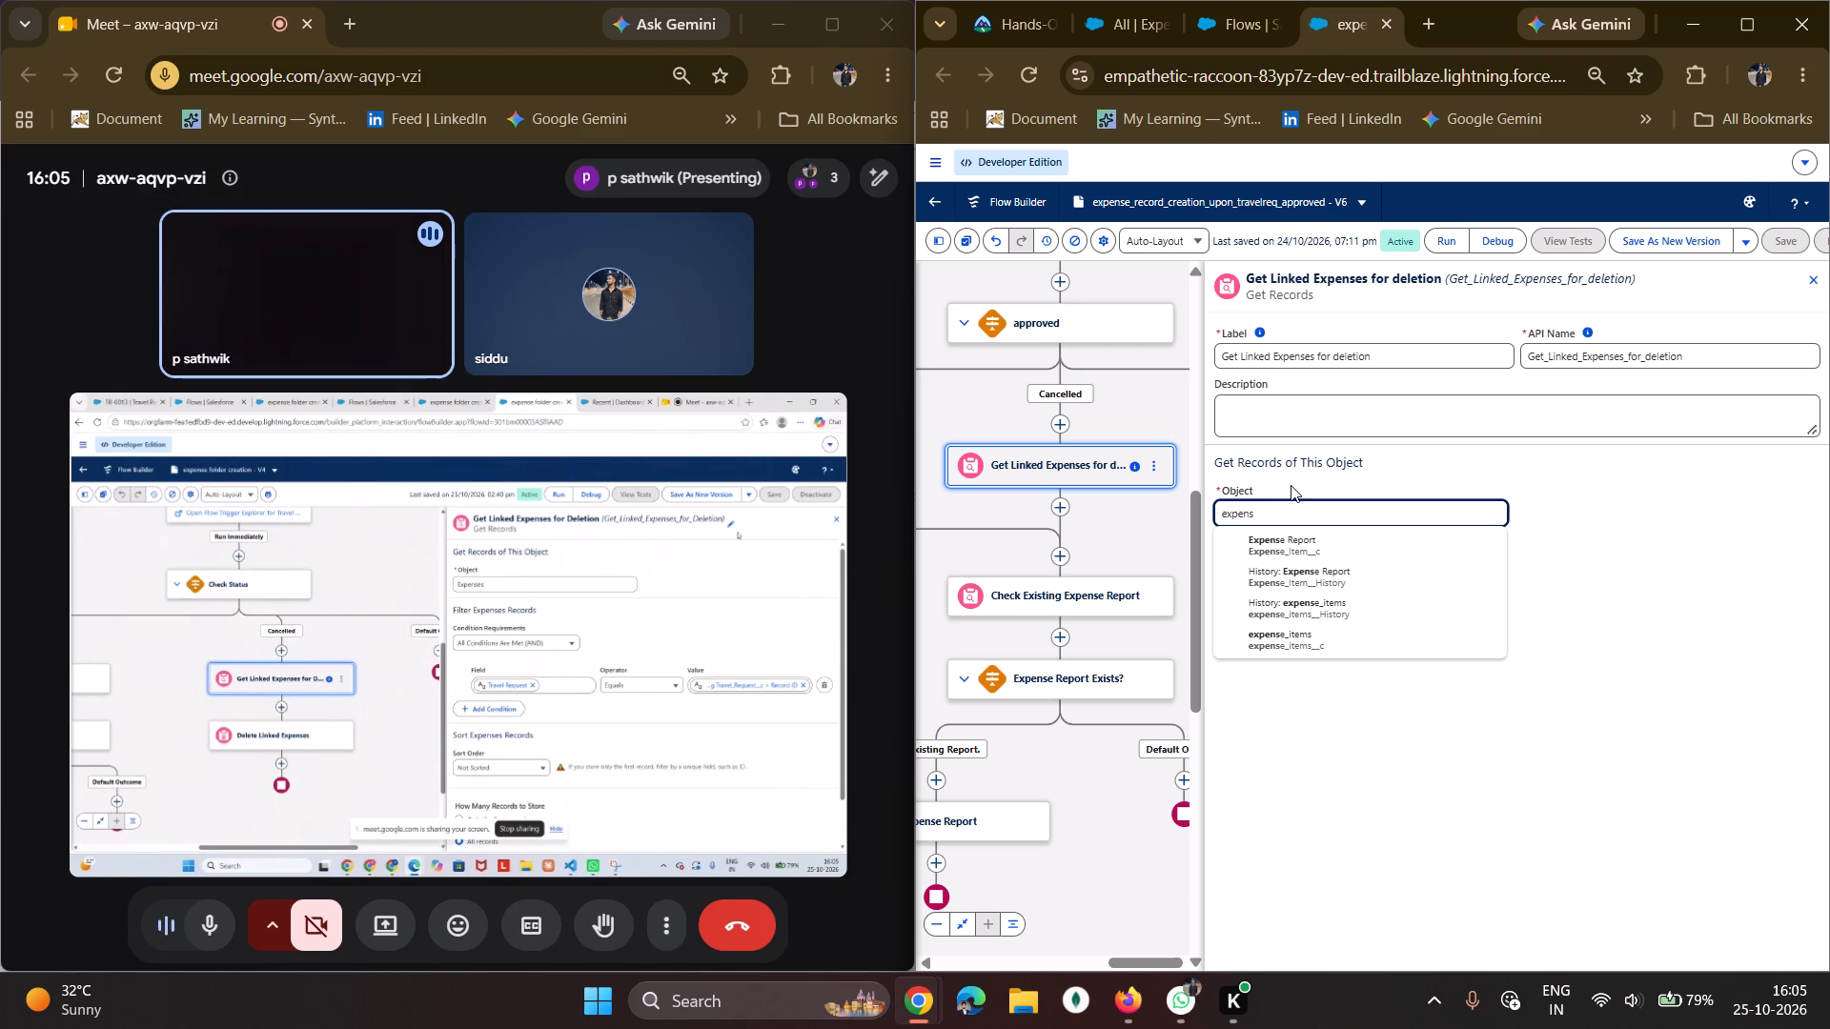
click(1279, 552)
scroll(1279, 552, down, 1)
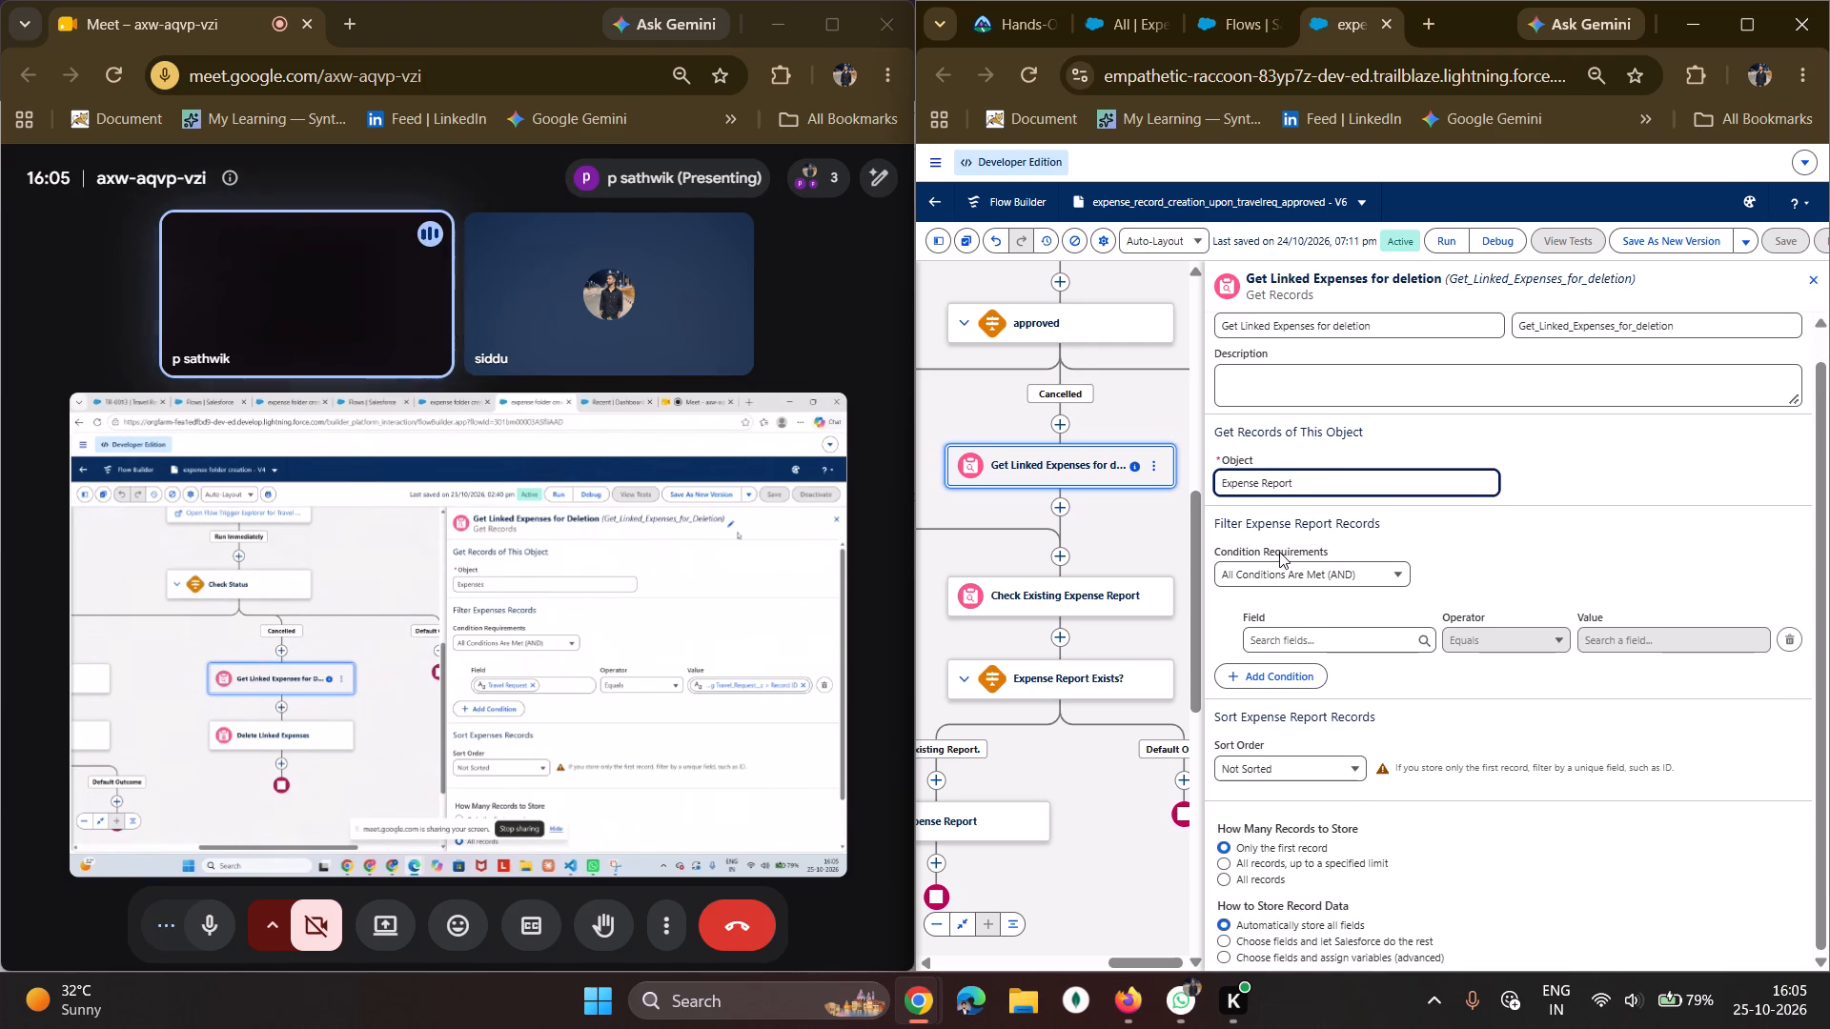
Filter the retrieved expense reports by the condition Travel Request Equals the triggering Travel_Request__c record's Record ID.
click(1277, 639)
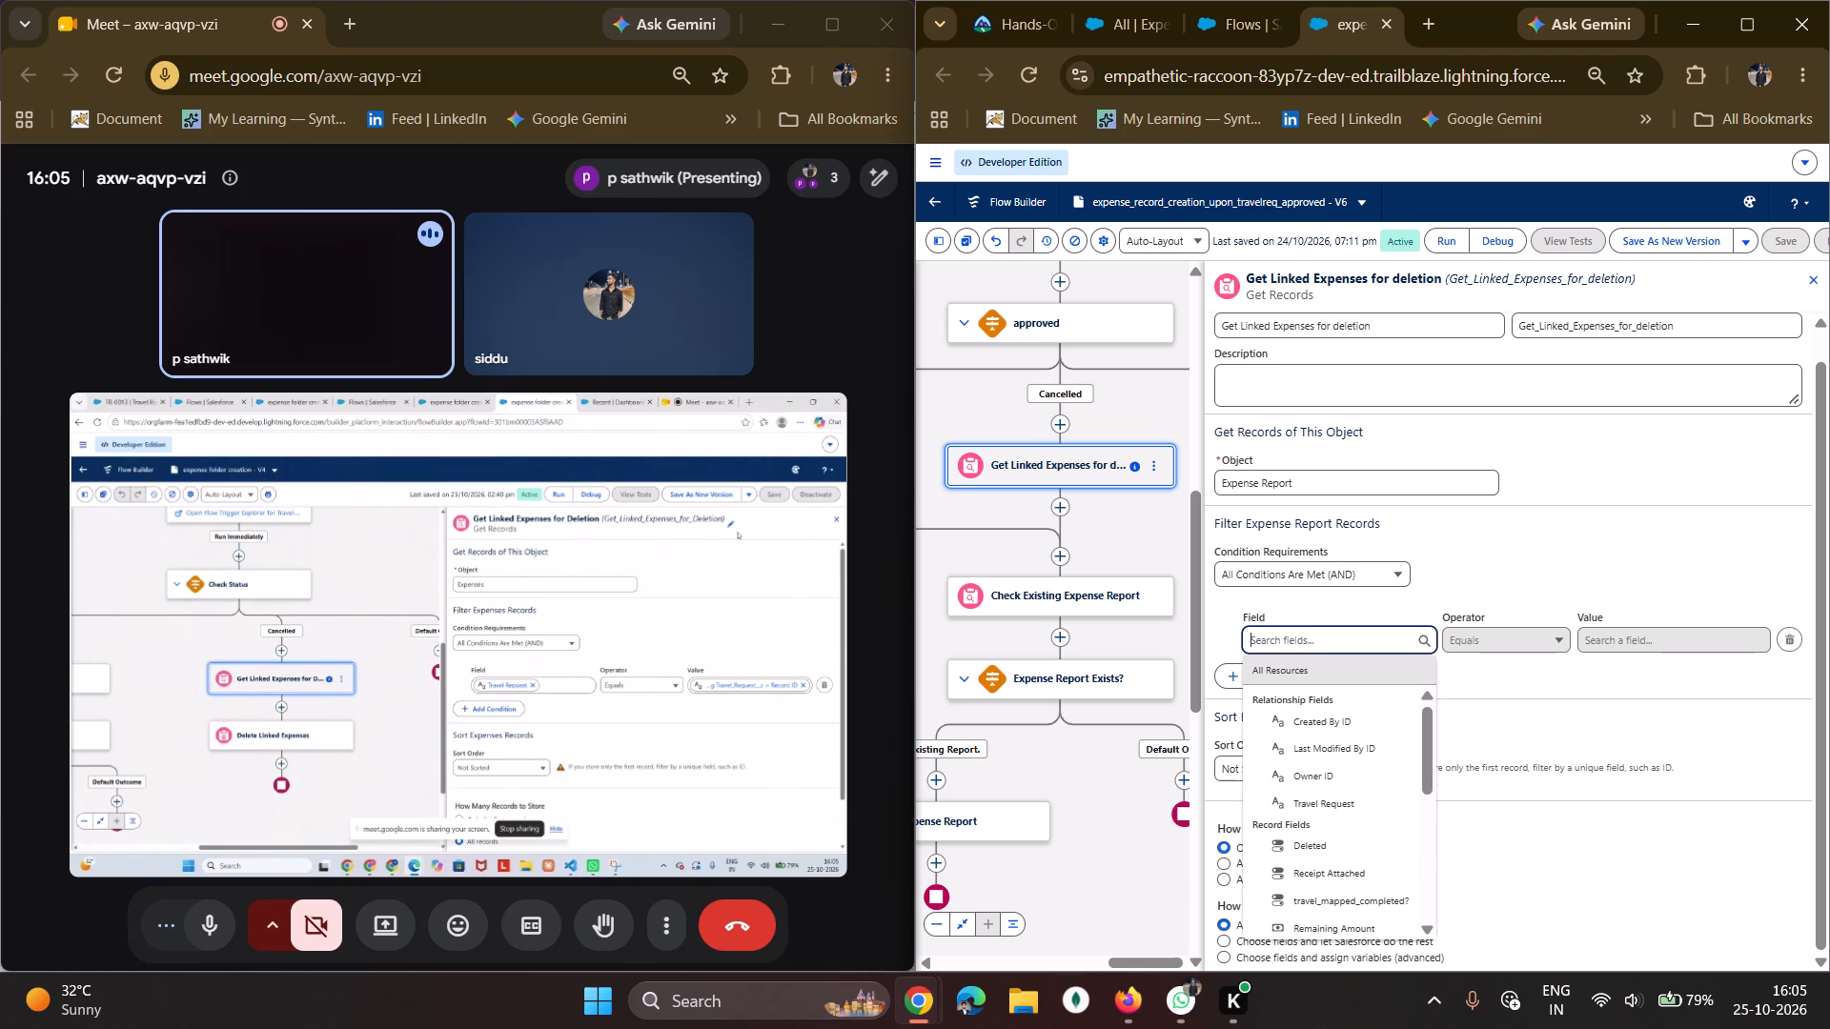
click(1306, 799)
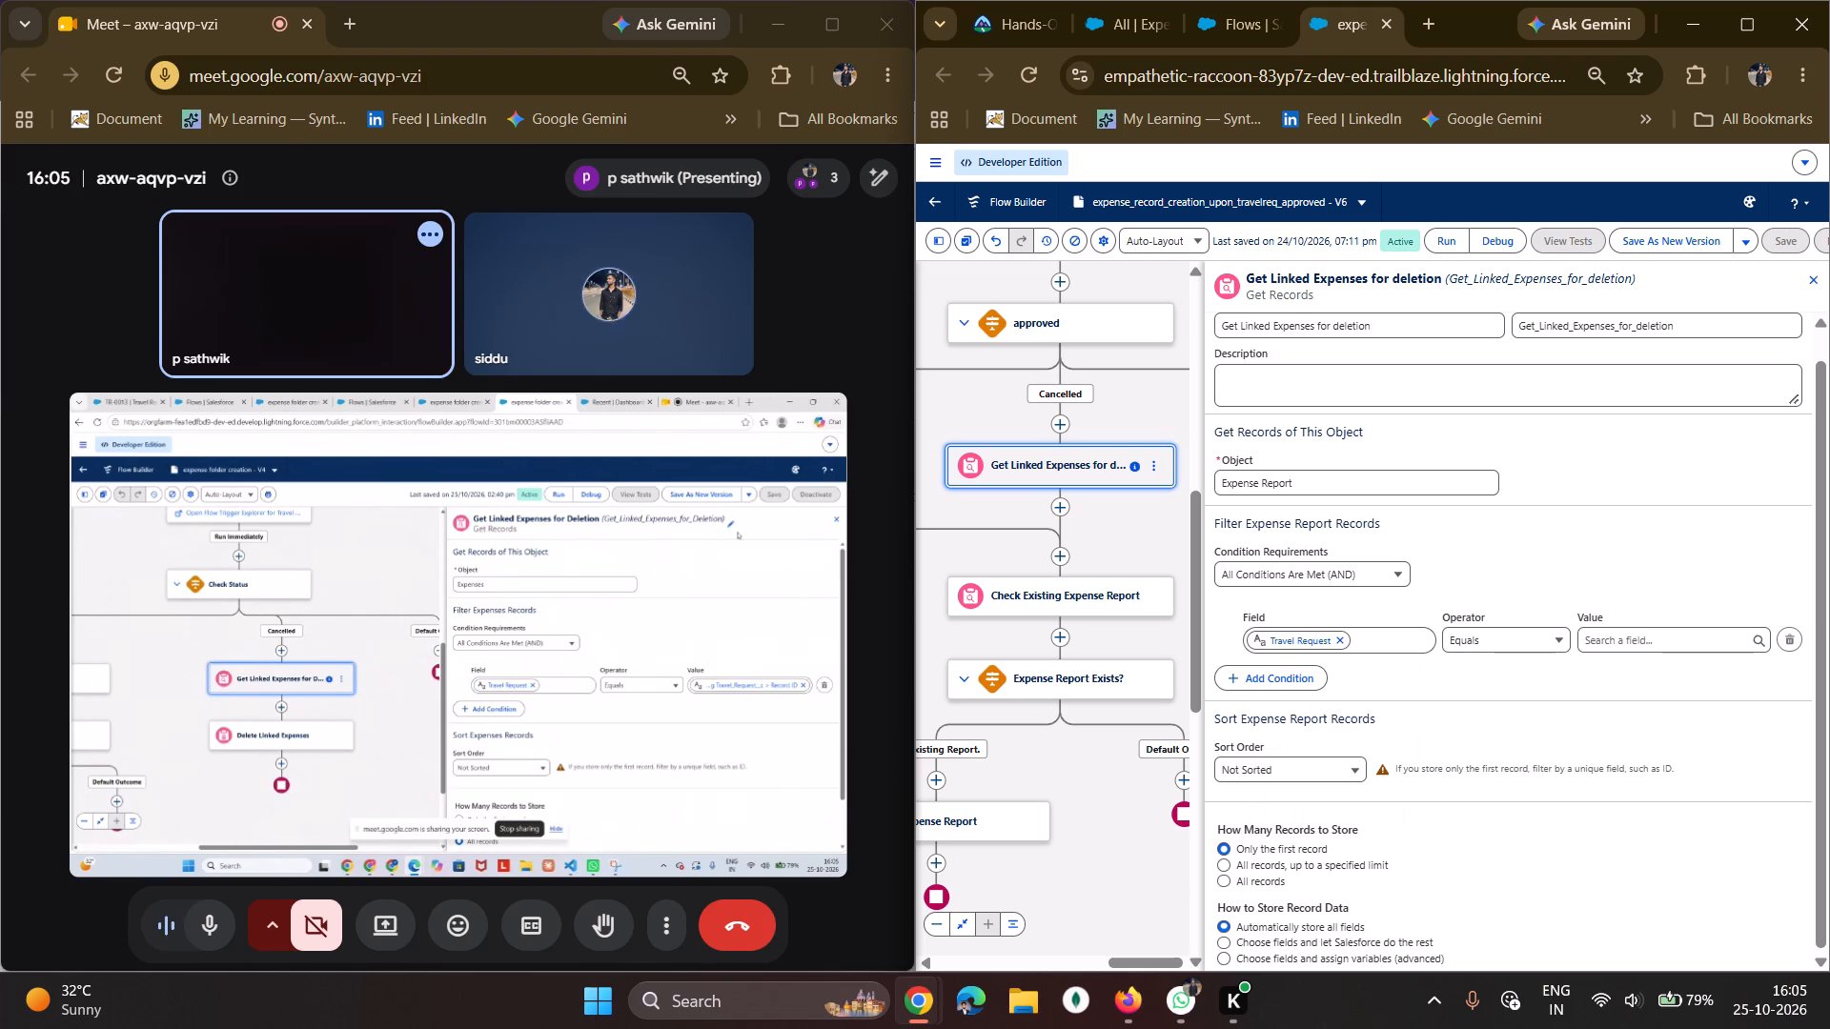
click(1677, 635)
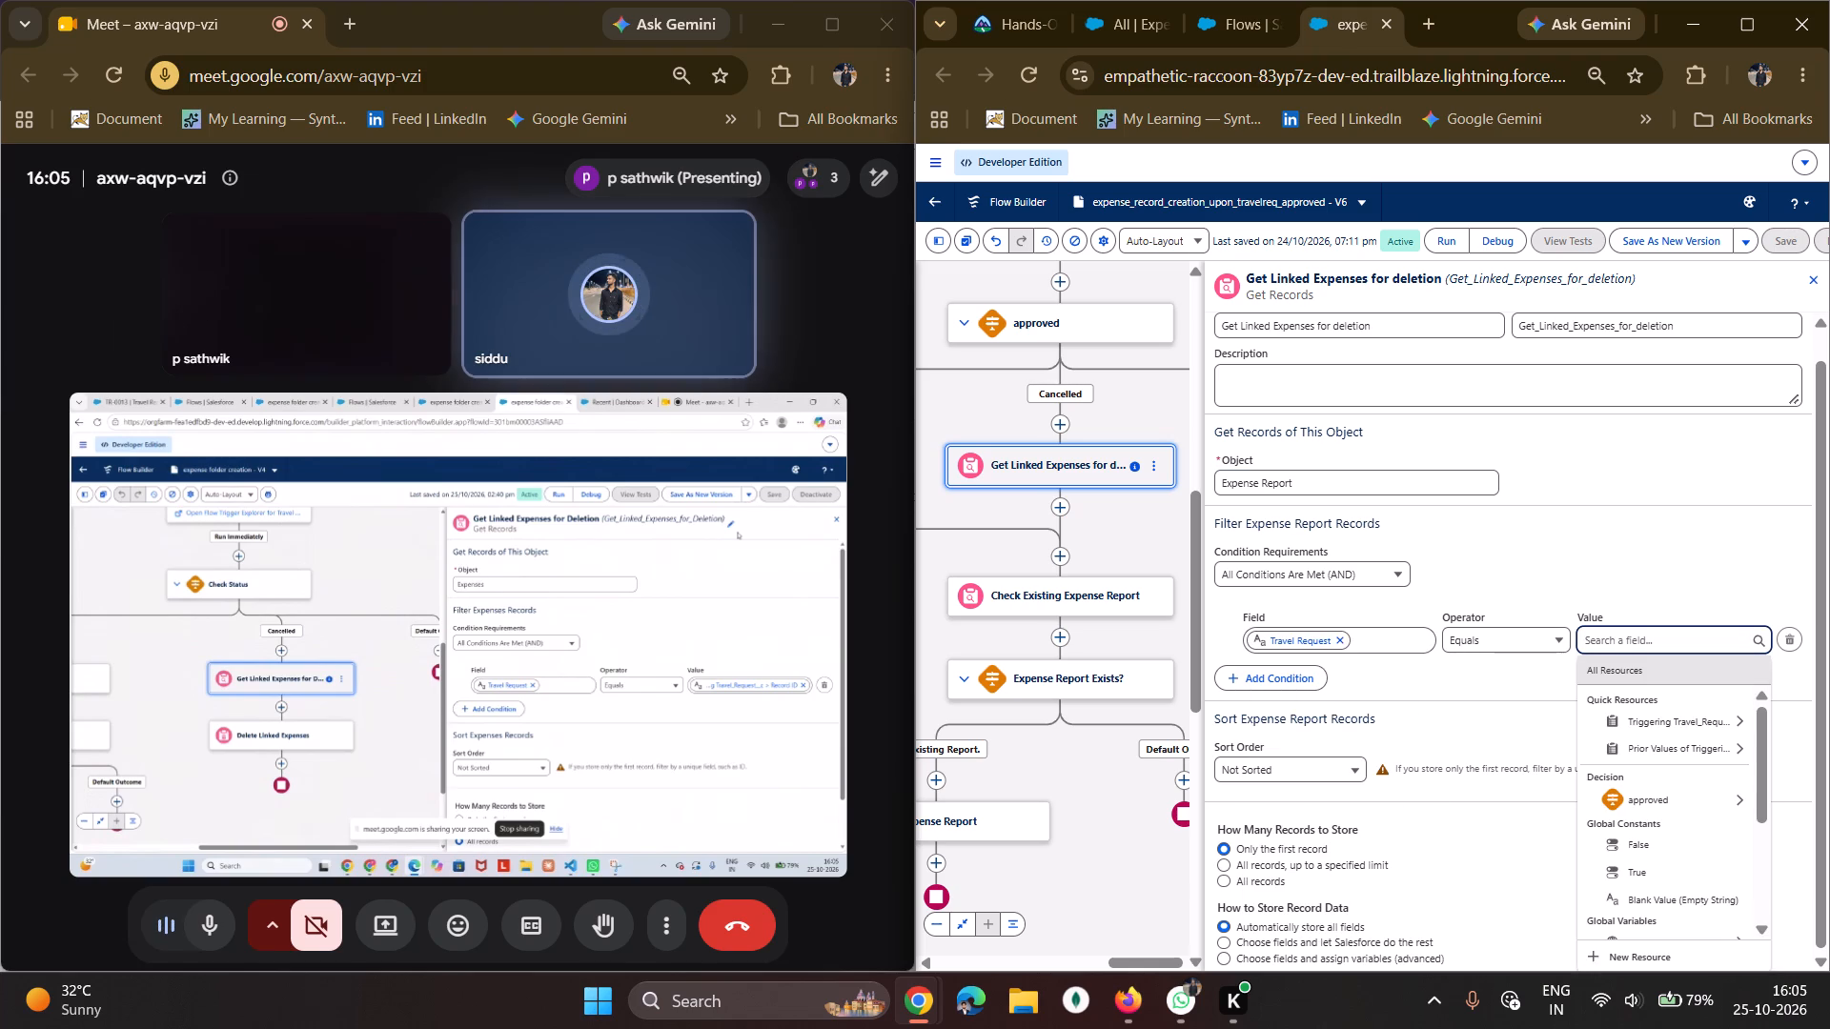
click(1703, 709)
scroll(1663, 834, down, 1)
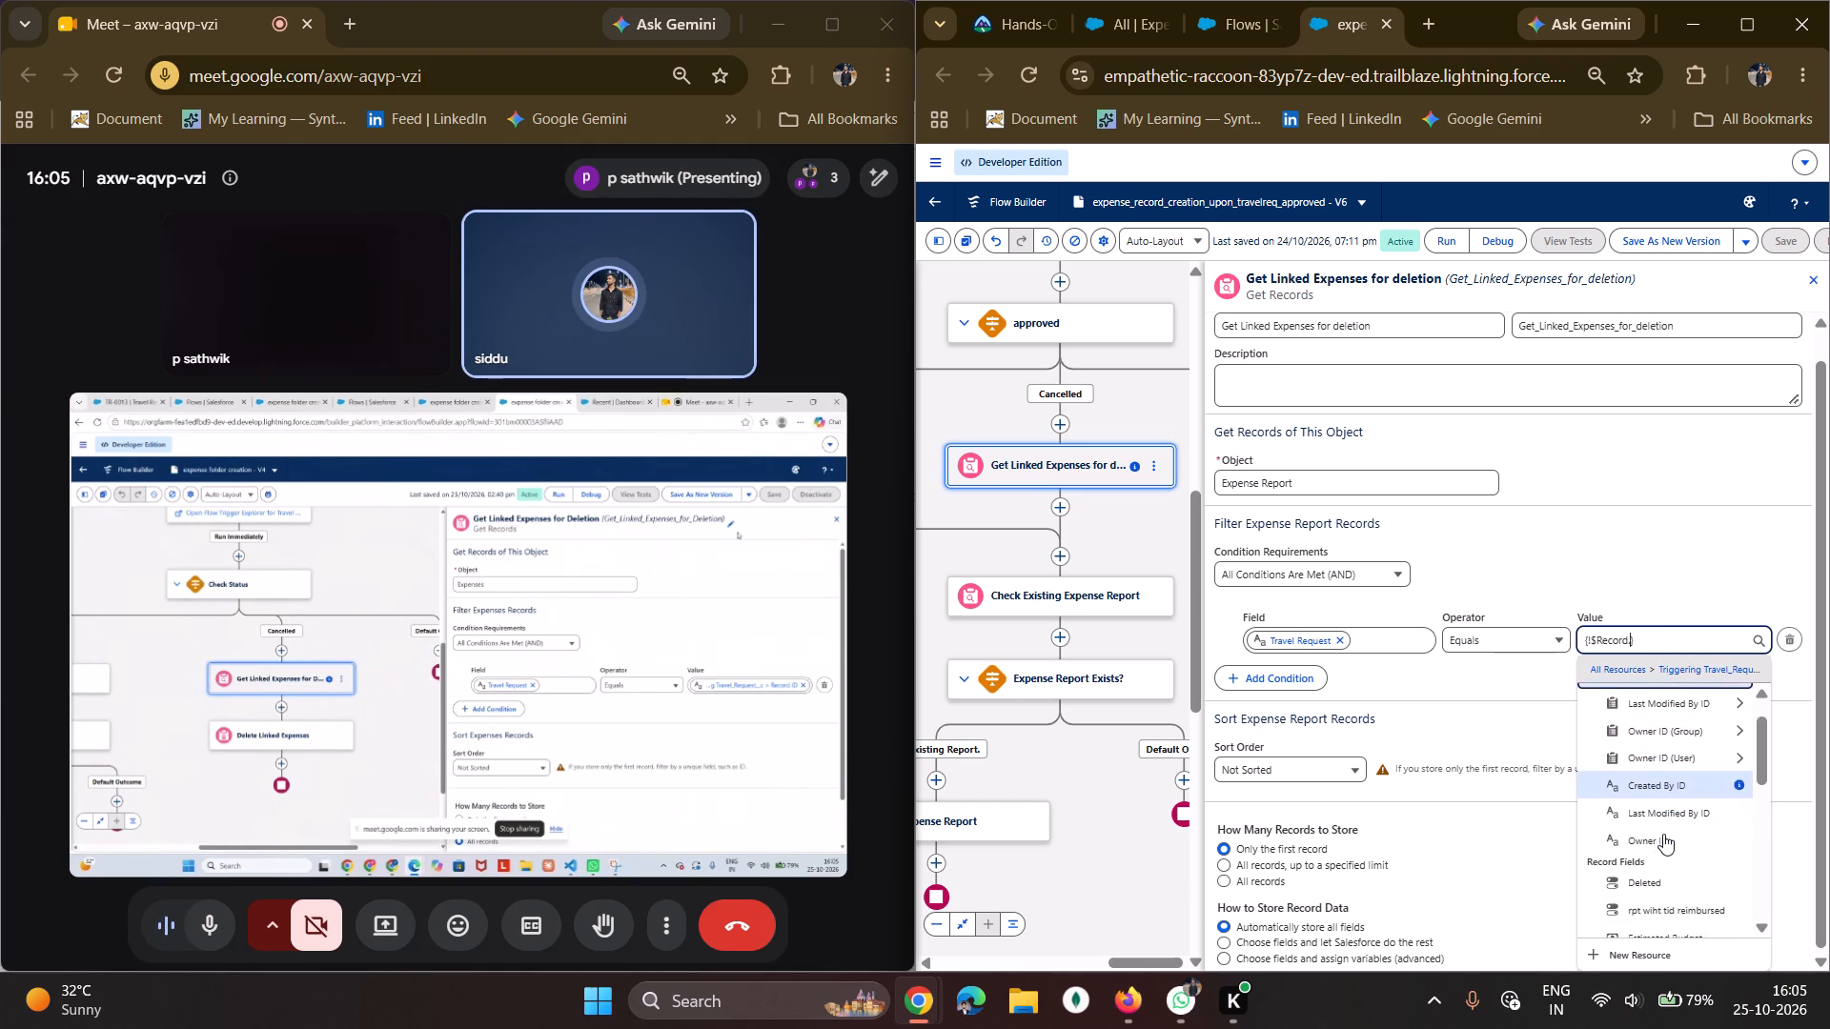
scroll(1663, 834, down, 7)
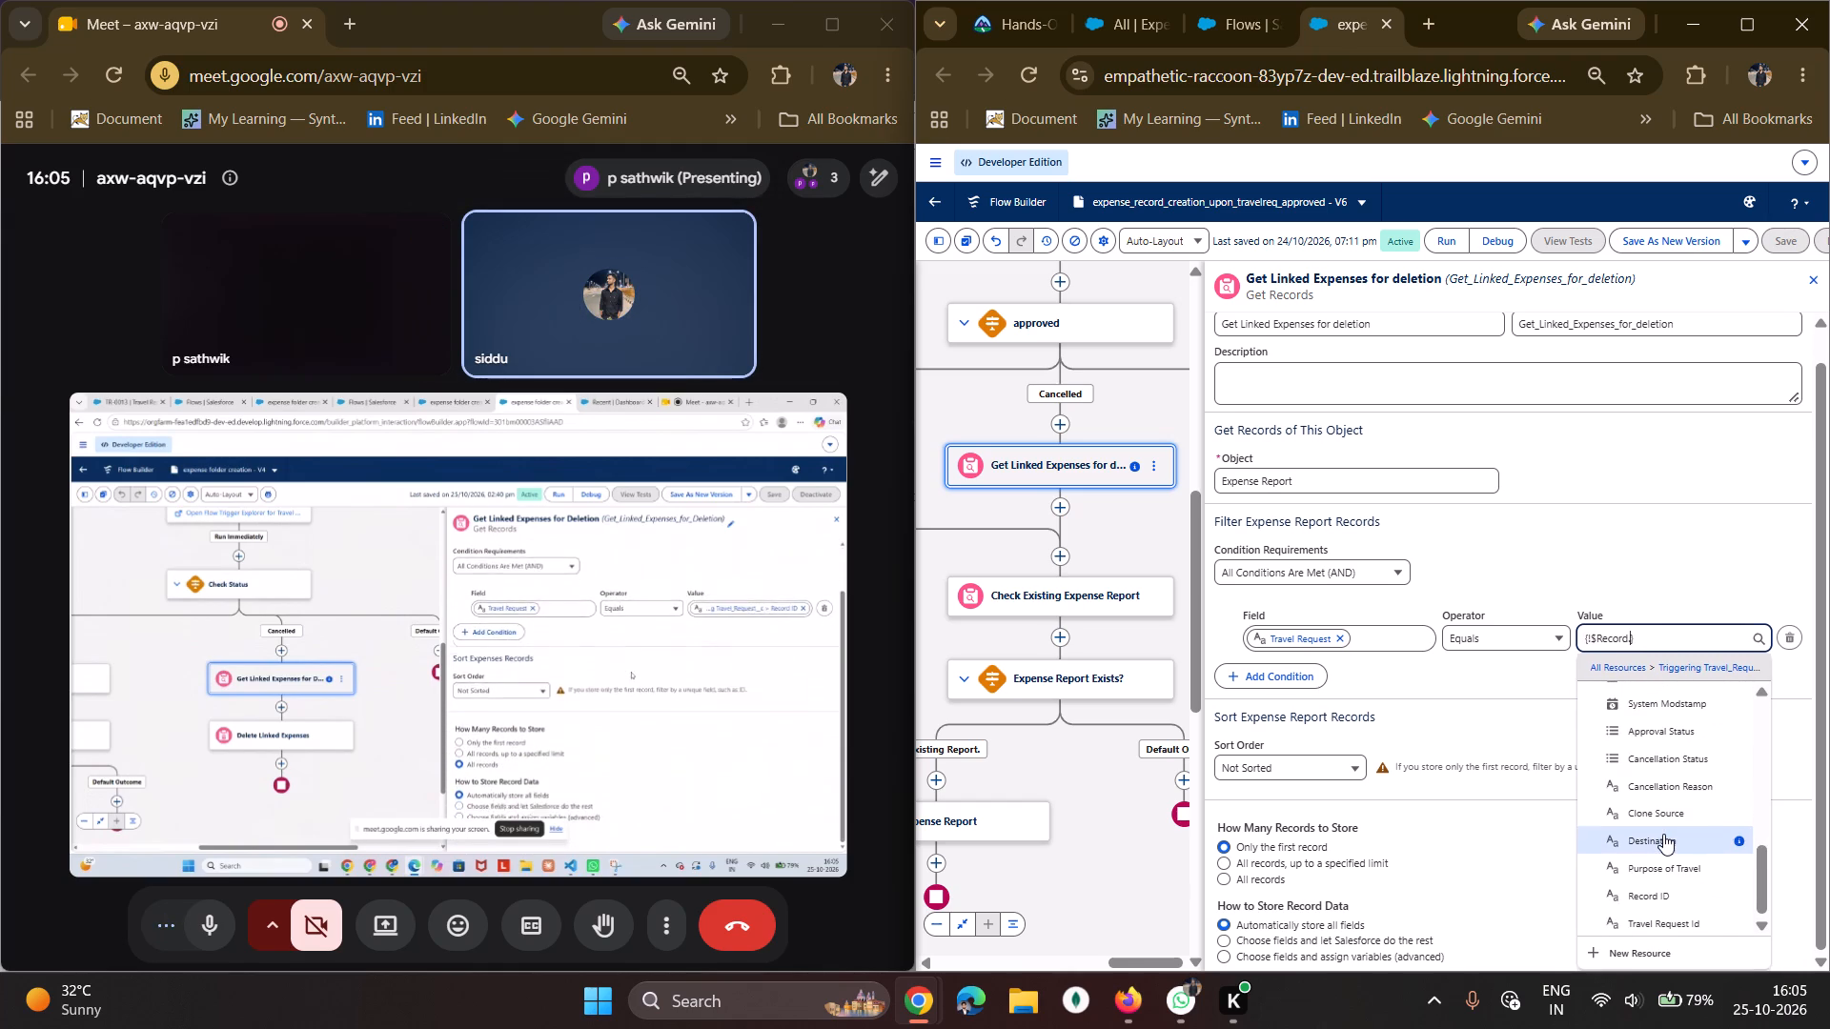
click(1662, 889)
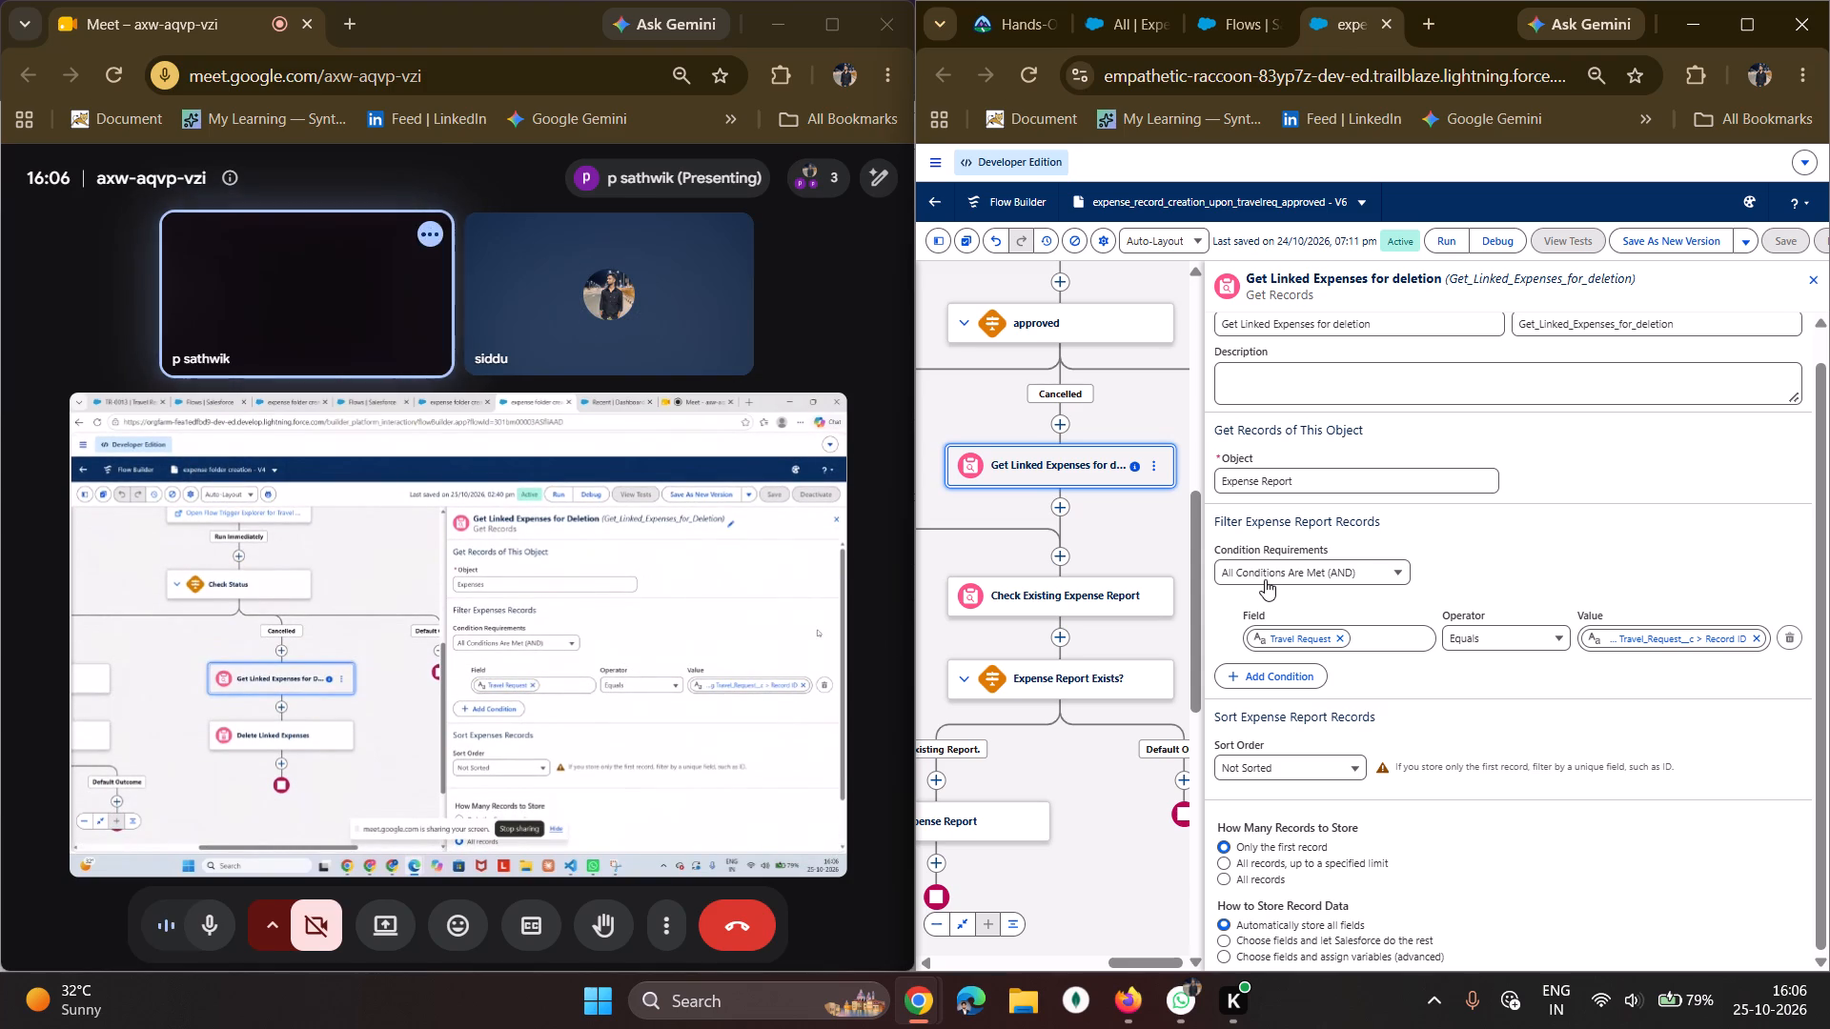
Set the Get Linked Expenses for deletion element to store all records, and close its properties.
scroll(1415, 668, down, 4)
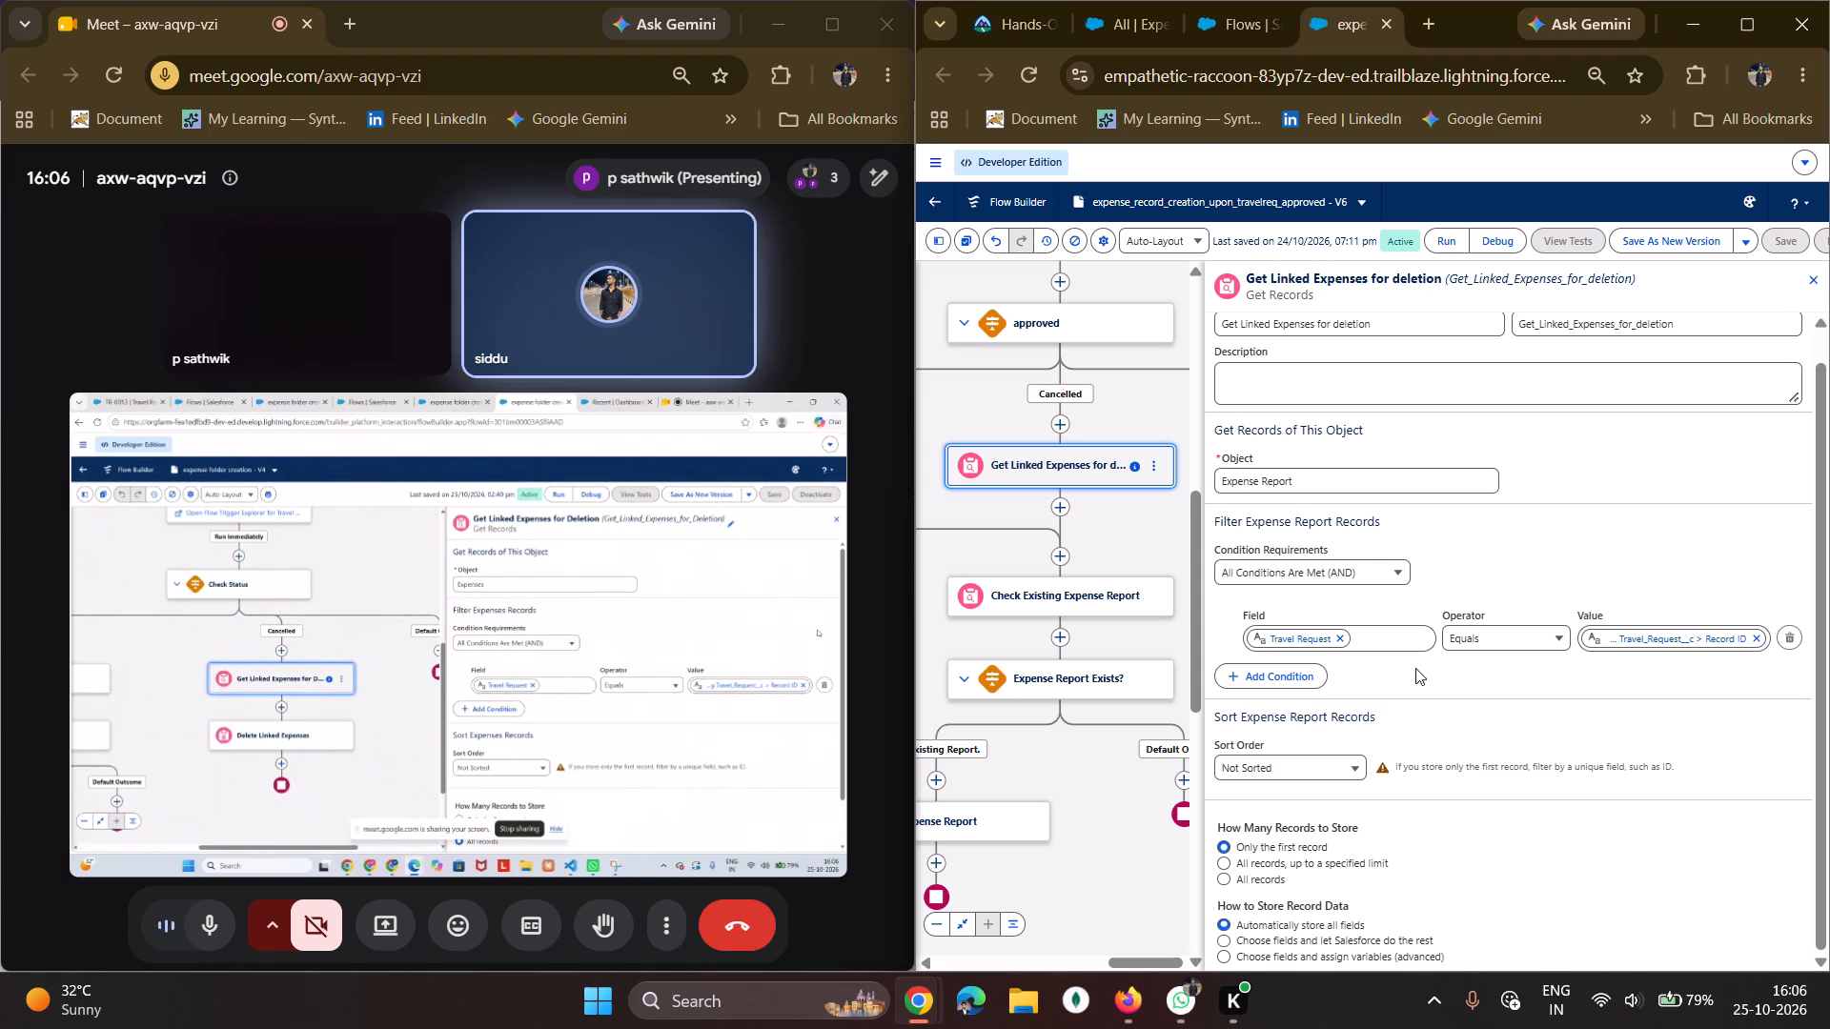
scroll(1418, 667, down, 2)
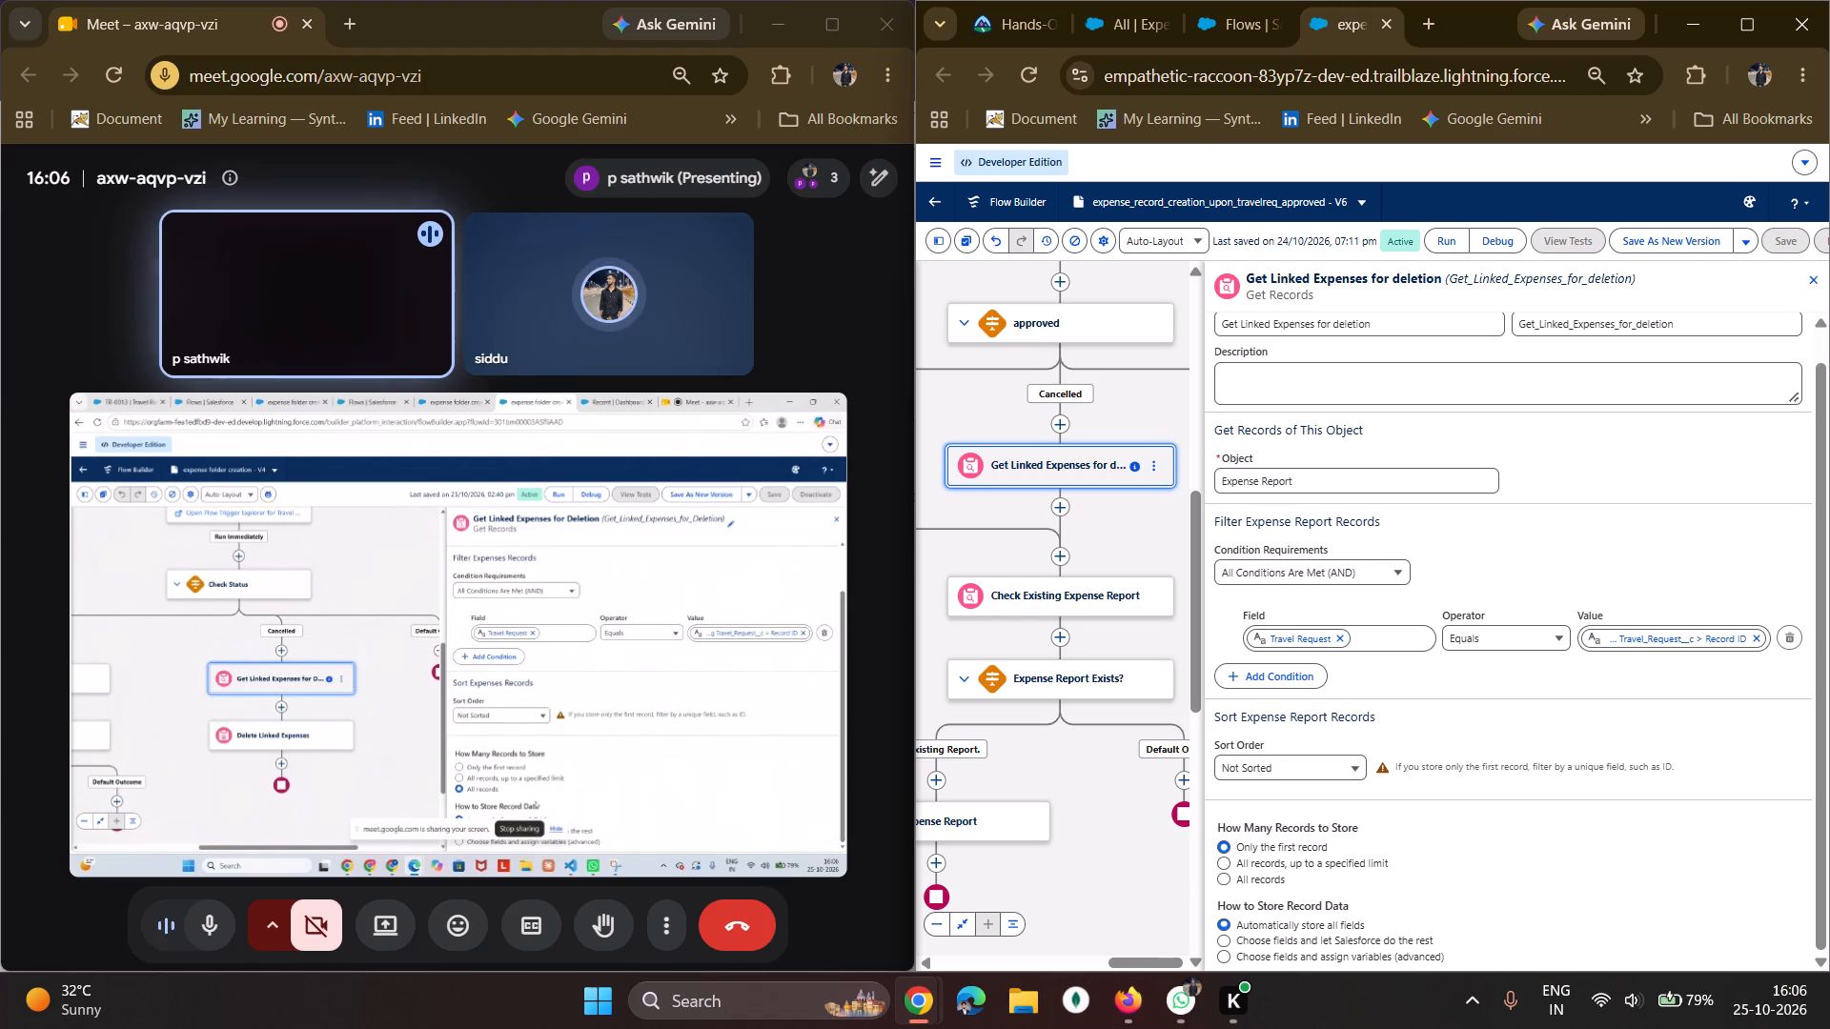
click(1227, 878)
scroll(1247, 872, down, 4)
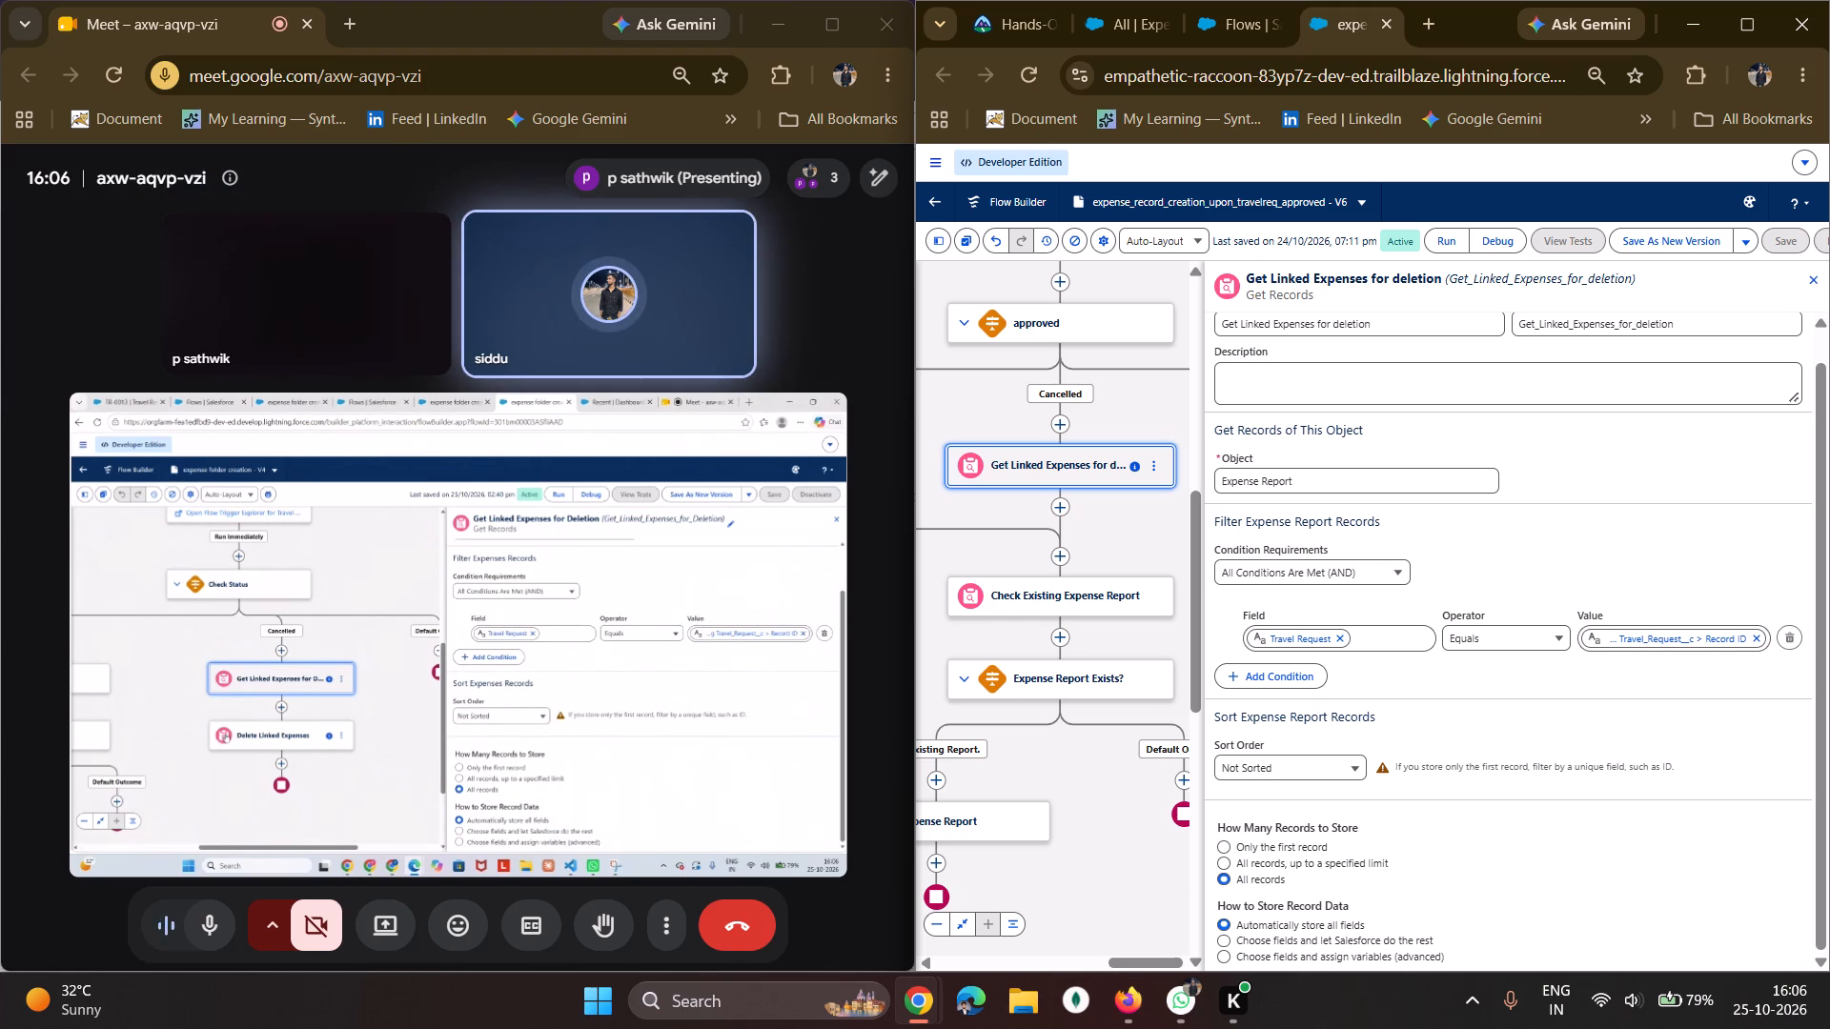
click(1817, 282)
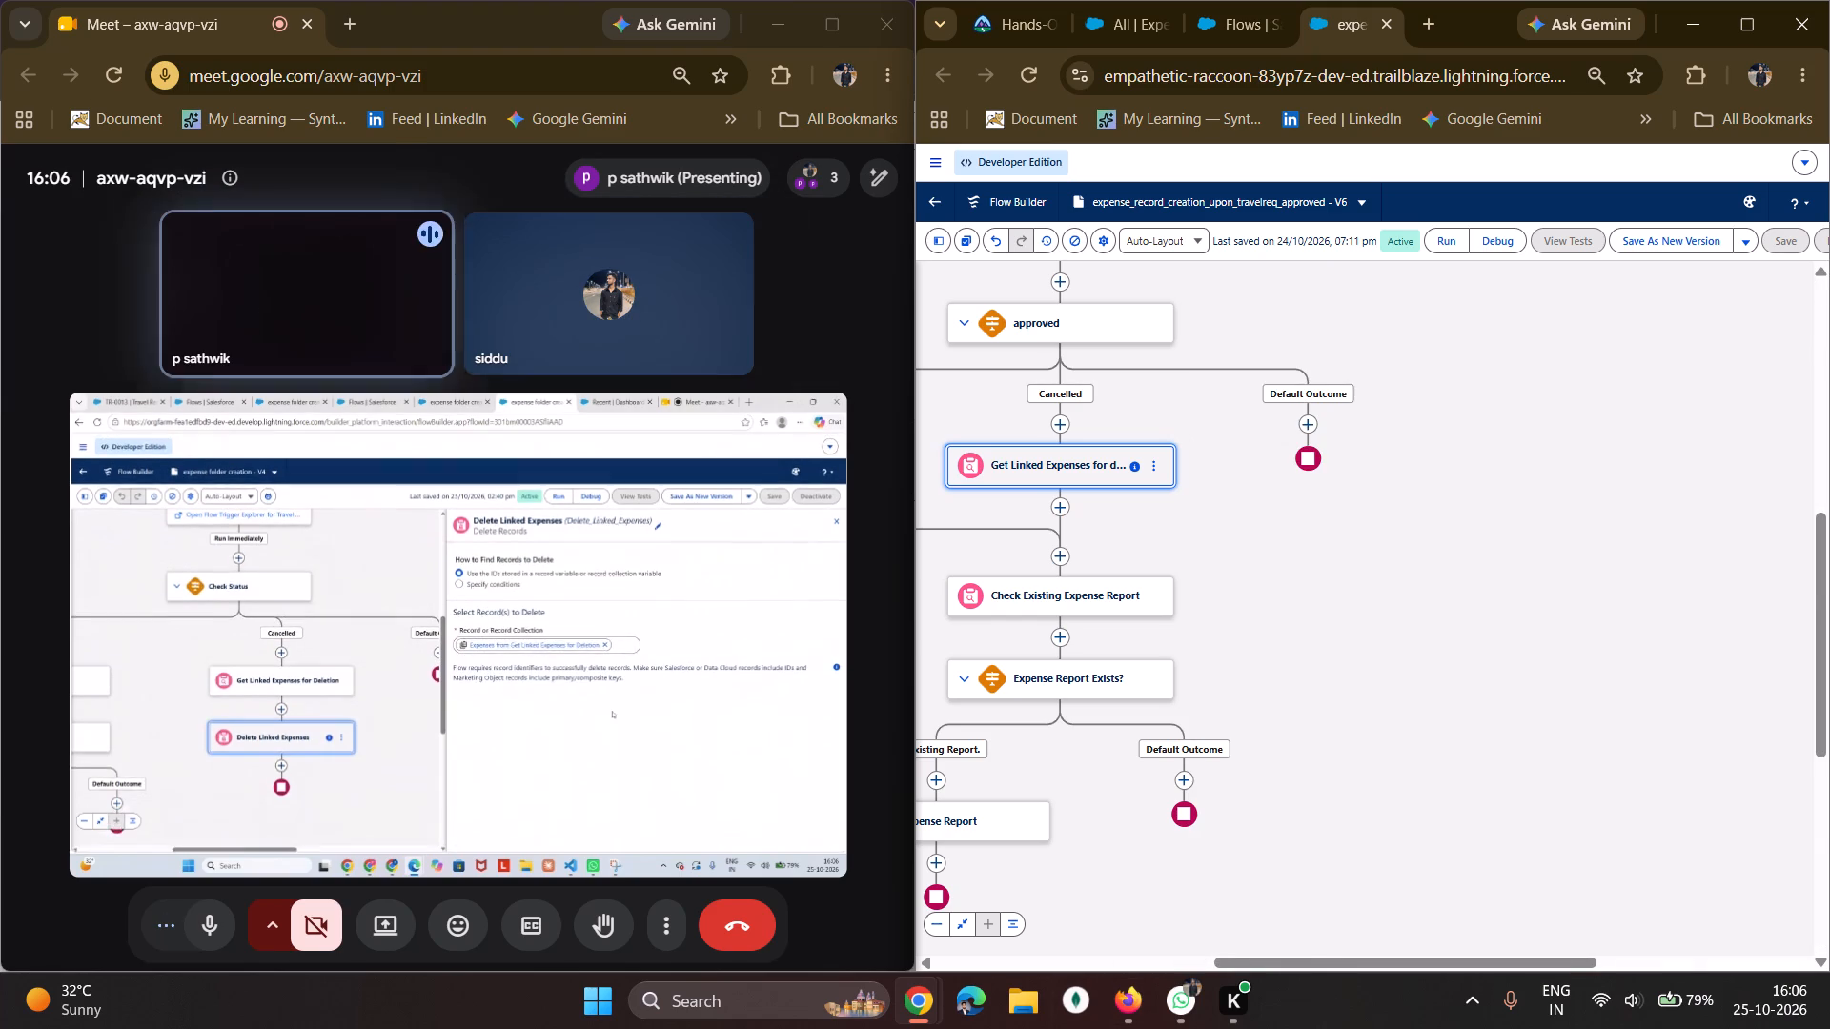
Add a Delete Records element directly after Get Linked Expenses for deletion on the Cancelled path.
scroll(1245, 649, down, 2)
scroll(1048, 587, up, 2)
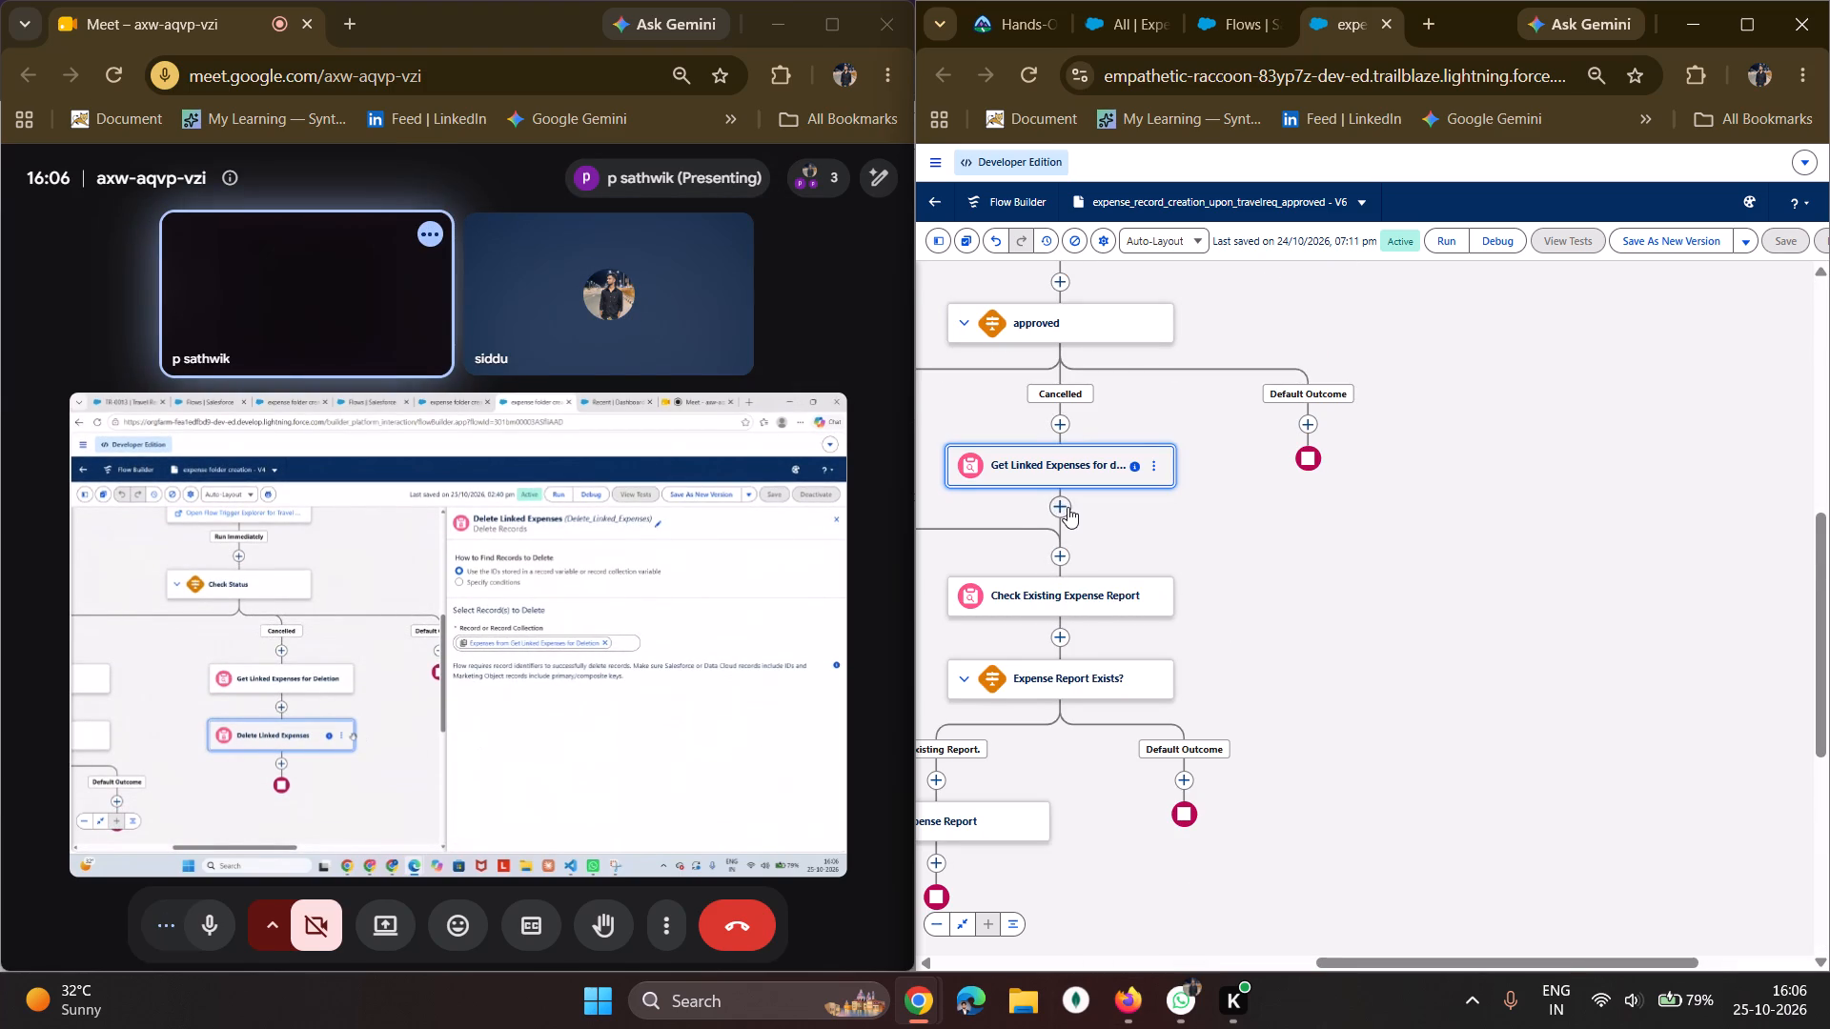
click(1067, 507)
scroll(1044, 674, down, 5)
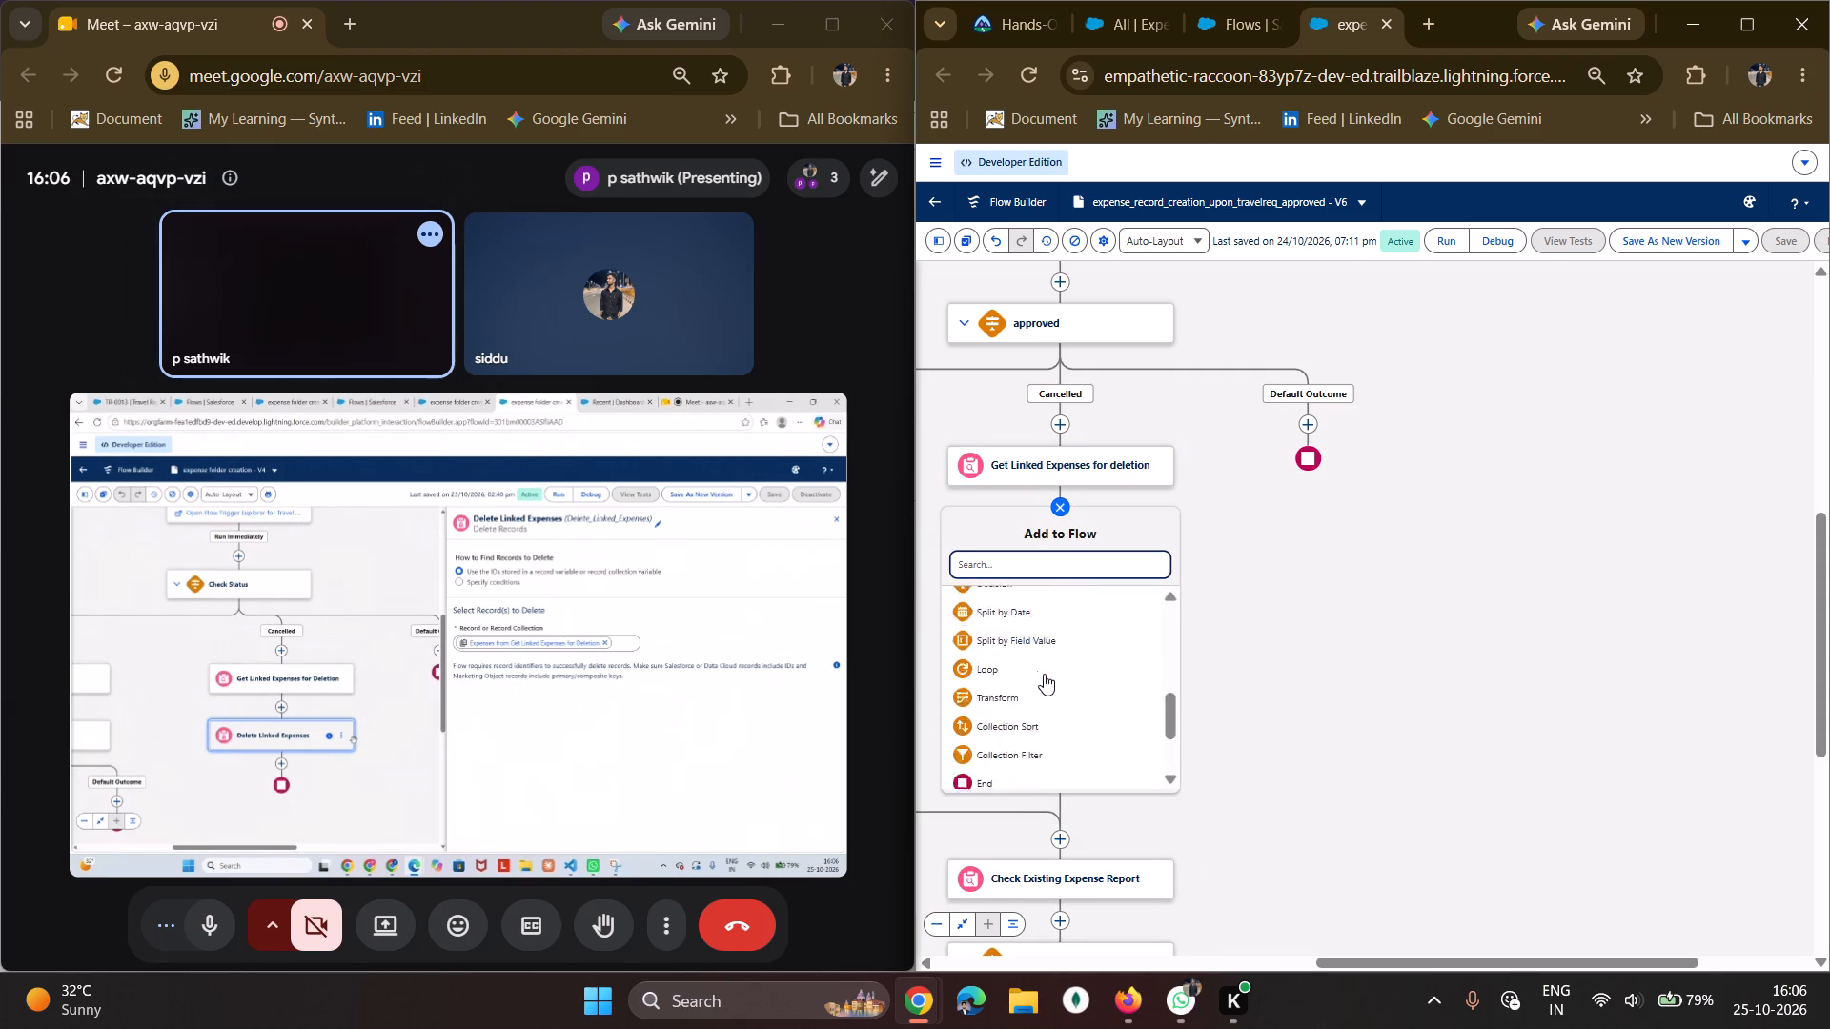
scroll(1065, 669, down, 2)
click(1025, 772)
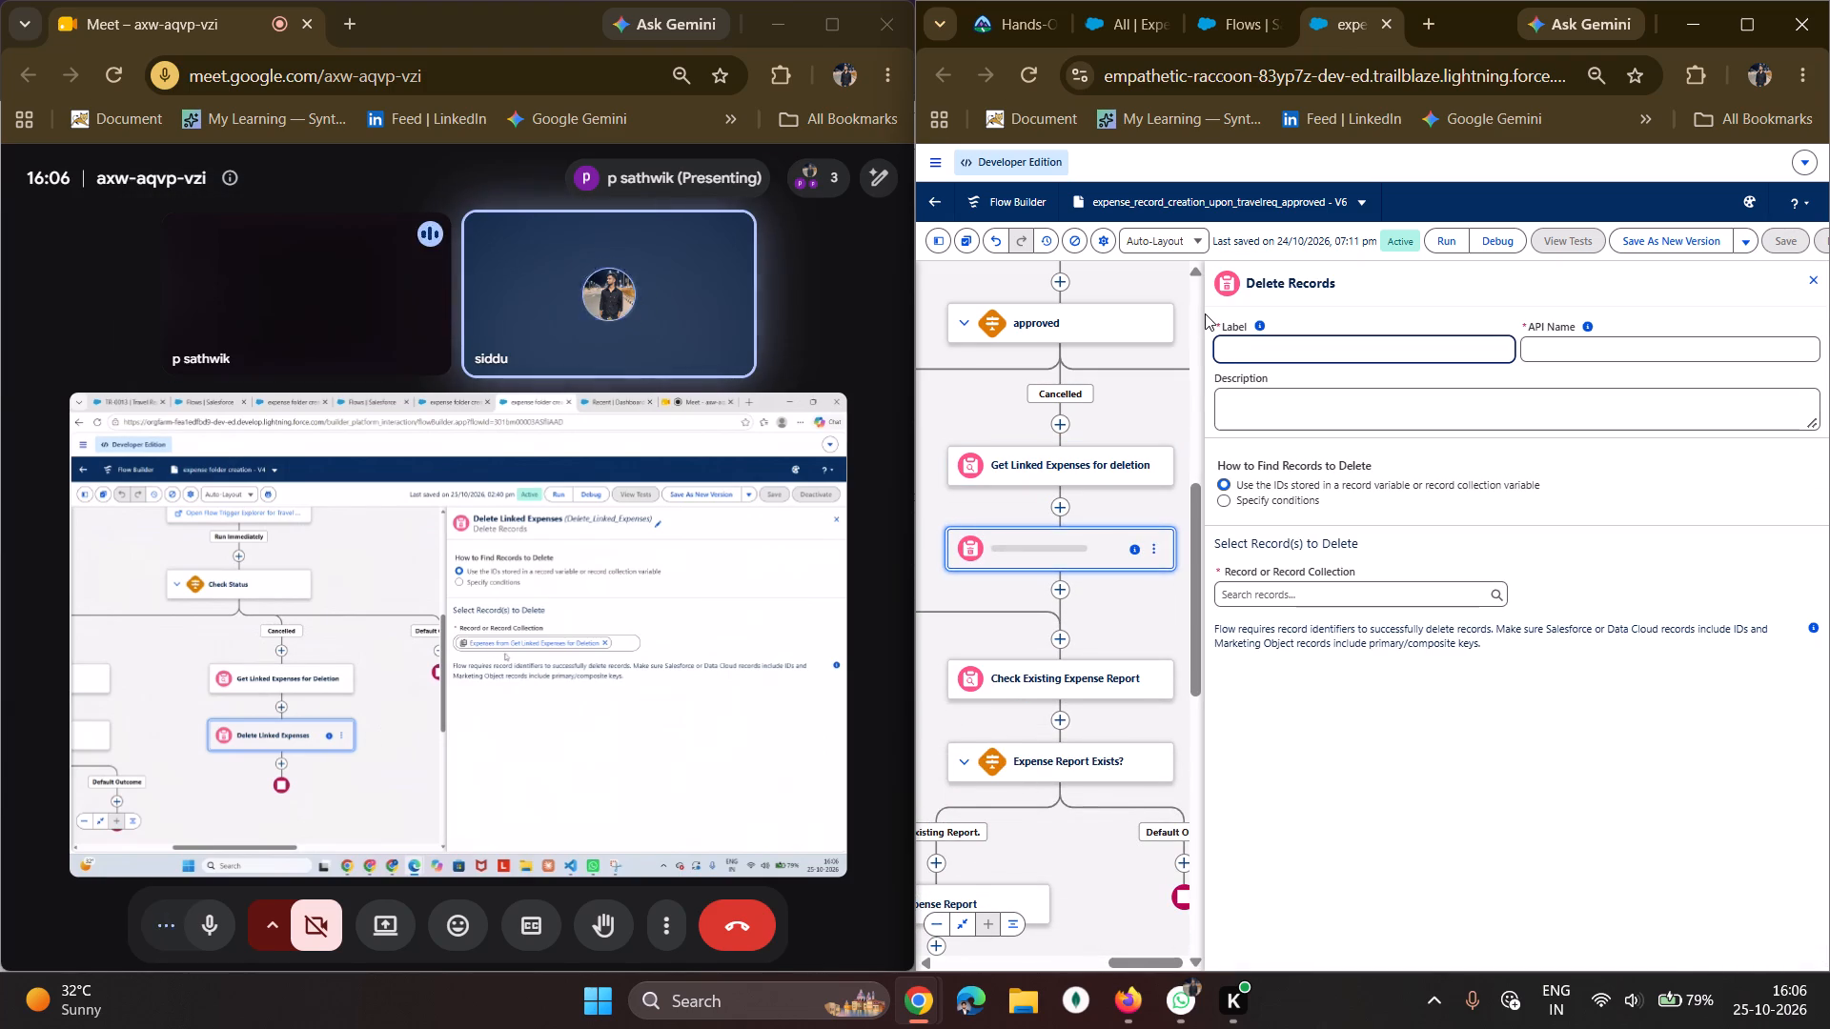
Label the Delete Records element "Delete Kinked expenses" and let its API name fill in from the label.
text(Delete Kinked expenses)
click(1641, 540)
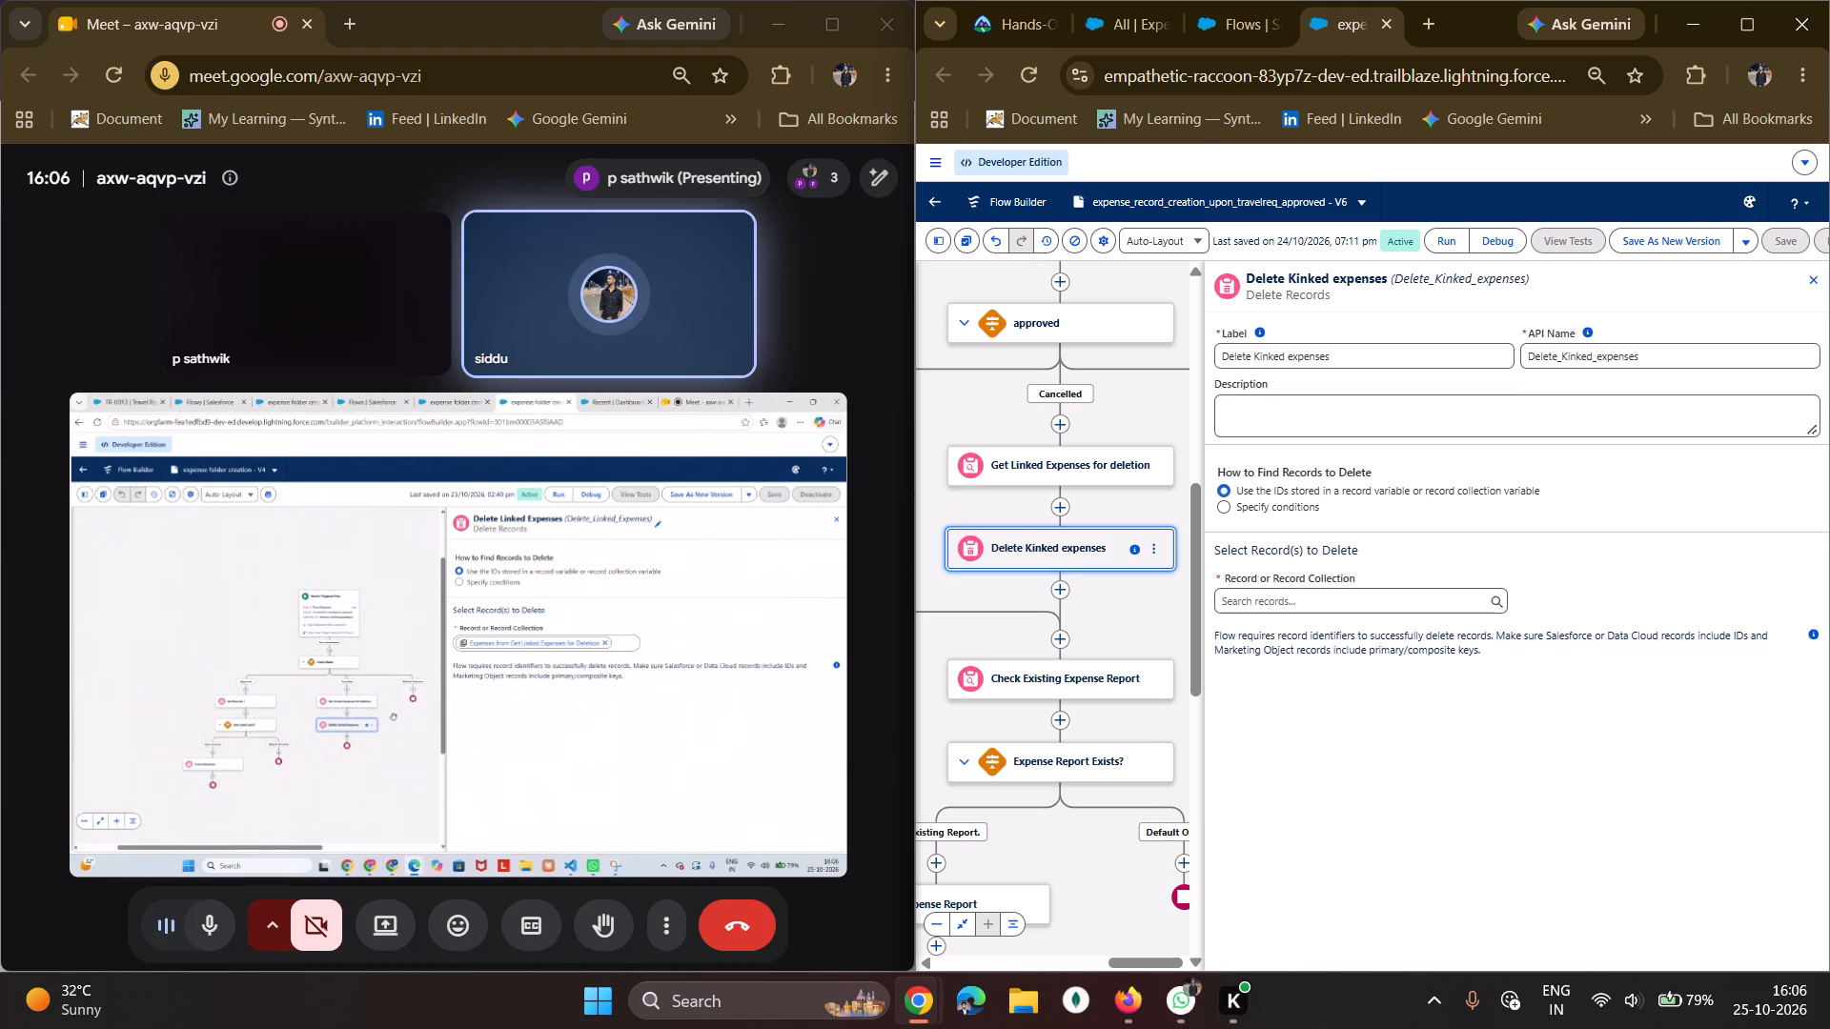
Choose Expense Reports from Get Linked Expenses for deletion as the record collection to delete, and close the element's properties.
click(1292, 604)
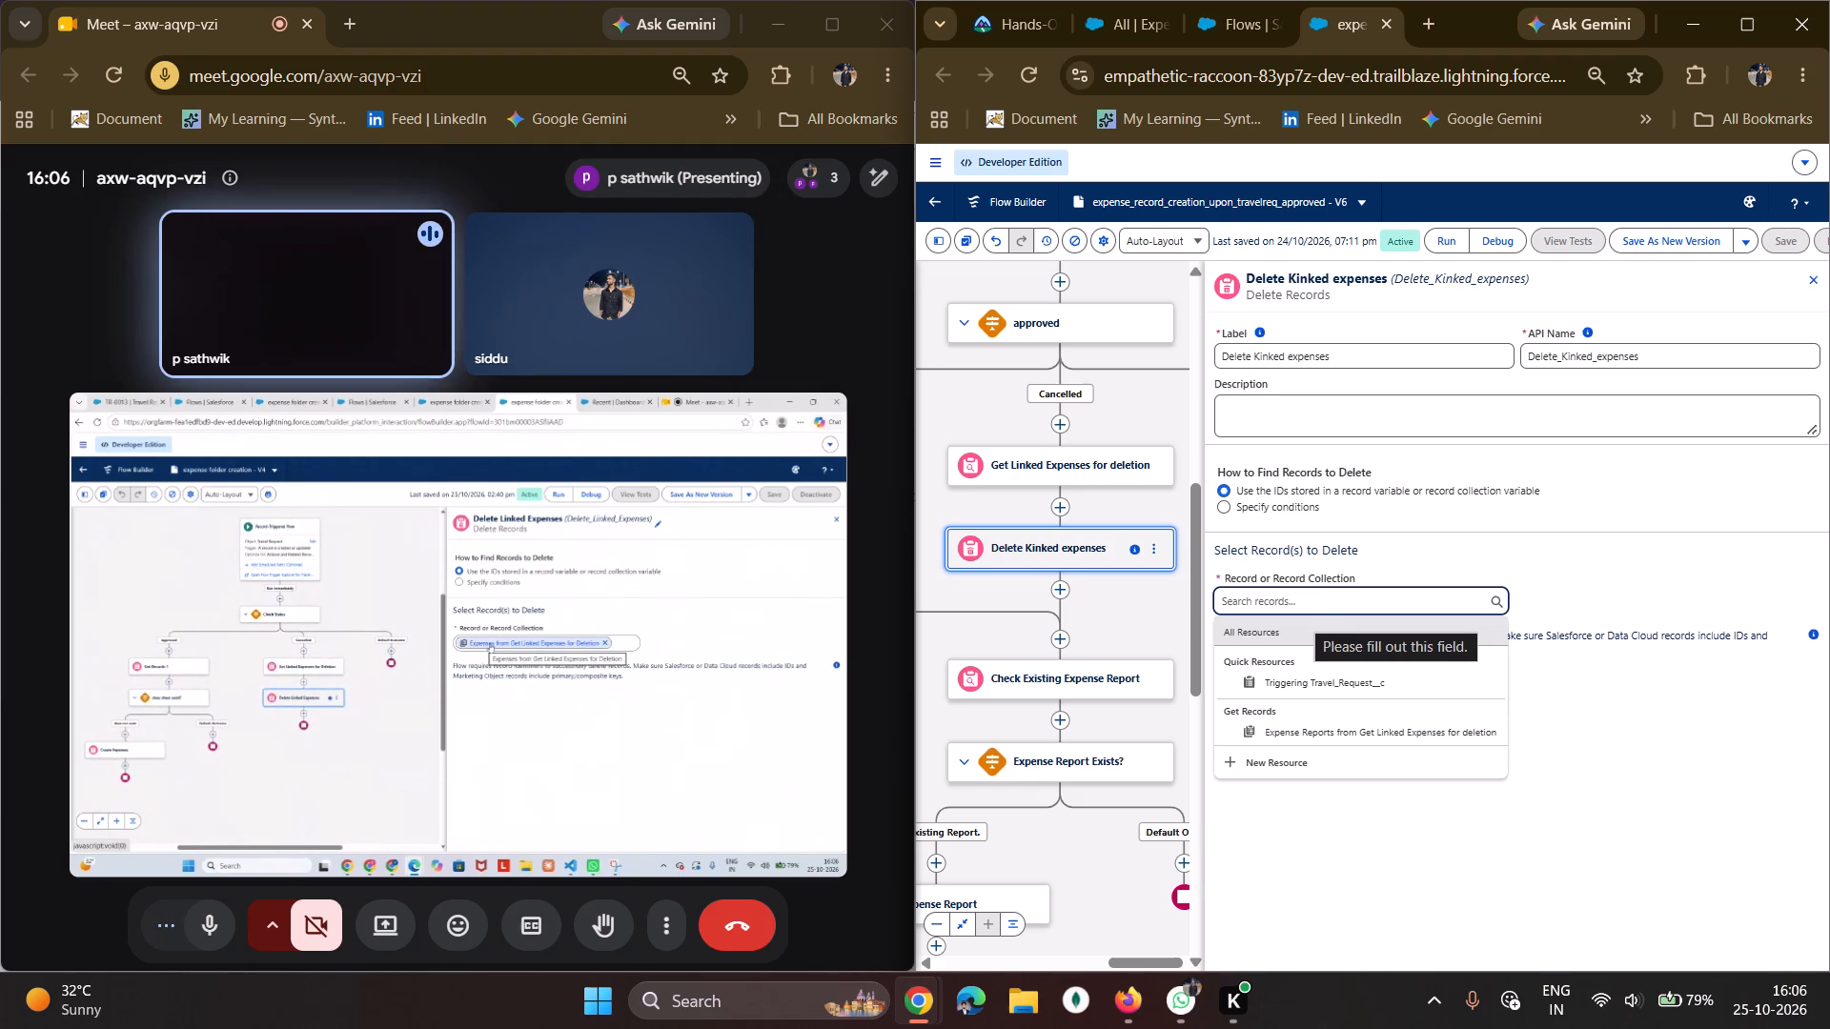
click(1330, 724)
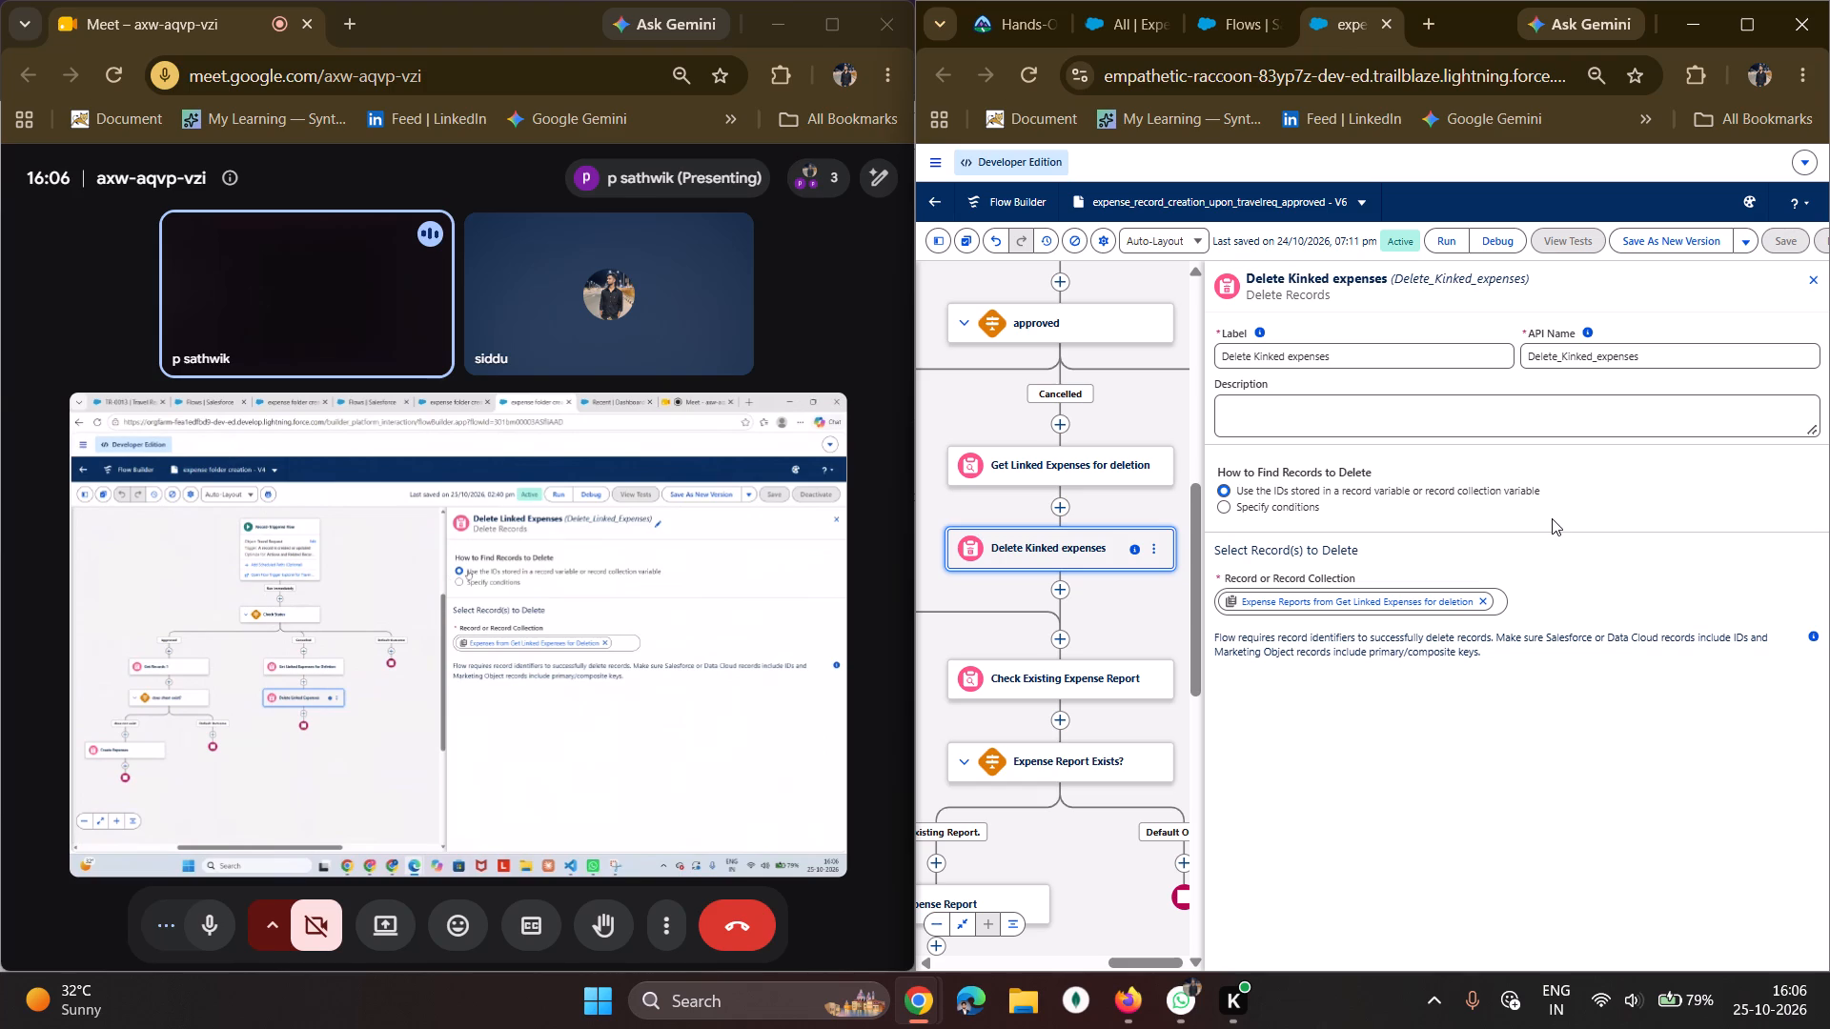
click(1813, 280)
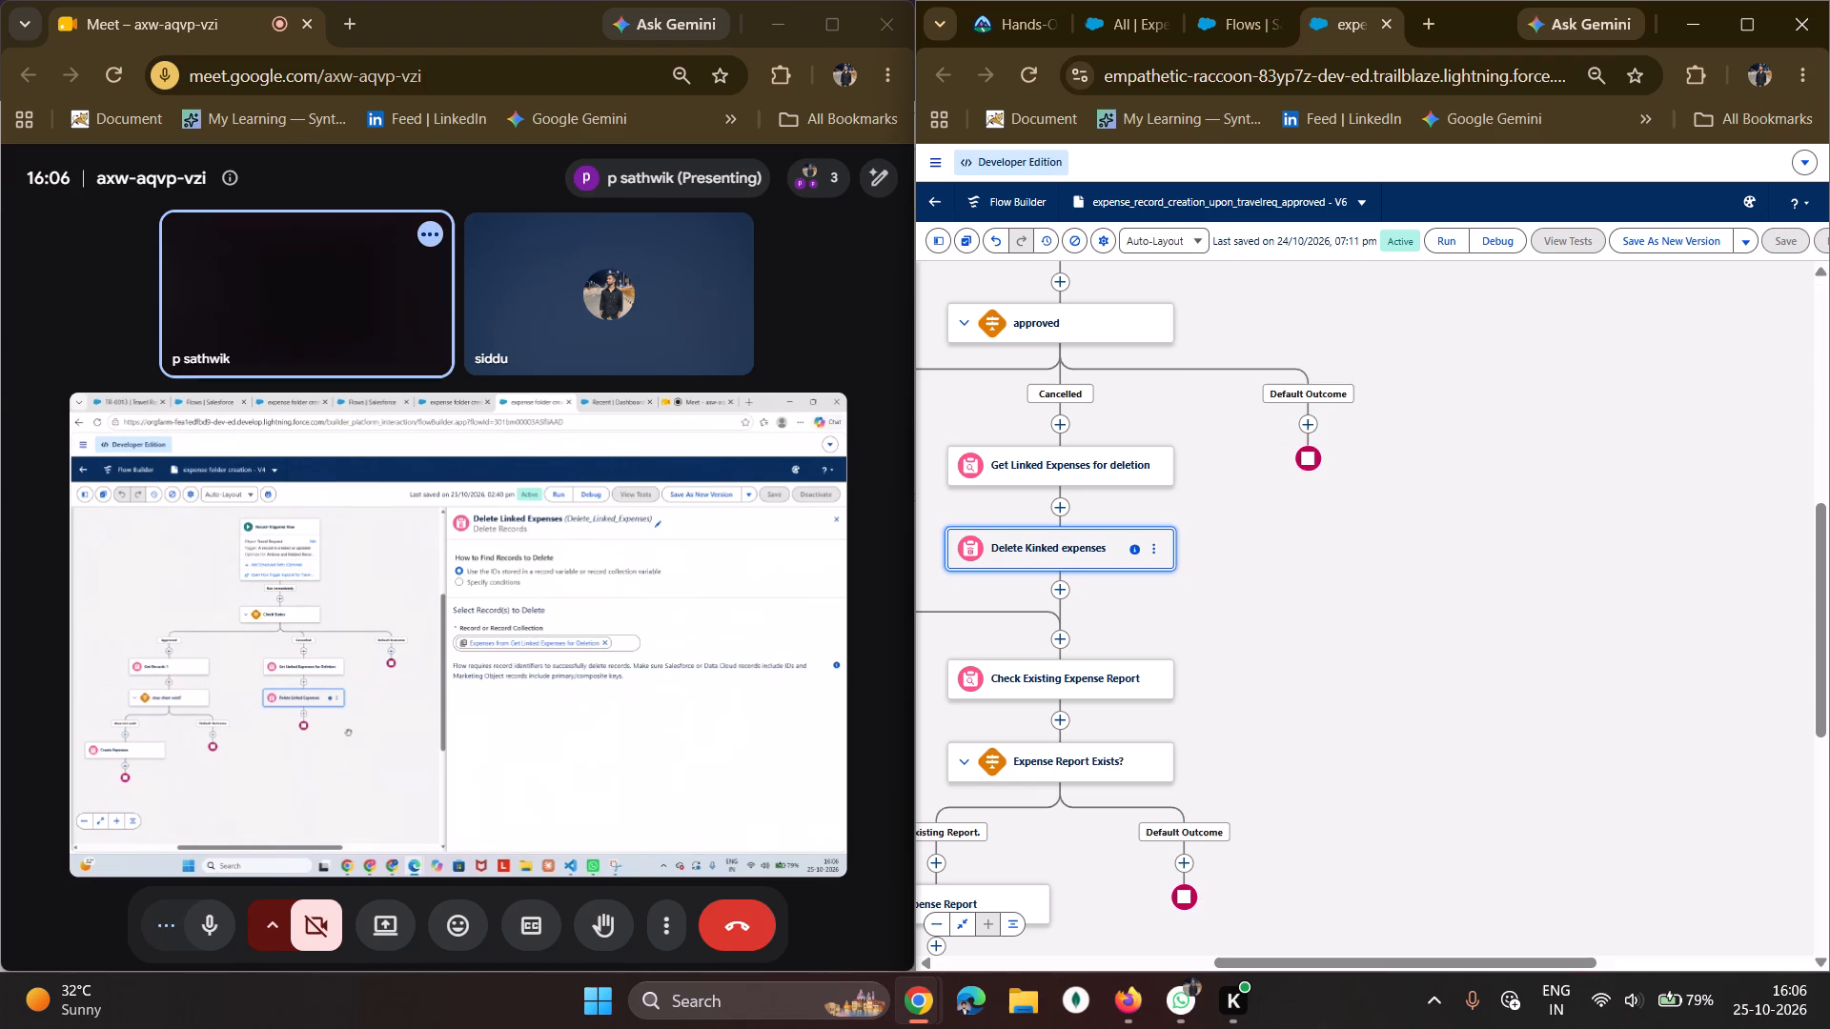
drag(1415, 627, 1604, 689)
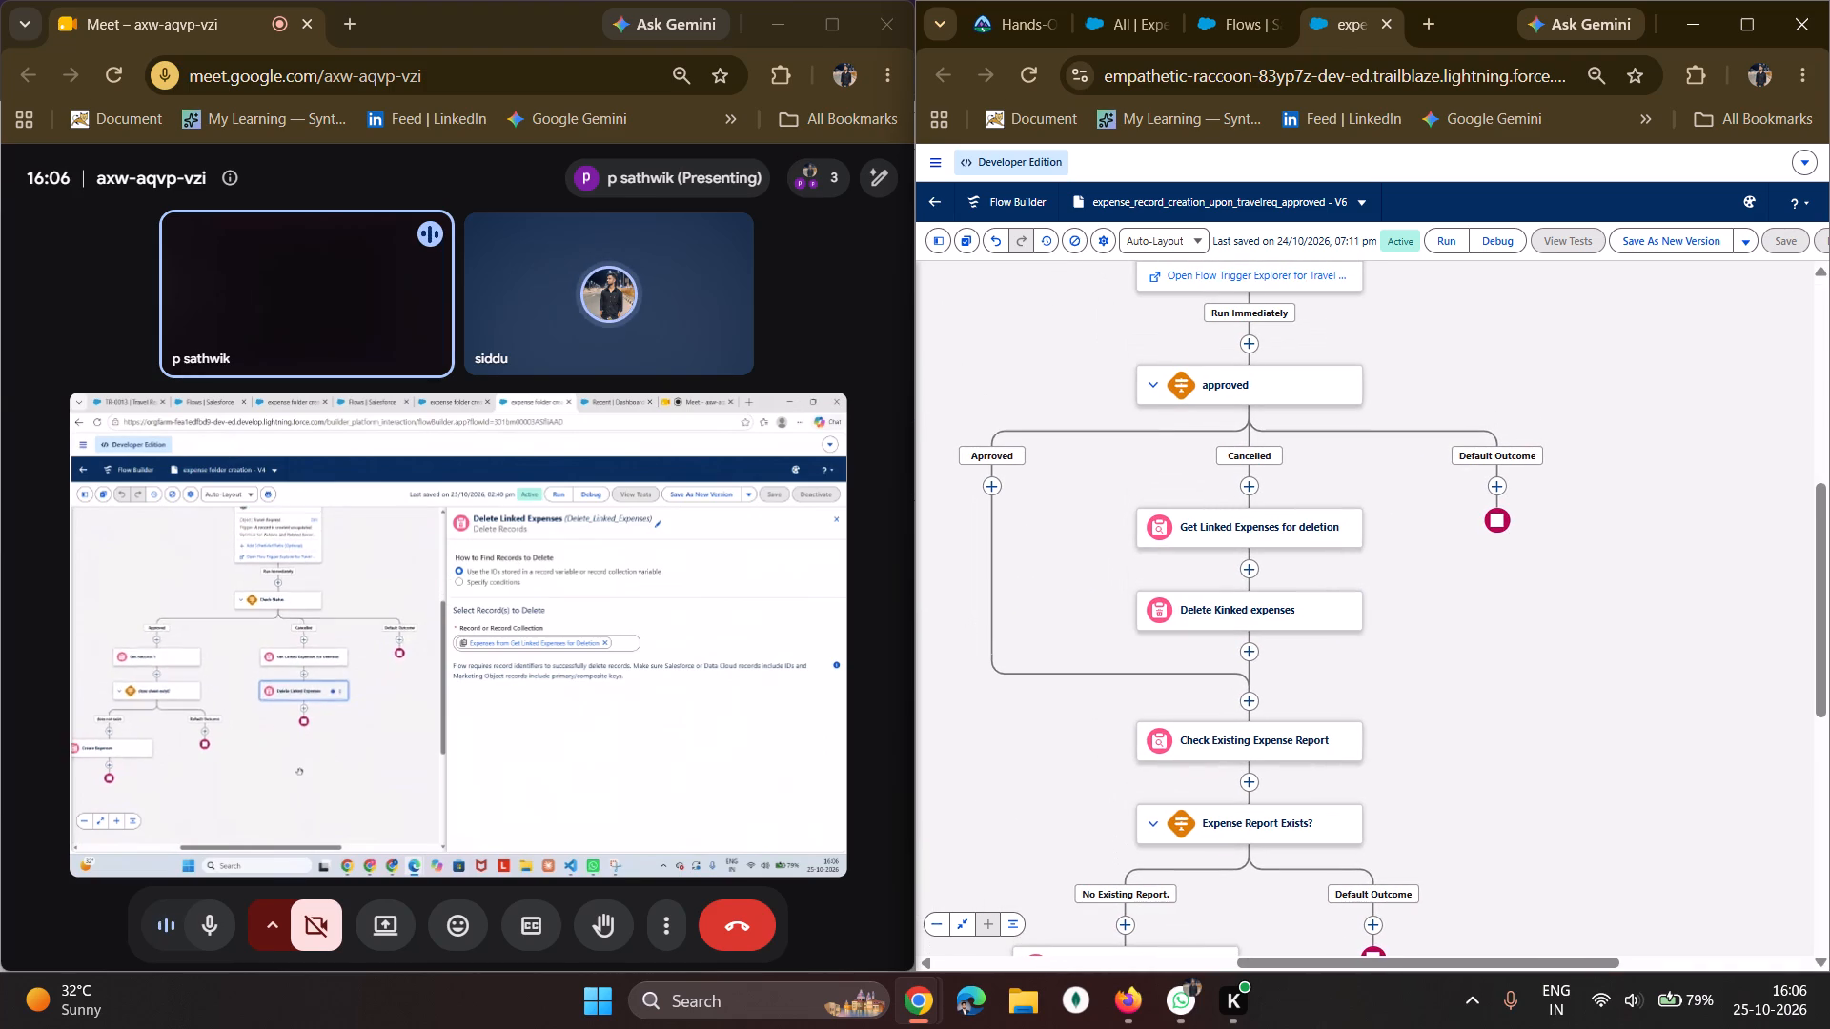
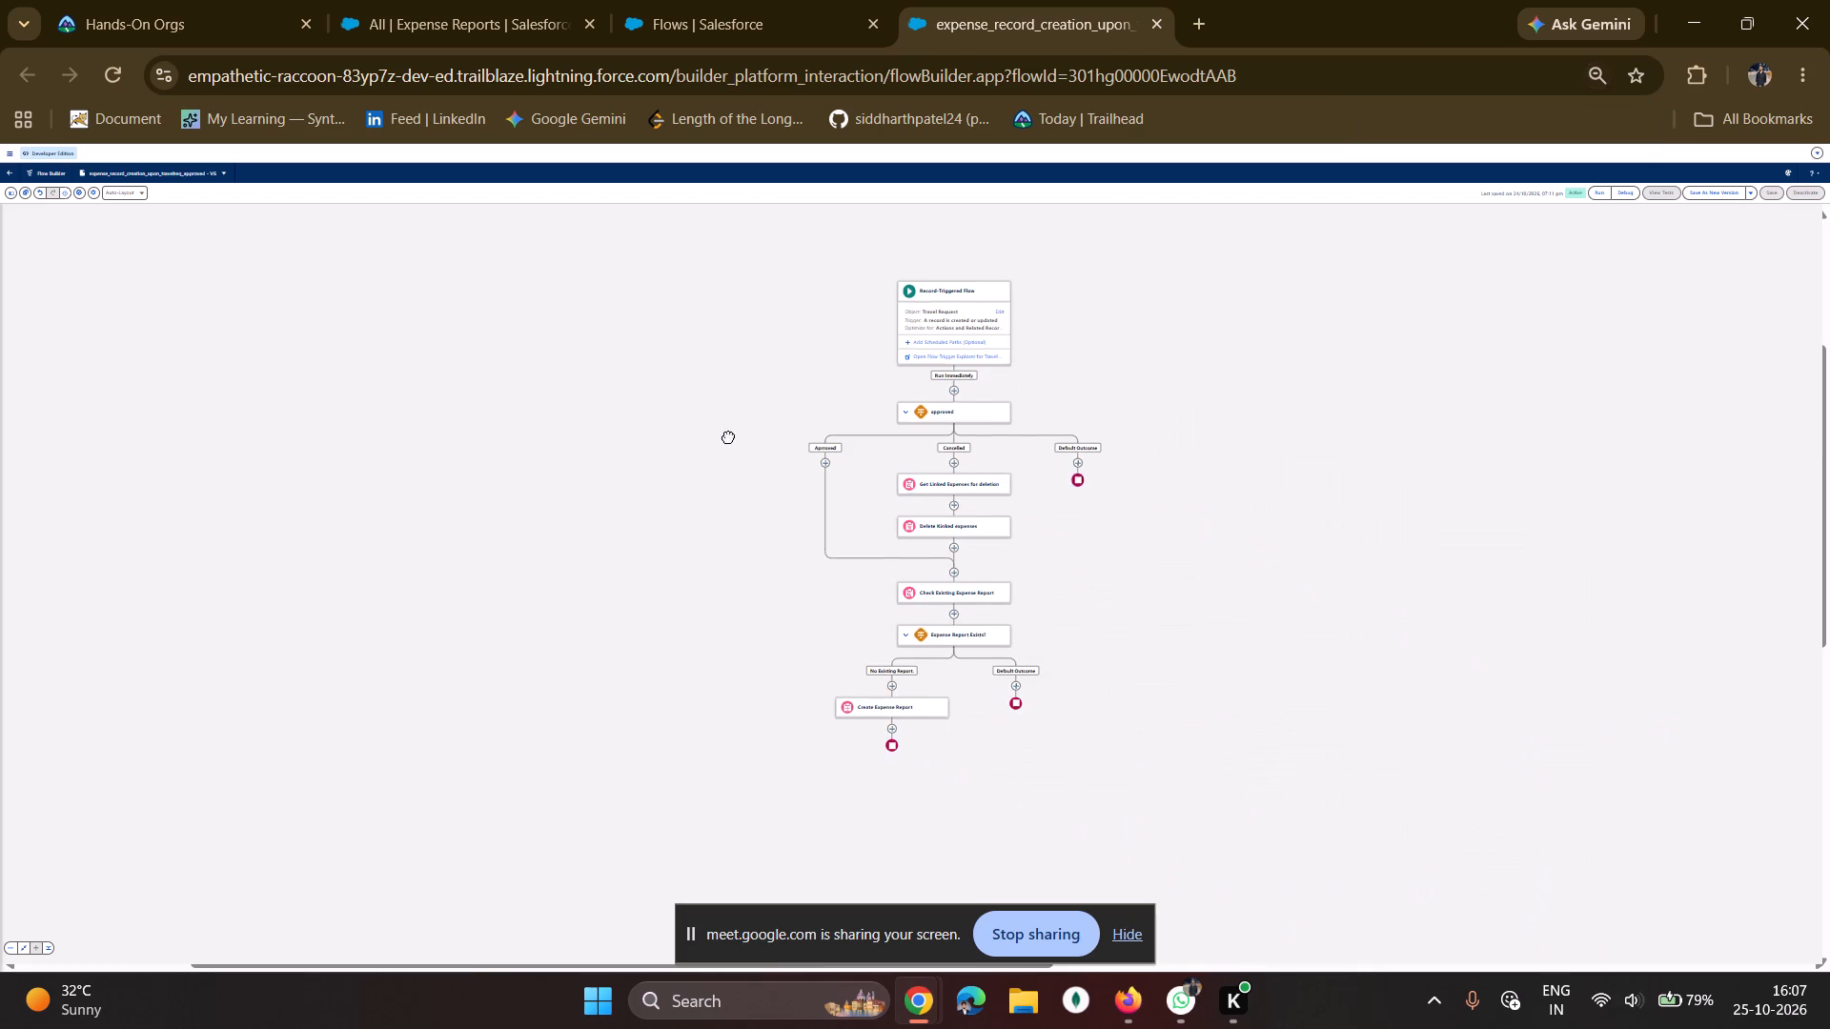
Add an End element after Delete Kinked expenses so the Cancelled path stops before Check Existing Expense Report.
drag(726, 434, 721, 434)
key(ctrl+plus)
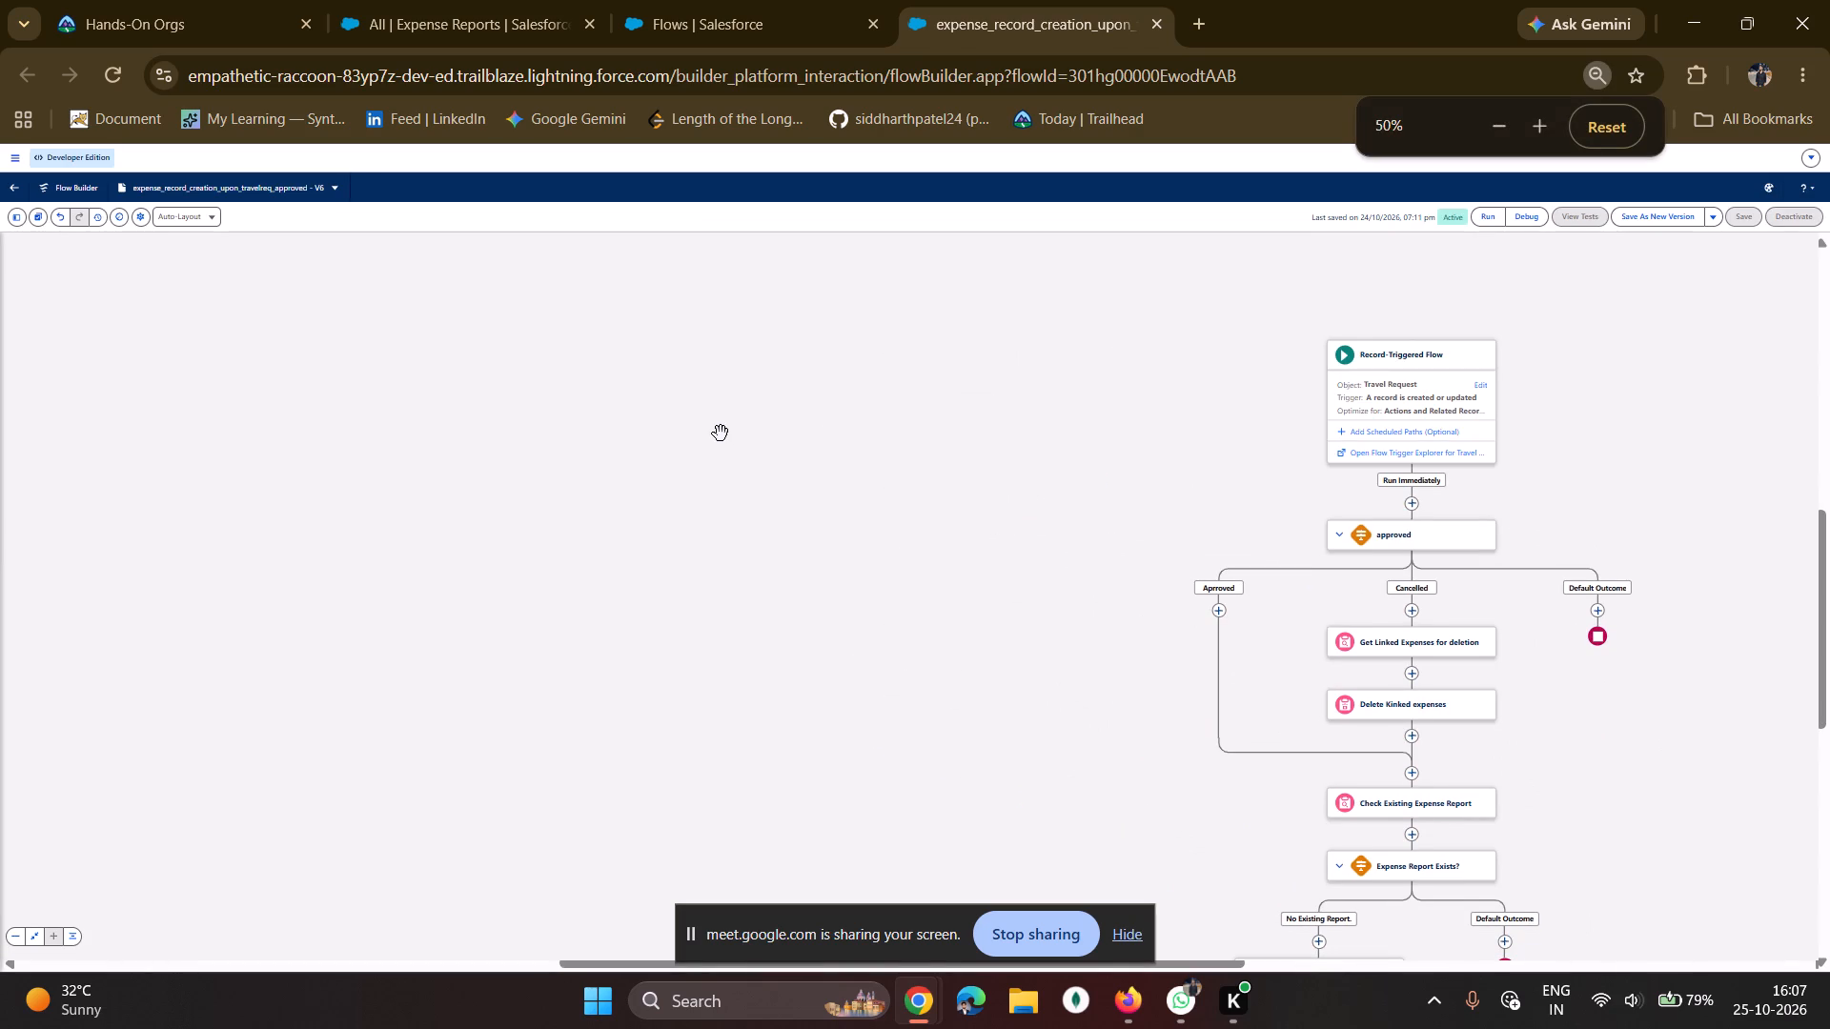
drag(893, 520, 275, 391)
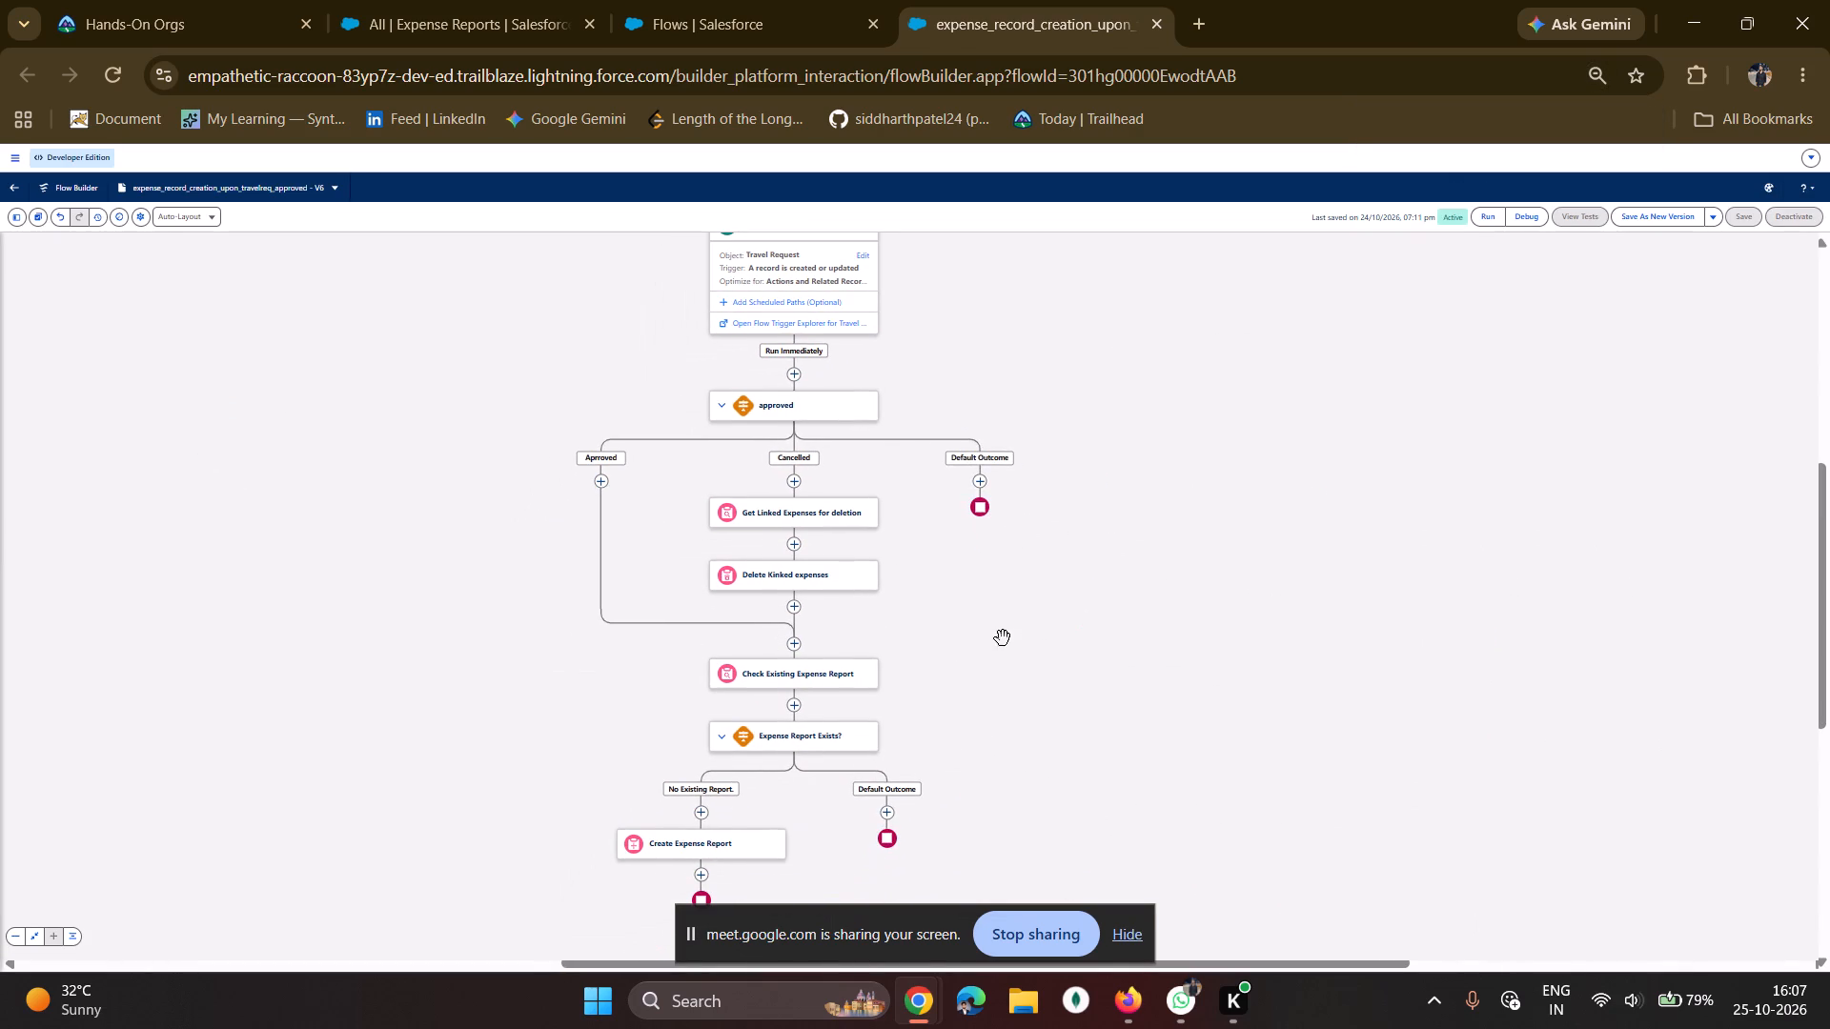
click(801, 616)
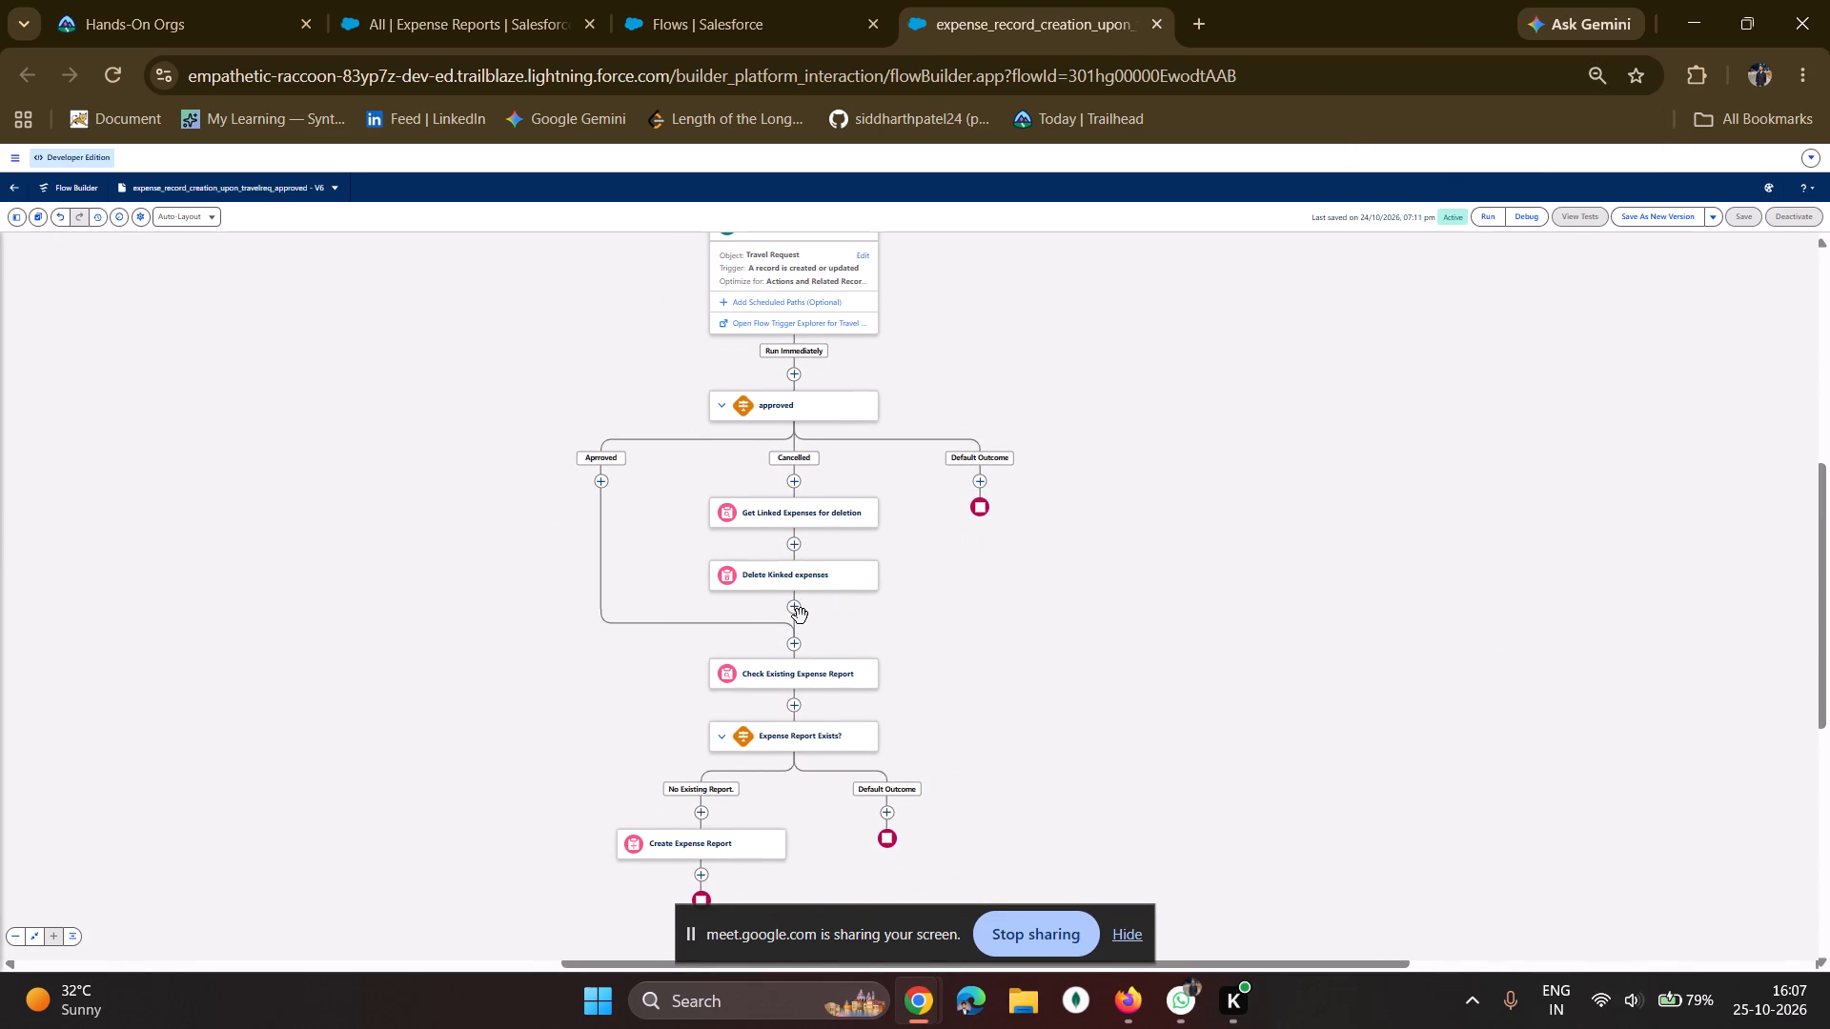
drag(801, 616, 792, 616)
click(785, 600)
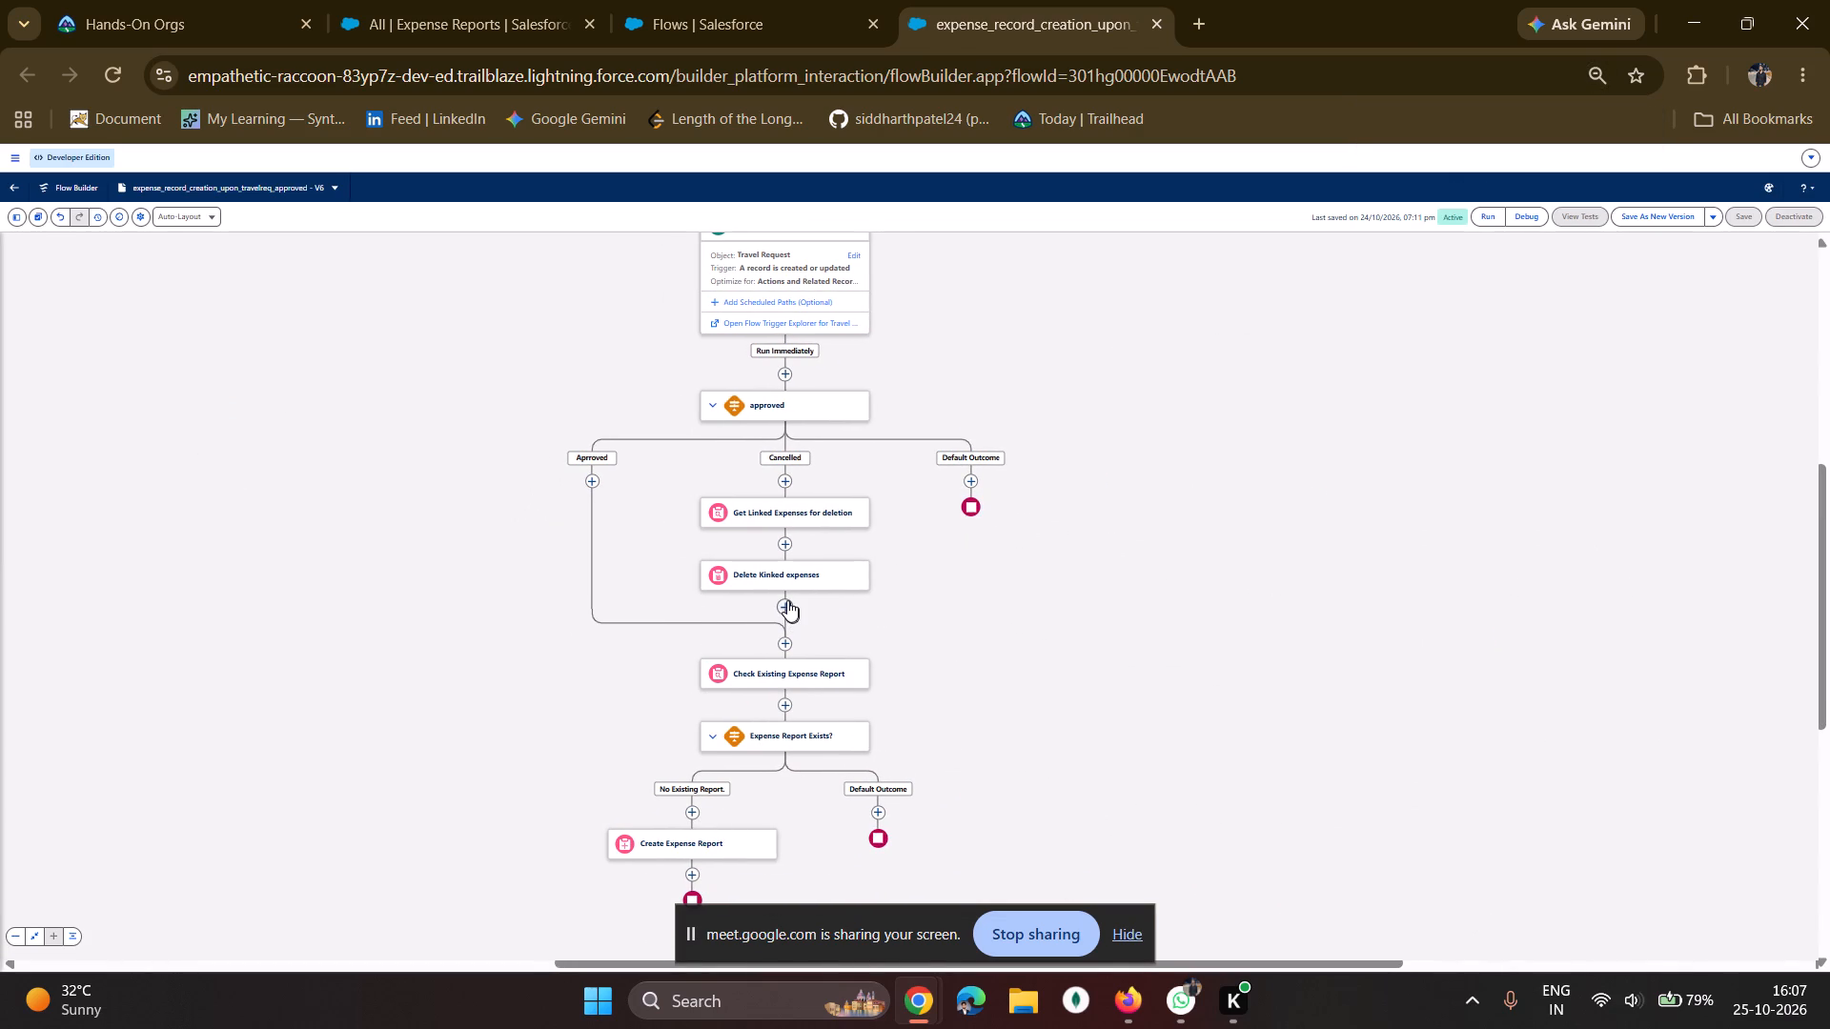
text(end)
click(773, 693)
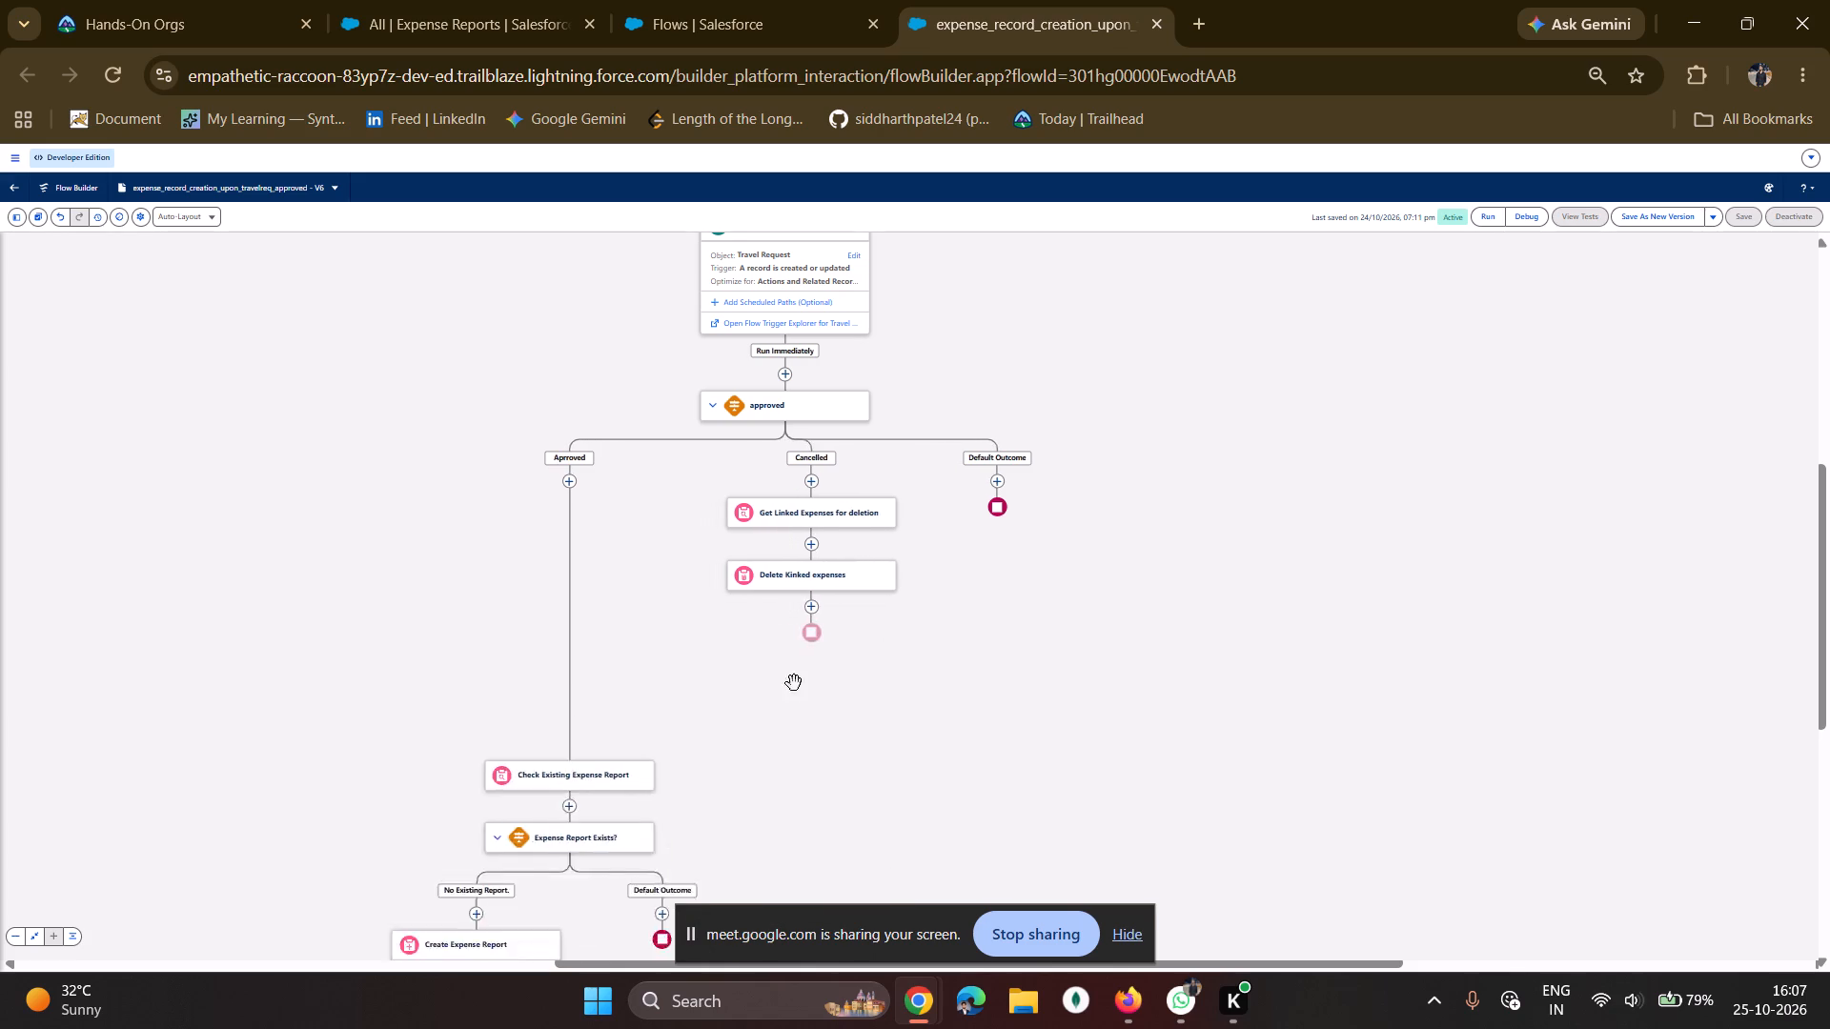
drag(1107, 662, 1206, 763)
drag(1194, 732, 1190, 728)
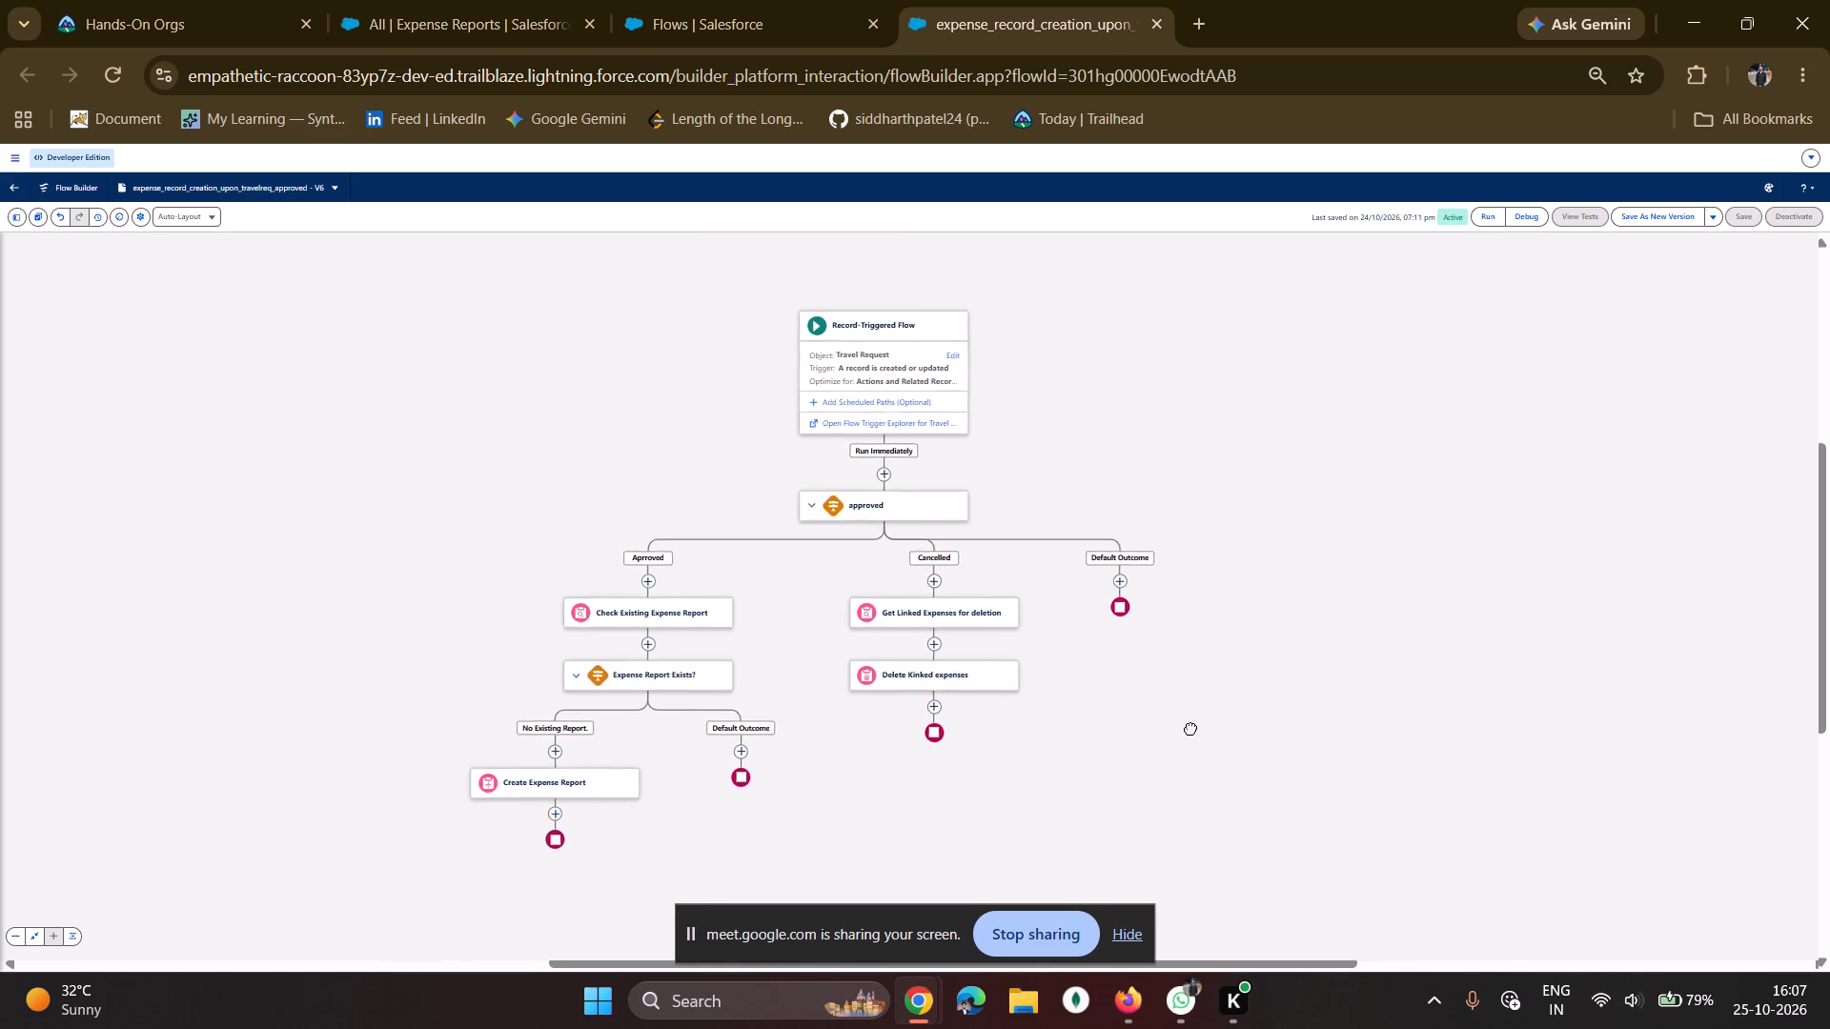
drag(1190, 728, 1165, 713)
click(1122, 931)
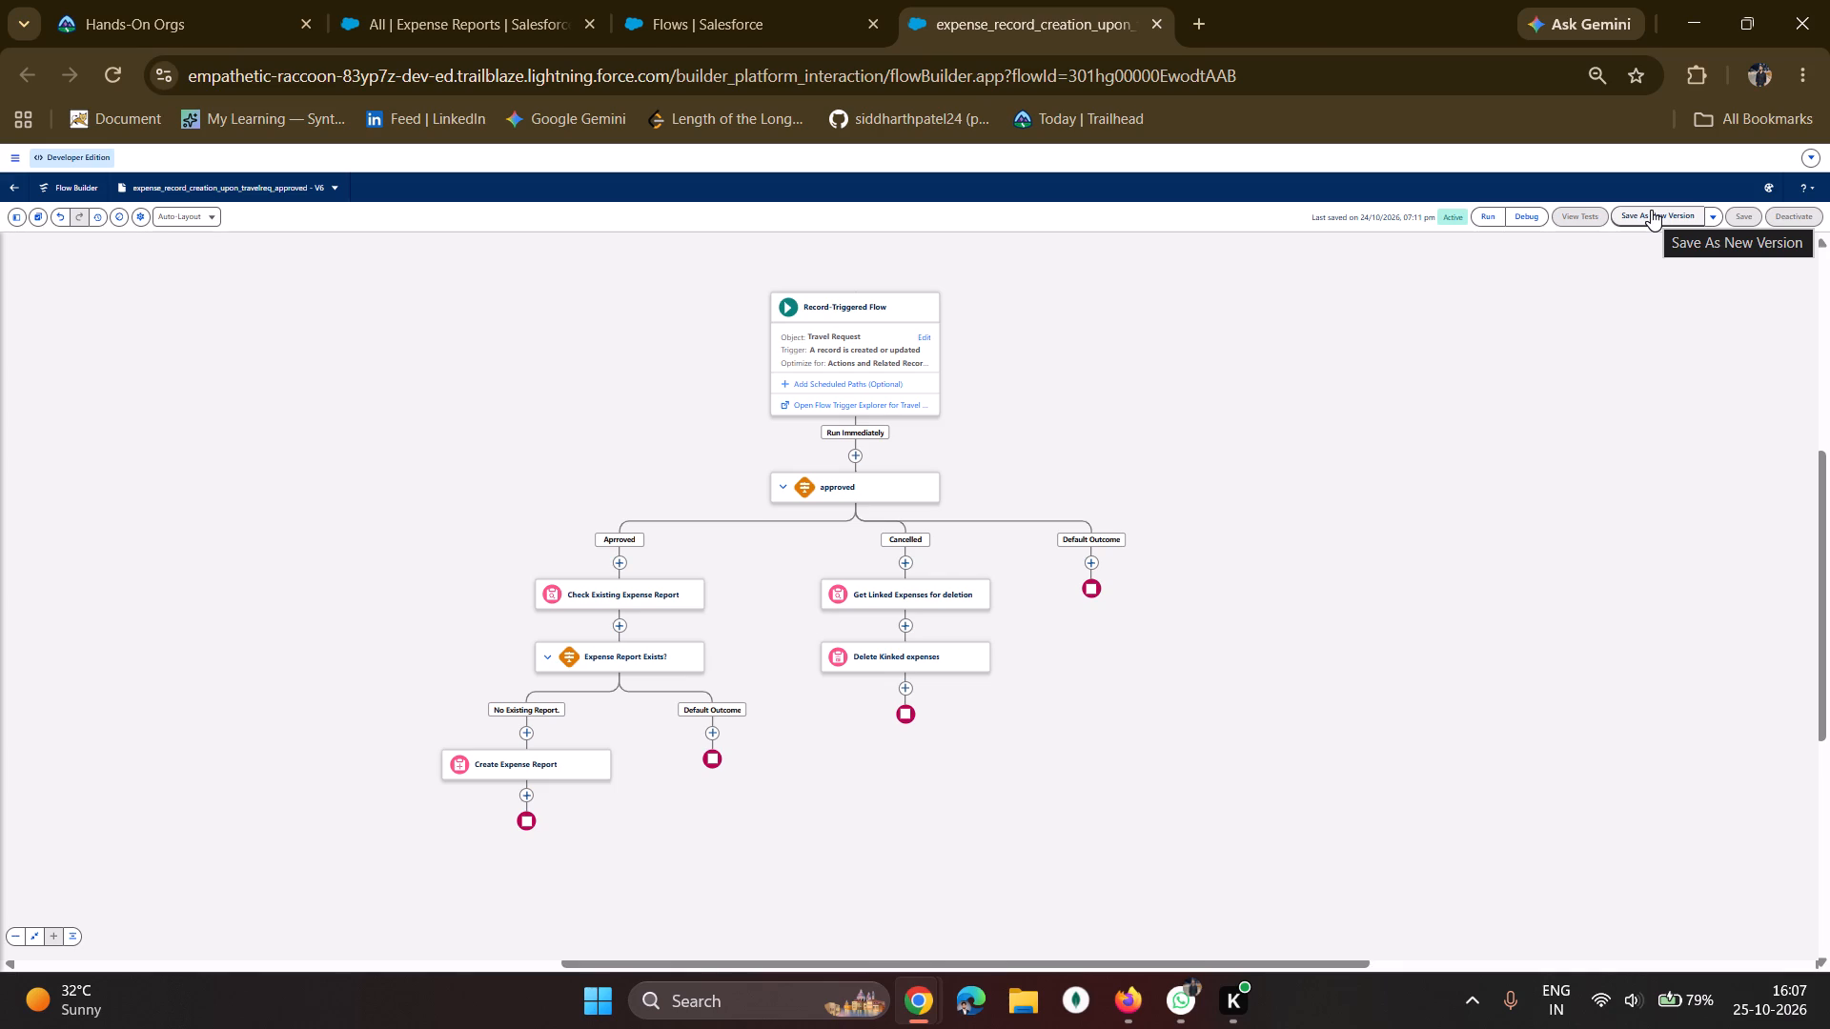
Save the flow as a new version, keeping its label, and activate that version.
click(1639, 210)
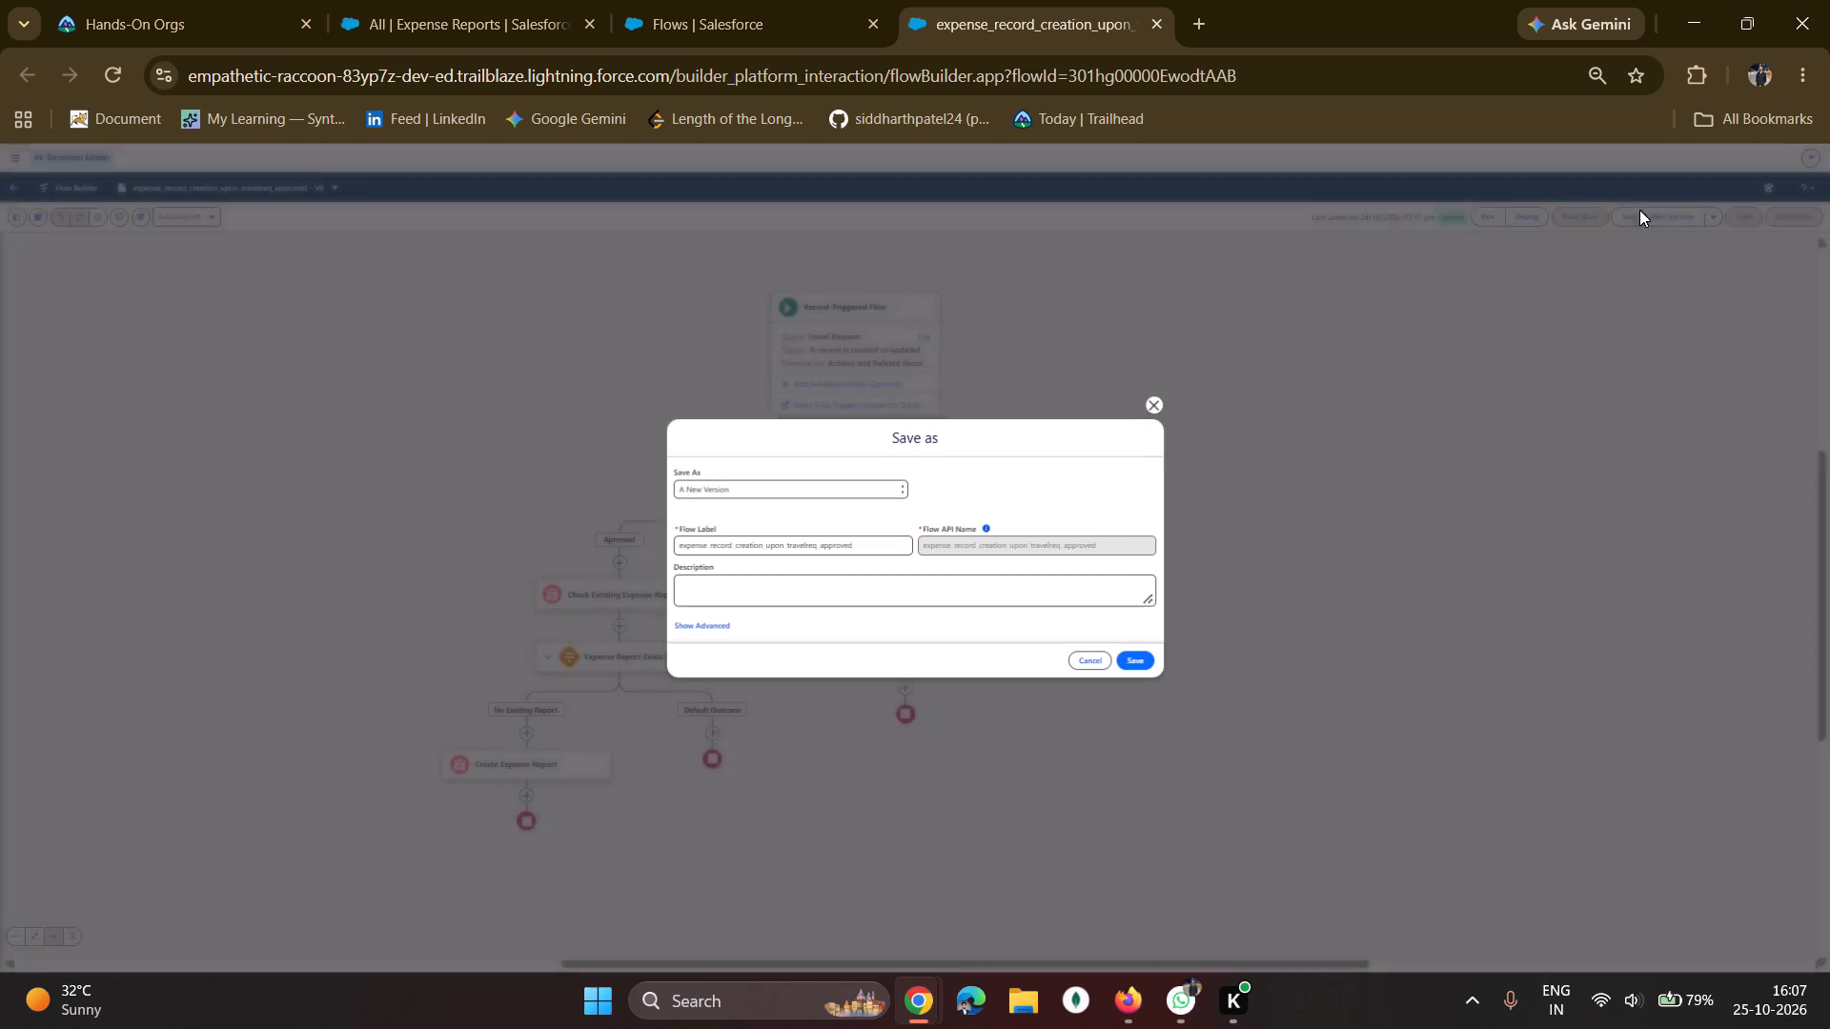
click(1131, 648)
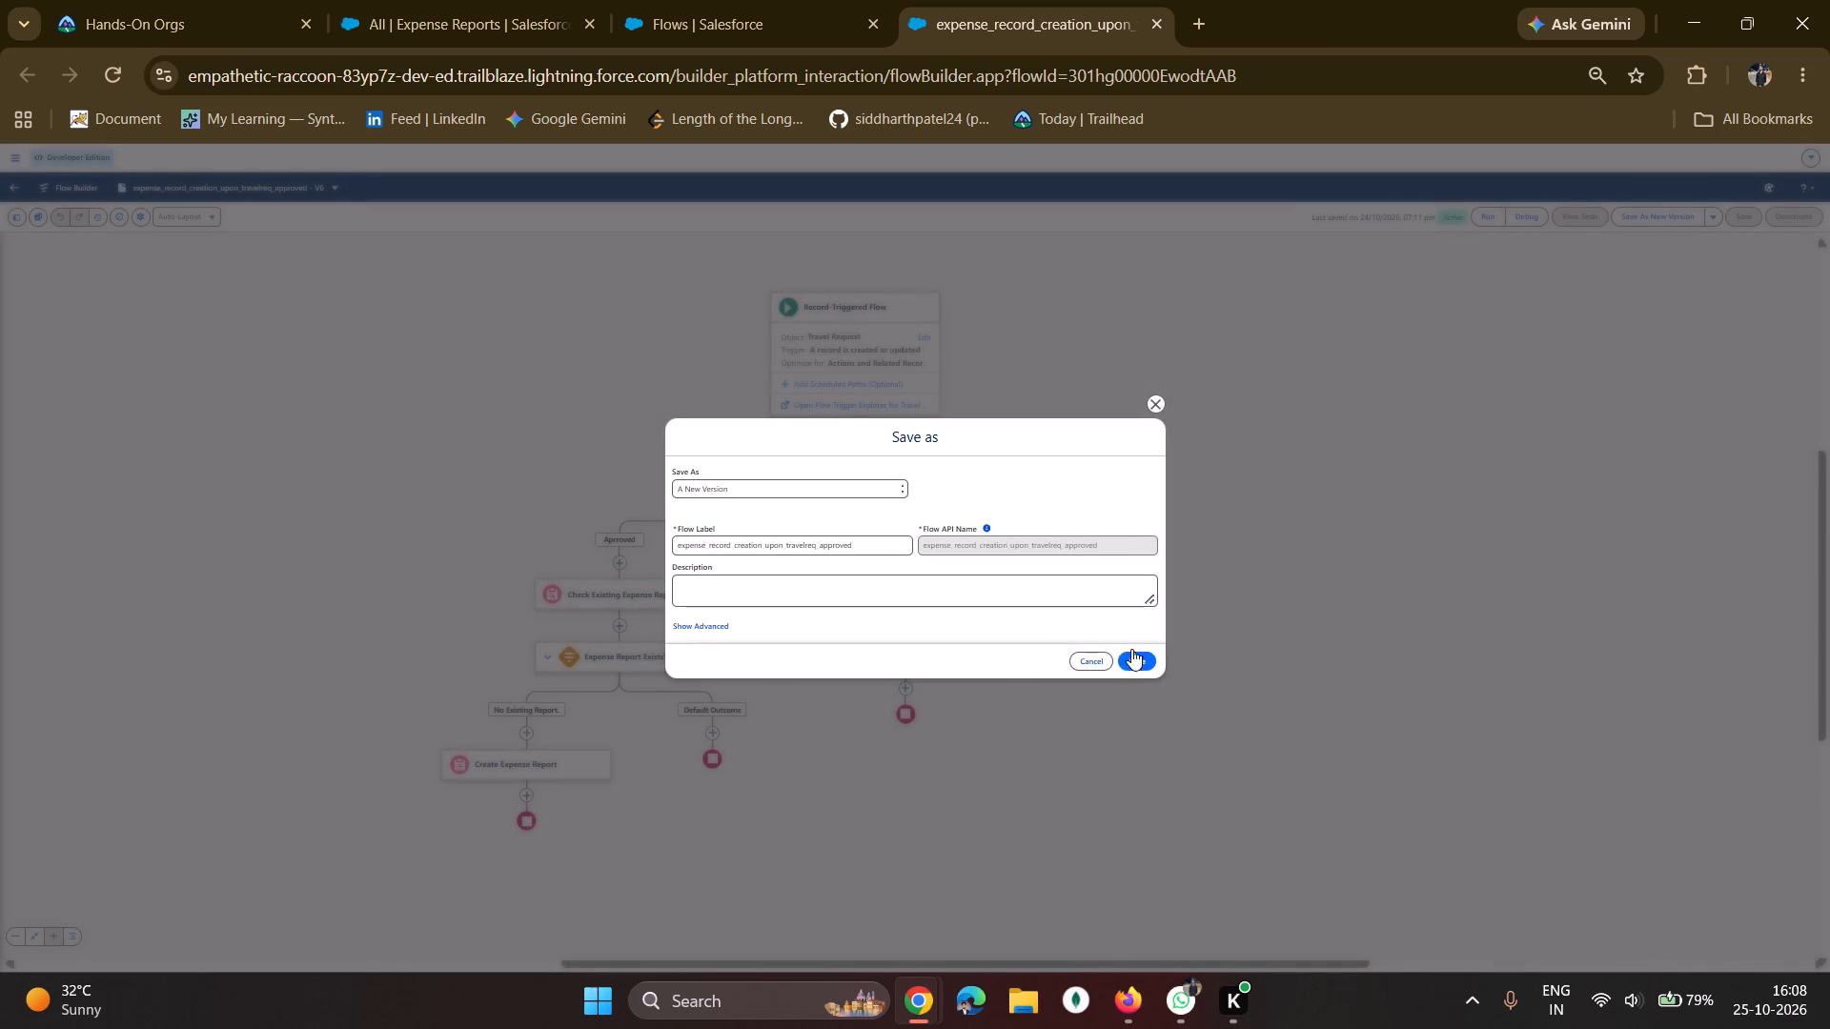
click(1135, 666)
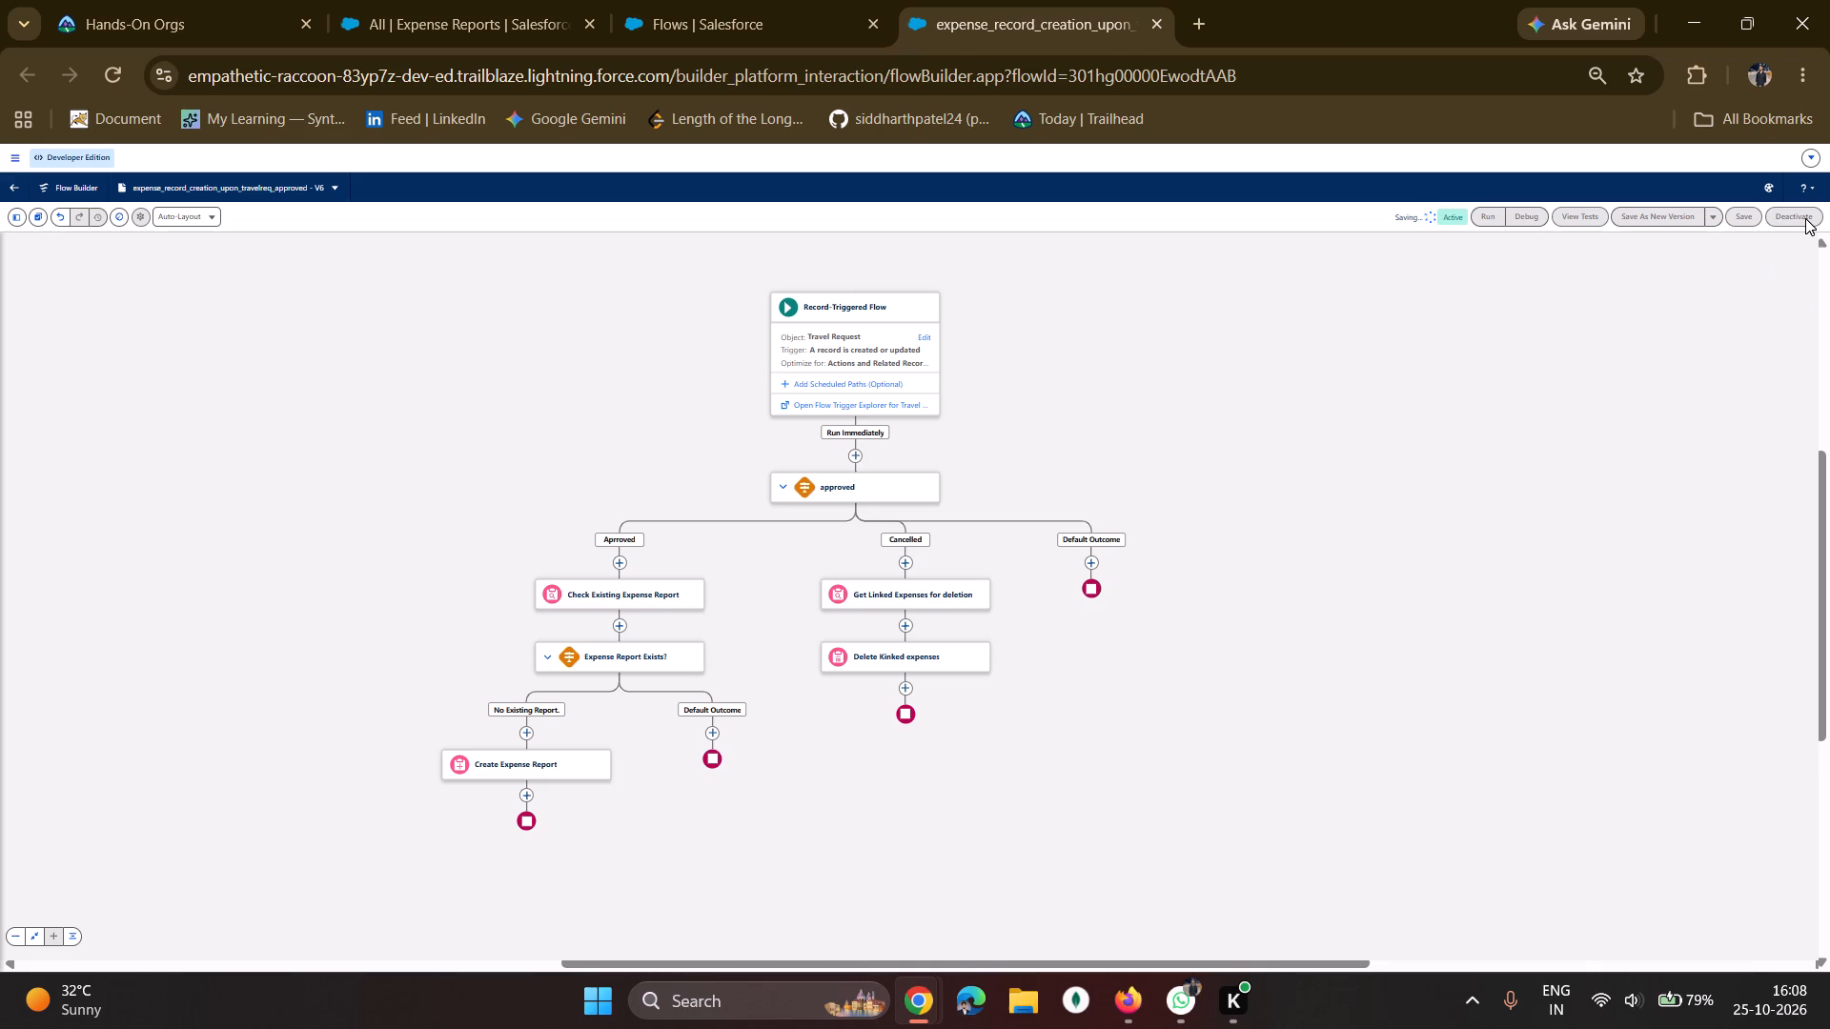
click(1778, 212)
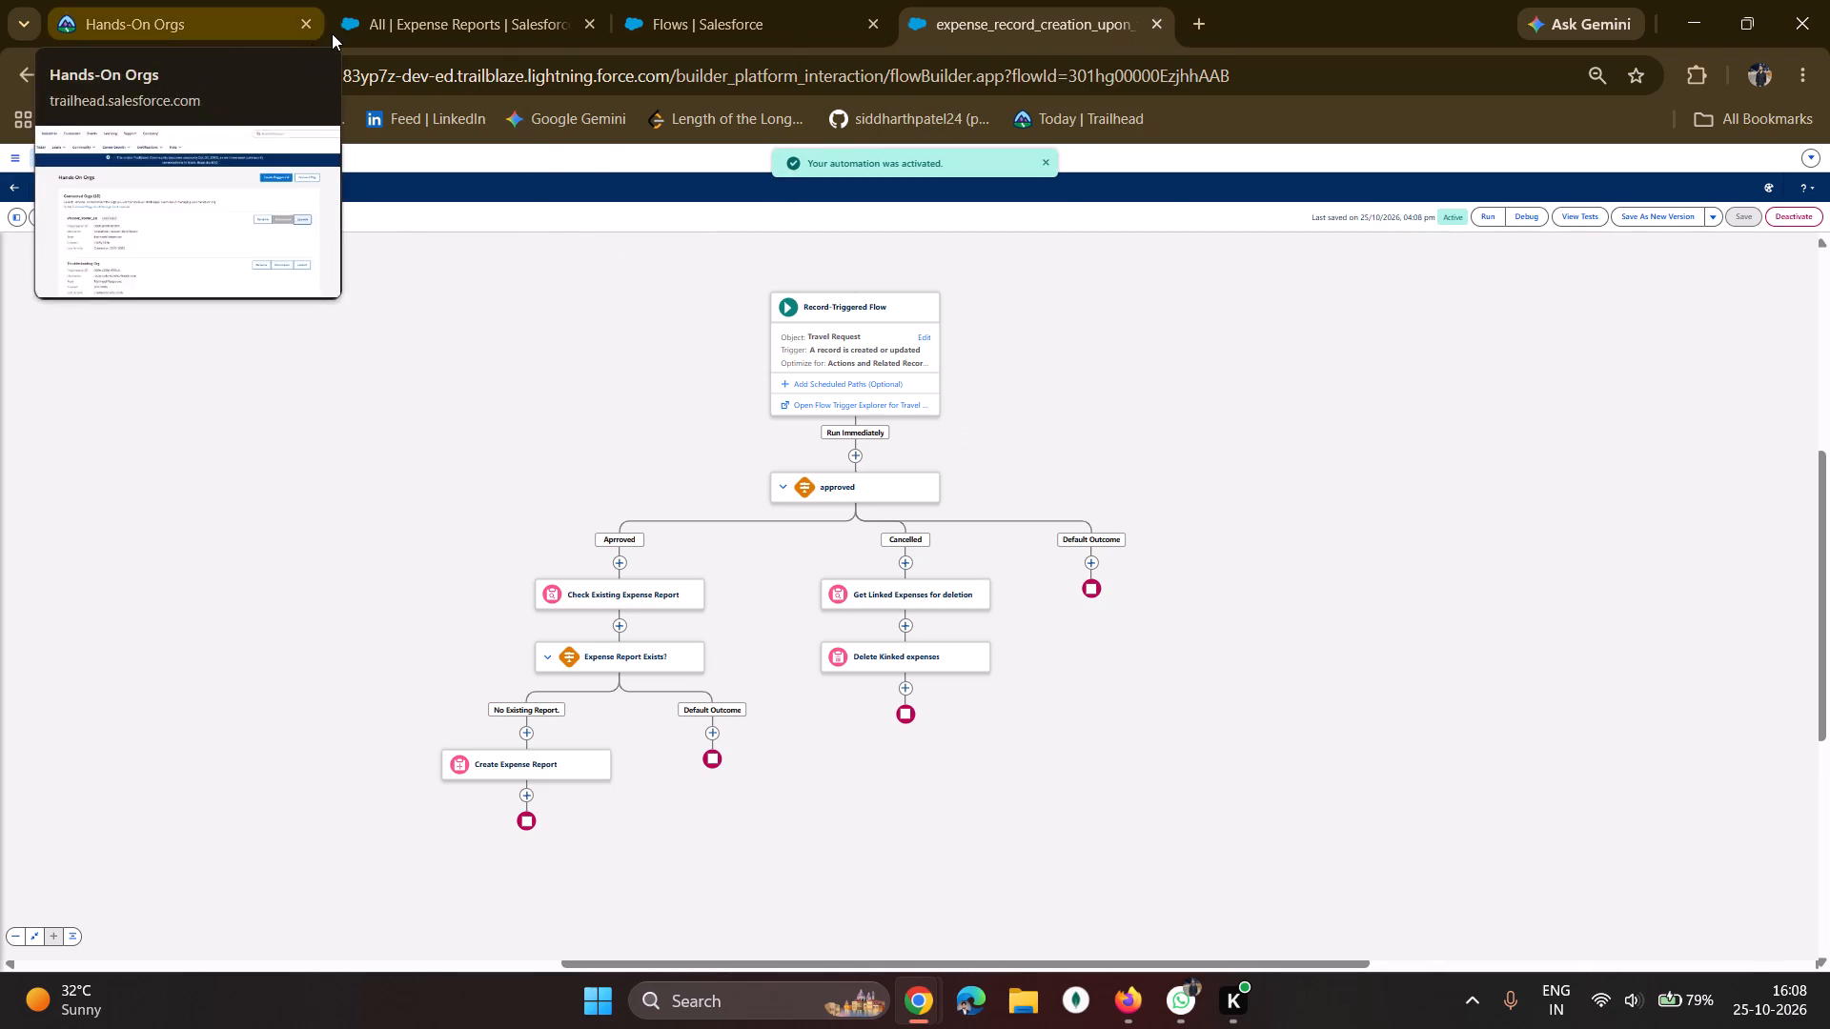
Switch to the Wander_Roster_prj app and open its list of all travel requests.
click(414, 2)
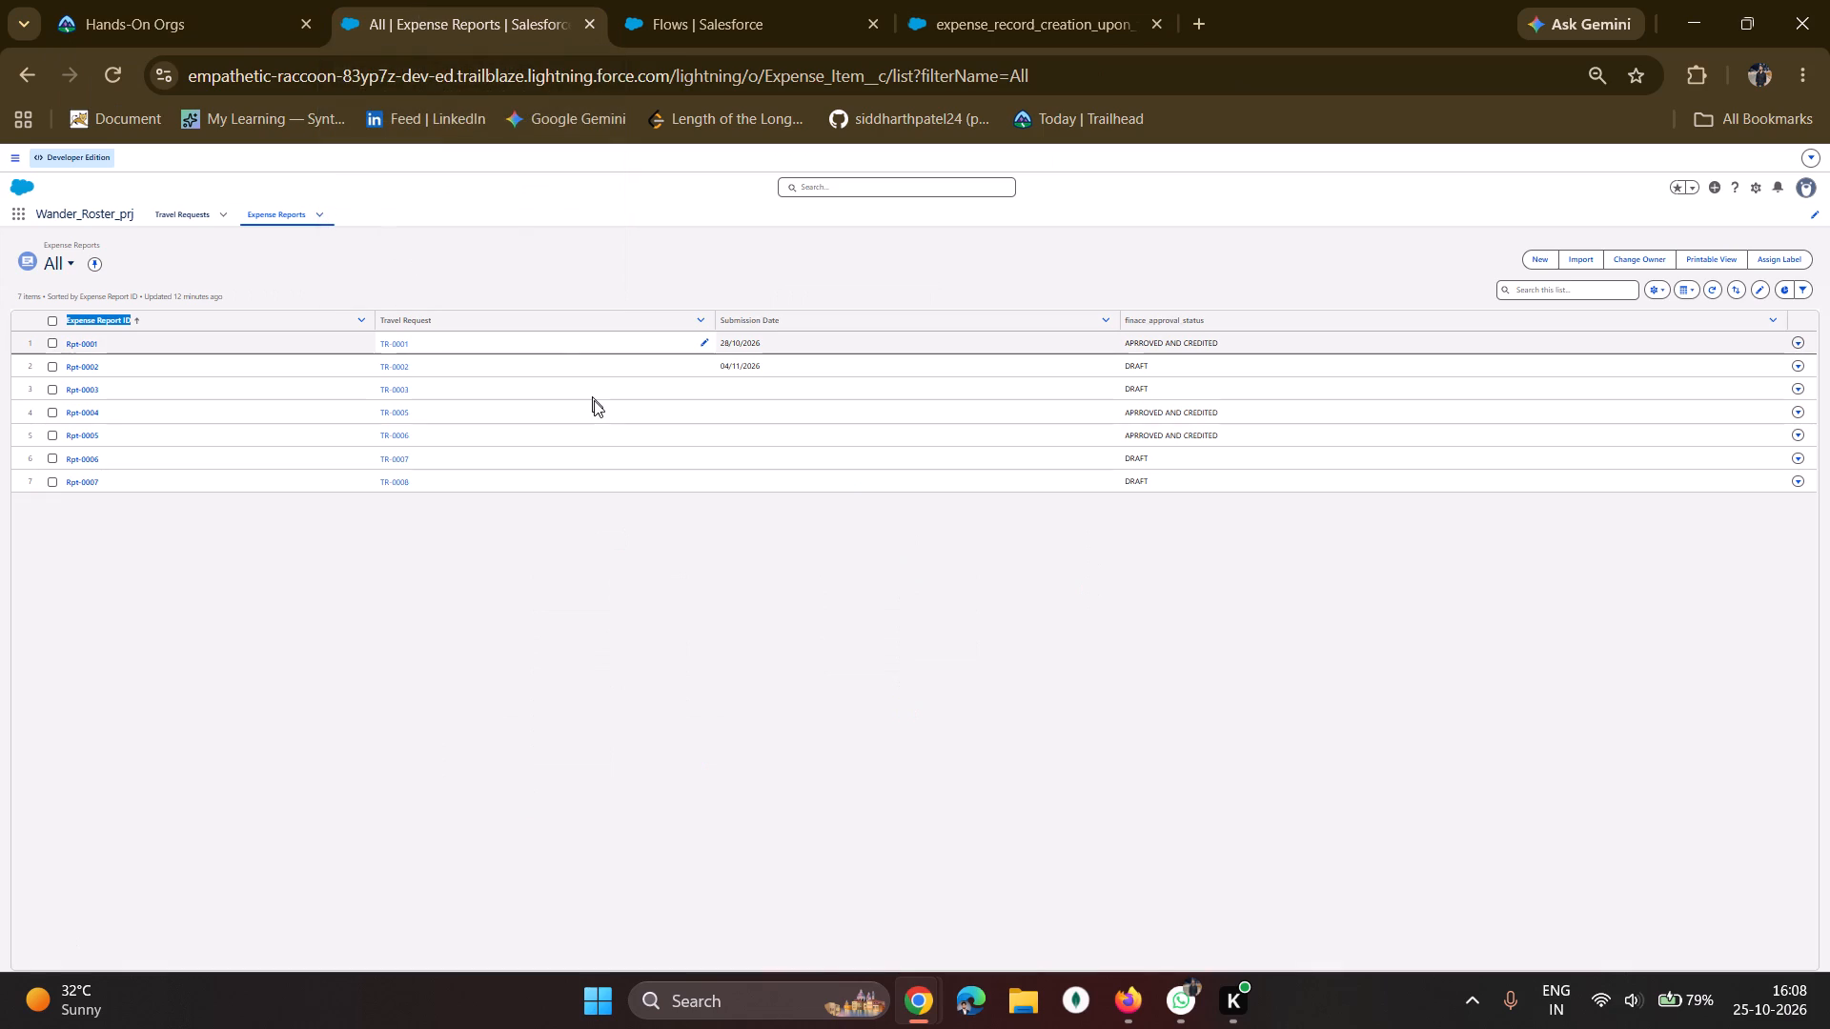
key(ctrl+plus)
key(ctrl+plus)
key(ctrl+plus)
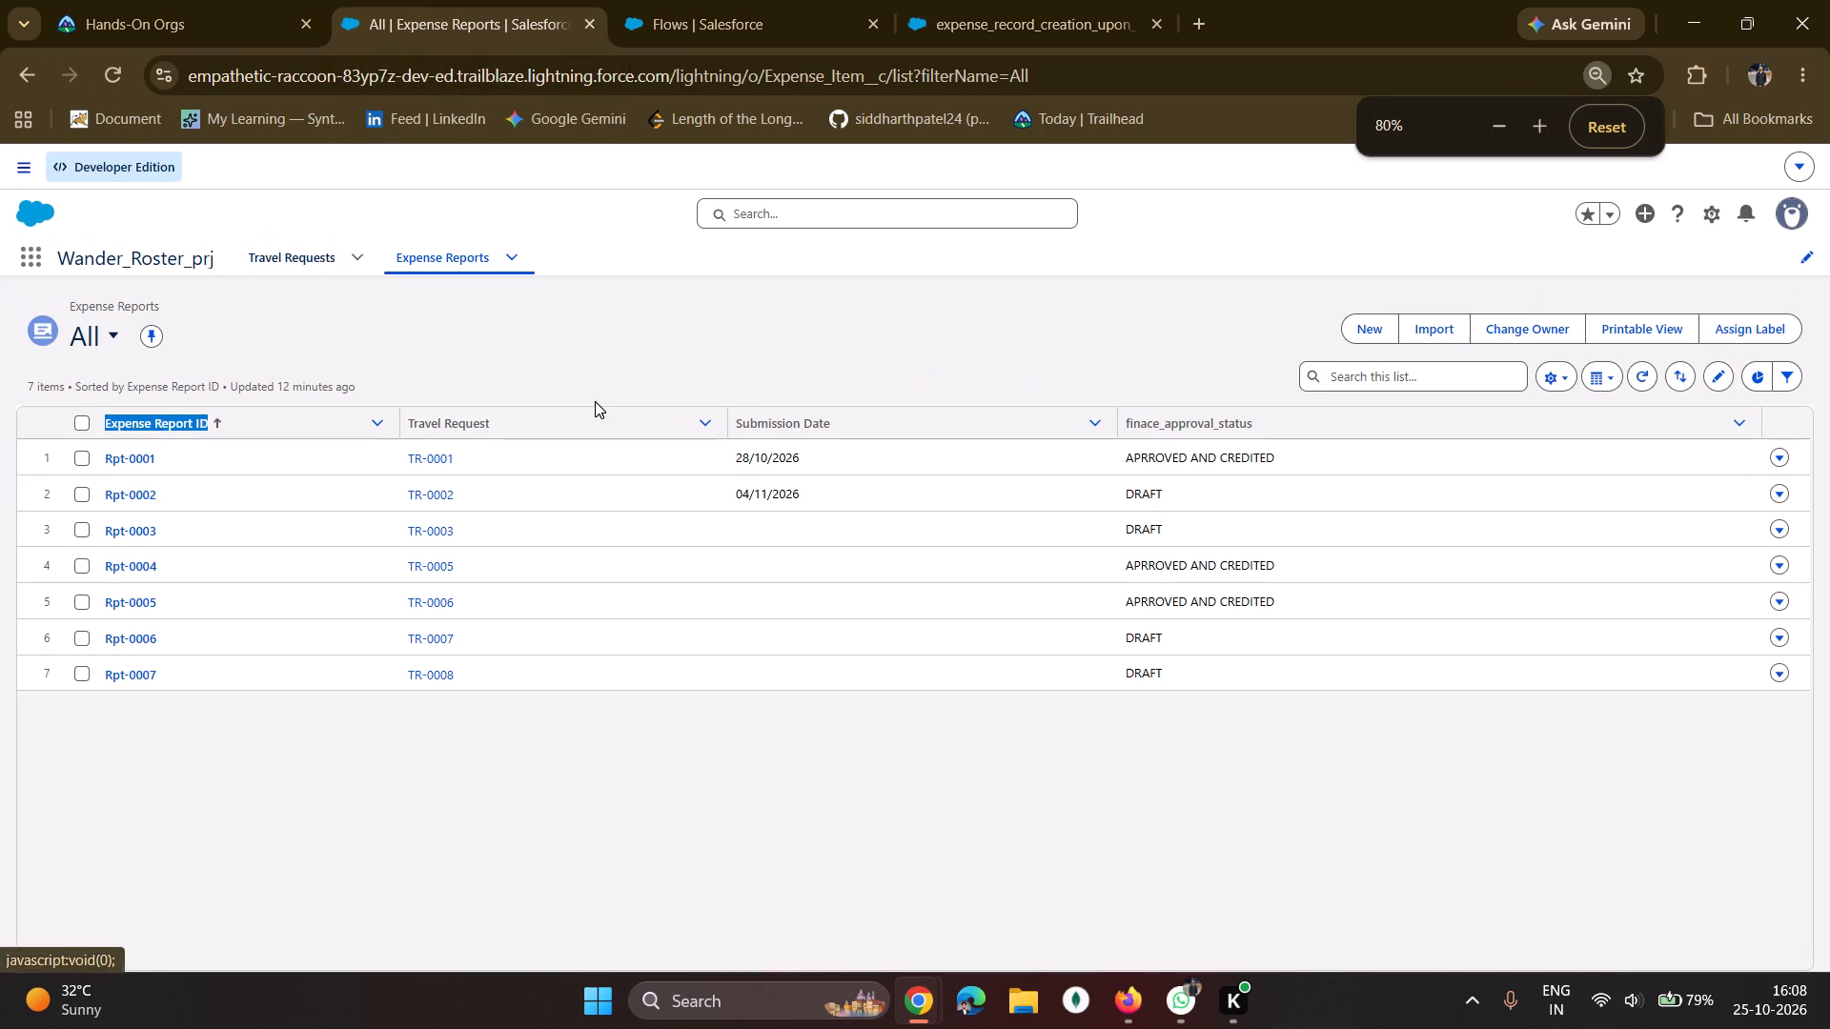
click(296, 254)
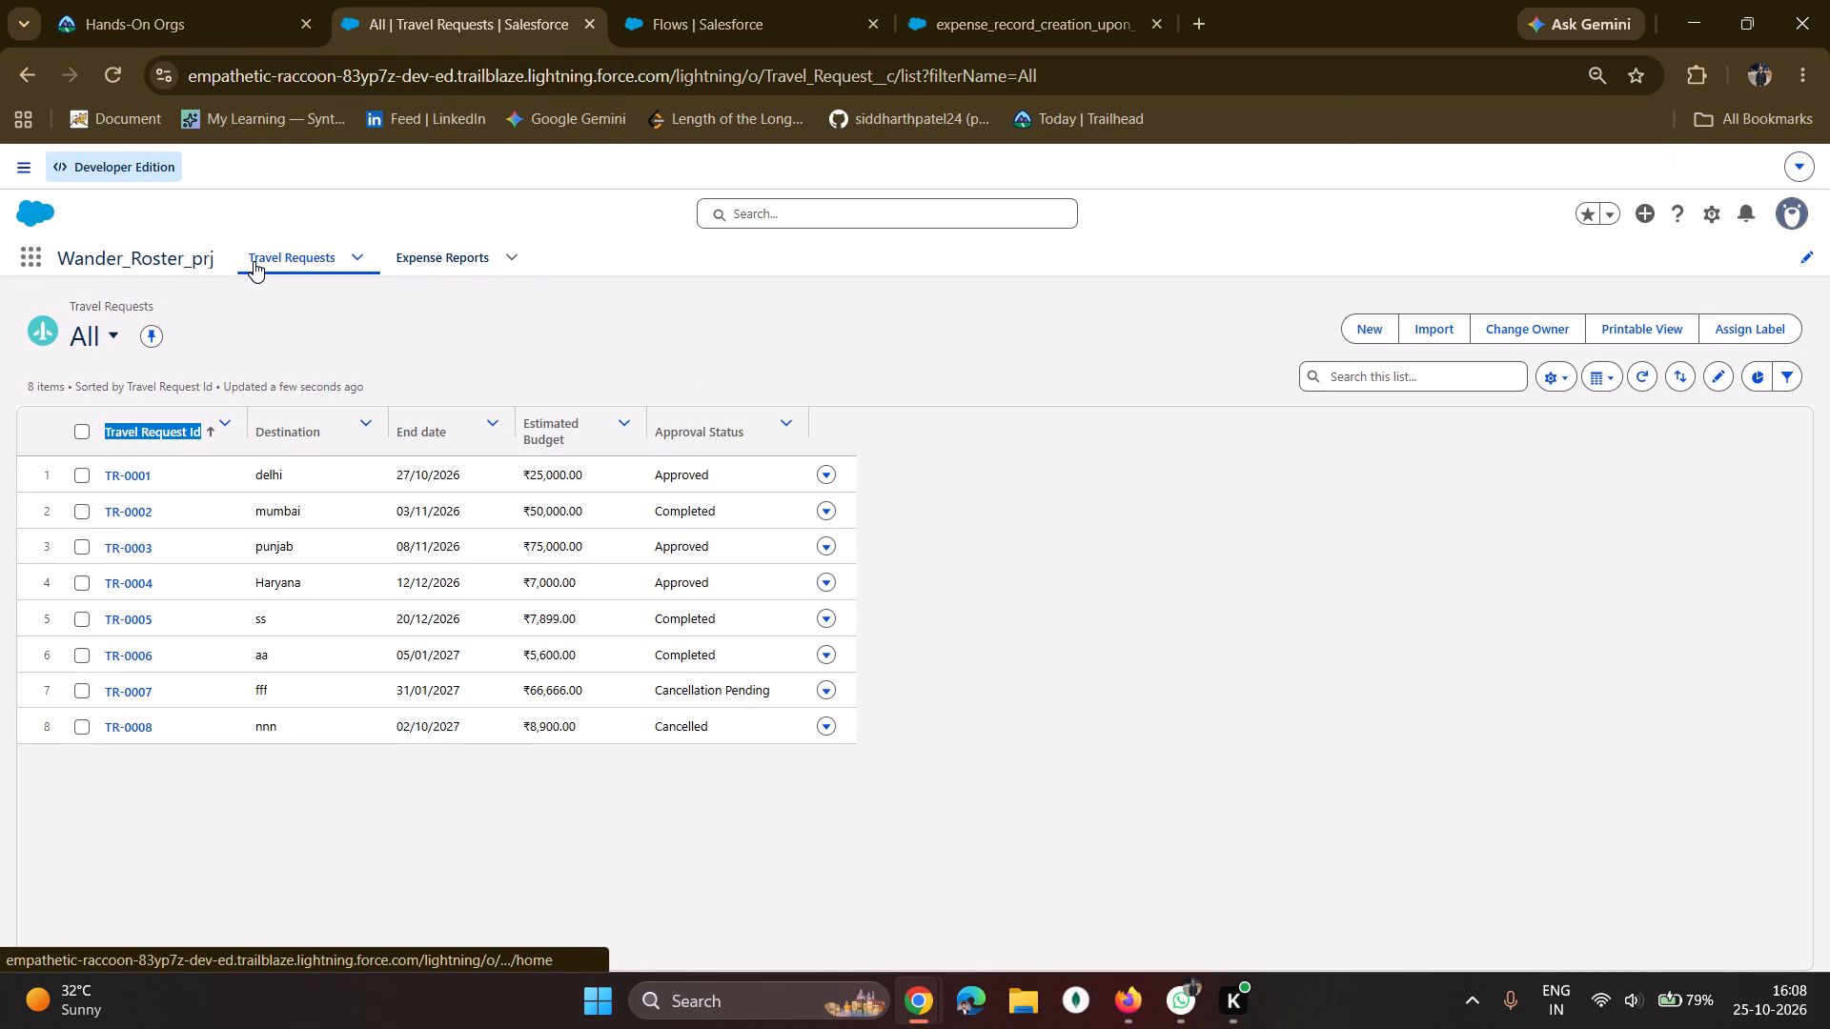
click(254, 261)
click(1310, 697)
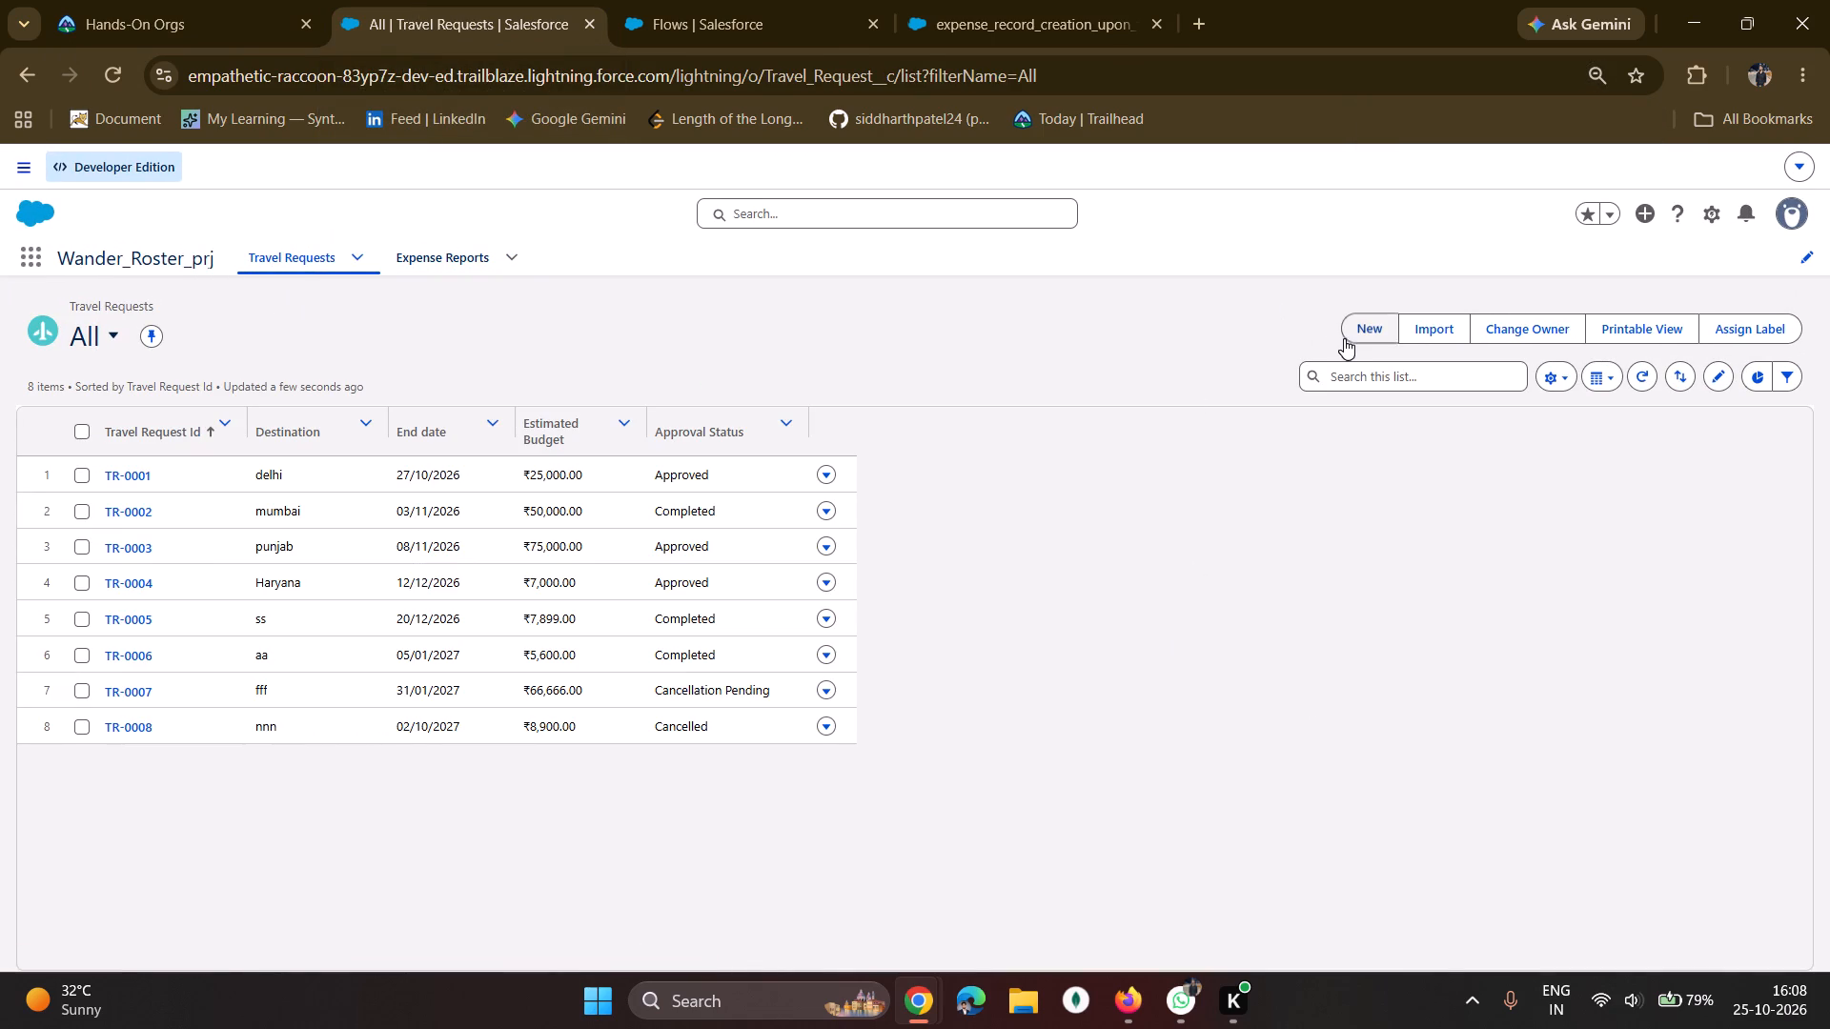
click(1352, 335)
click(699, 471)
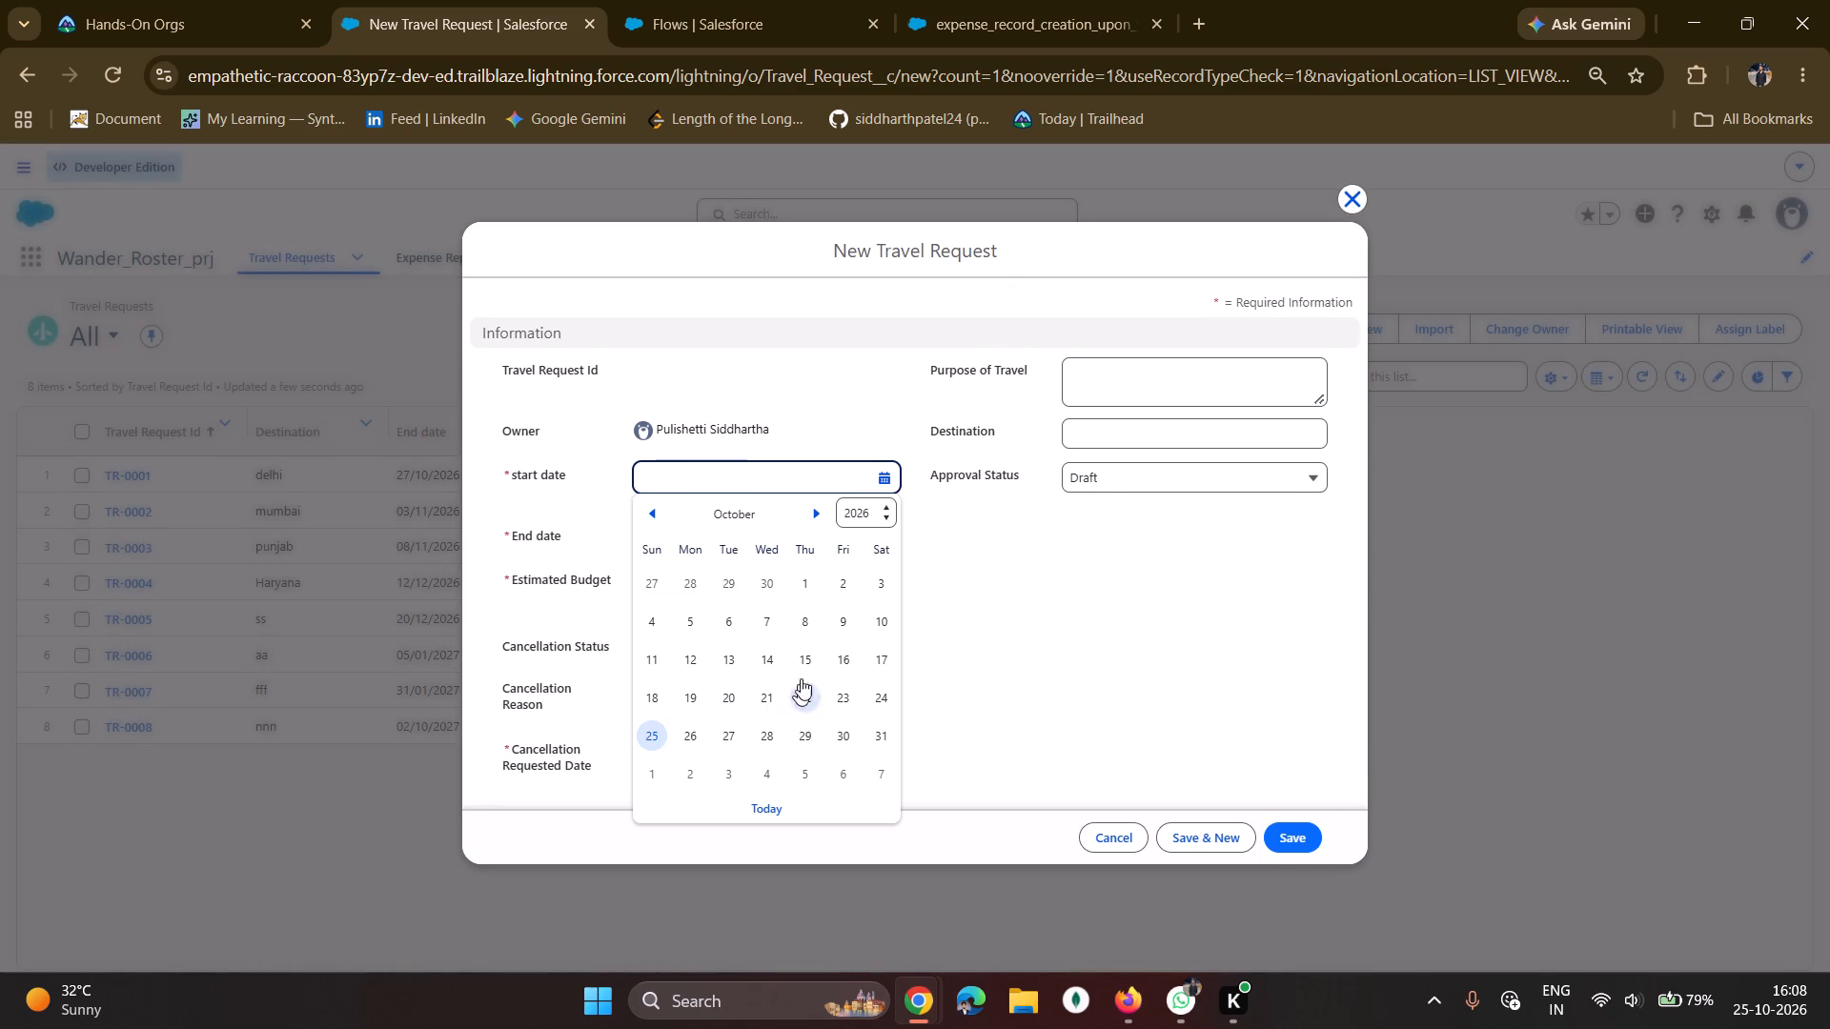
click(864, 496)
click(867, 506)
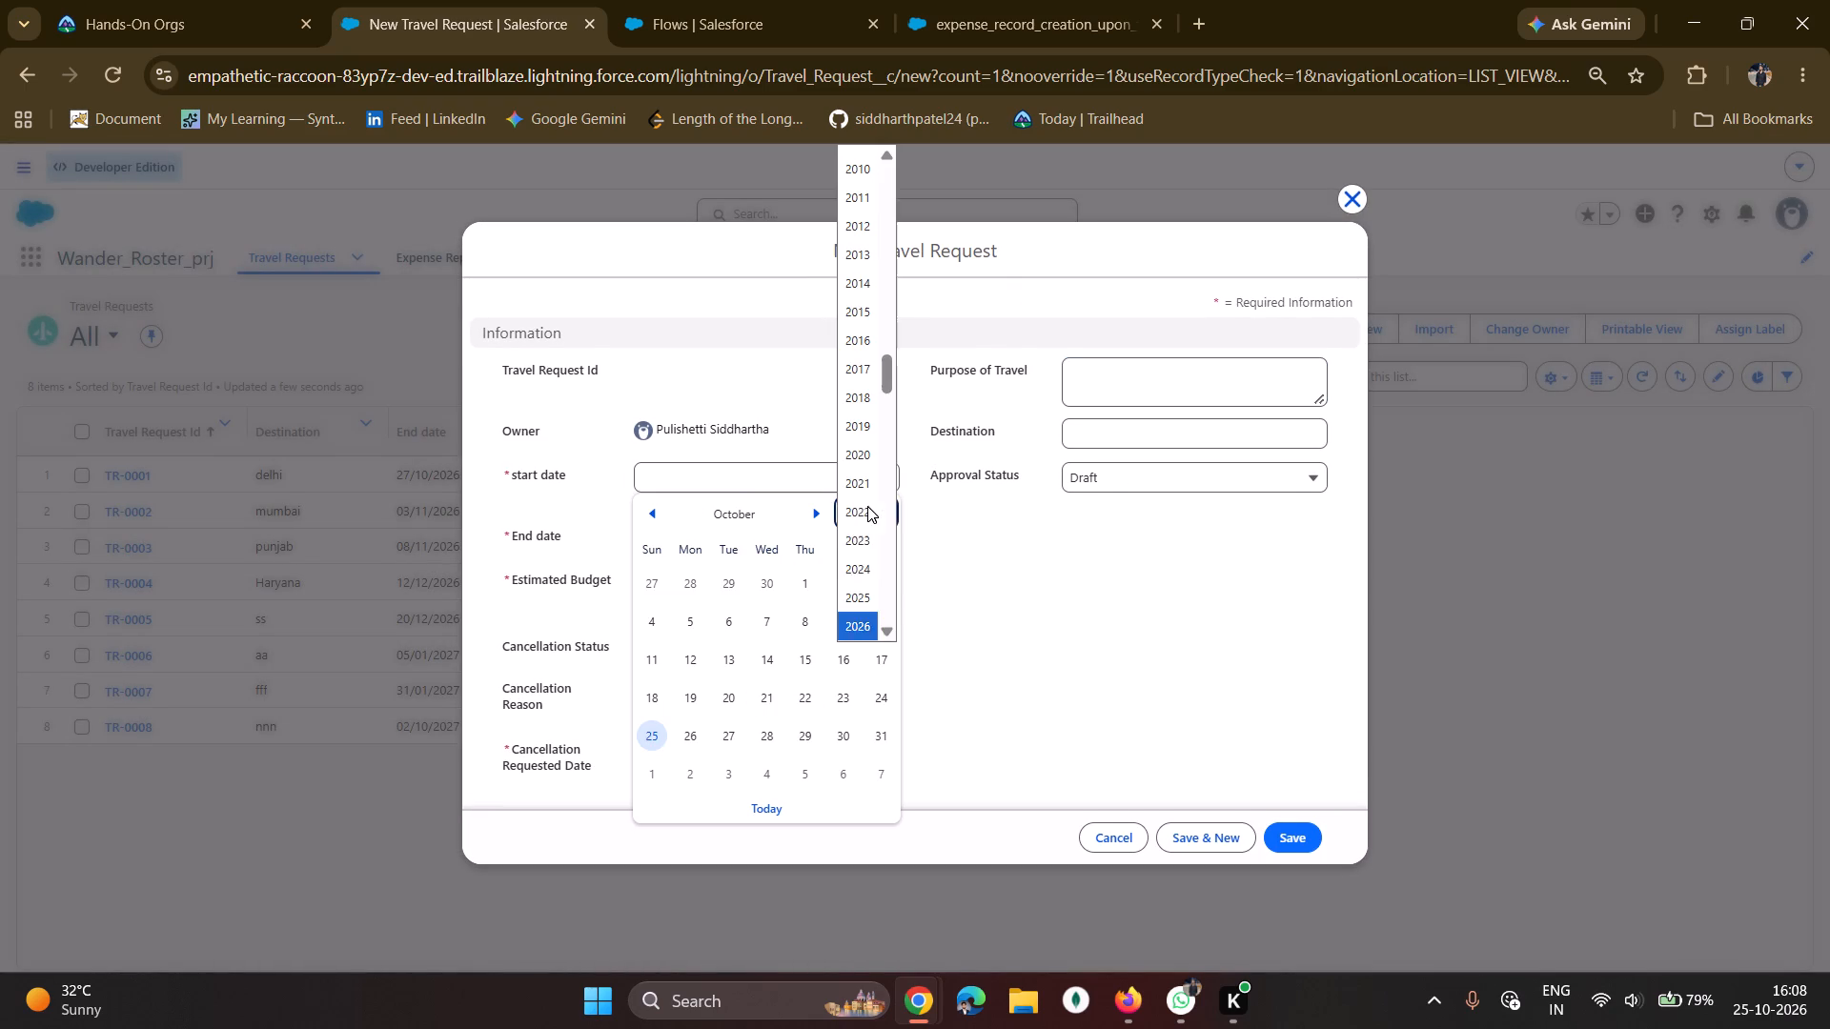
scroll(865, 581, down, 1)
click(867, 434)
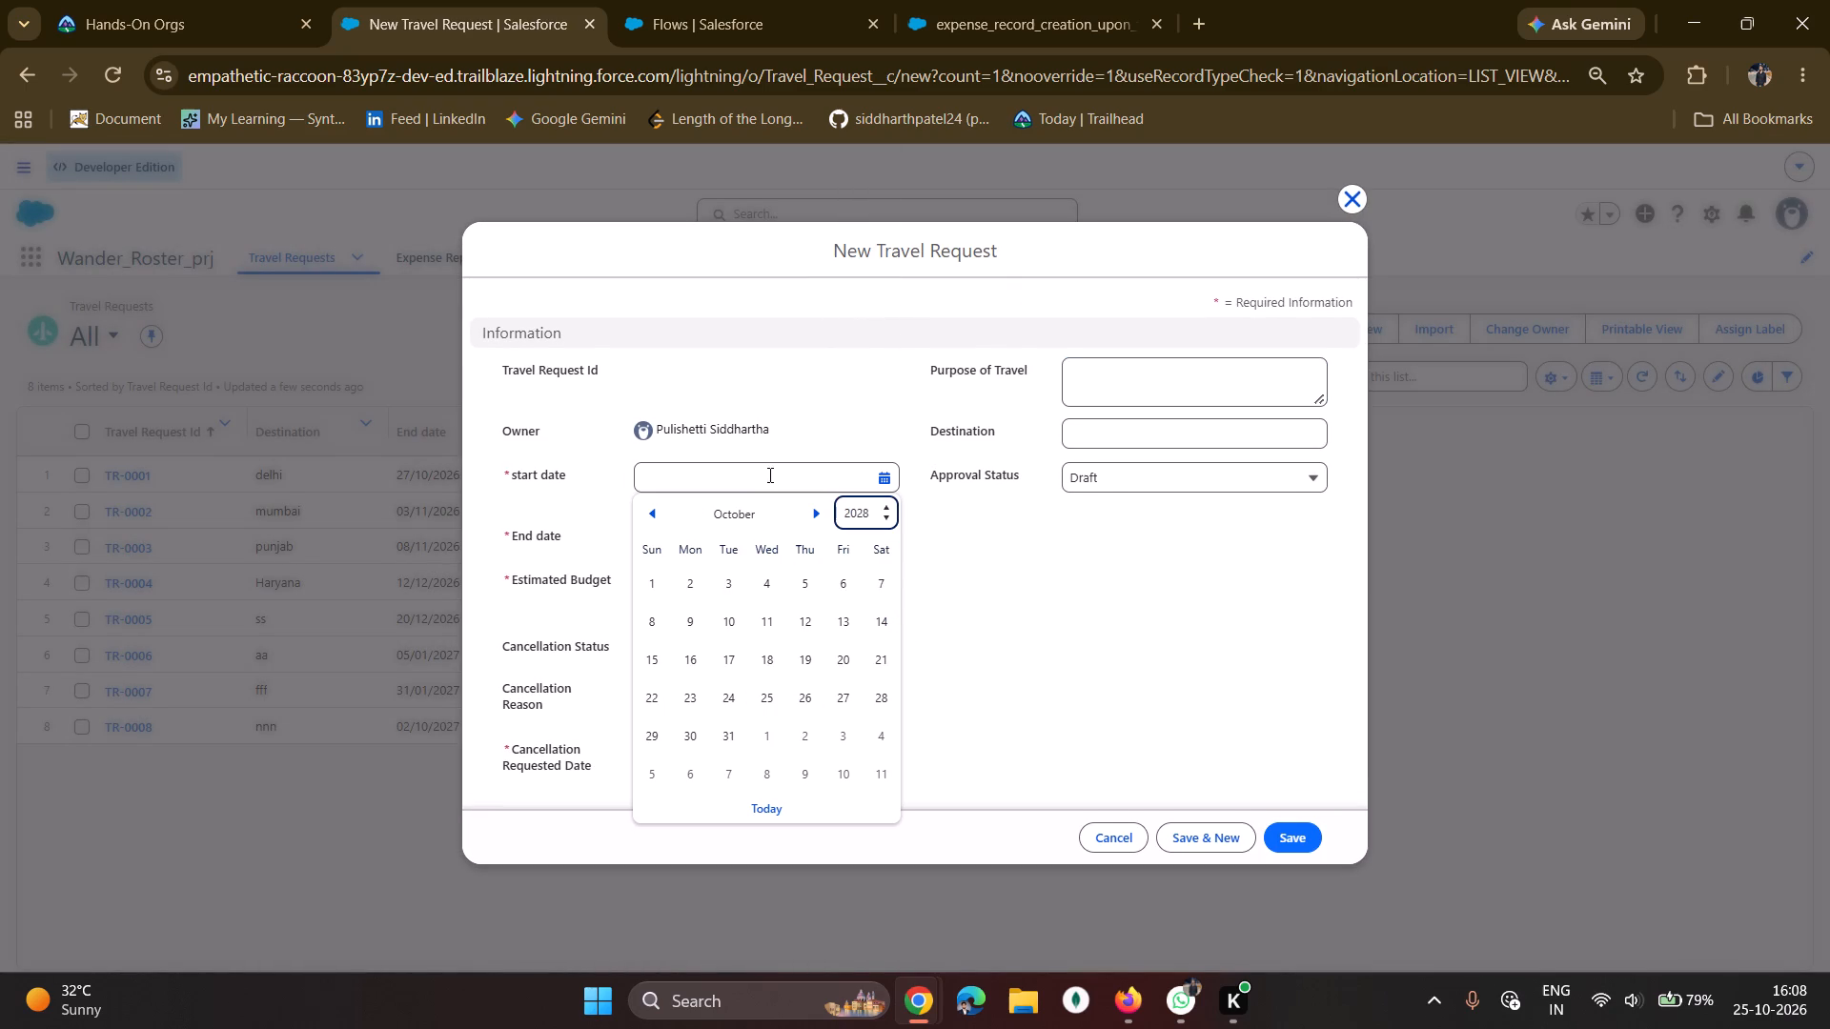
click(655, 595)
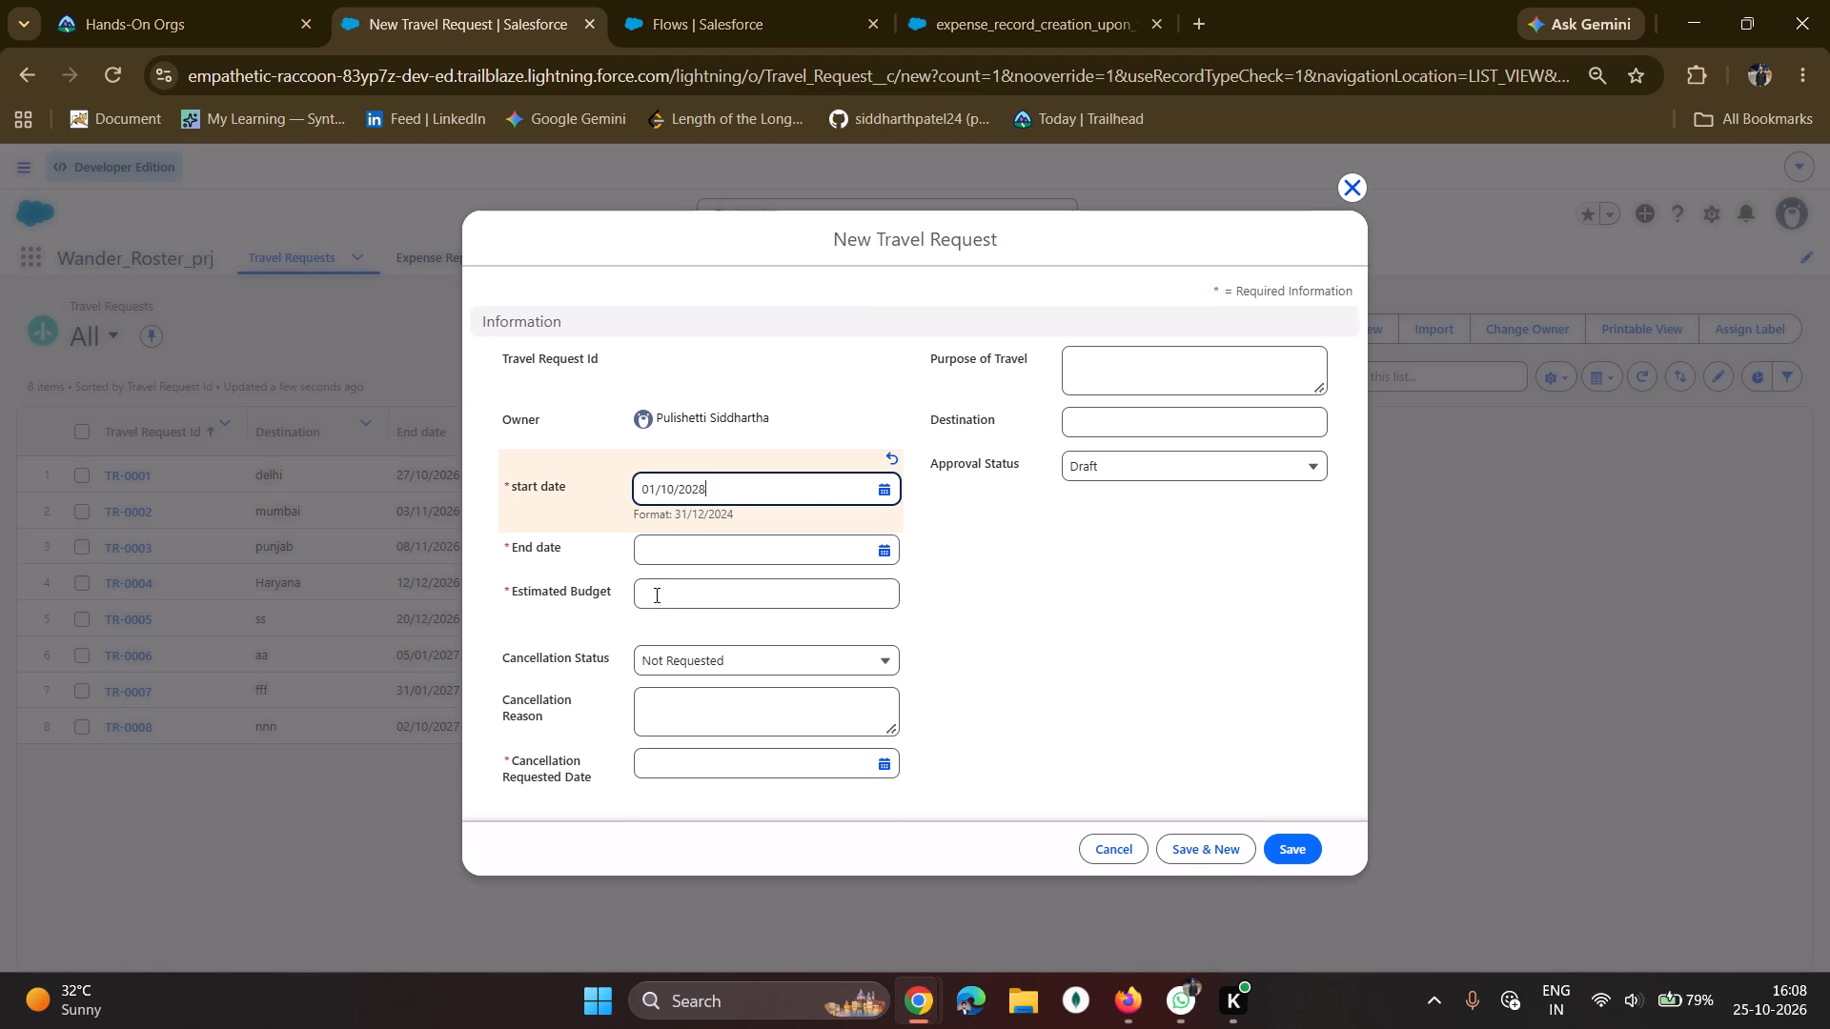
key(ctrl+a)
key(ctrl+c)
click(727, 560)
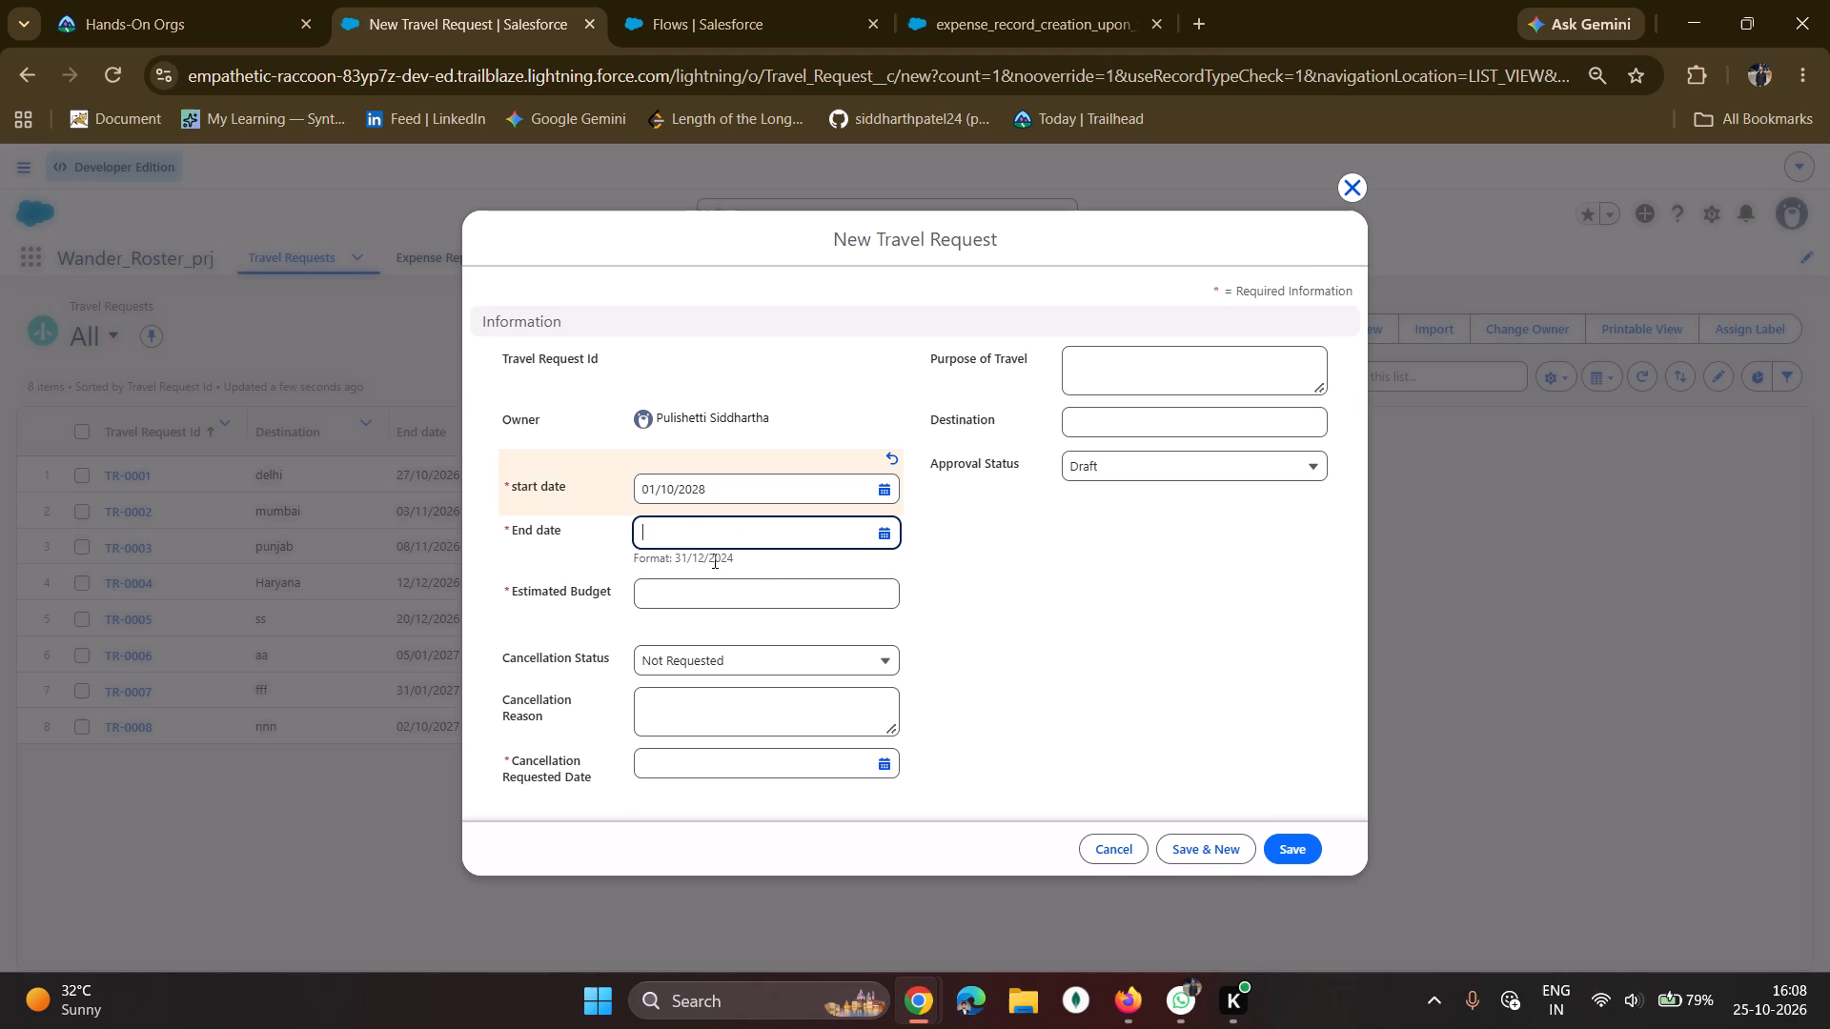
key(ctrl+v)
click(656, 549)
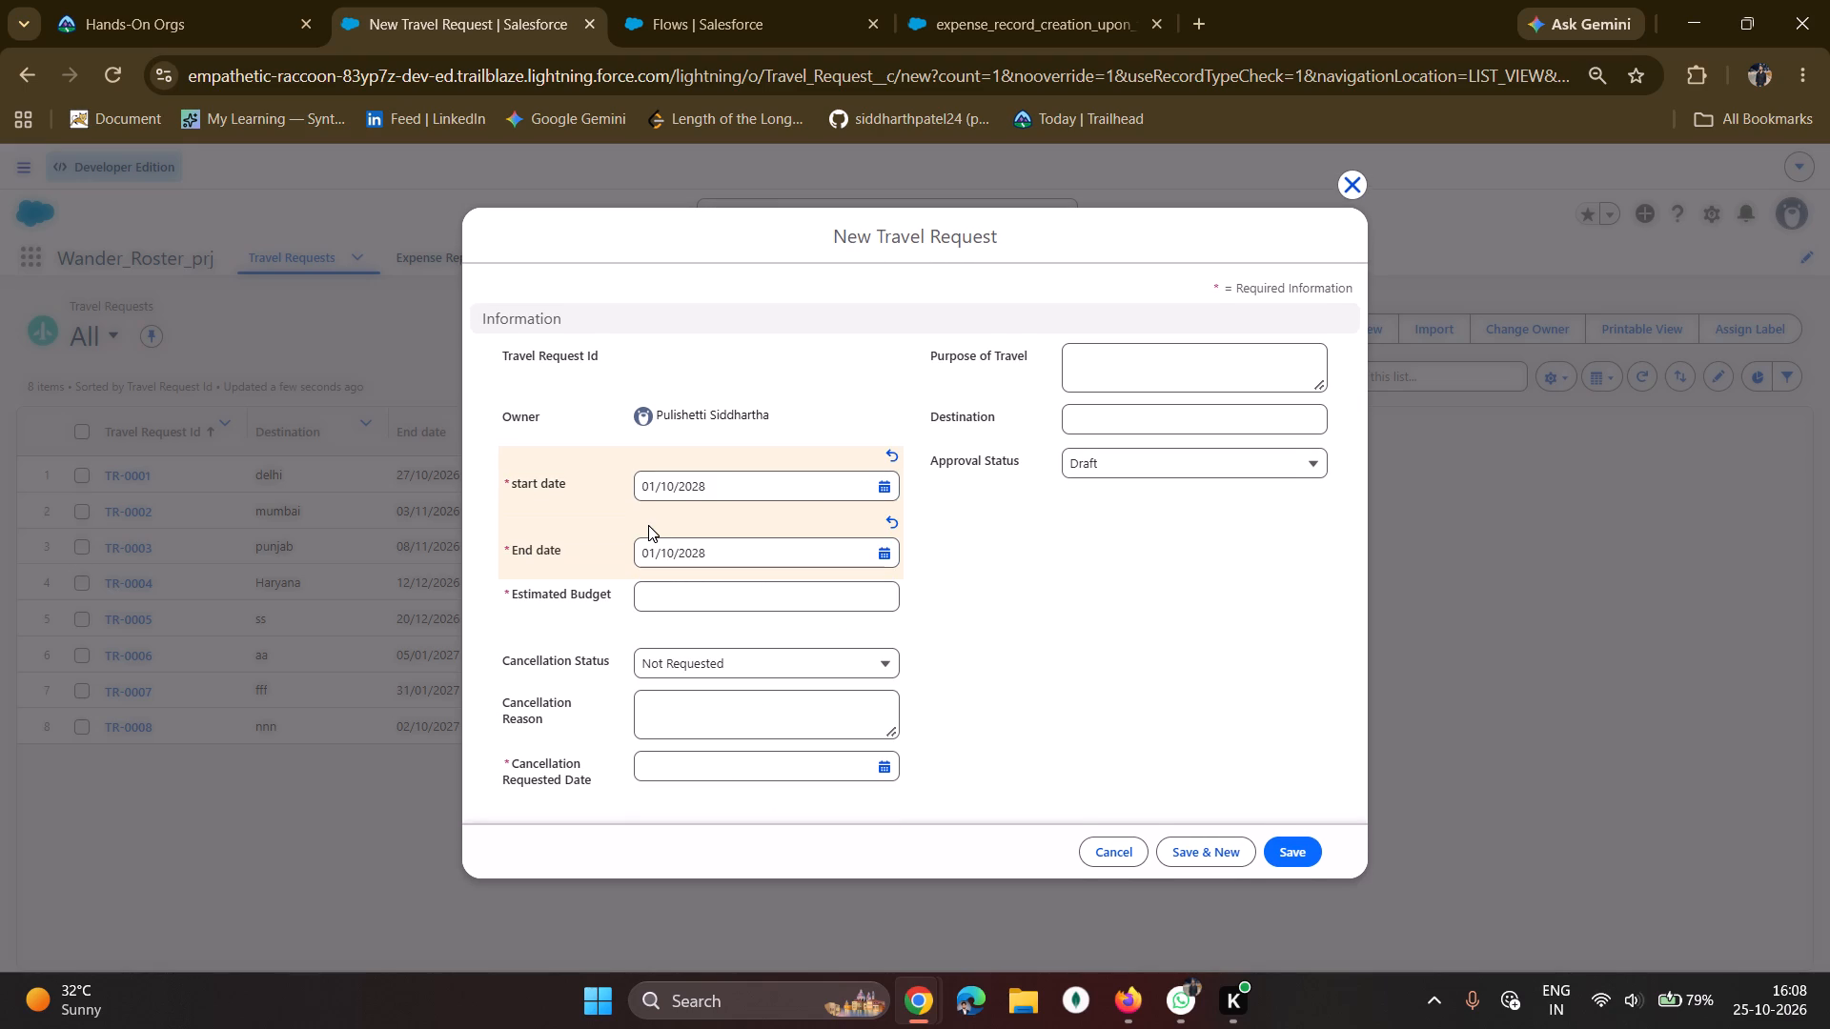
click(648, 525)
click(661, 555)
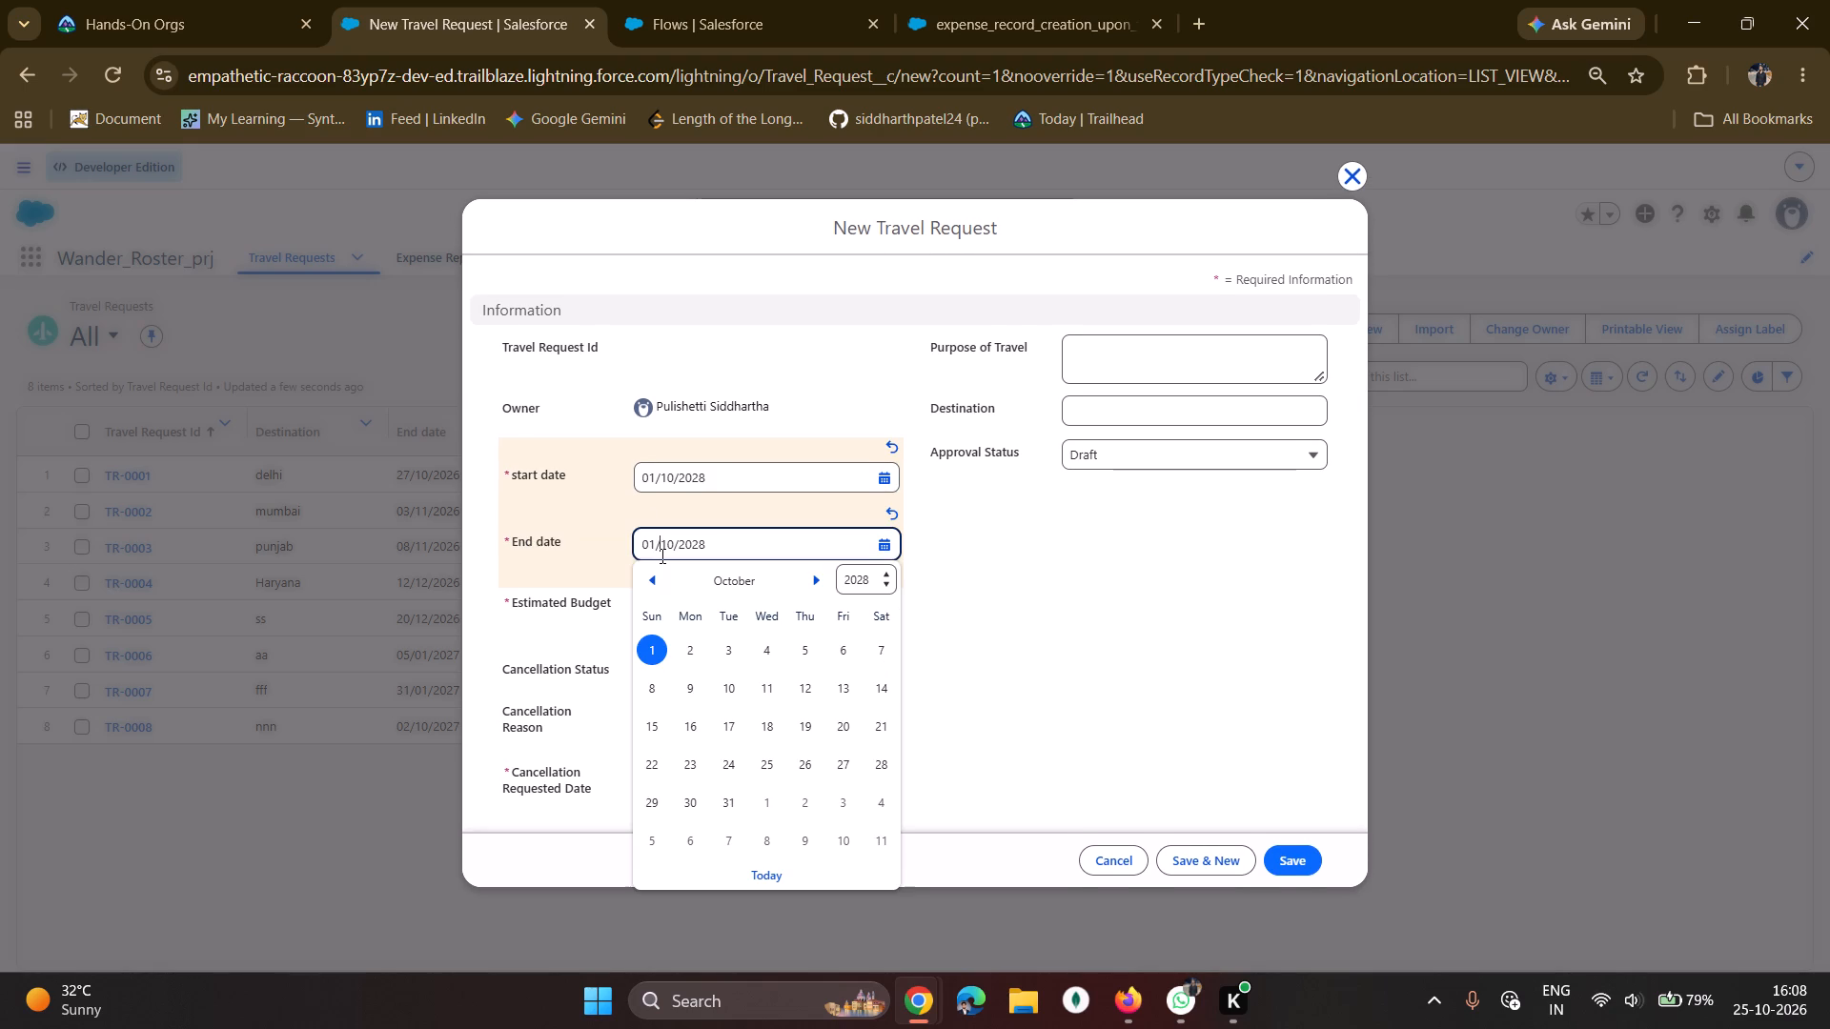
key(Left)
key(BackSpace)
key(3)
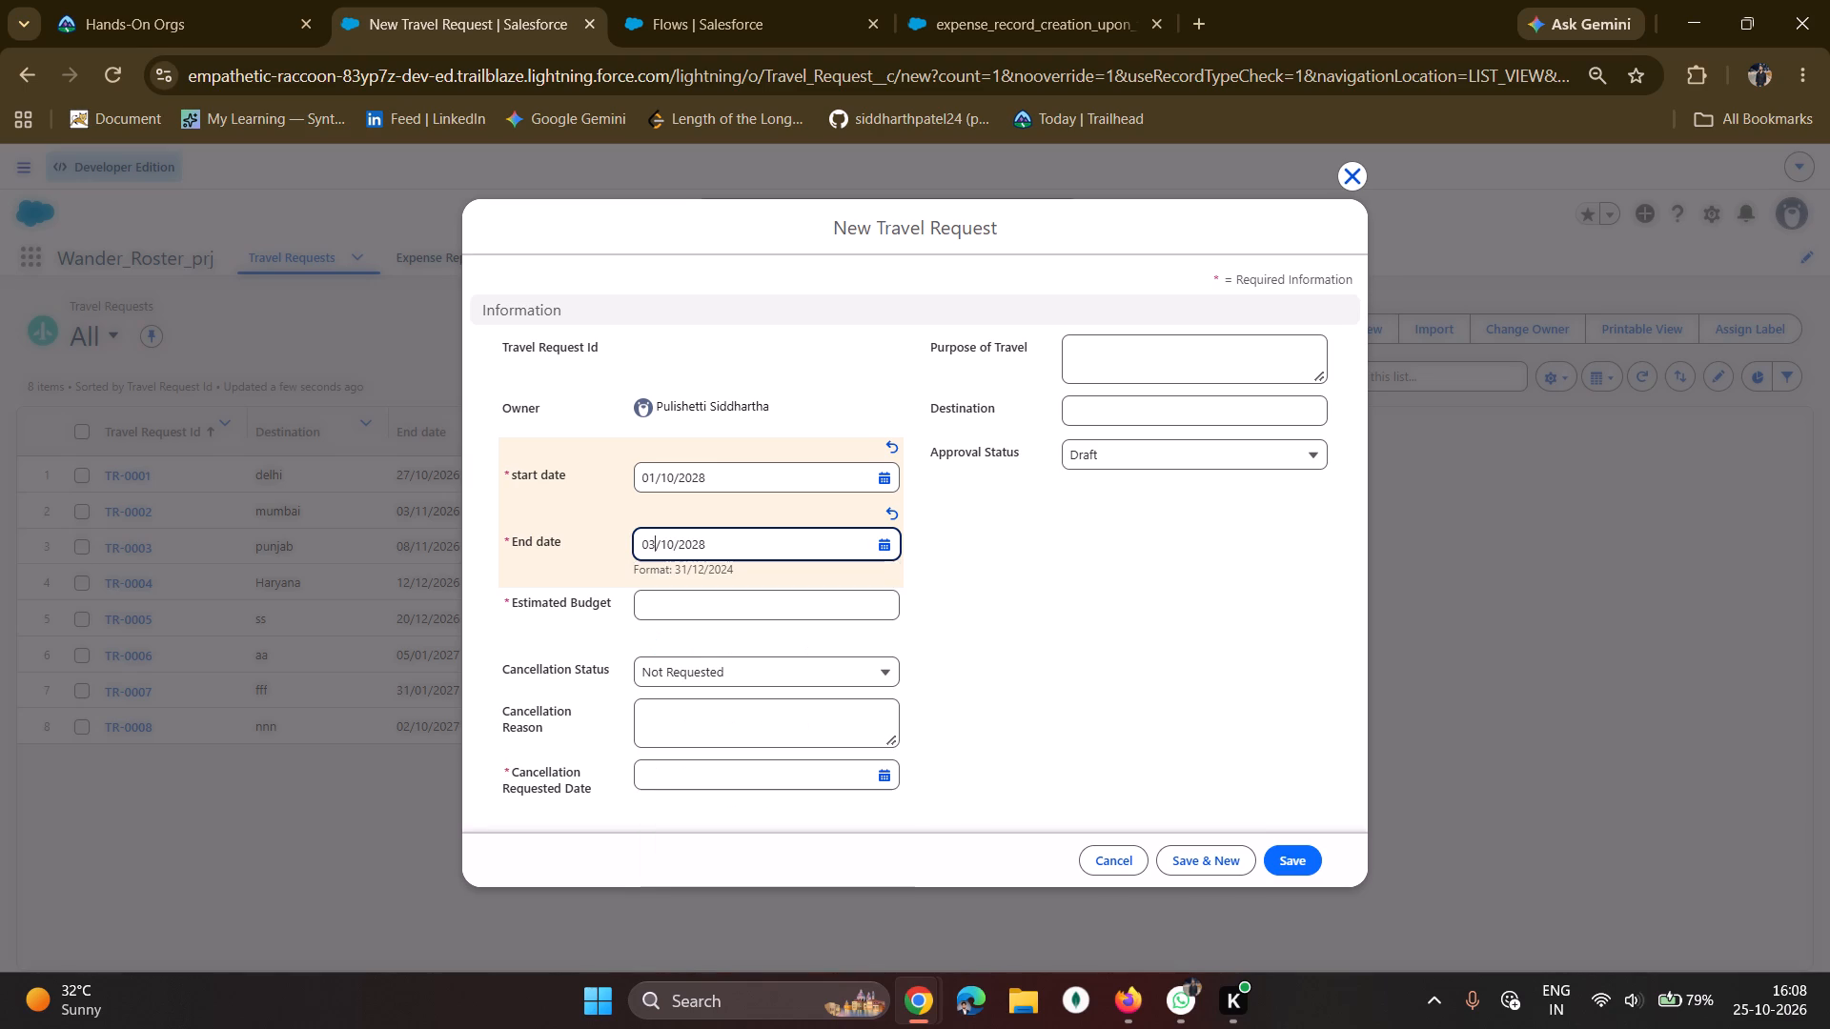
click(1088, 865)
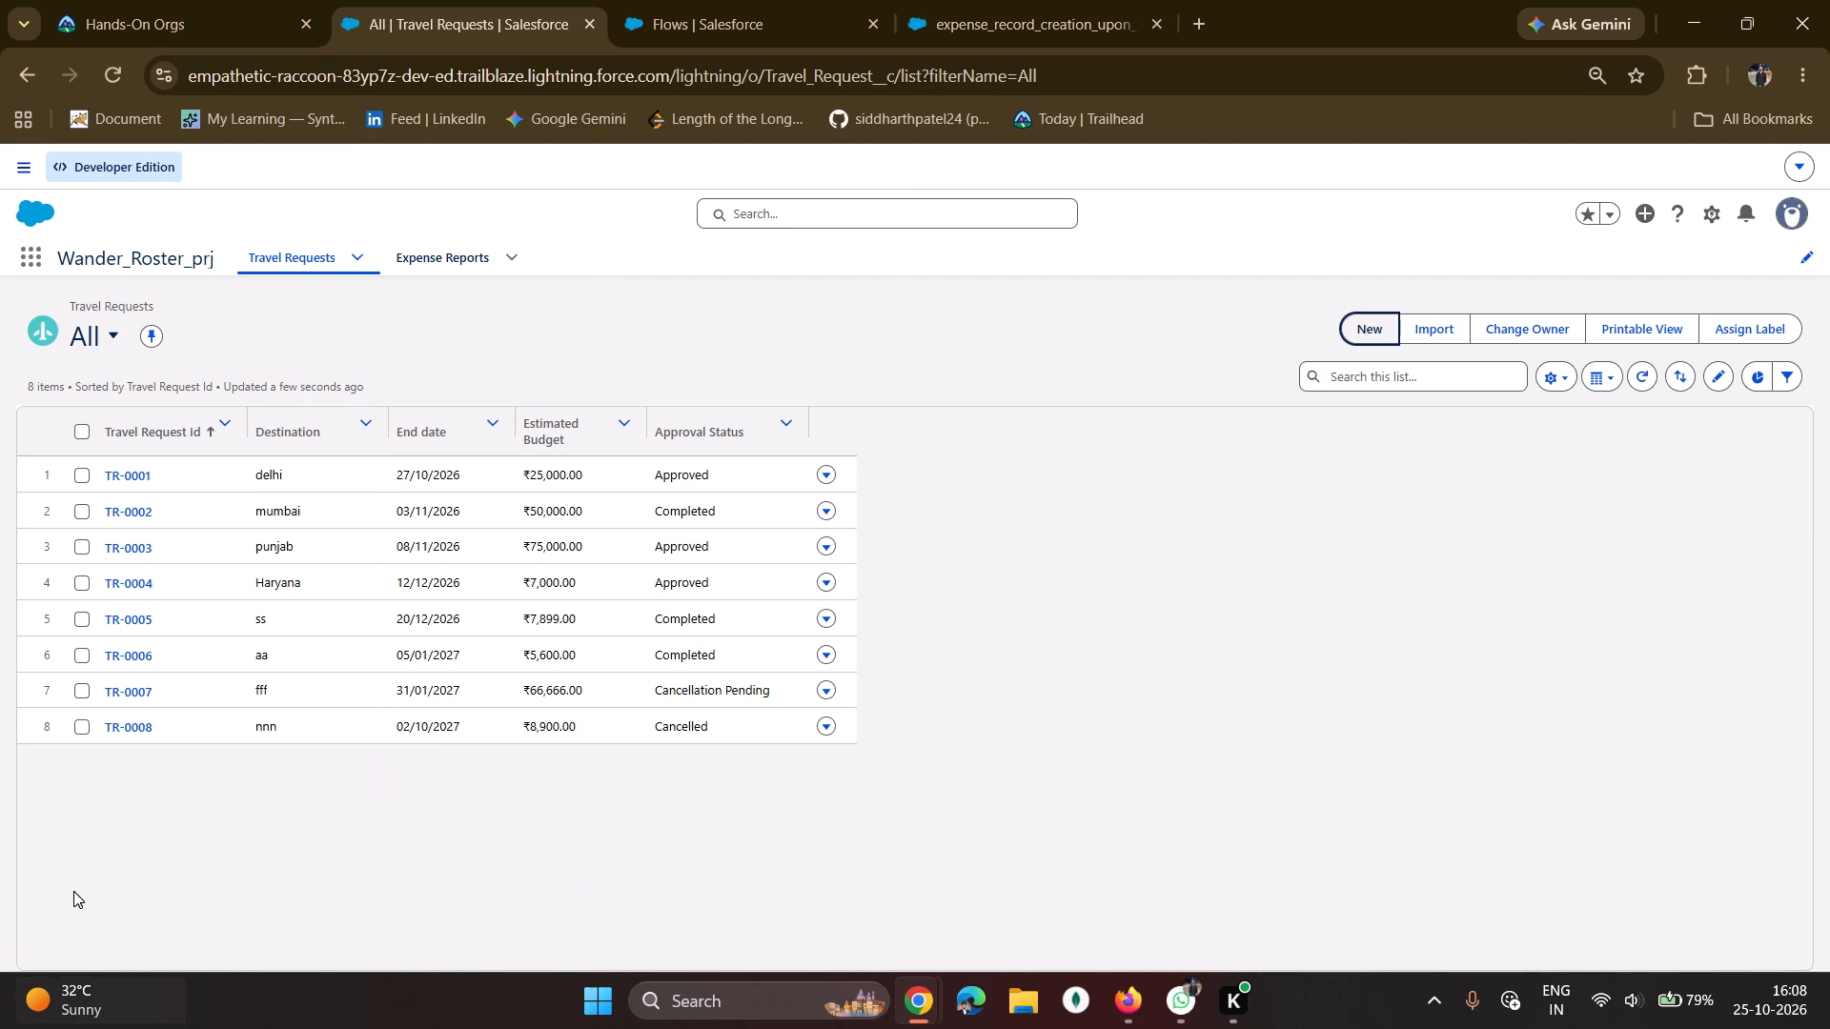
Open travel request TR-0001 and bring up its record page in Lightning App Builder for editing.
click(297, 266)
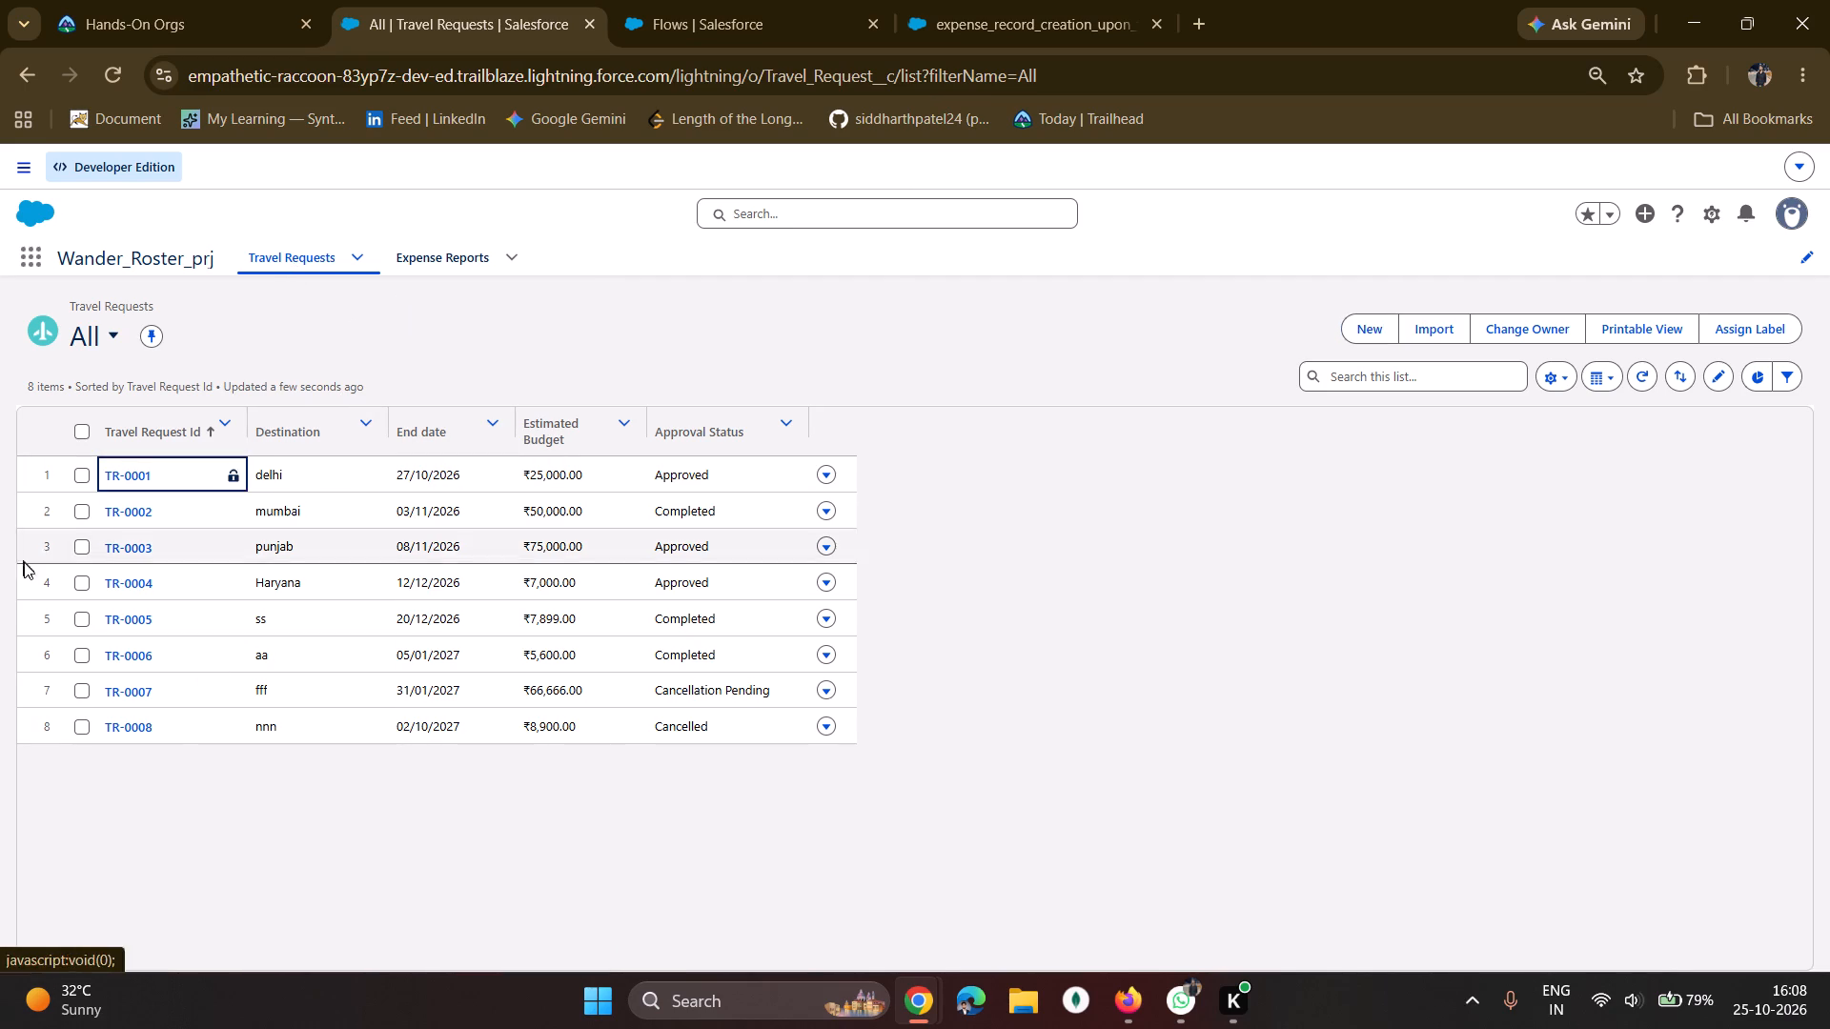
click(110, 467)
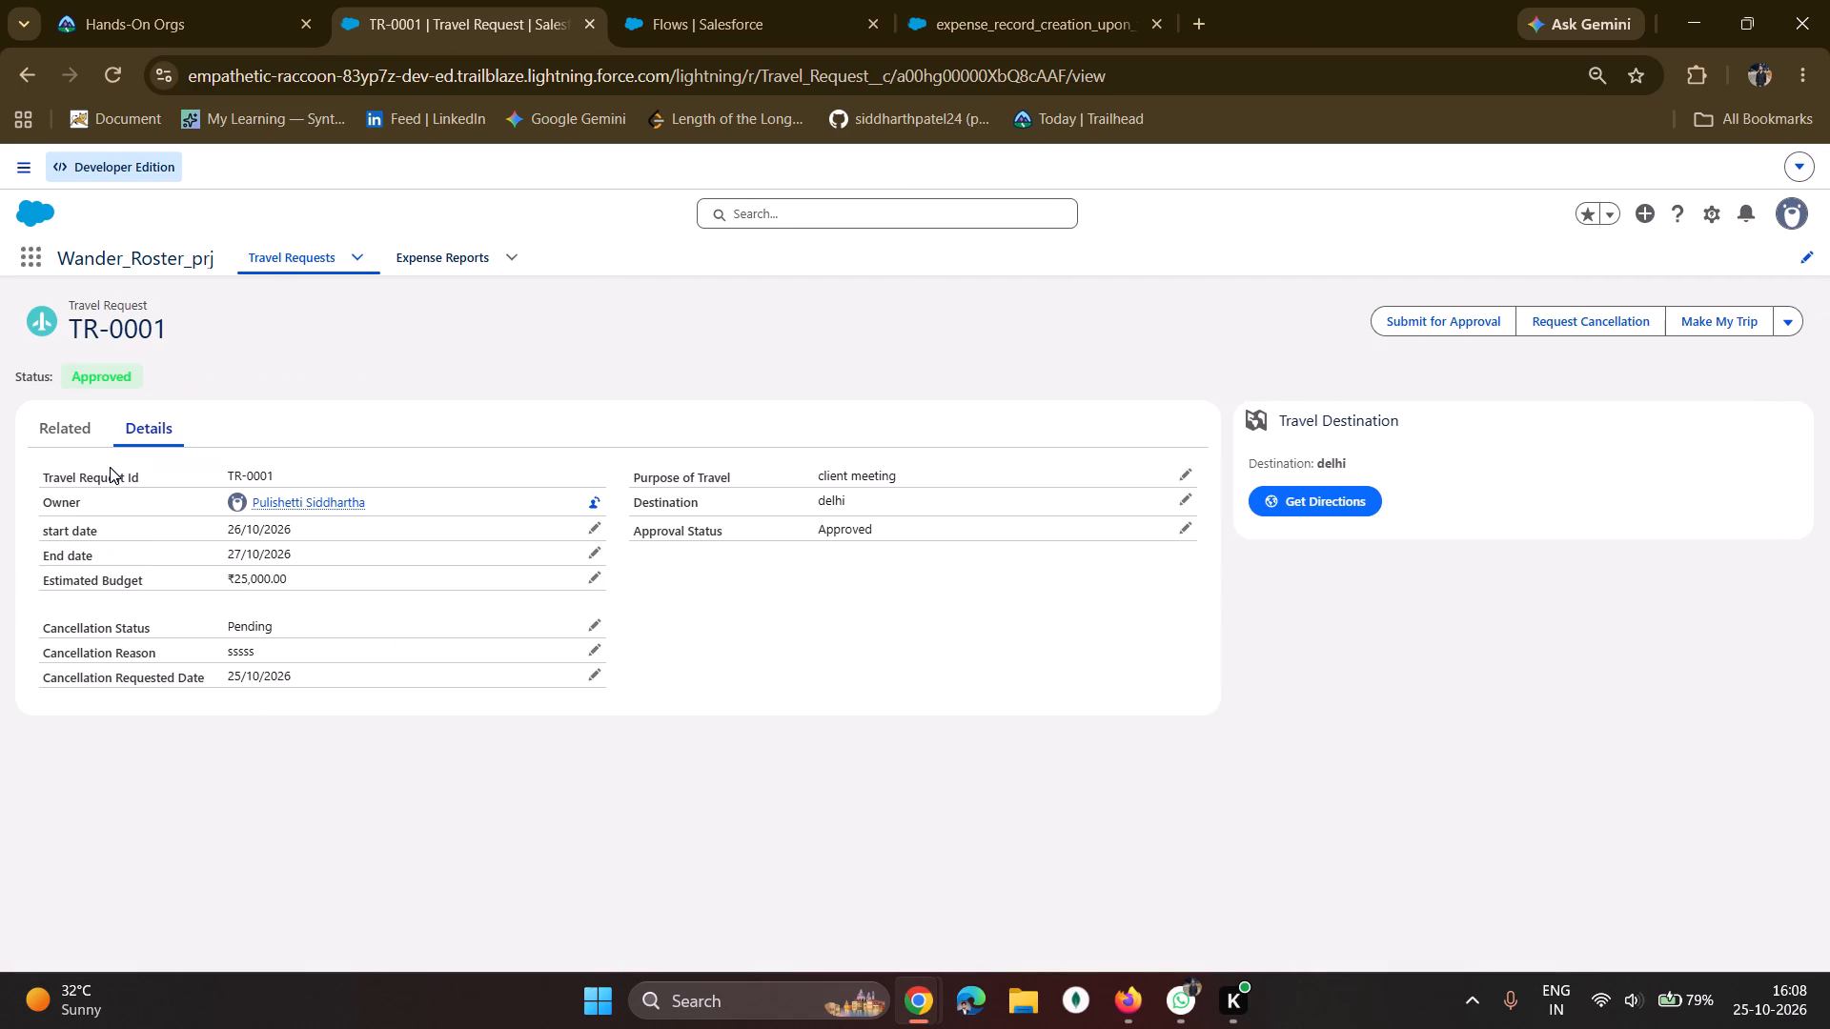
scroll(110, 467, down, 2)
click(1706, 224)
click(1587, 430)
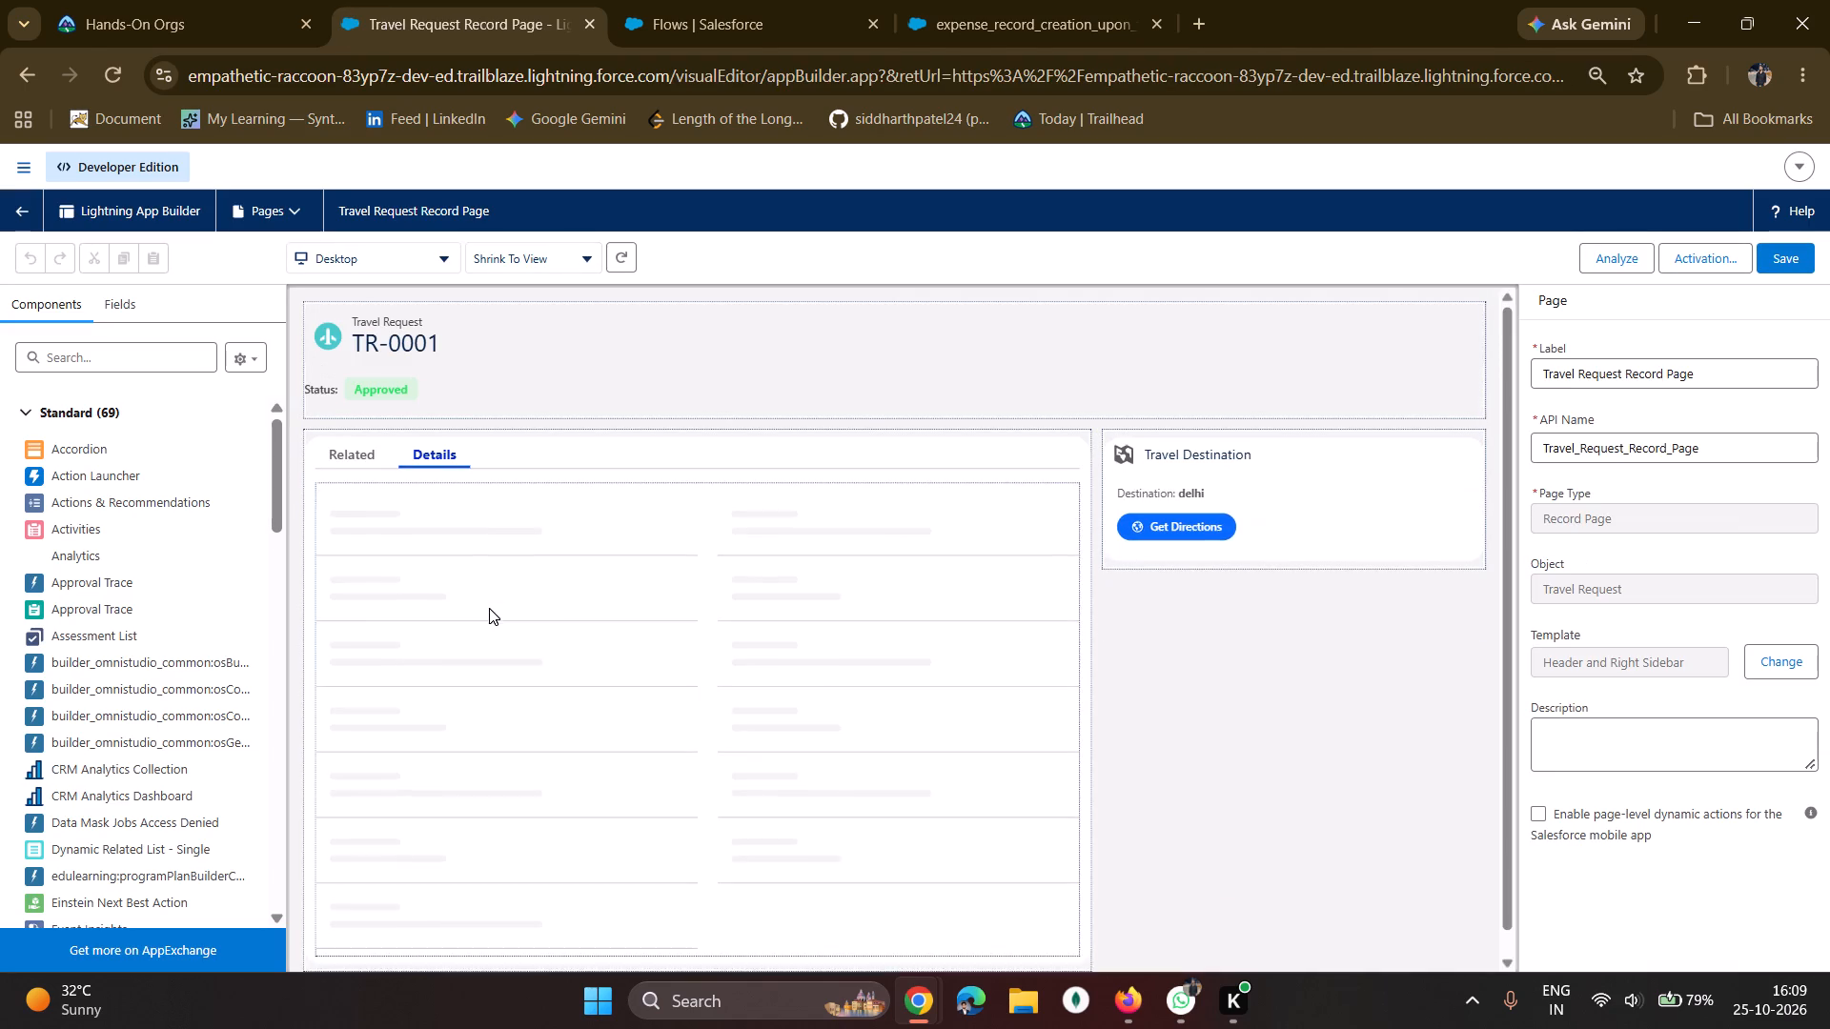
Upgrade the Highlights Panel to dynamic actions by migrating the actions from Travel Request Layout.
click(558, 338)
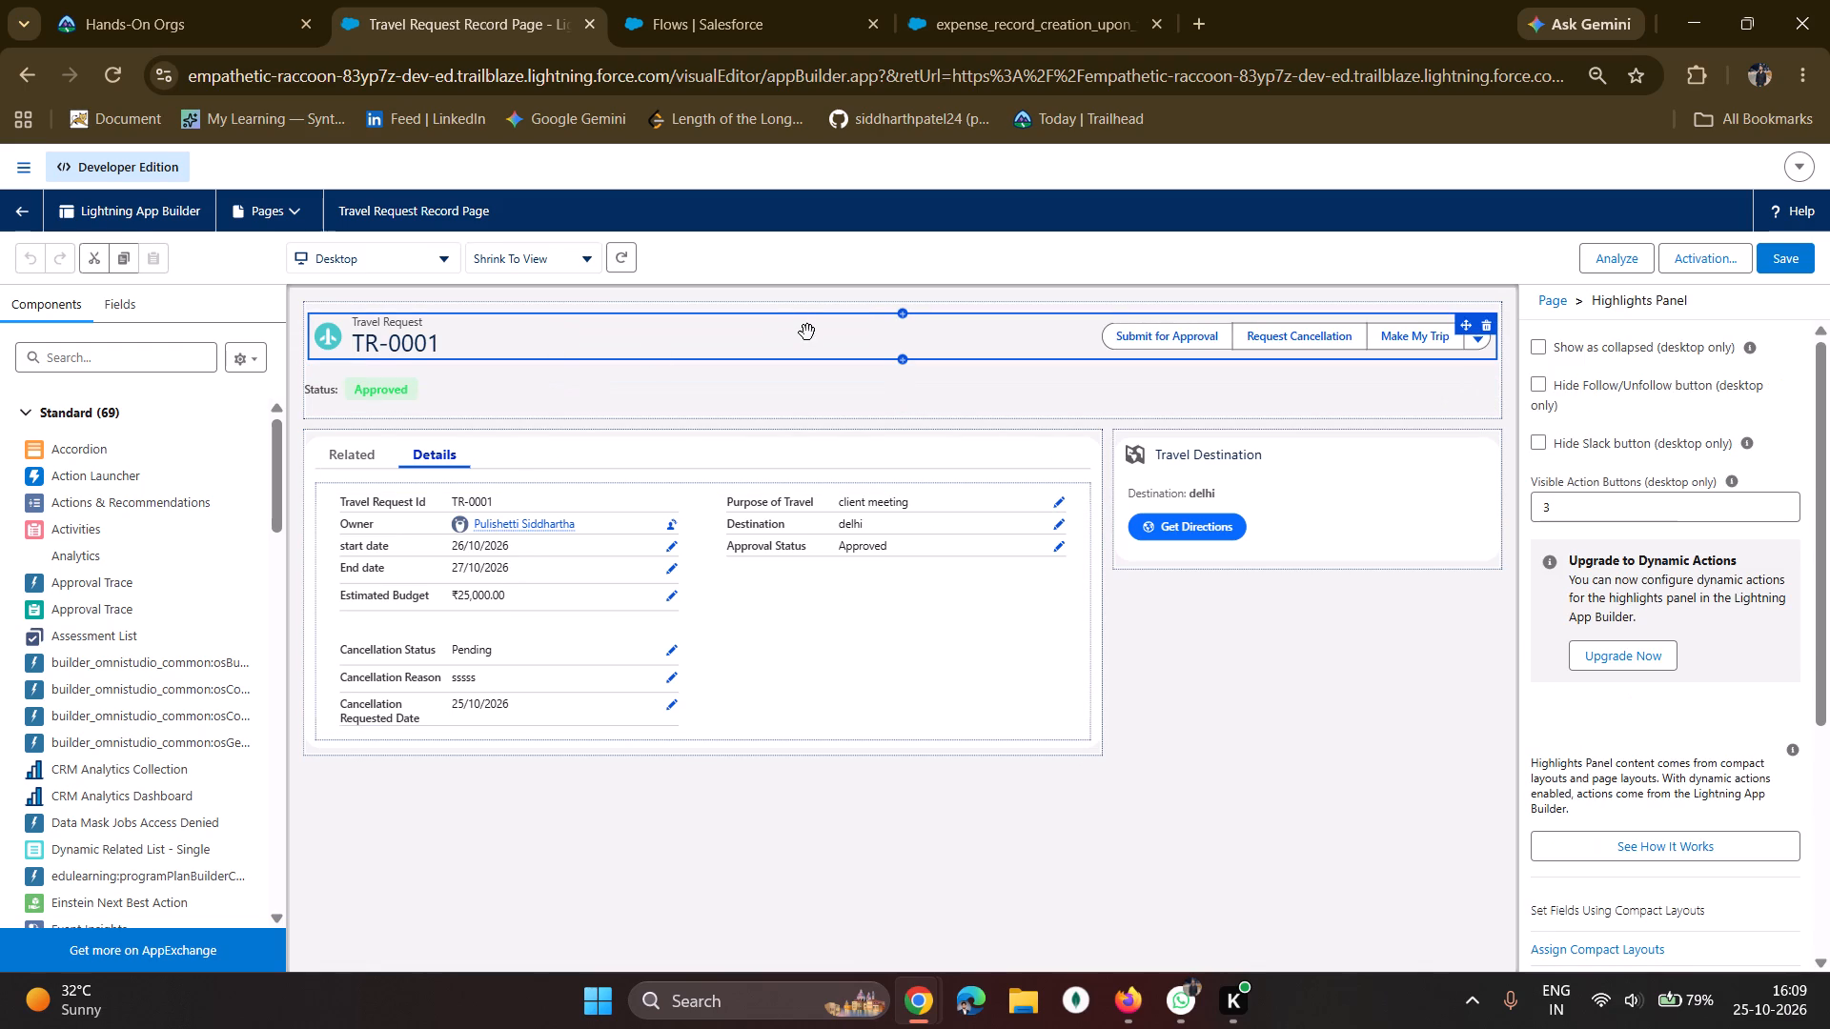
scroll(1659, 739, down, 2)
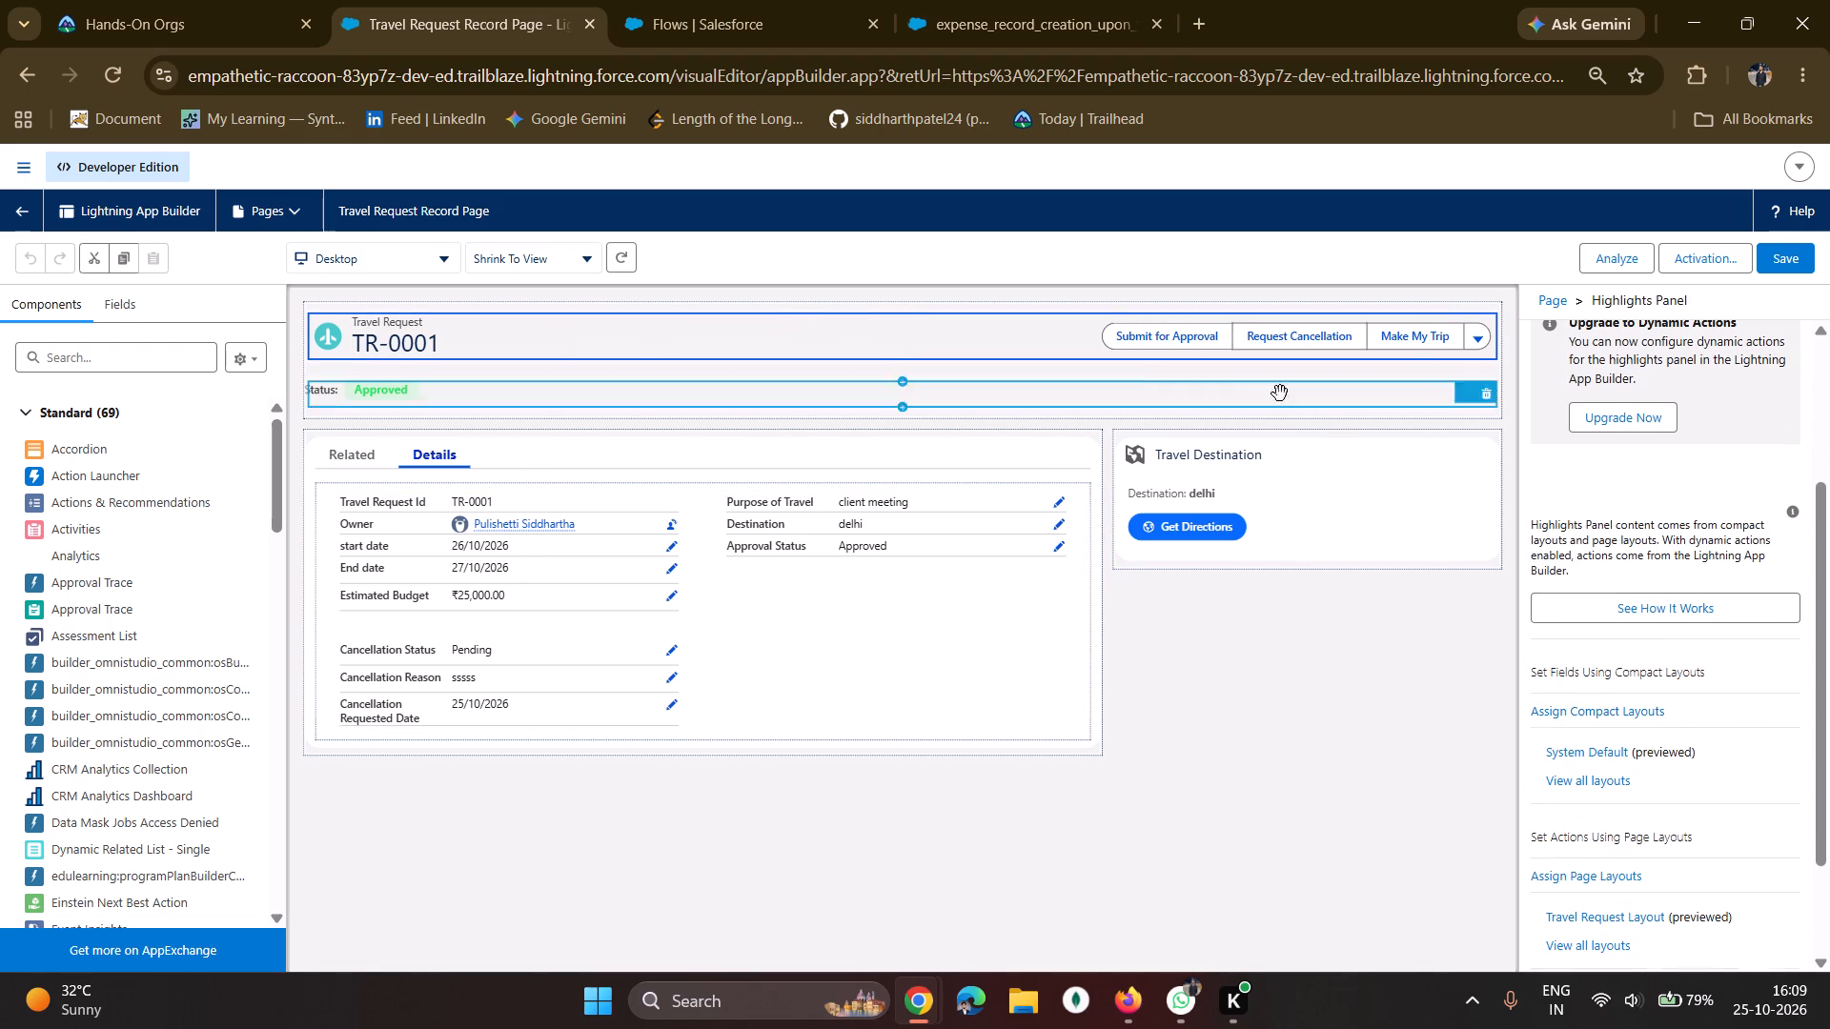
click(1069, 341)
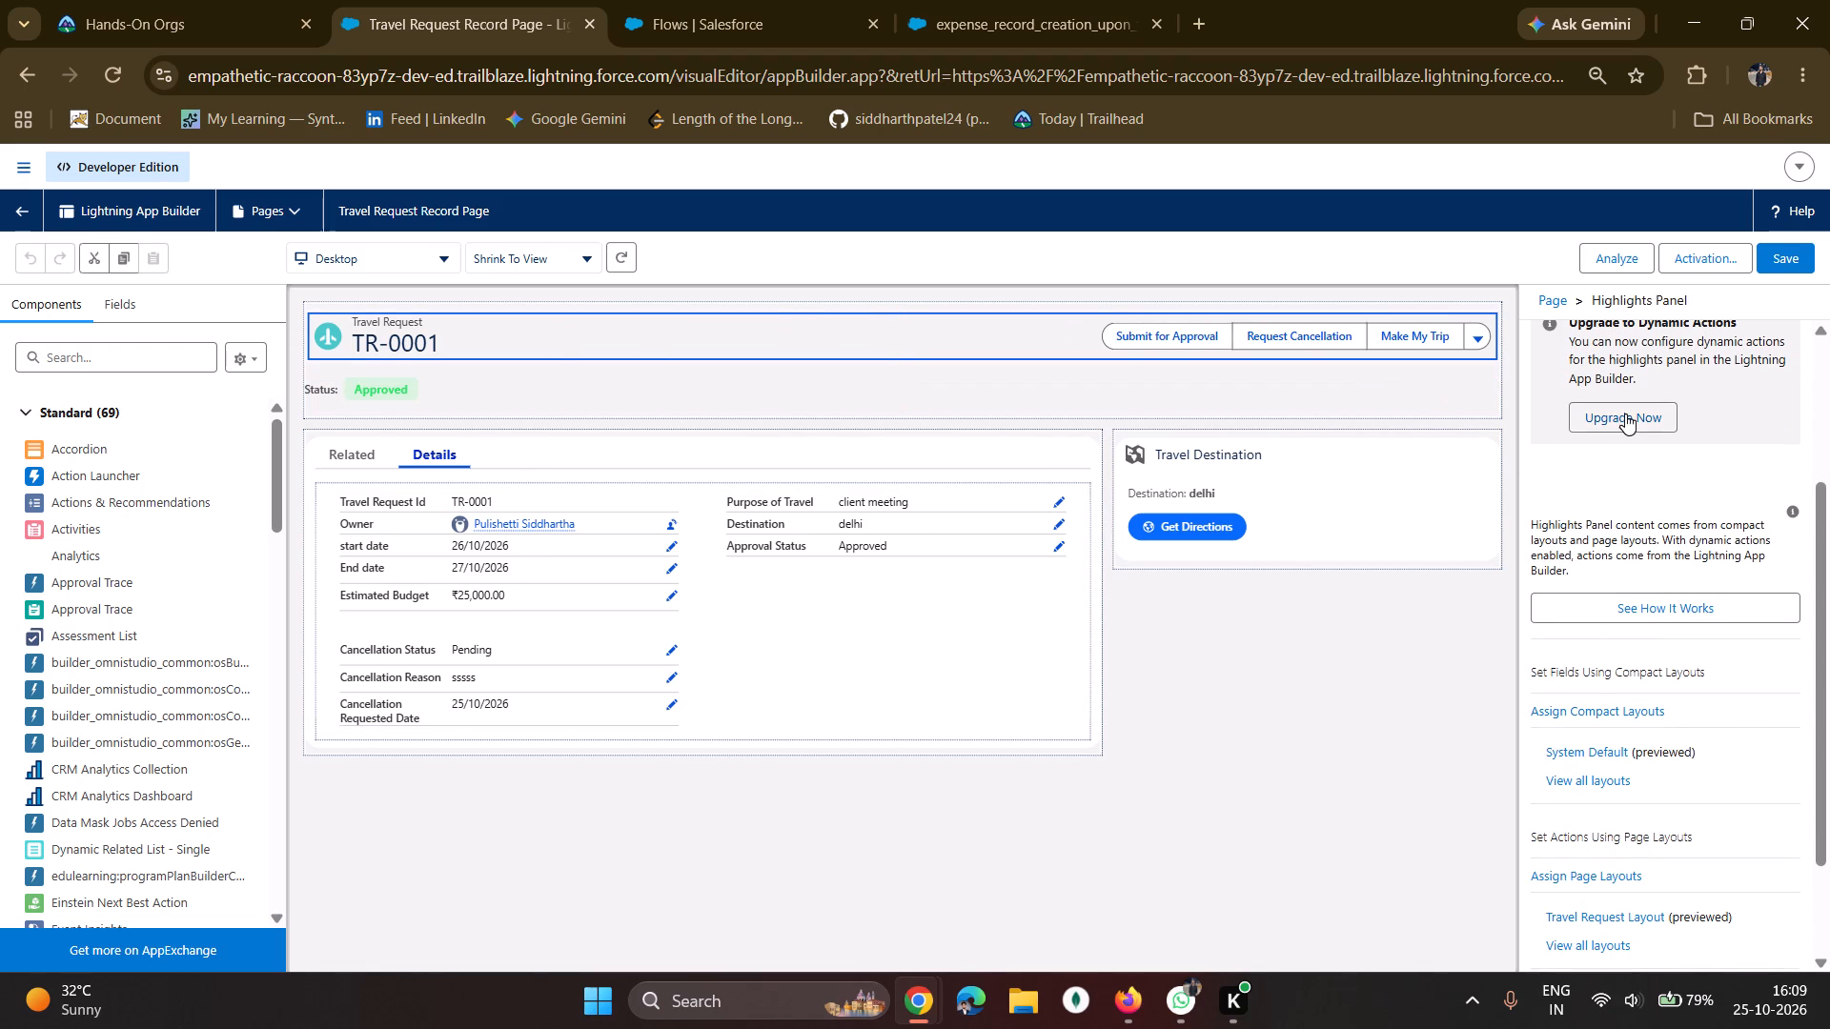
click(1625, 413)
scroll(1063, 600, down, 3)
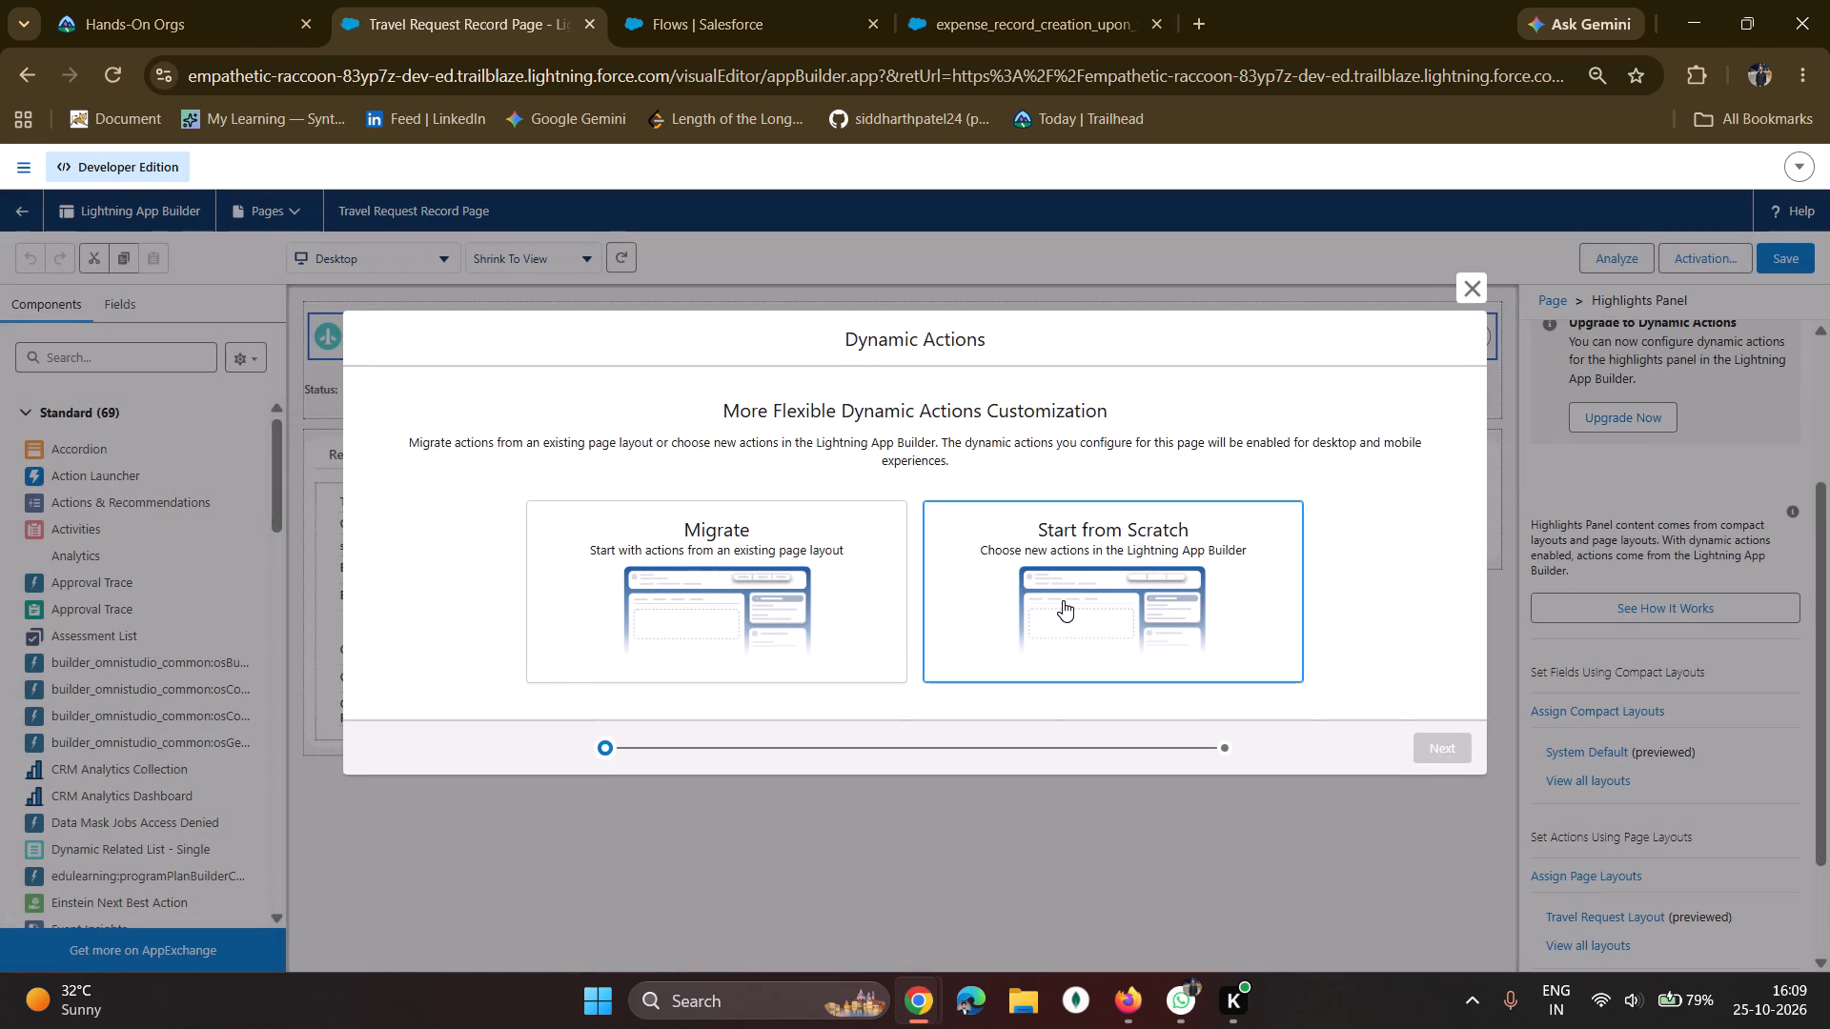
click(254, 587)
click(567, 569)
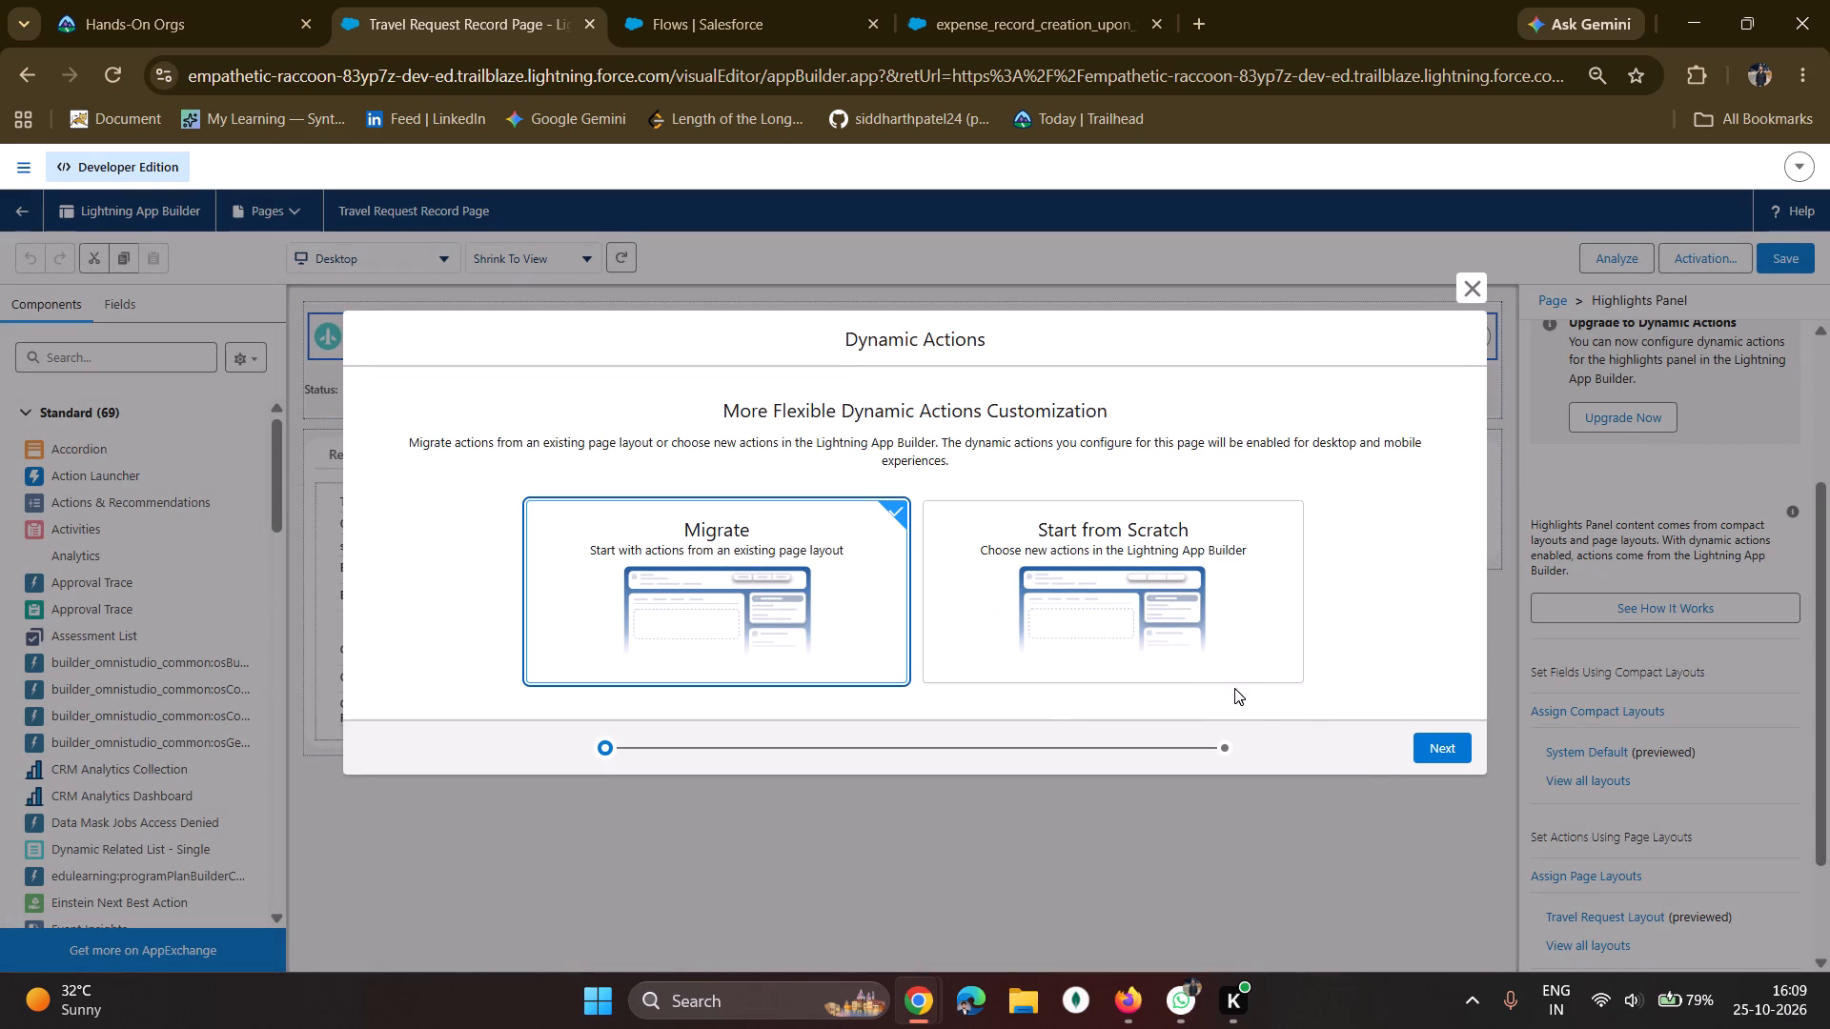
click(1454, 743)
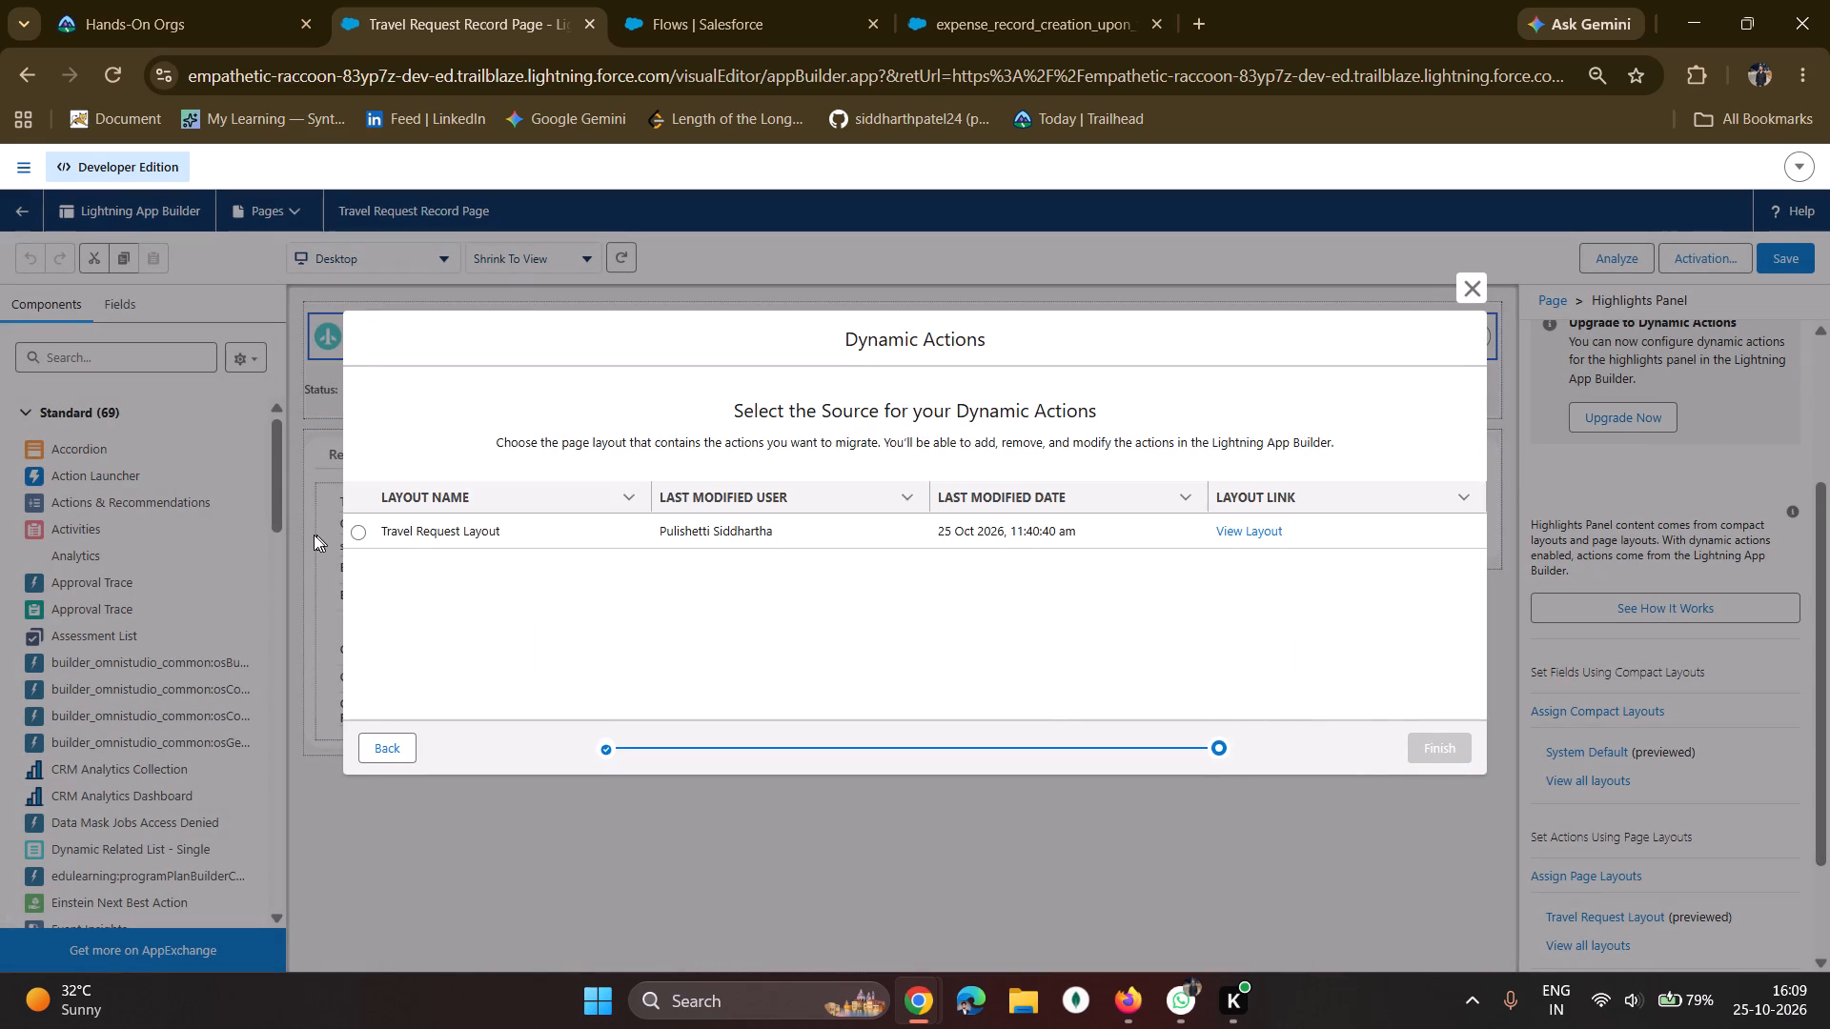
click(361, 528)
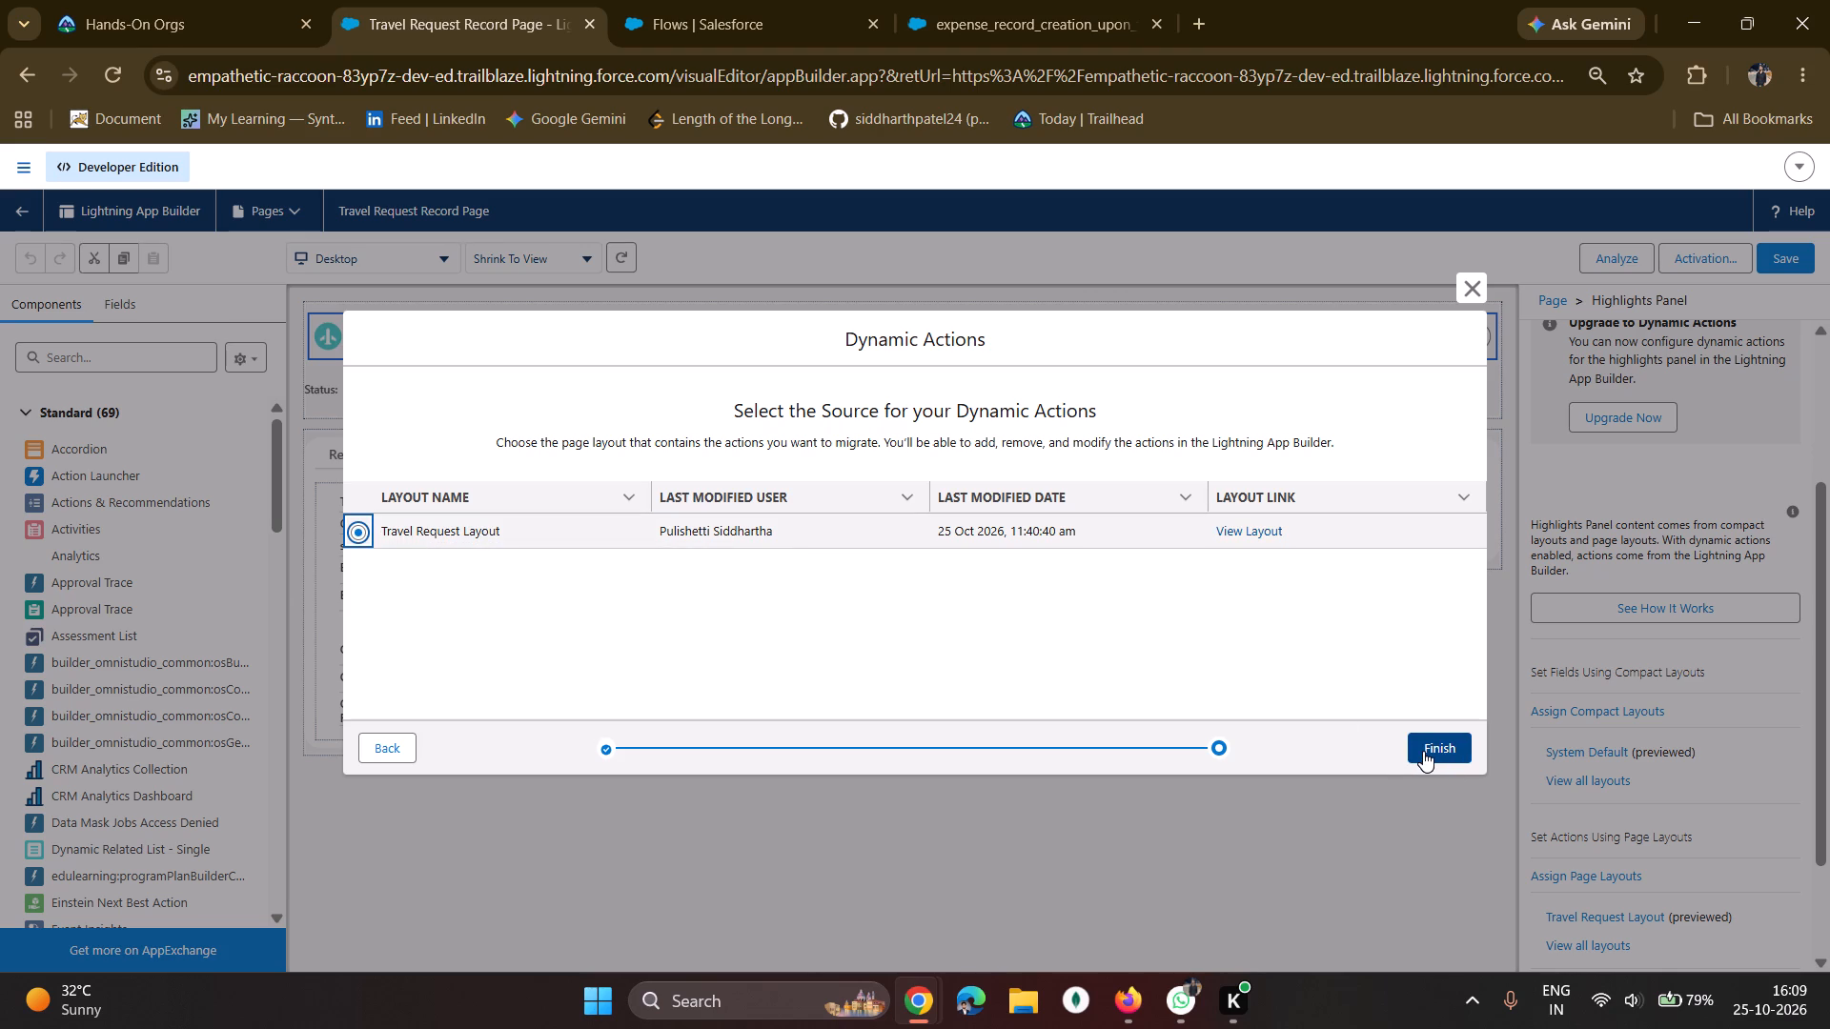
click(1423, 751)
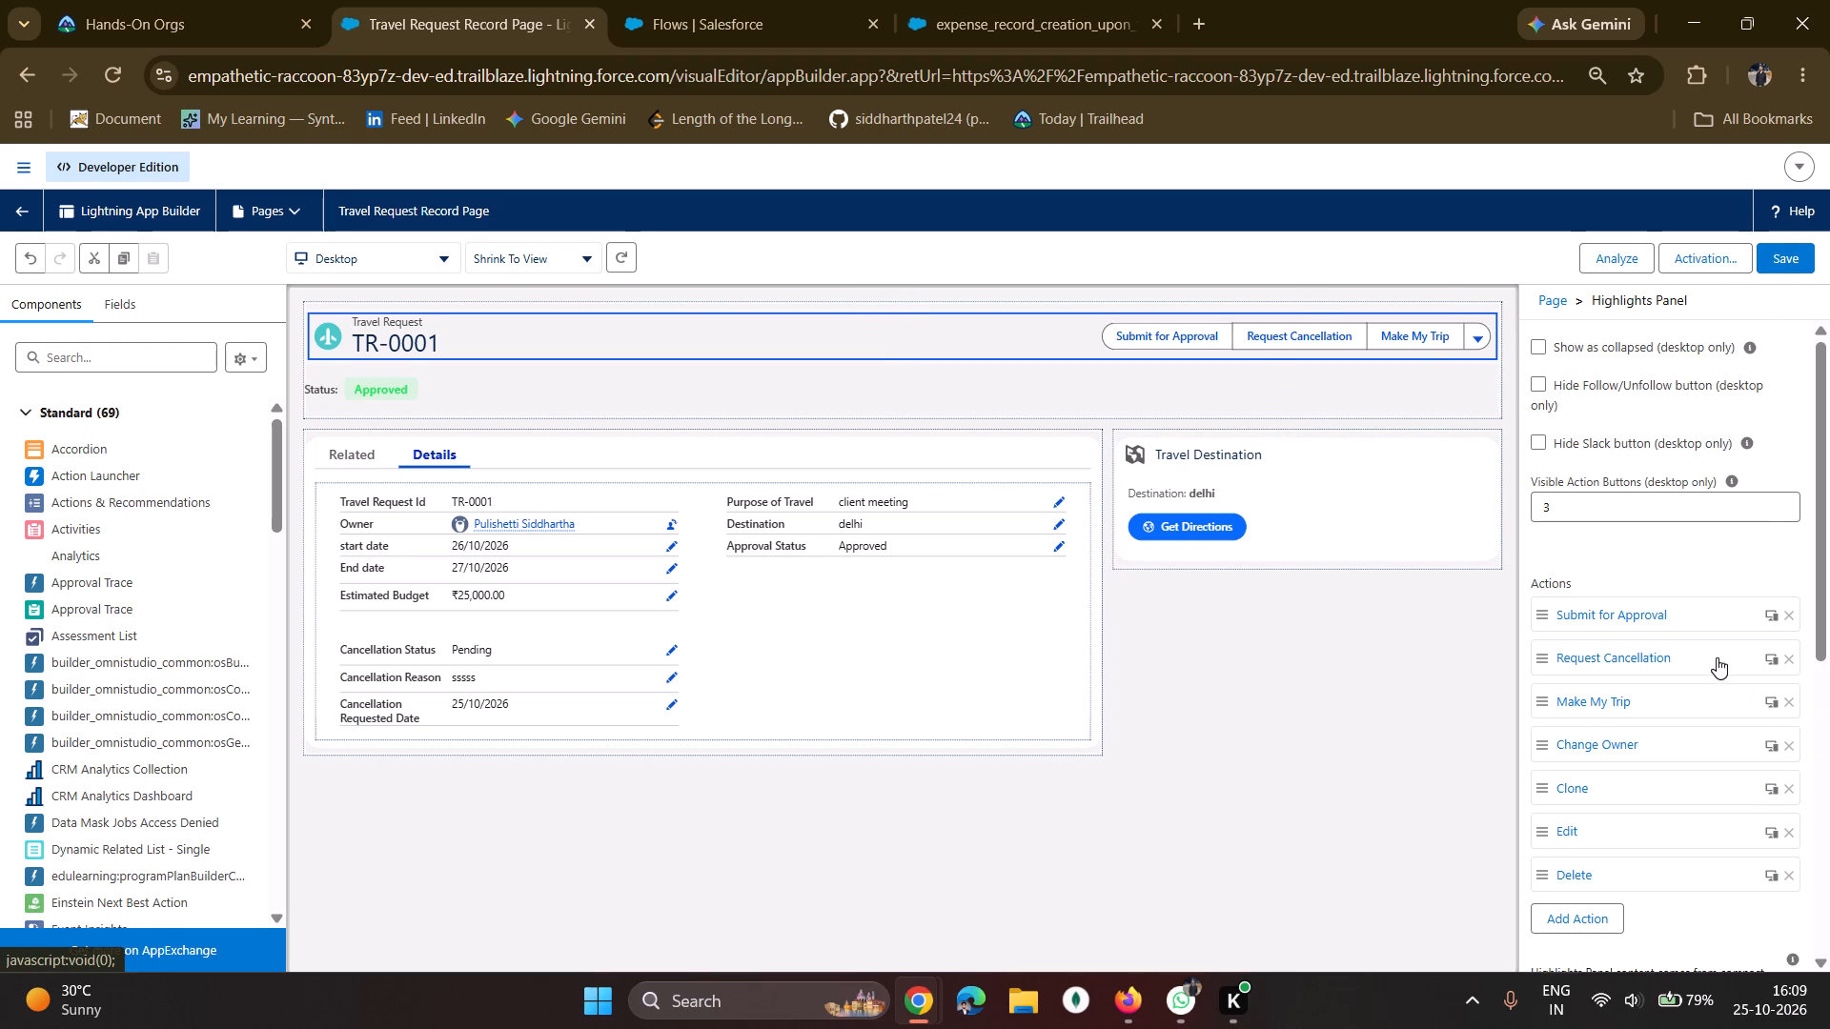
Add a visibility filter to the Request Cancellation action, Approval Status Equal Approved, and save the record page.
click(1609, 653)
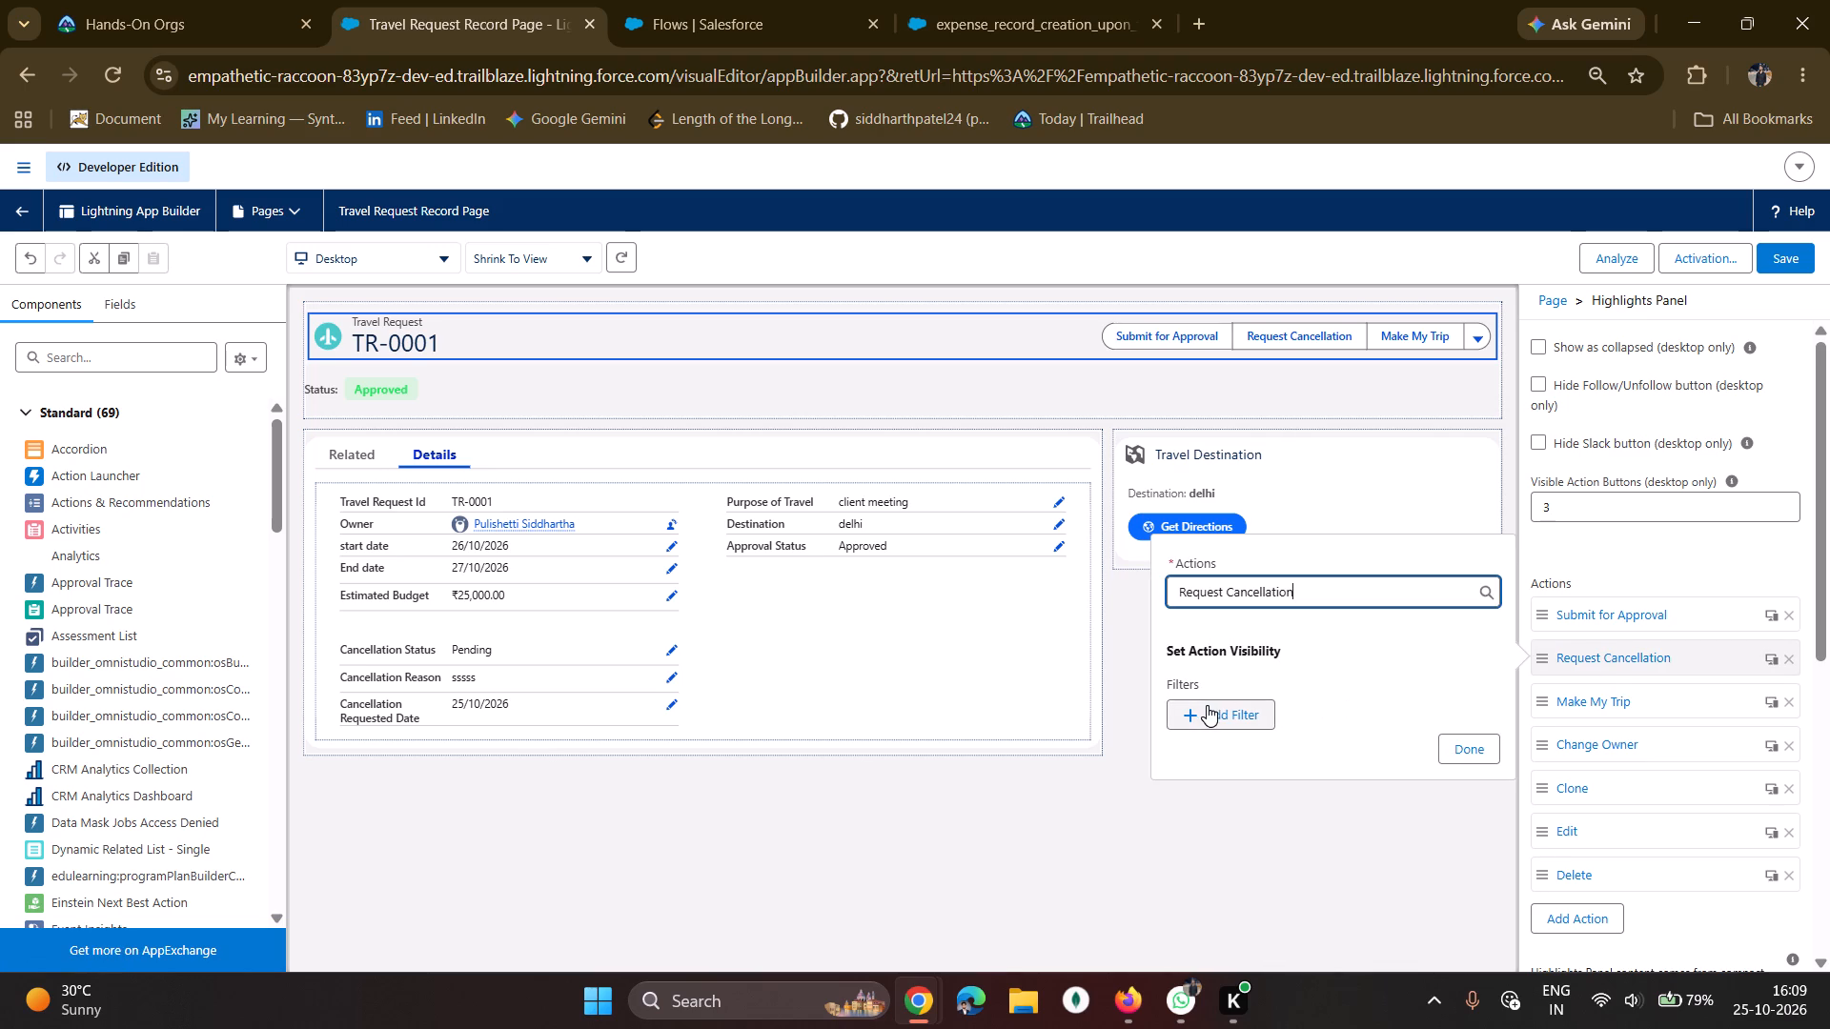
click(1207, 705)
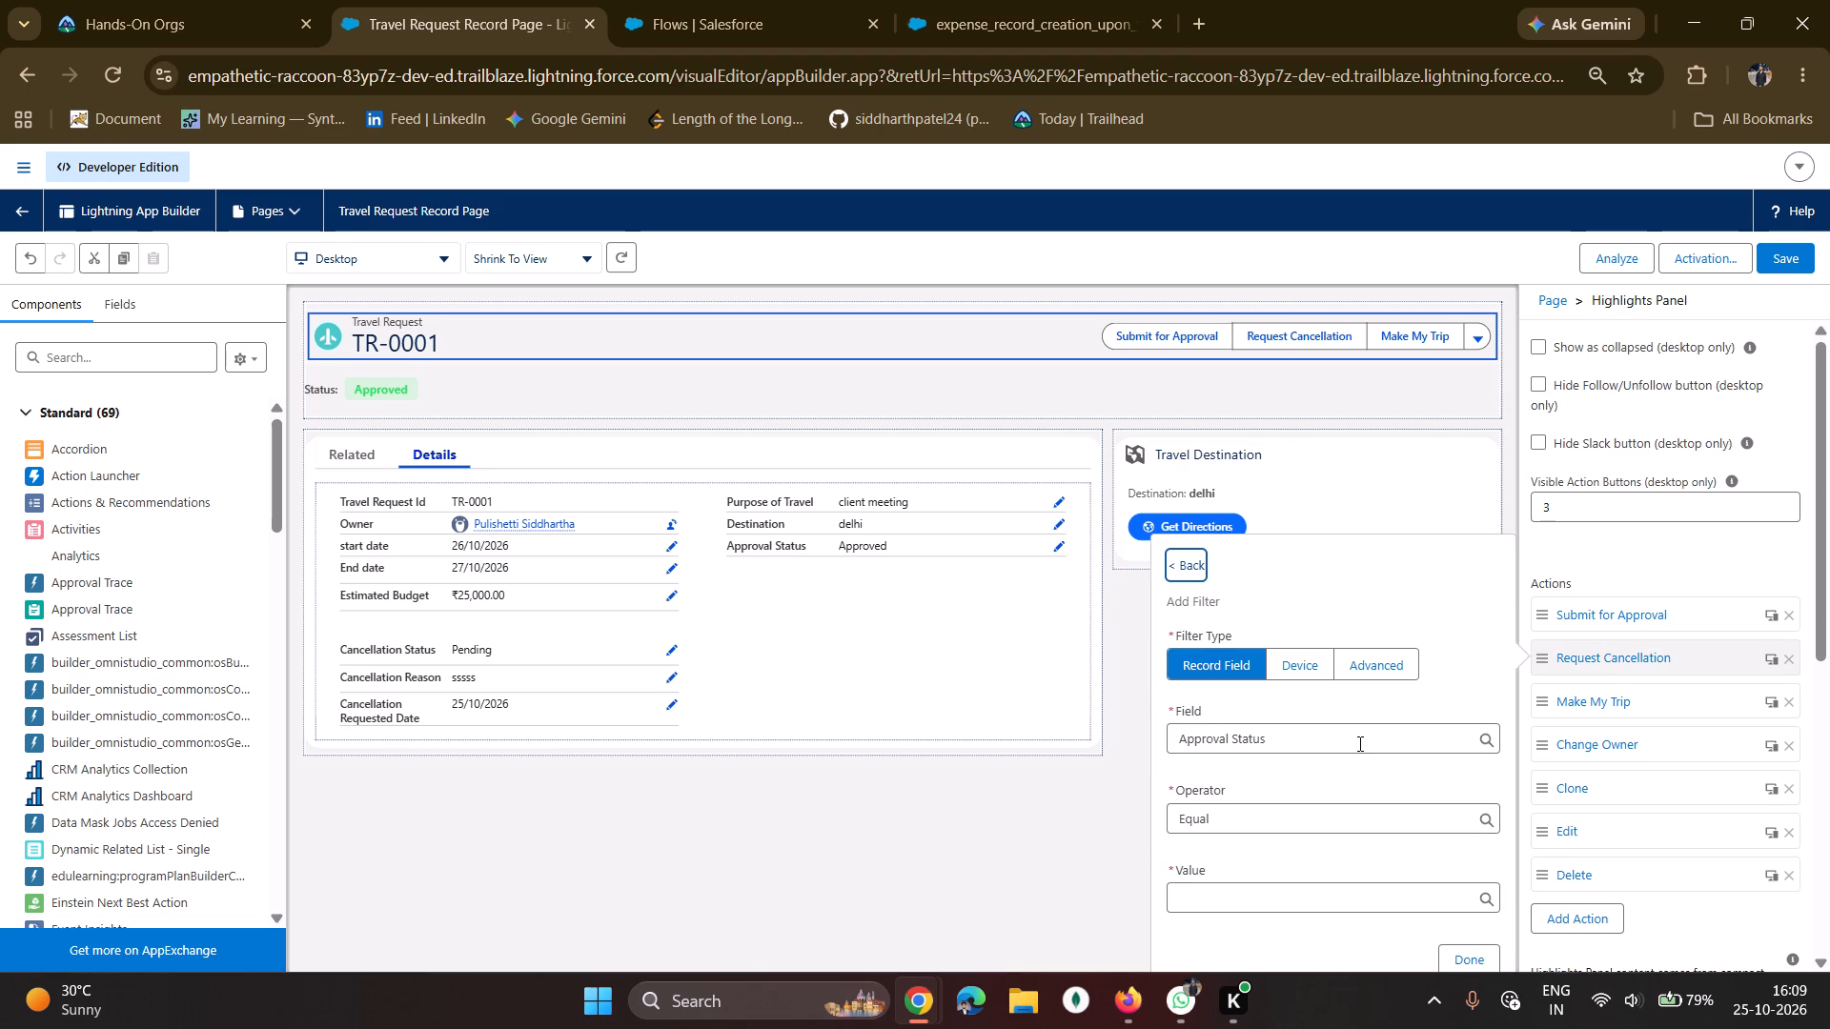
scroll(1358, 743, down, 1)
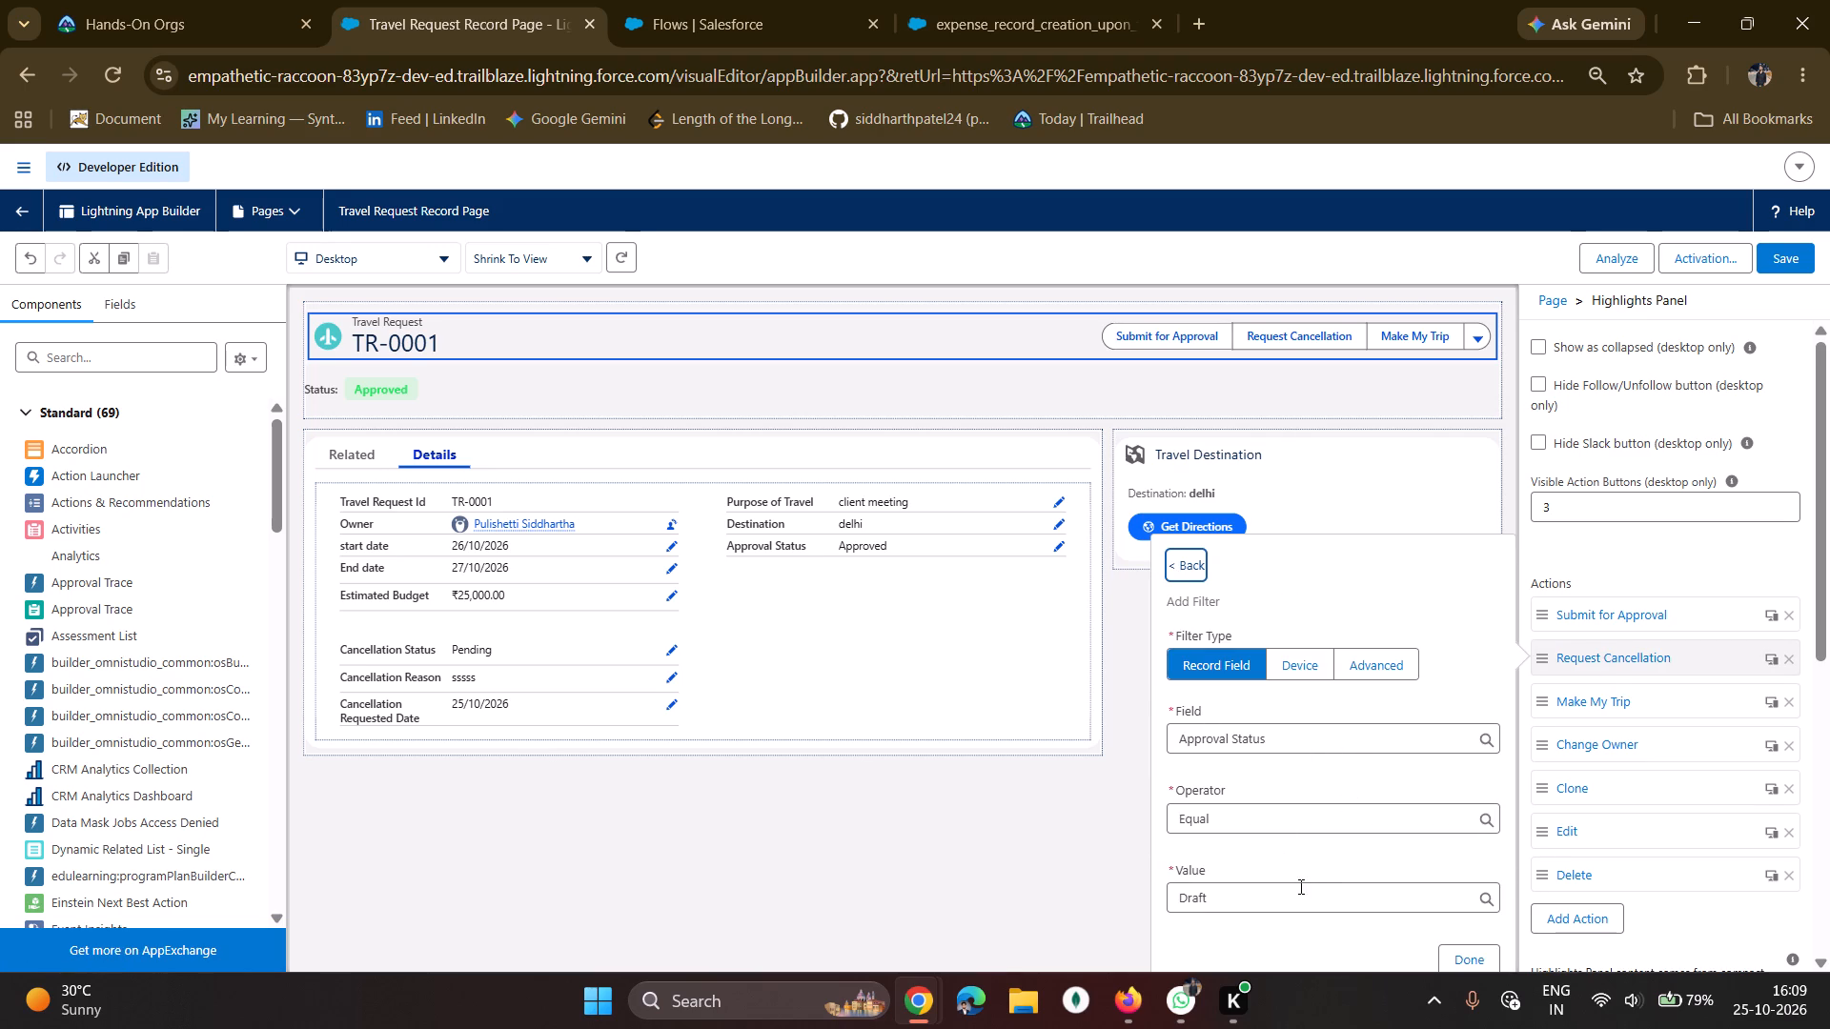
click(1296, 897)
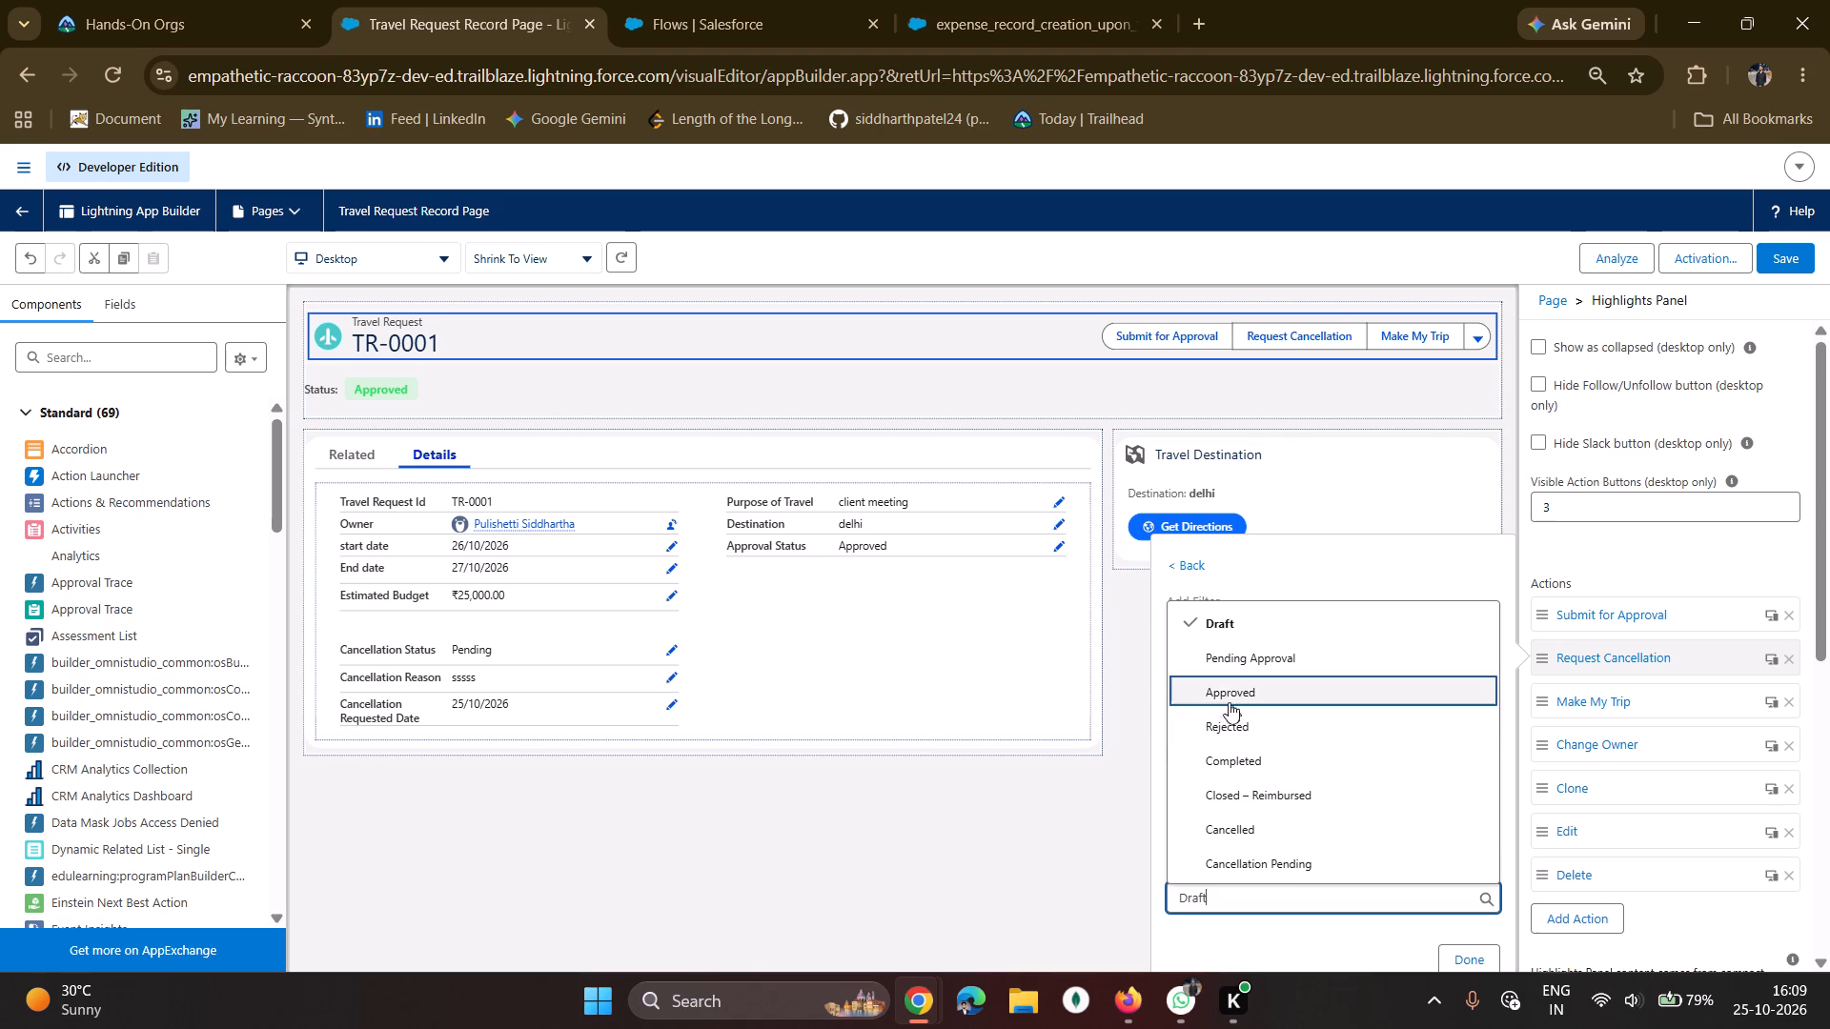
click(1222, 688)
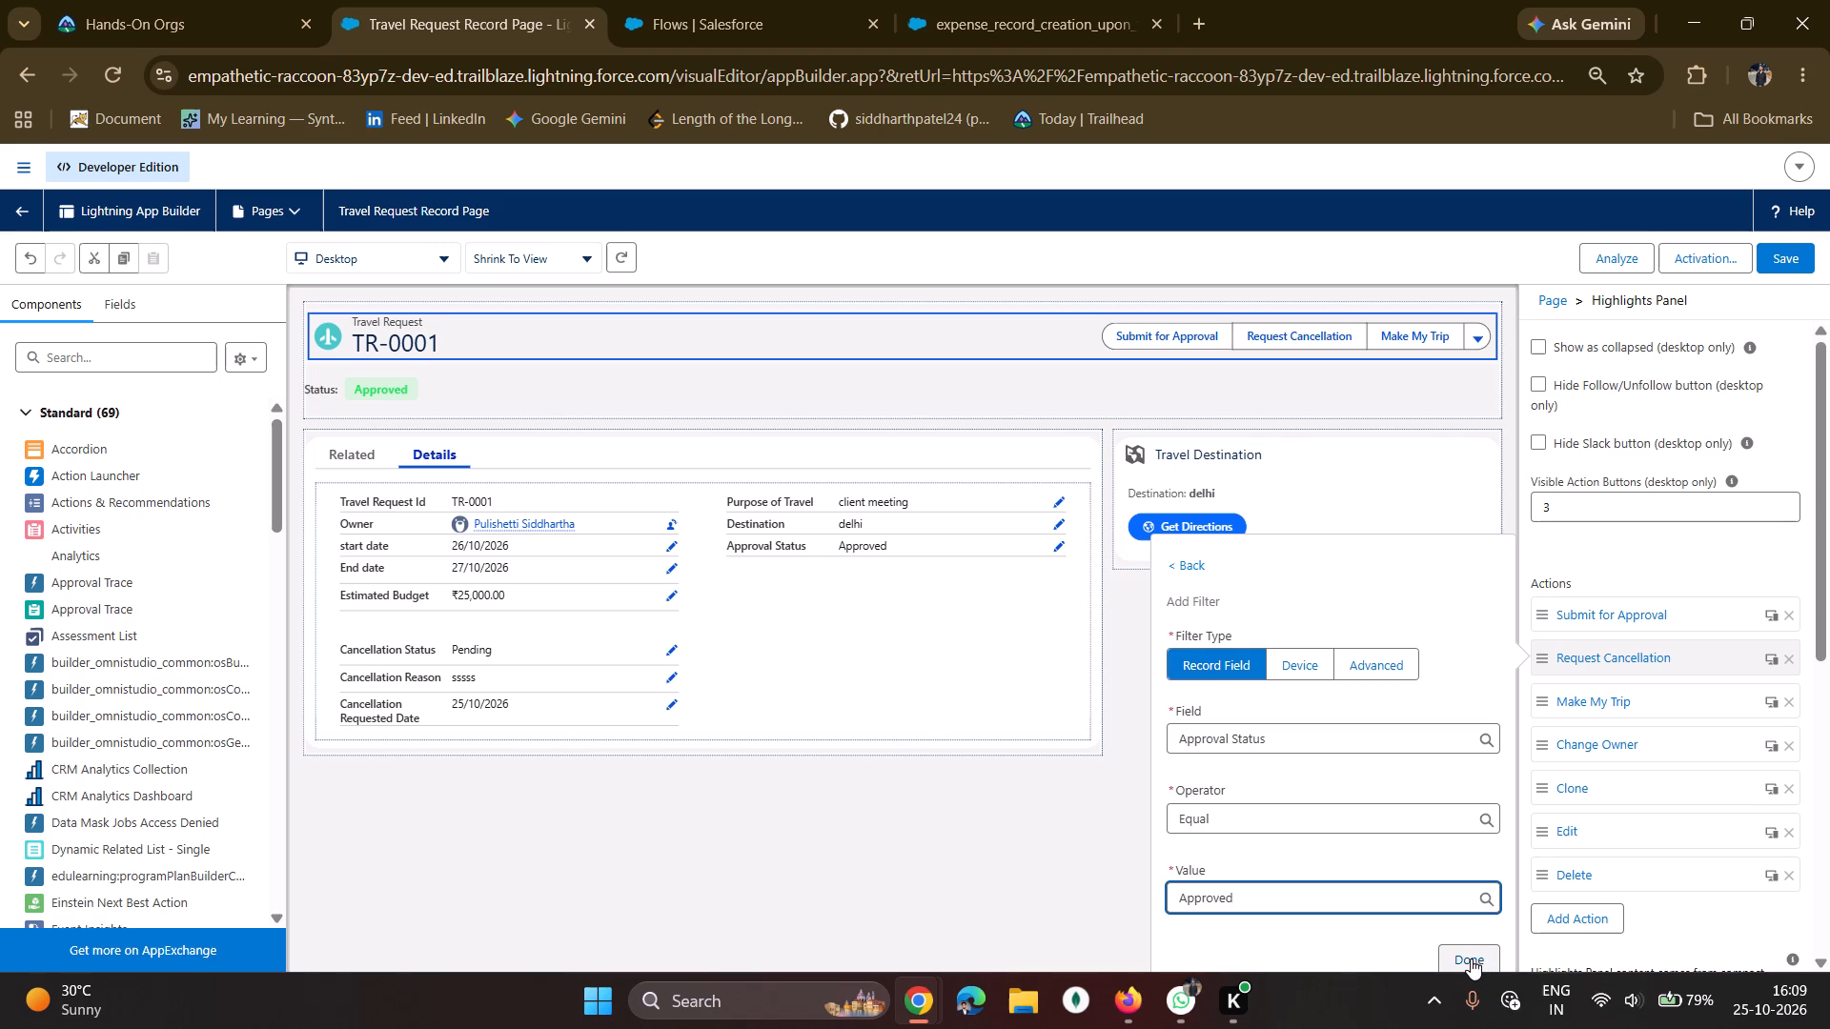
click(1471, 958)
click(1474, 861)
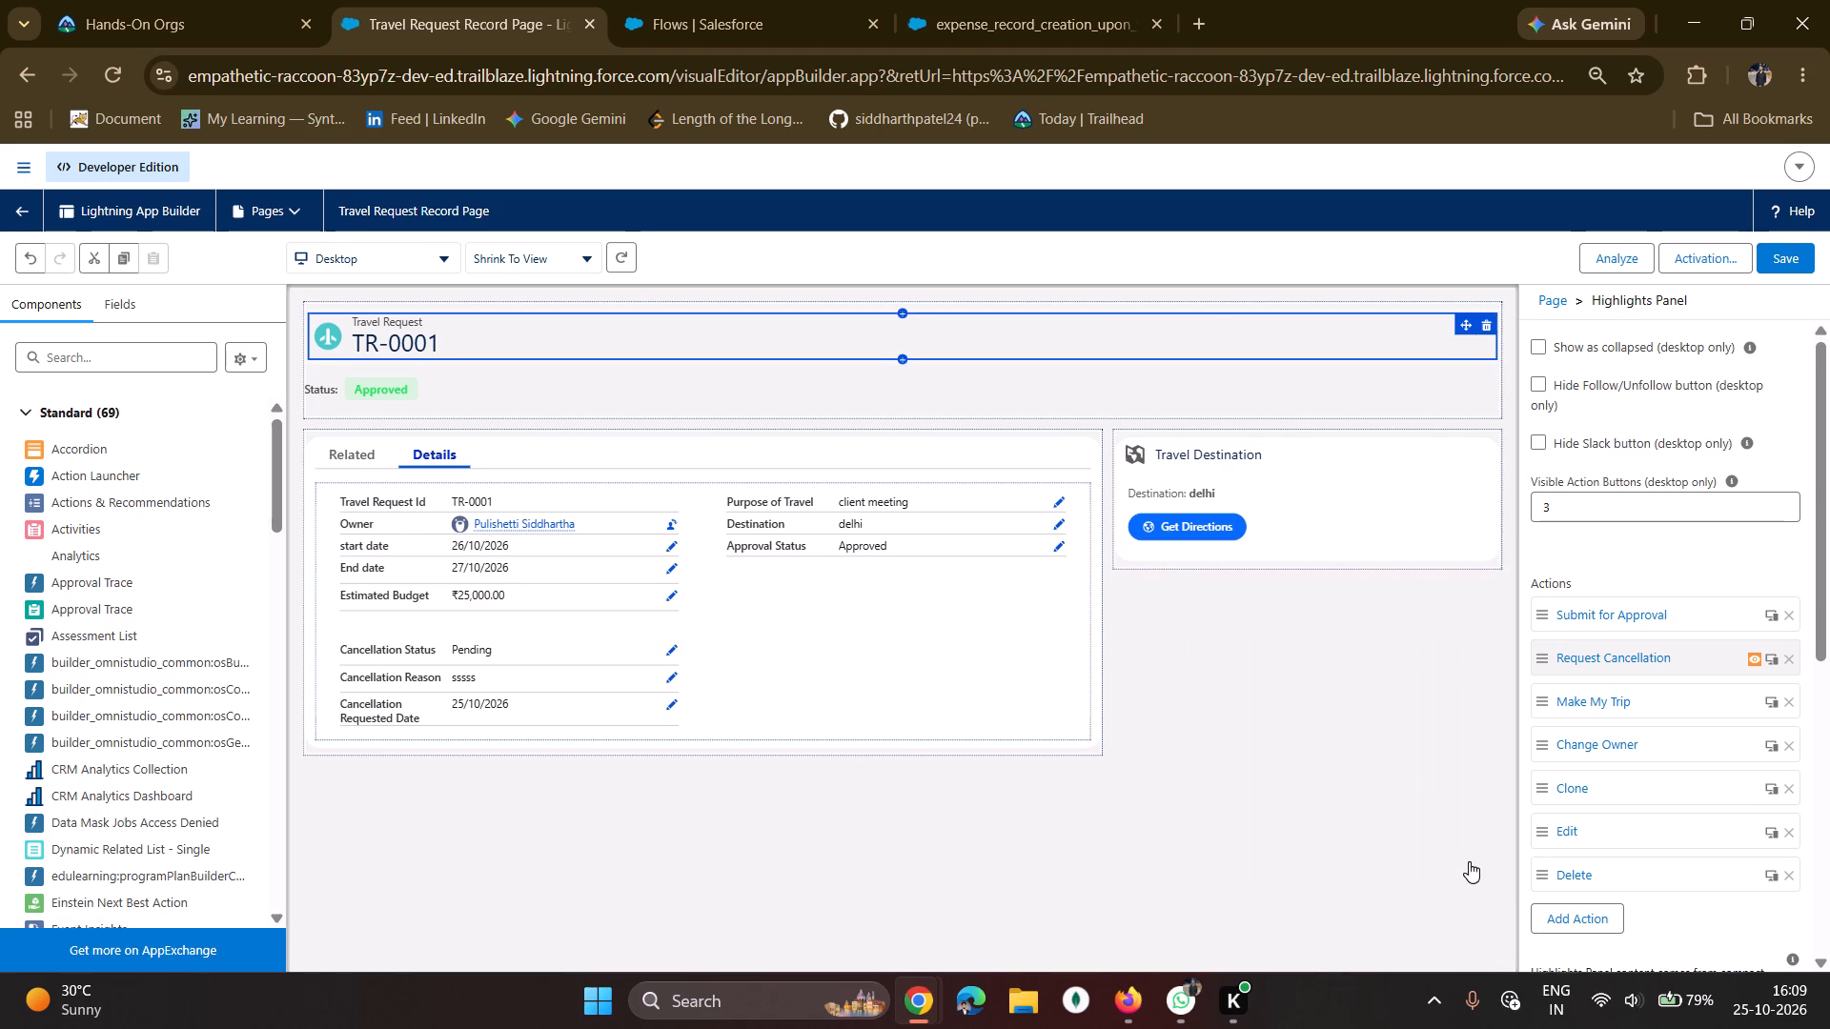
click(1796, 268)
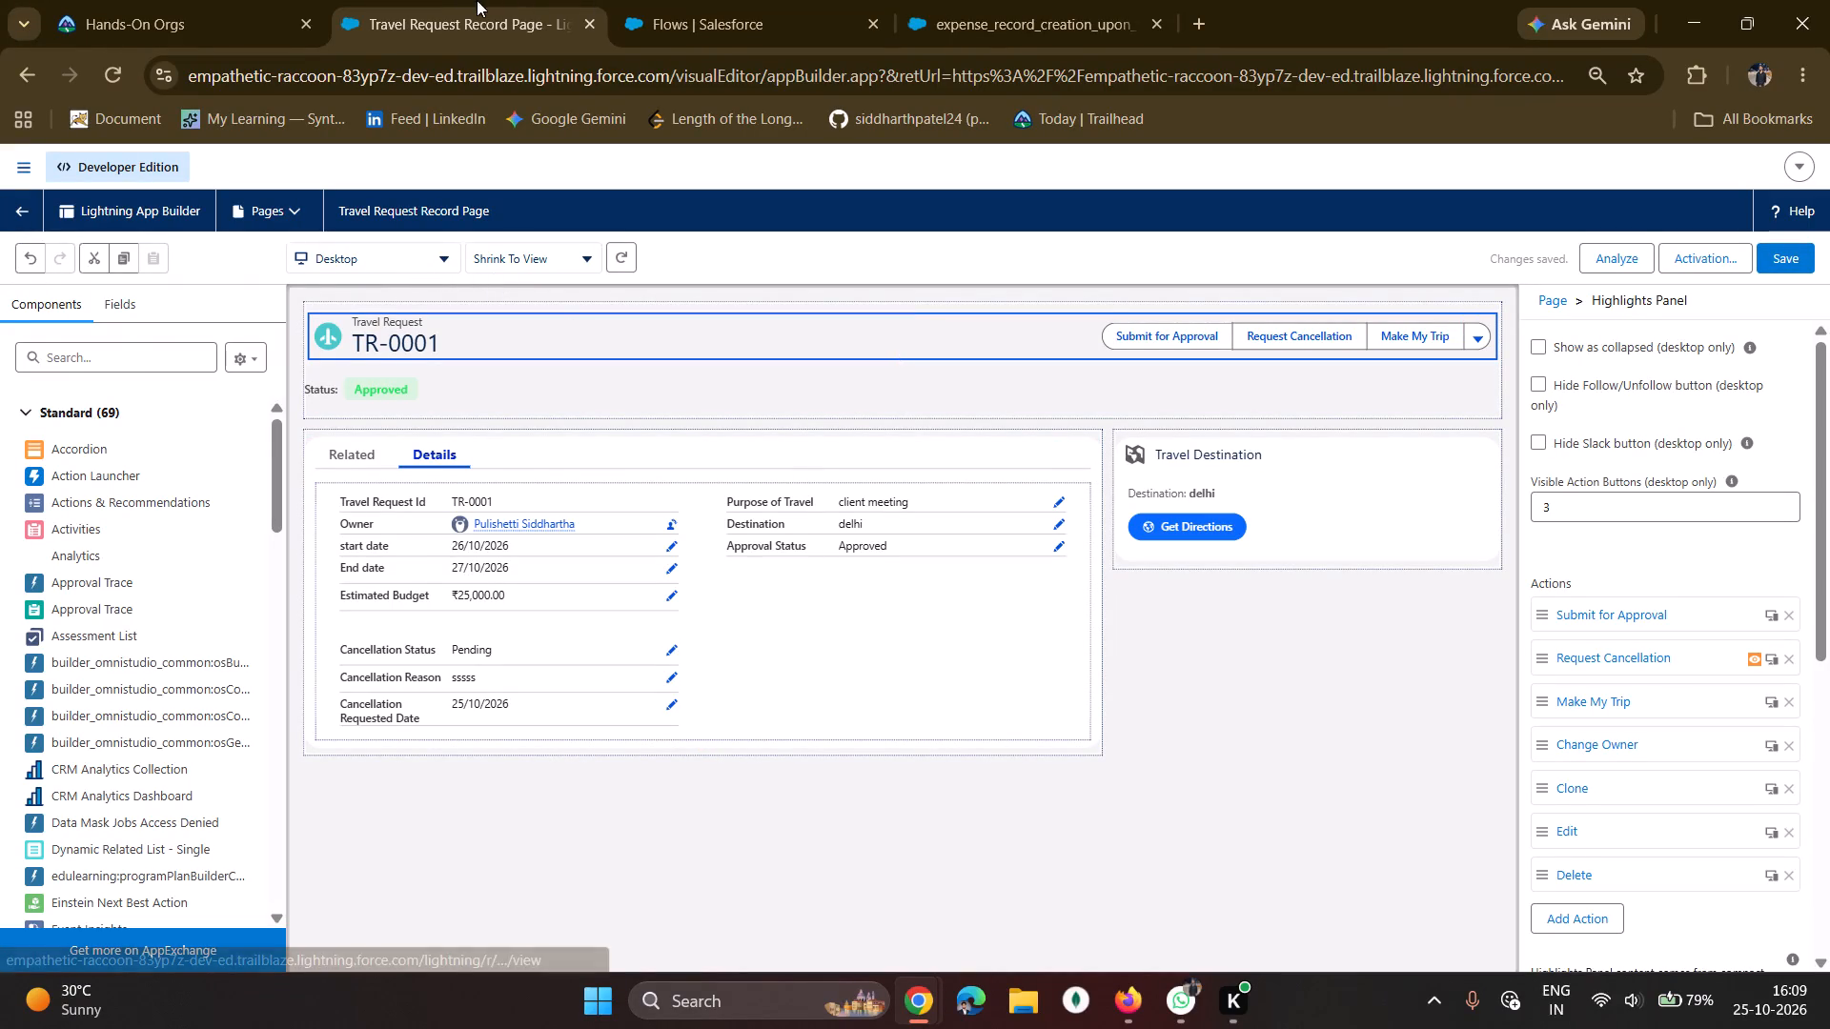
Leave Lightning App Builder and open travel request TR-0005 from the list of all travel requests.
click(0, 200)
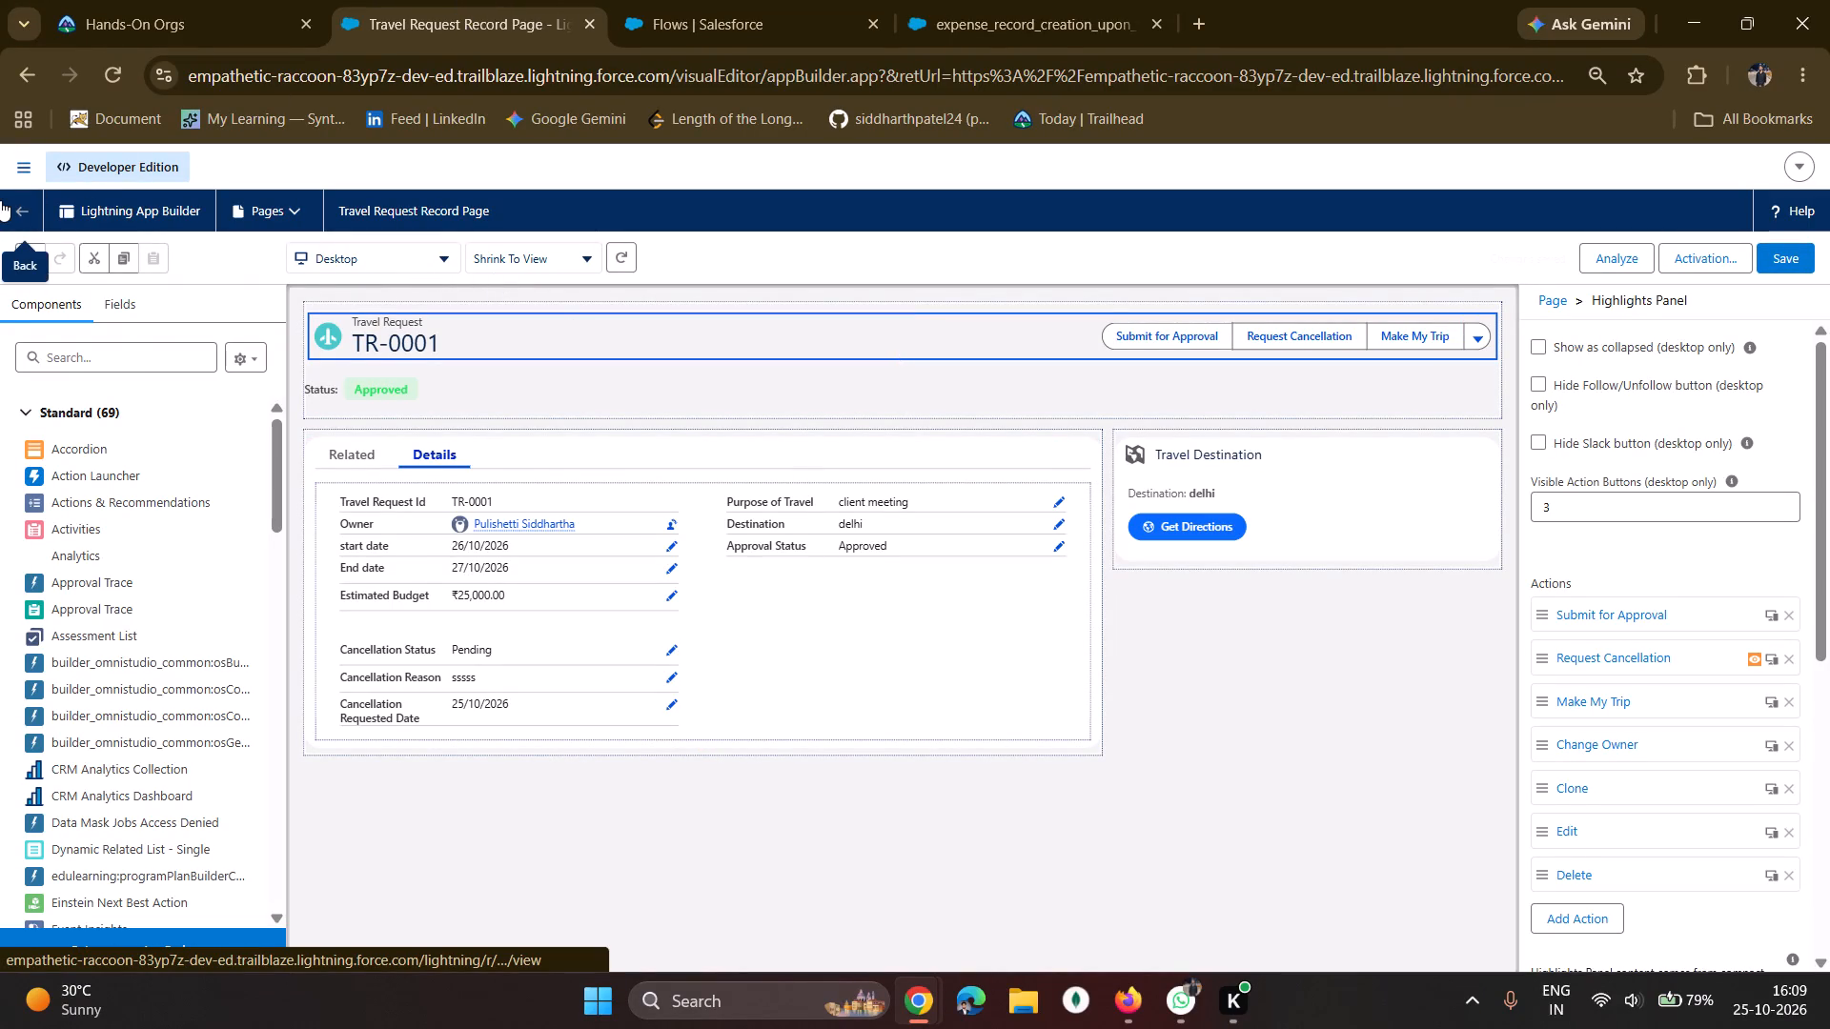
click(24, 197)
click(285, 204)
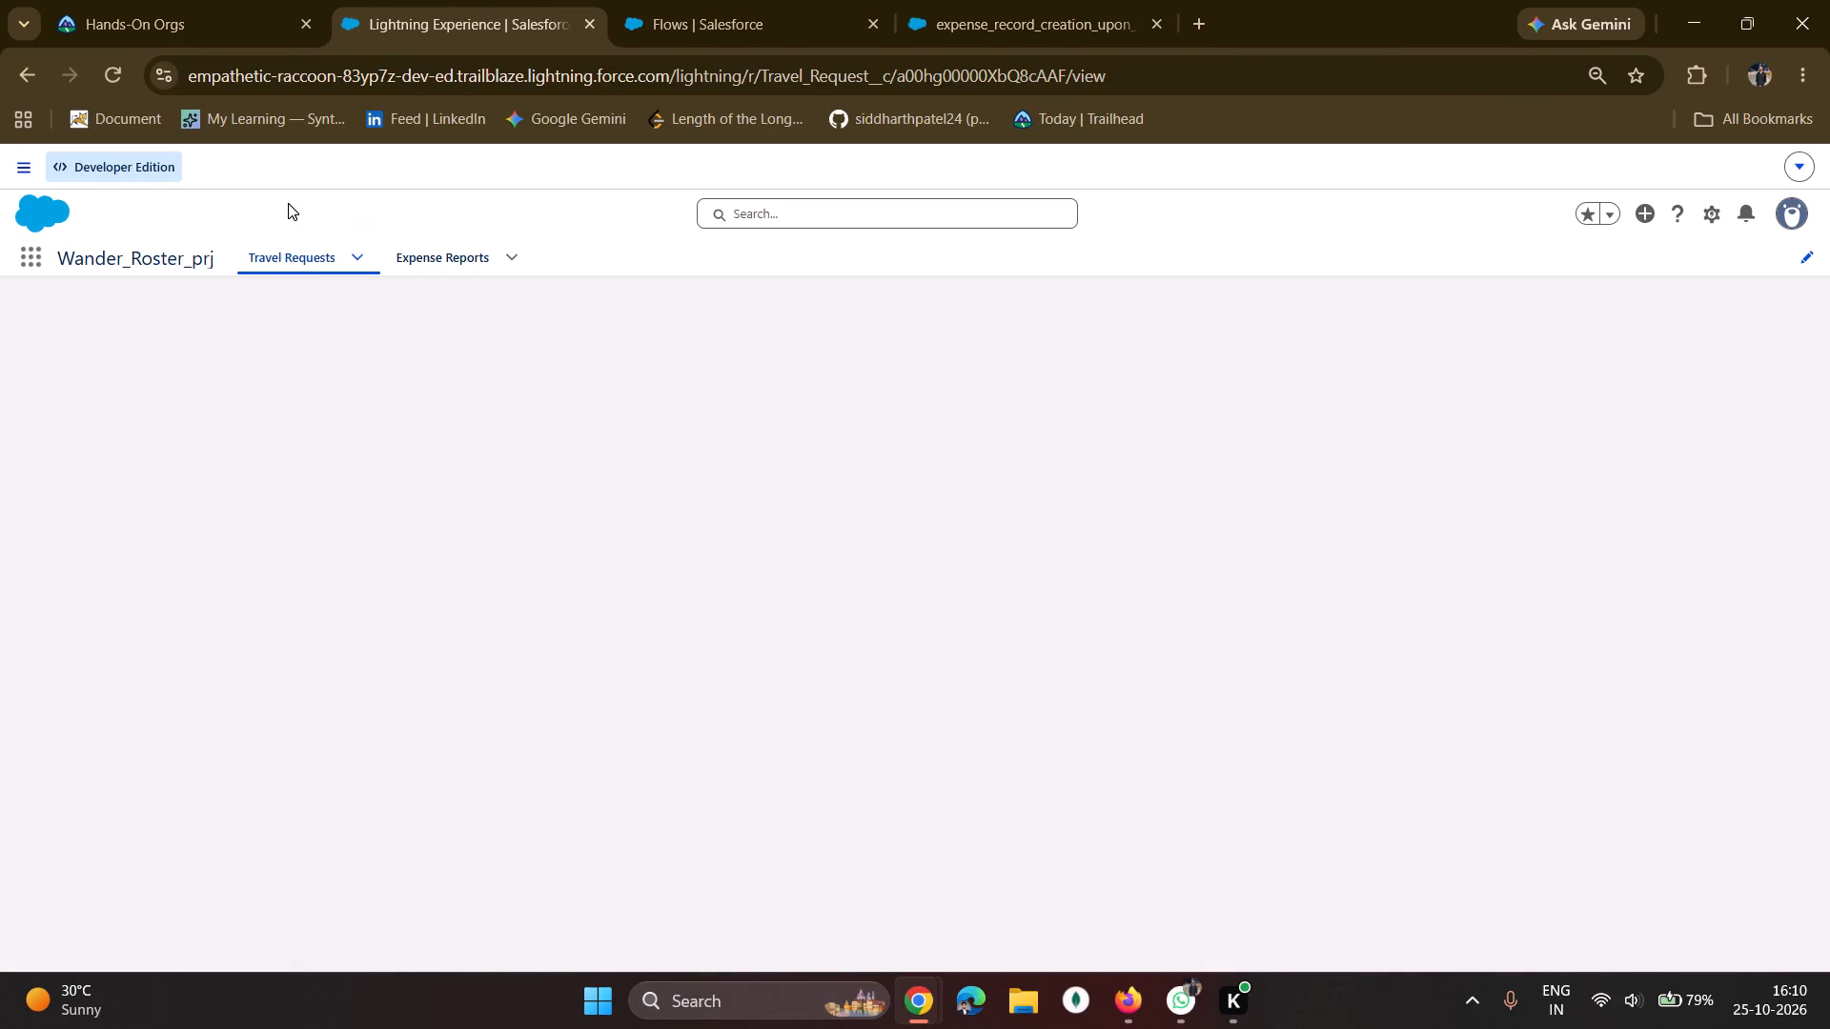
click(276, 265)
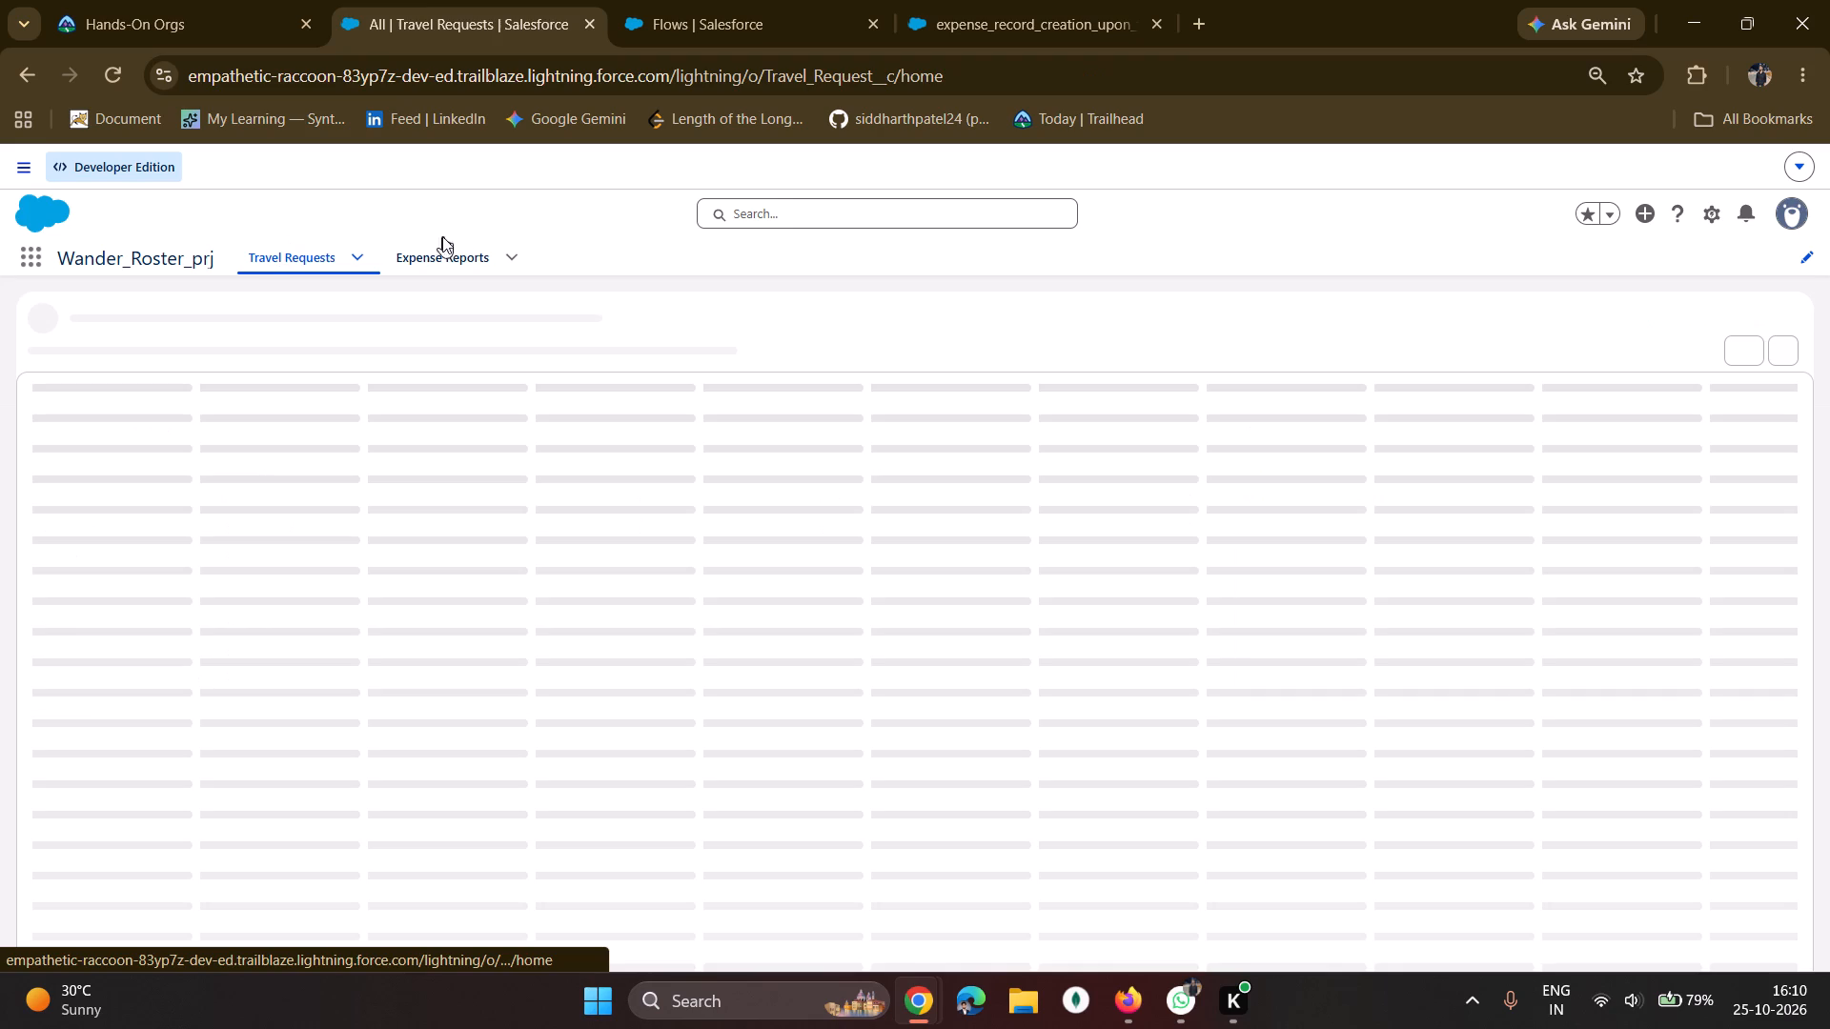
click(1364, 321)
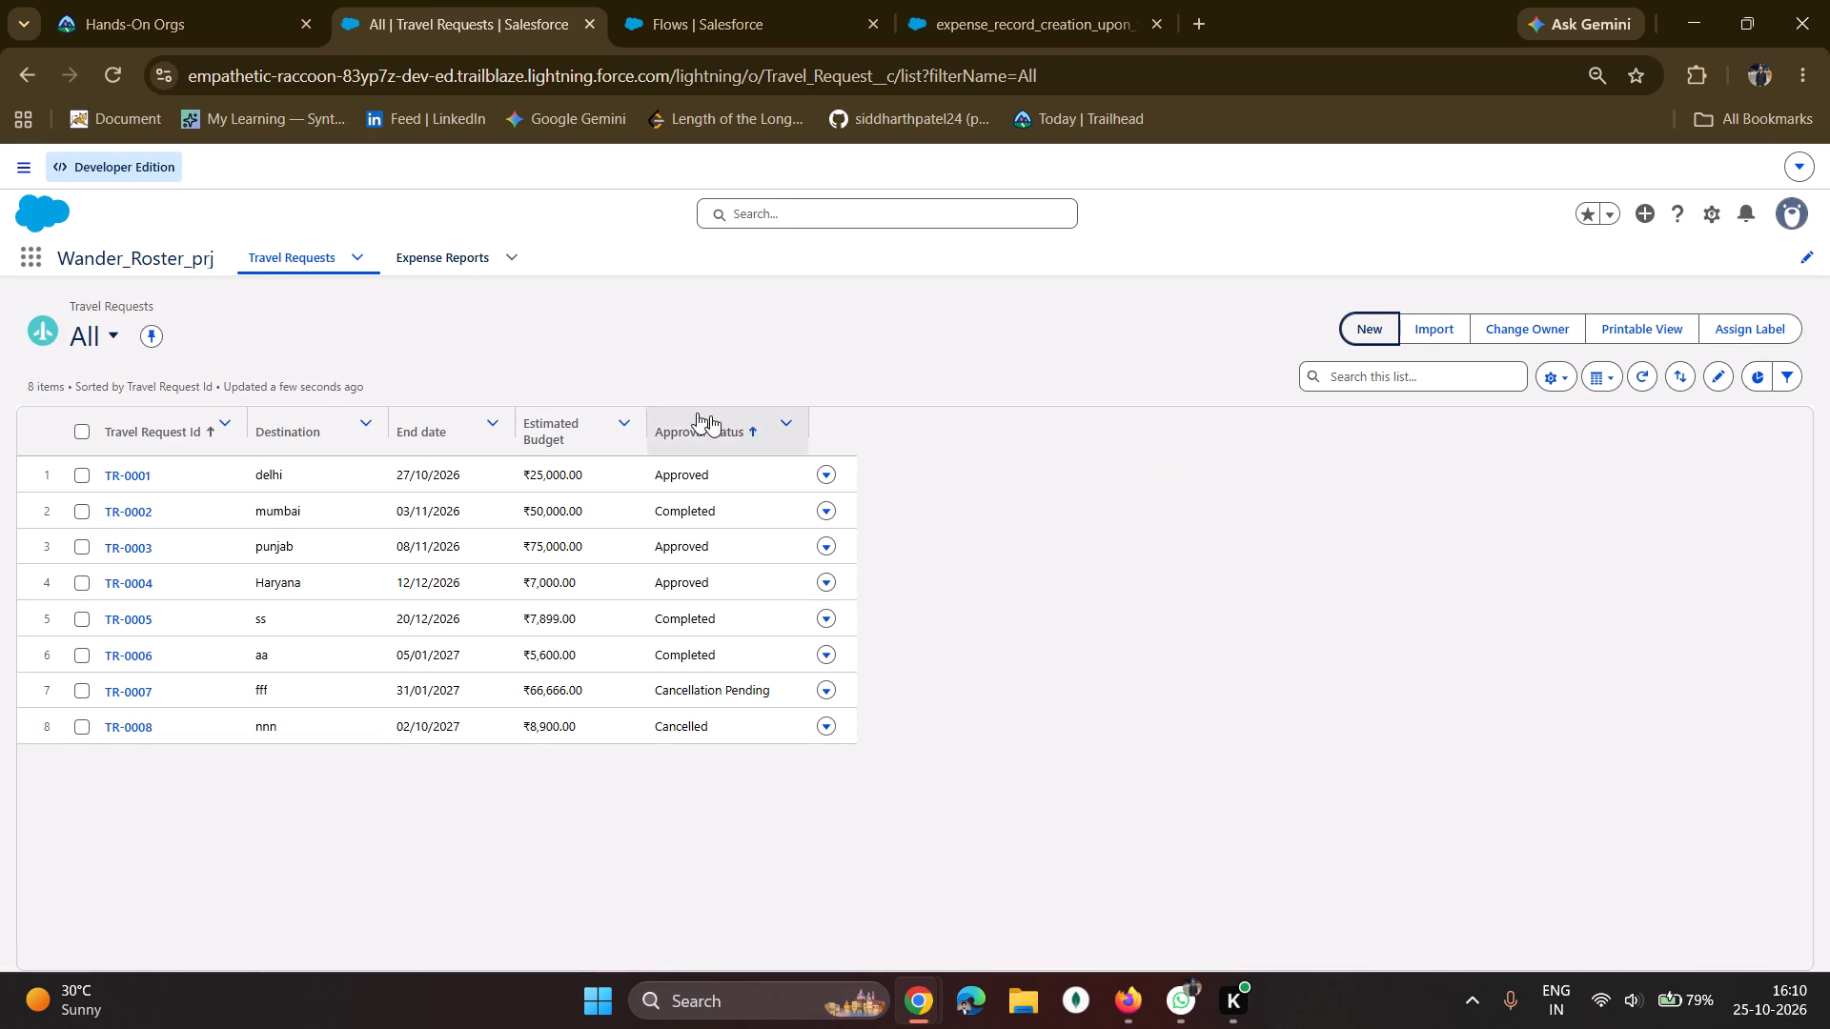
click(823, 722)
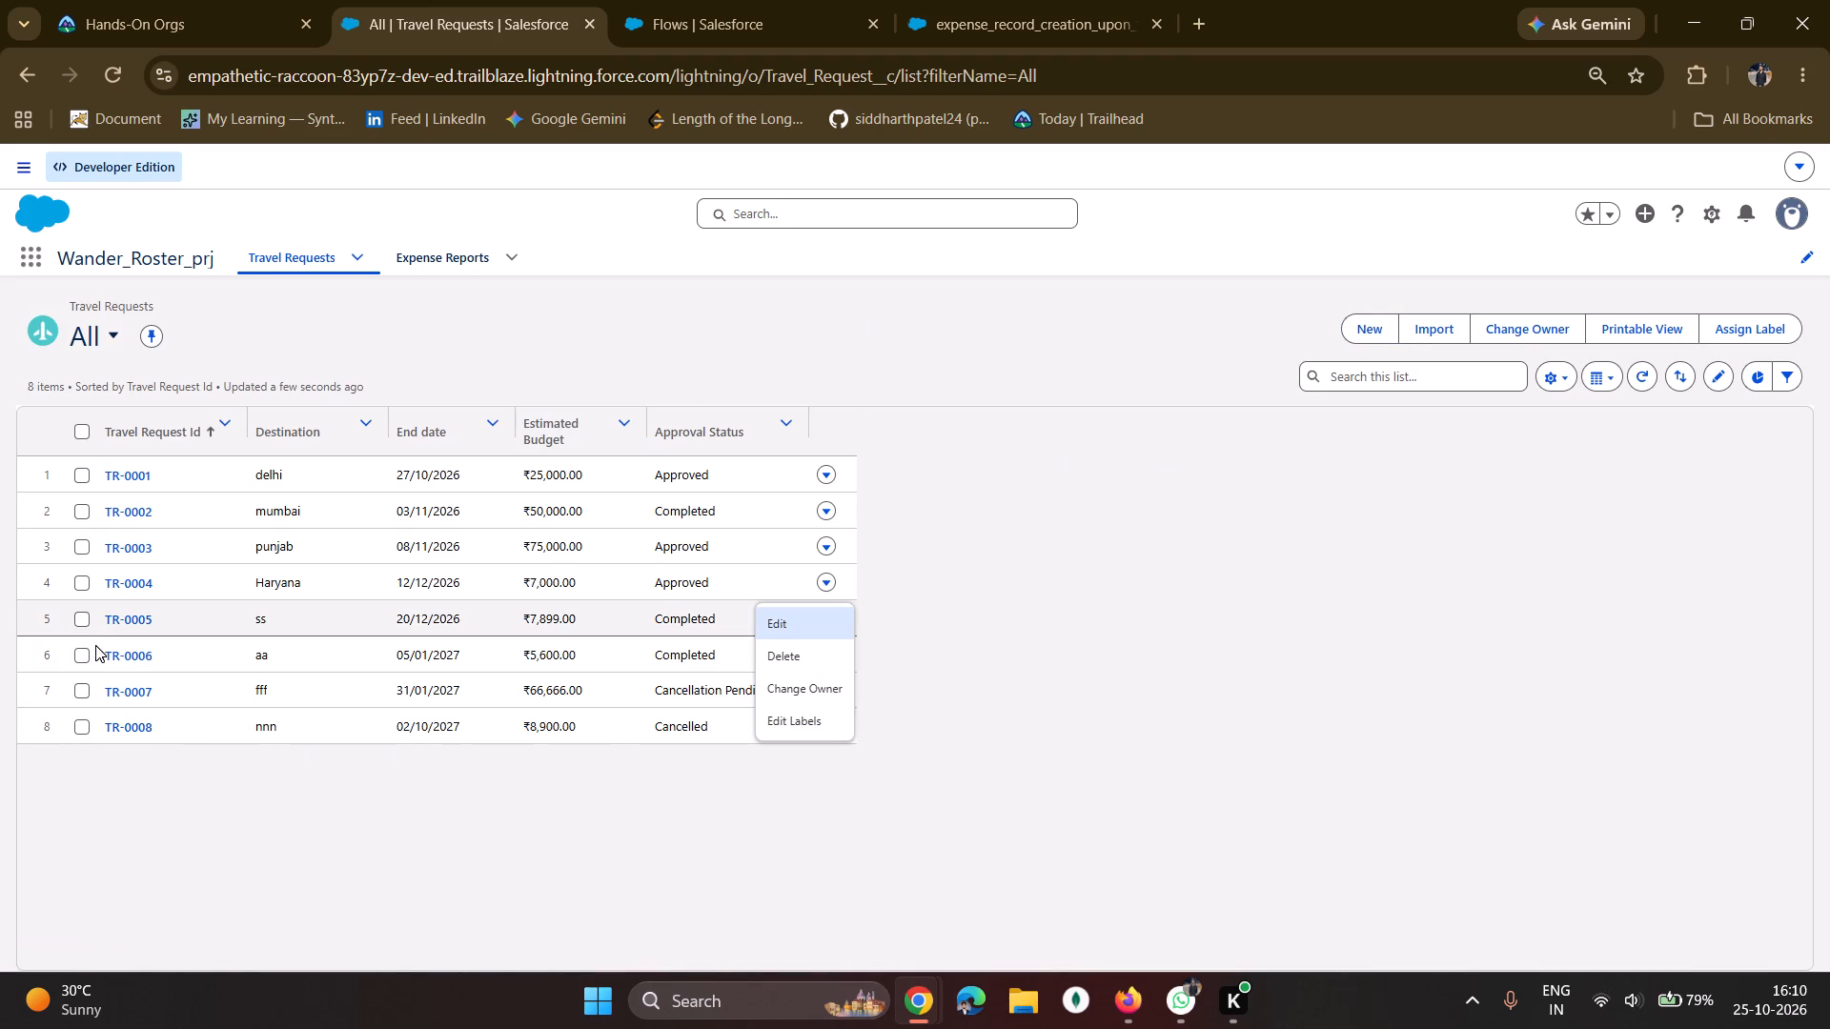
click(119, 621)
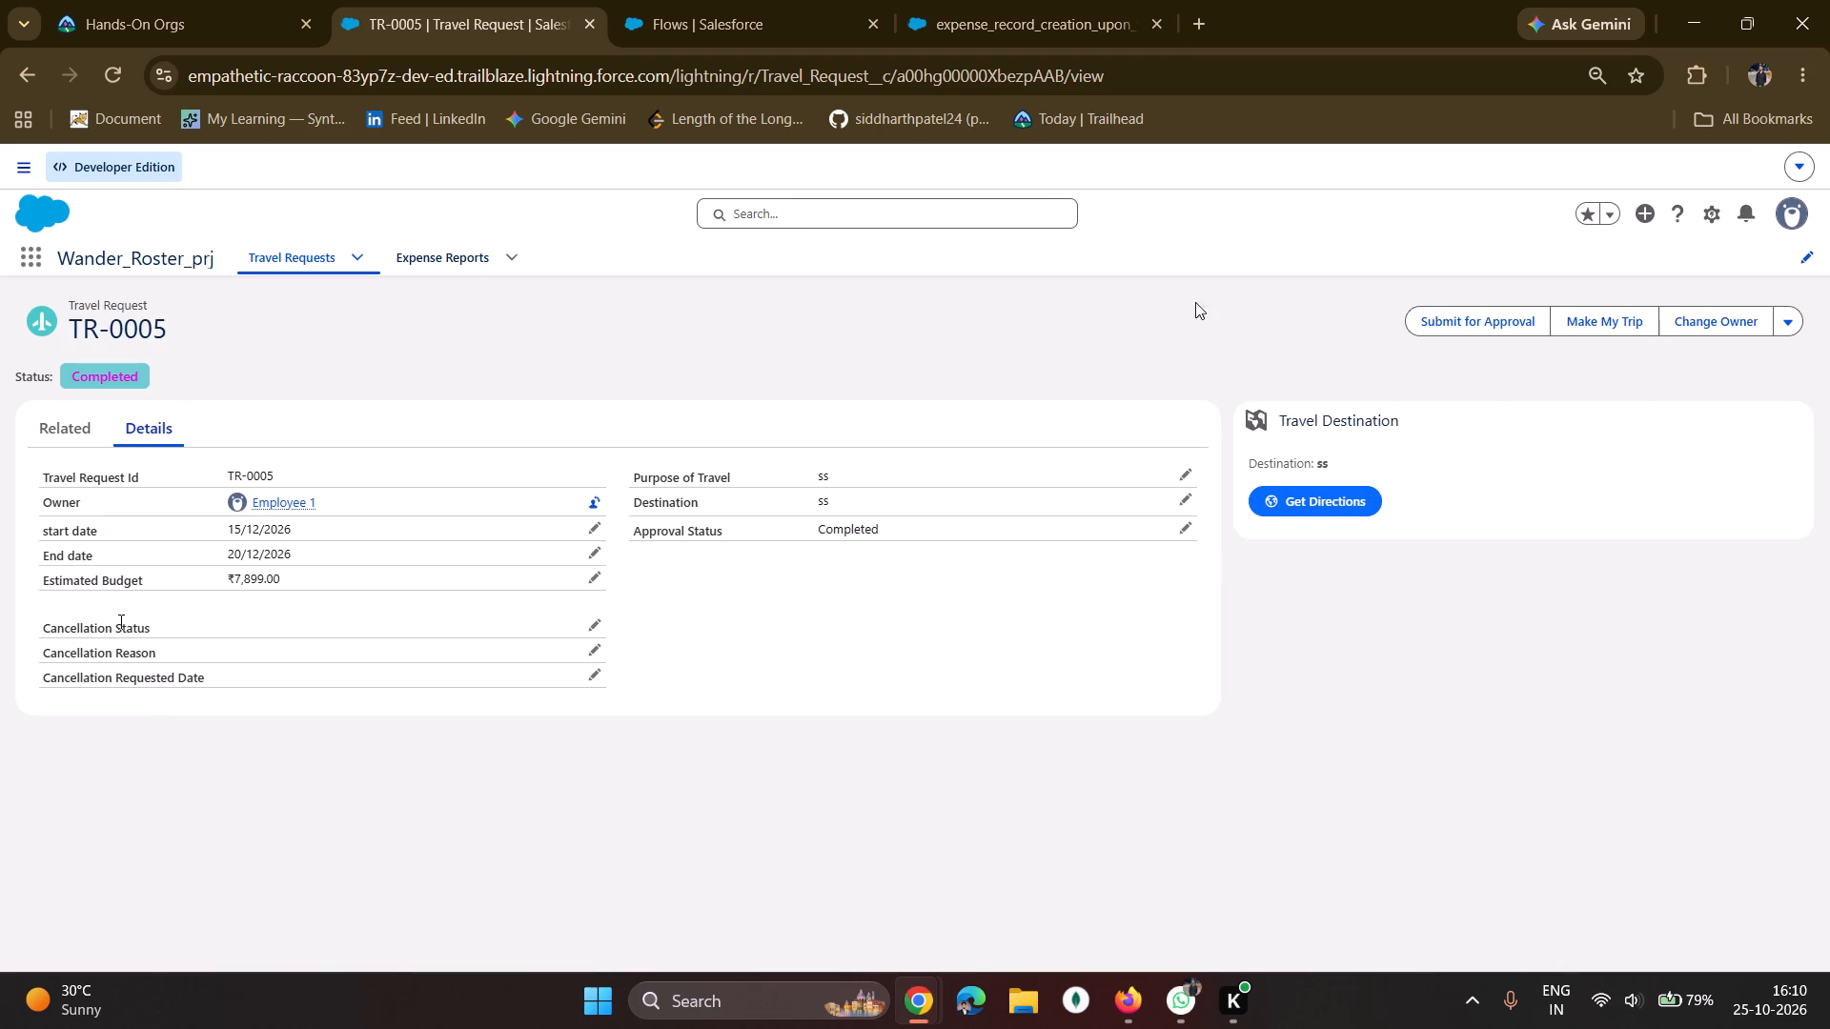
Clone TR-0005 with start date 15/12/2027, end date 20/12/2027 and Cancellation Requested Date 29/10/2026, and save the new request.
click(1791, 317)
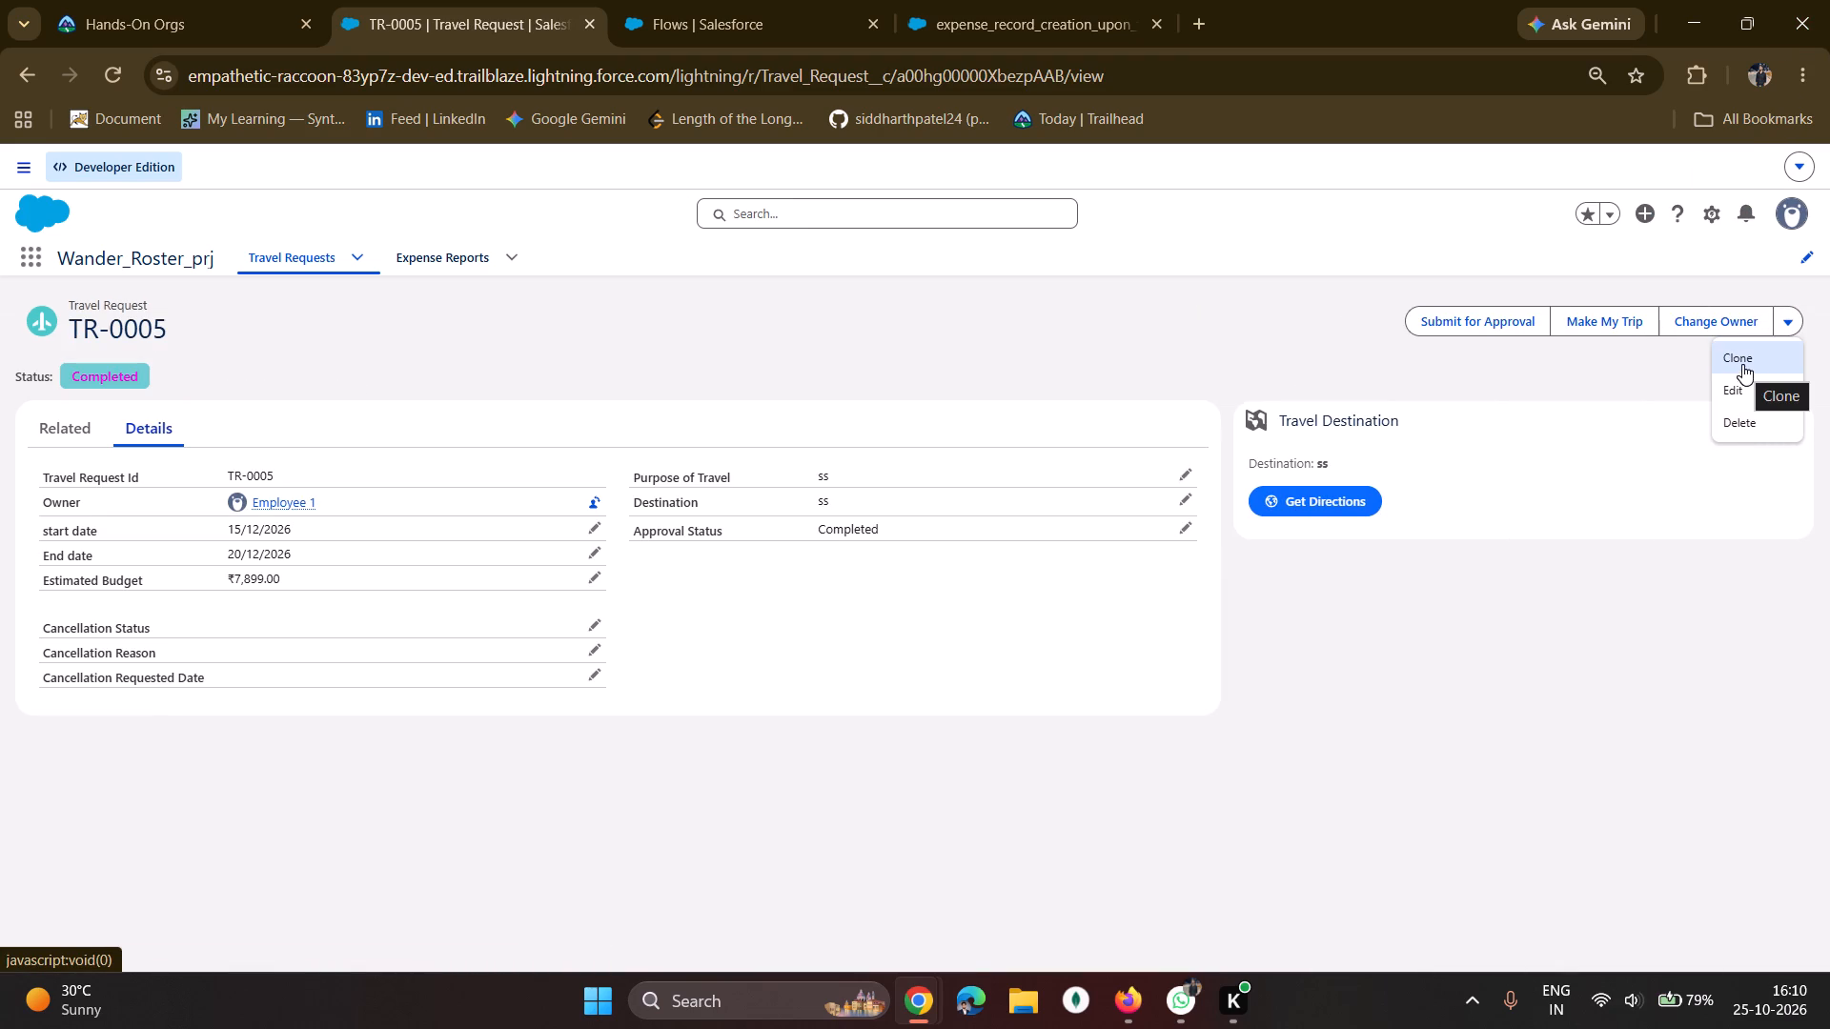
click(1689, 660)
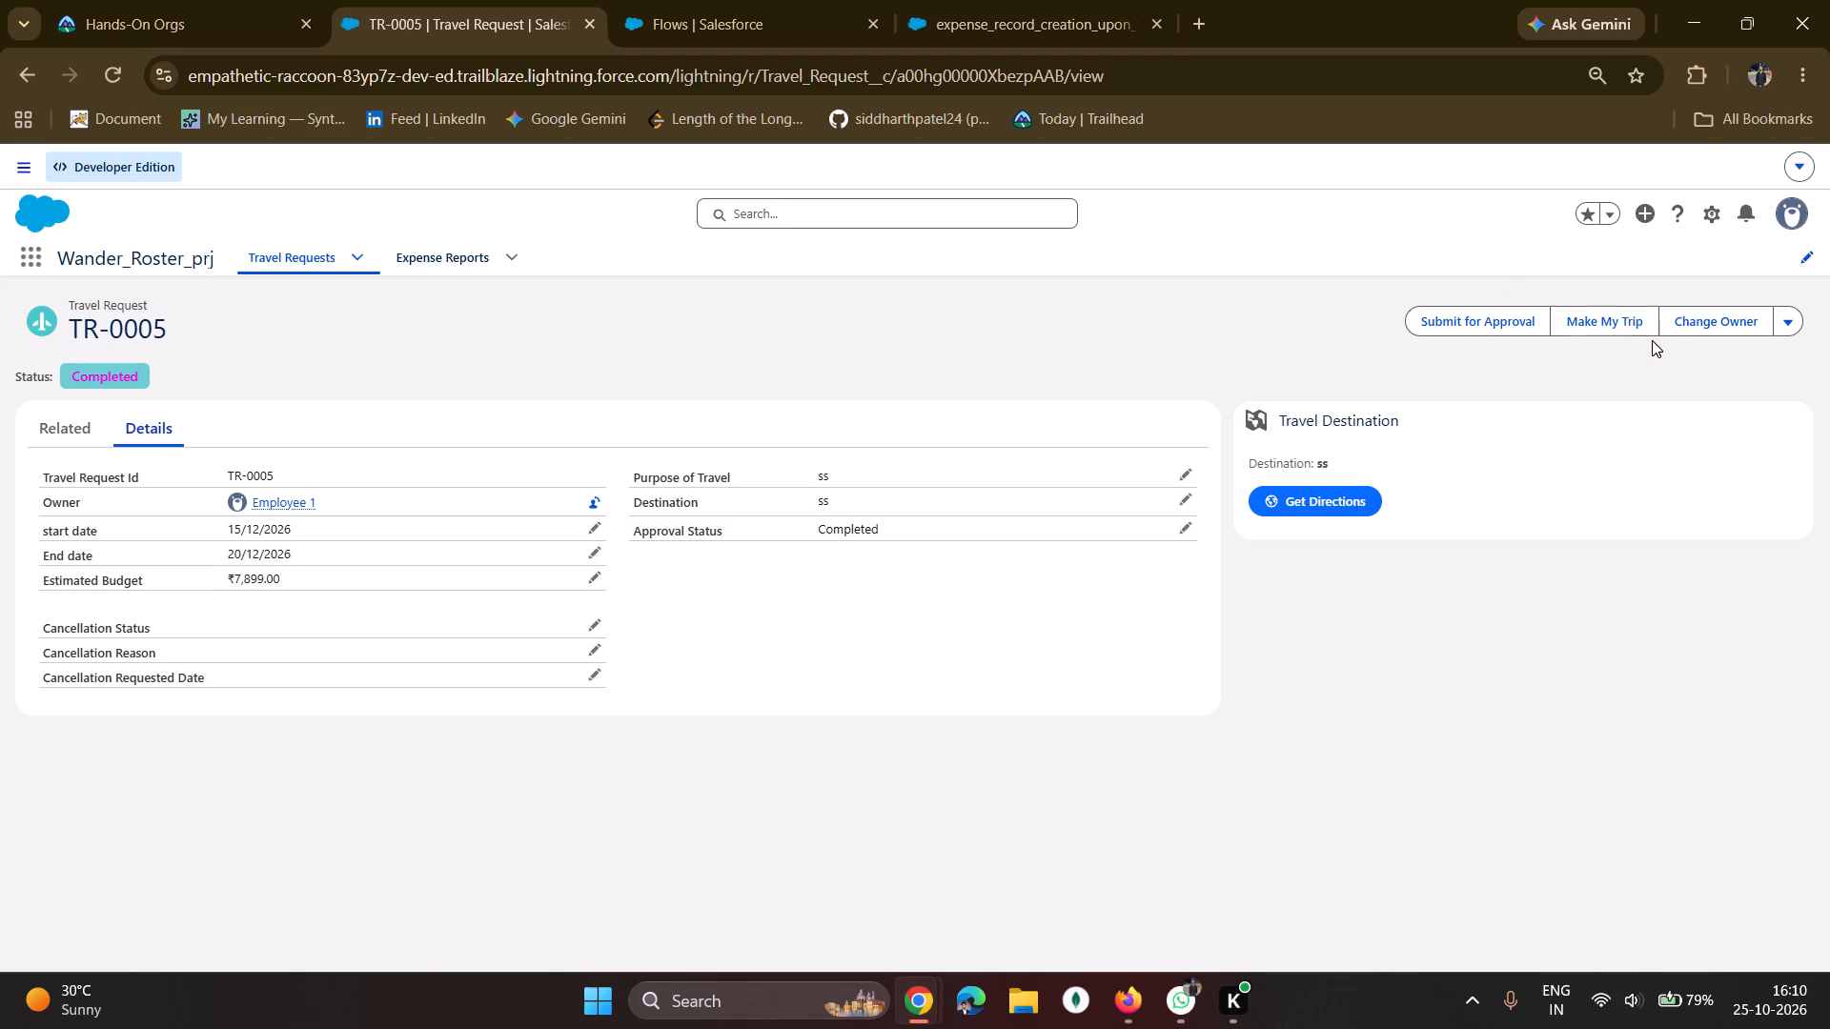
click(1783, 325)
click(1721, 369)
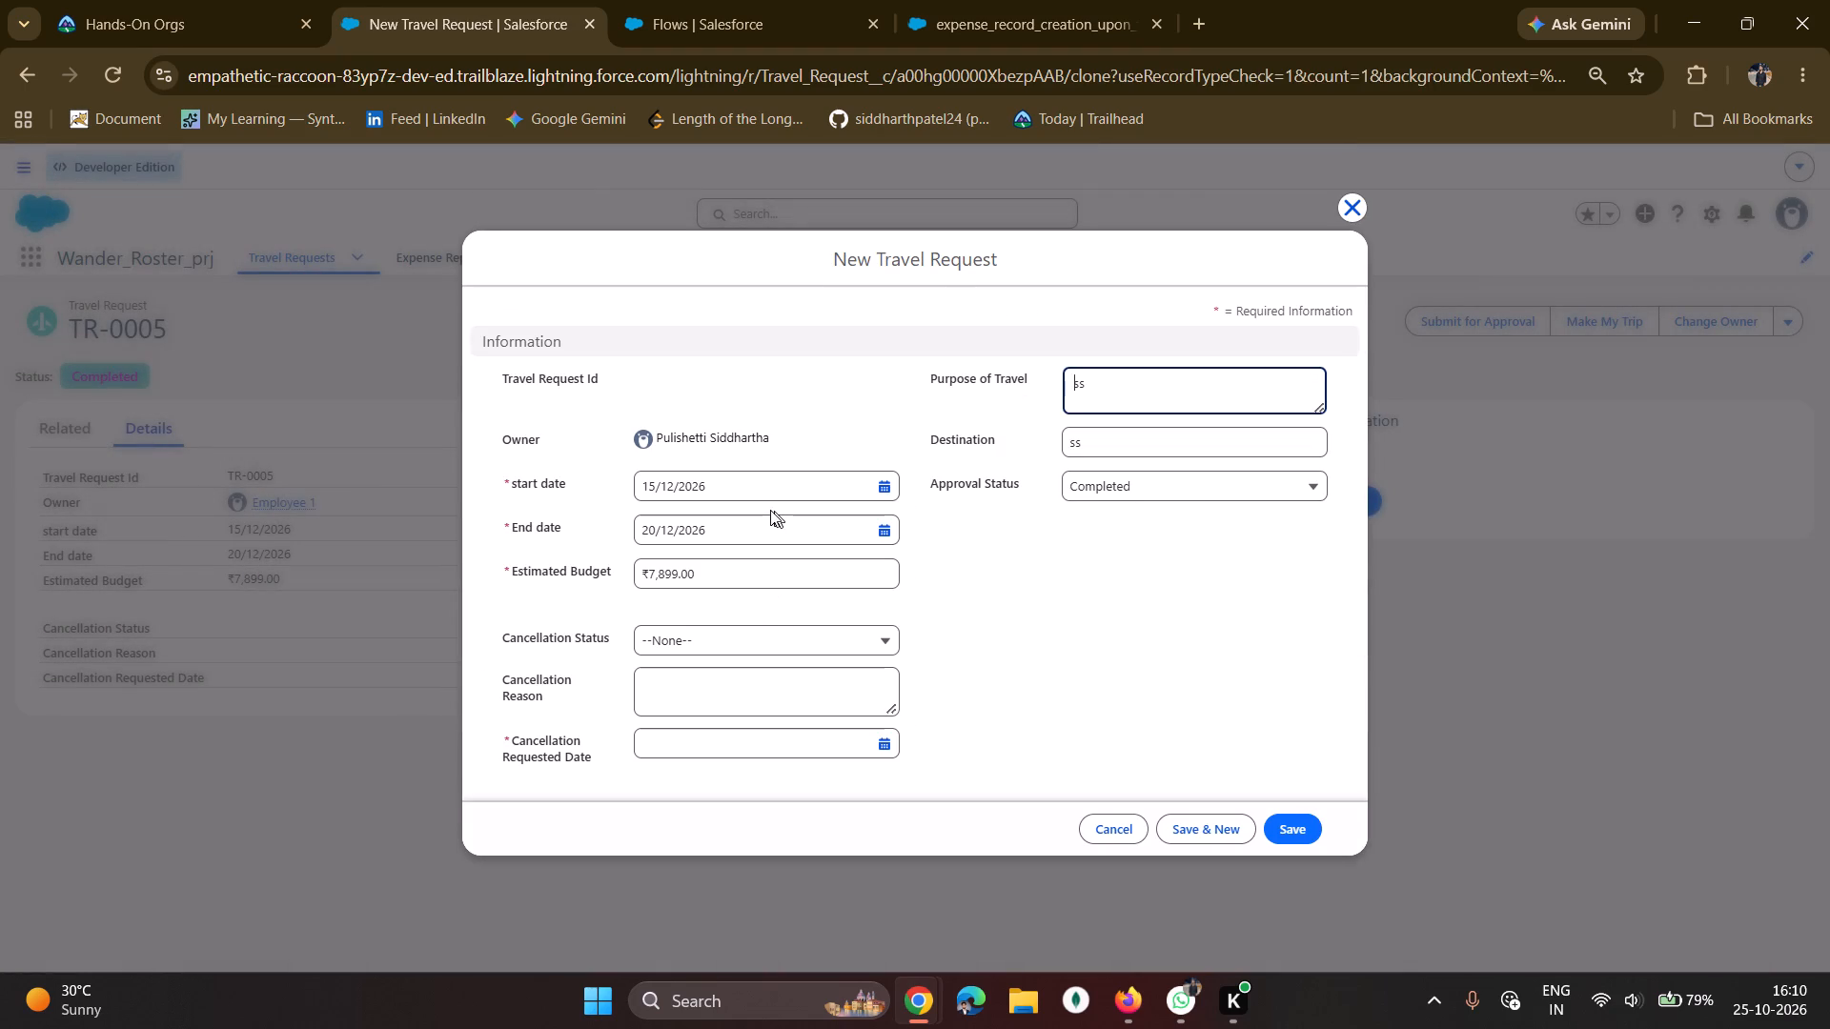
click(726, 485)
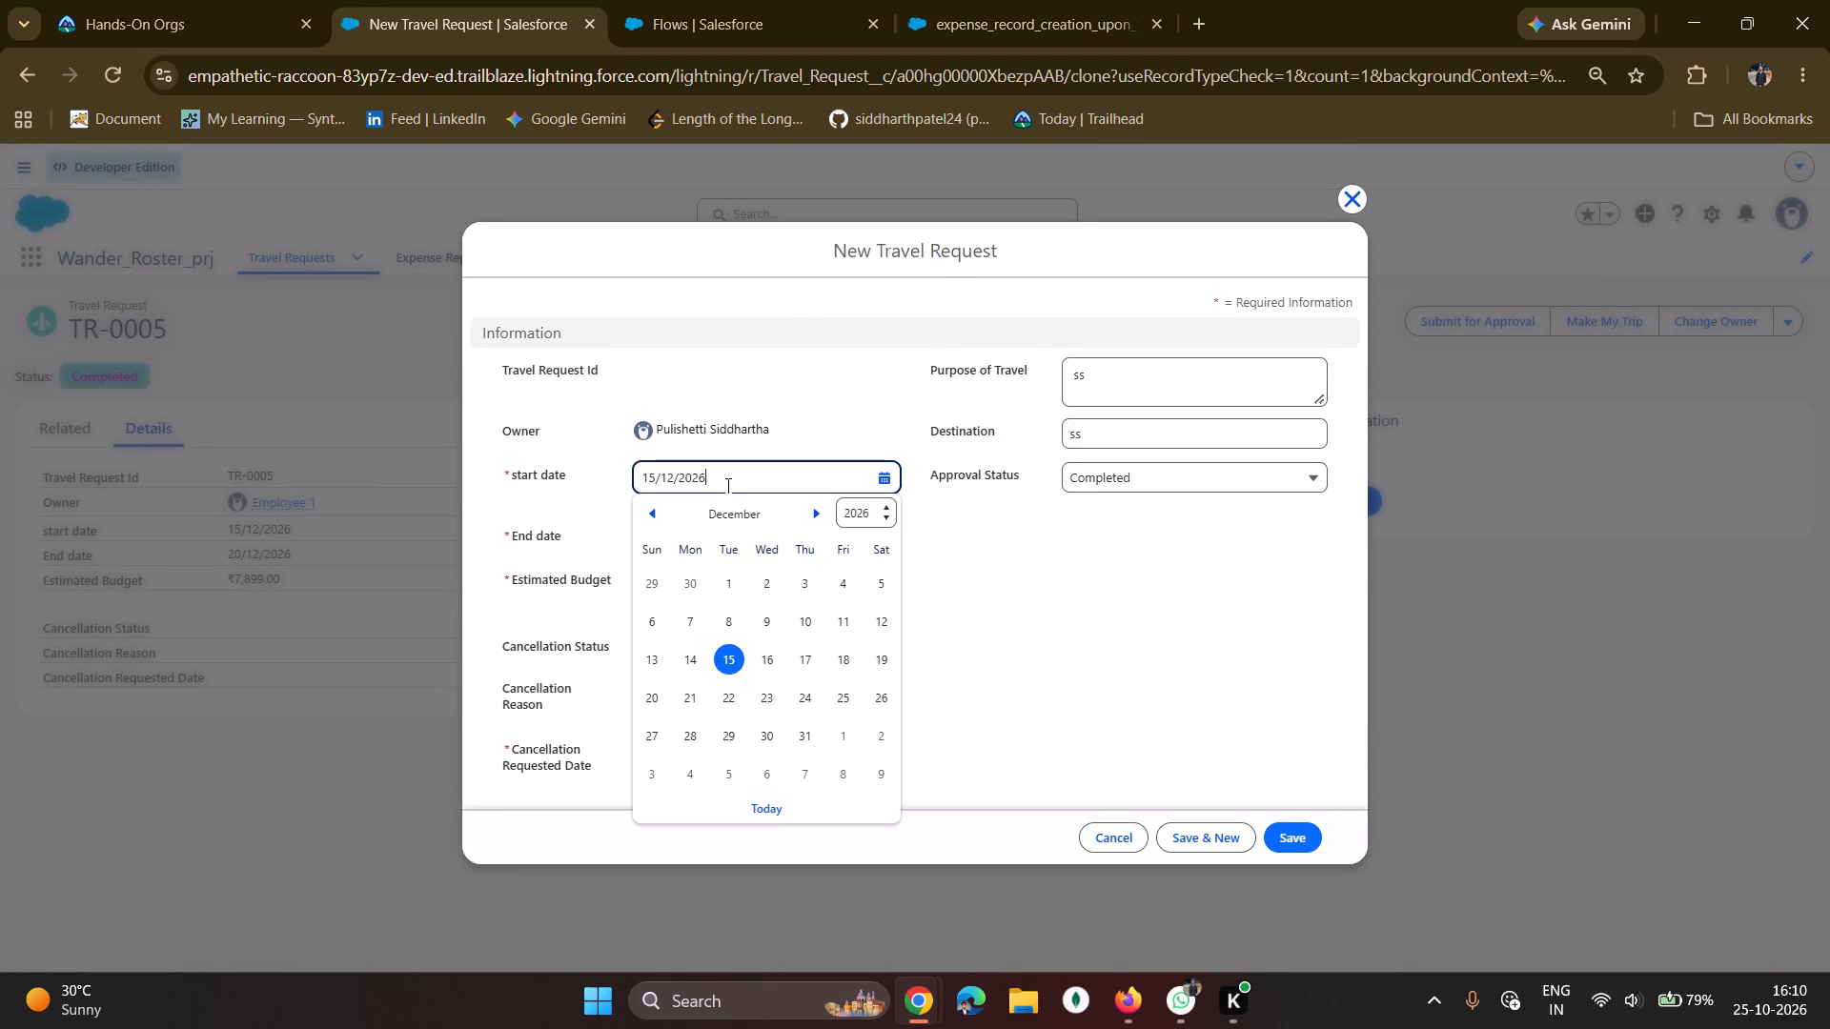
key(BackSpace)
key(7)
click(775, 521)
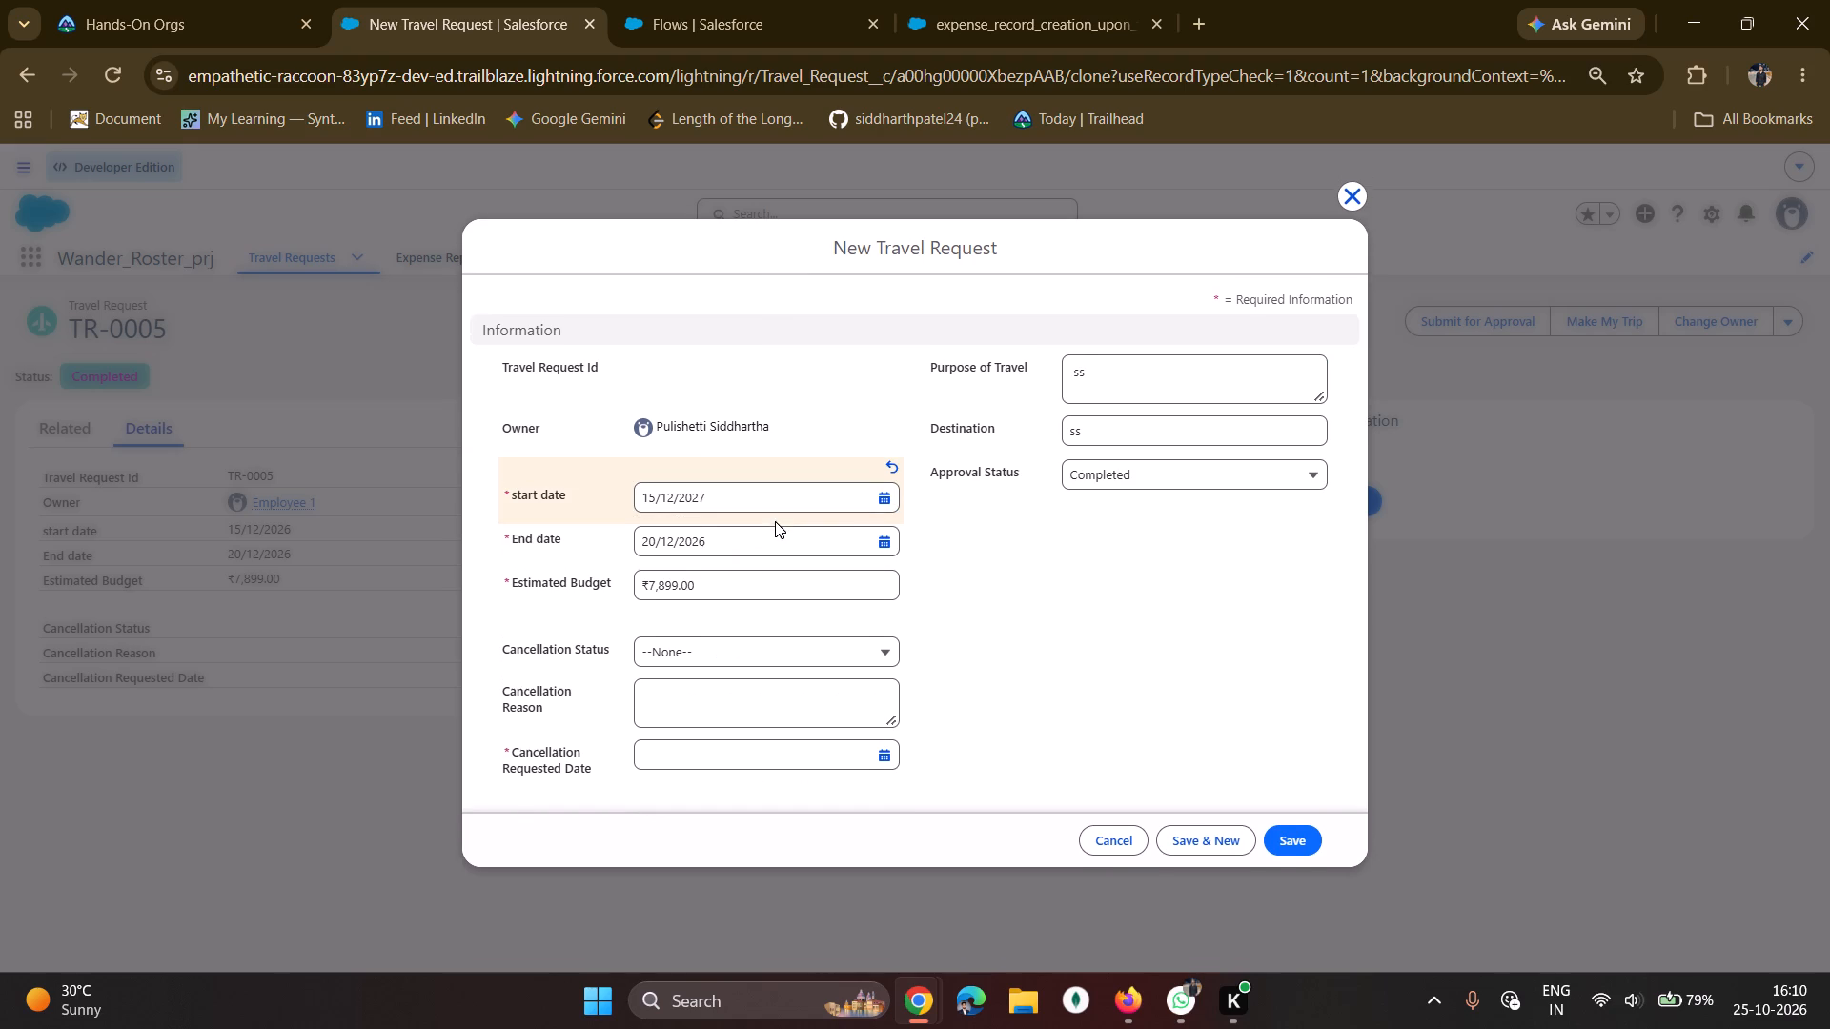
click(766, 537)
key(BackSpace)
key(7)
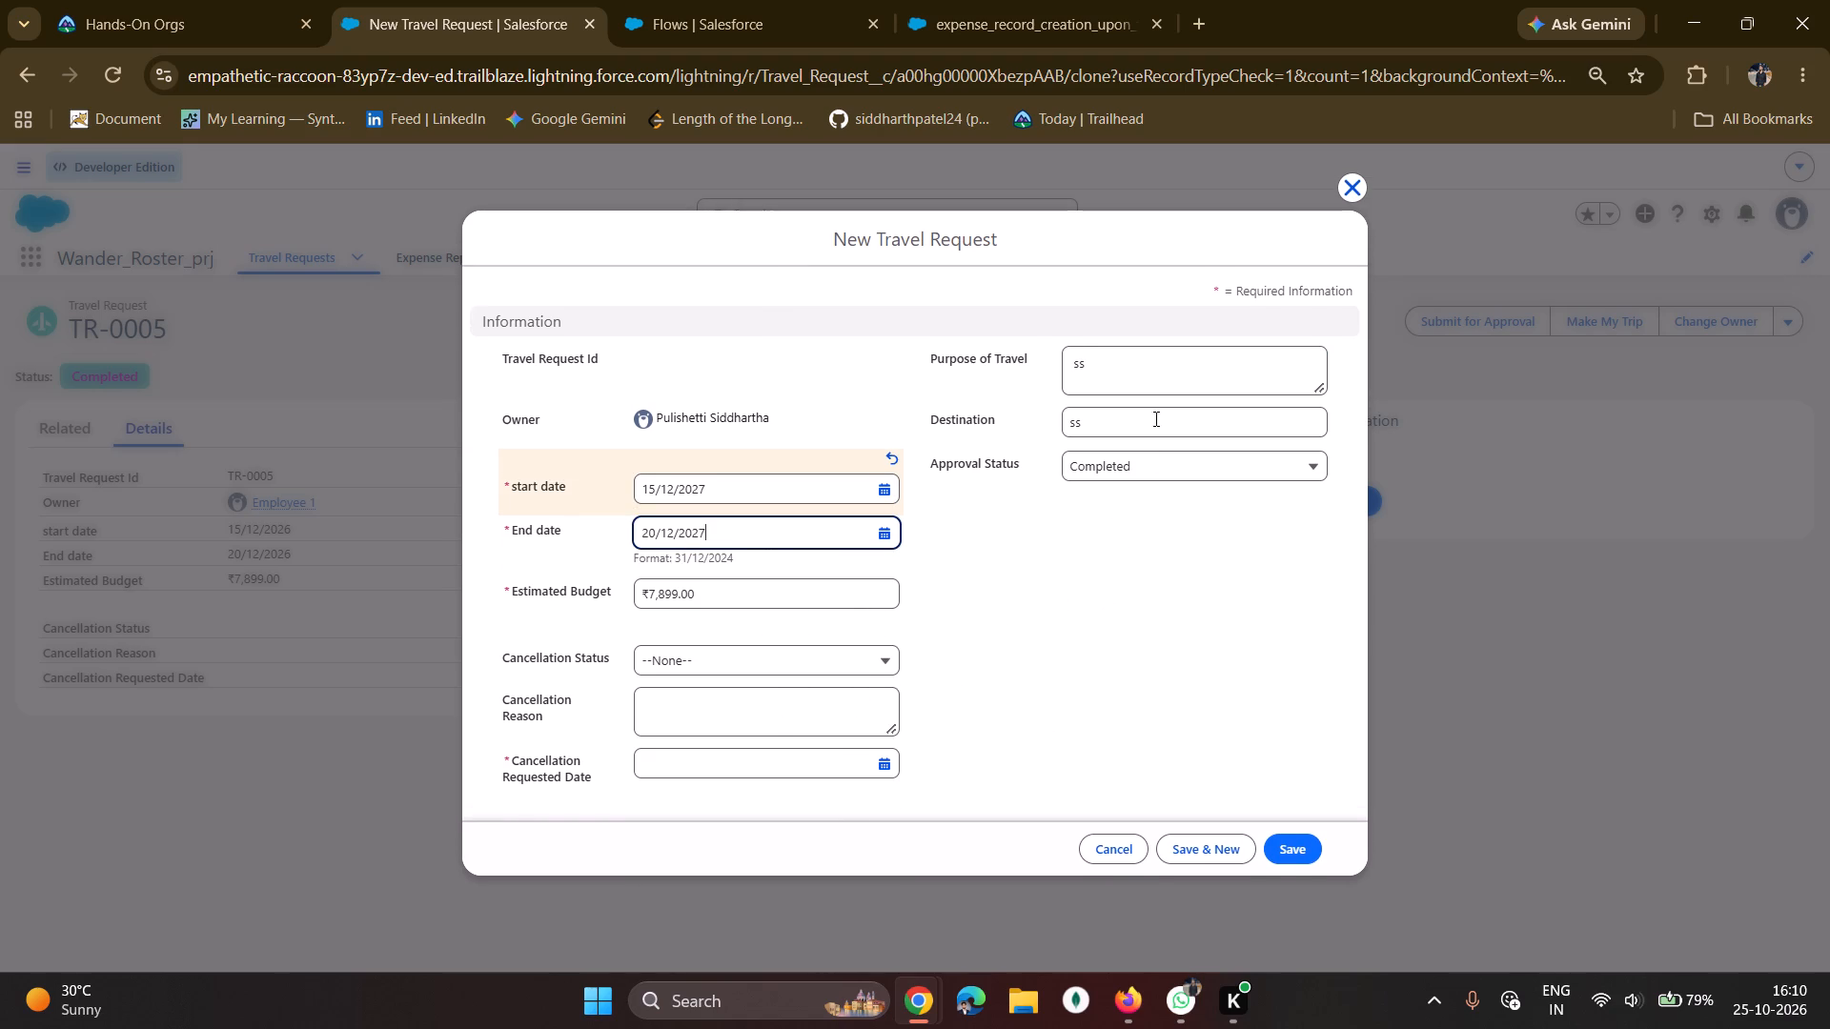
click(884, 772)
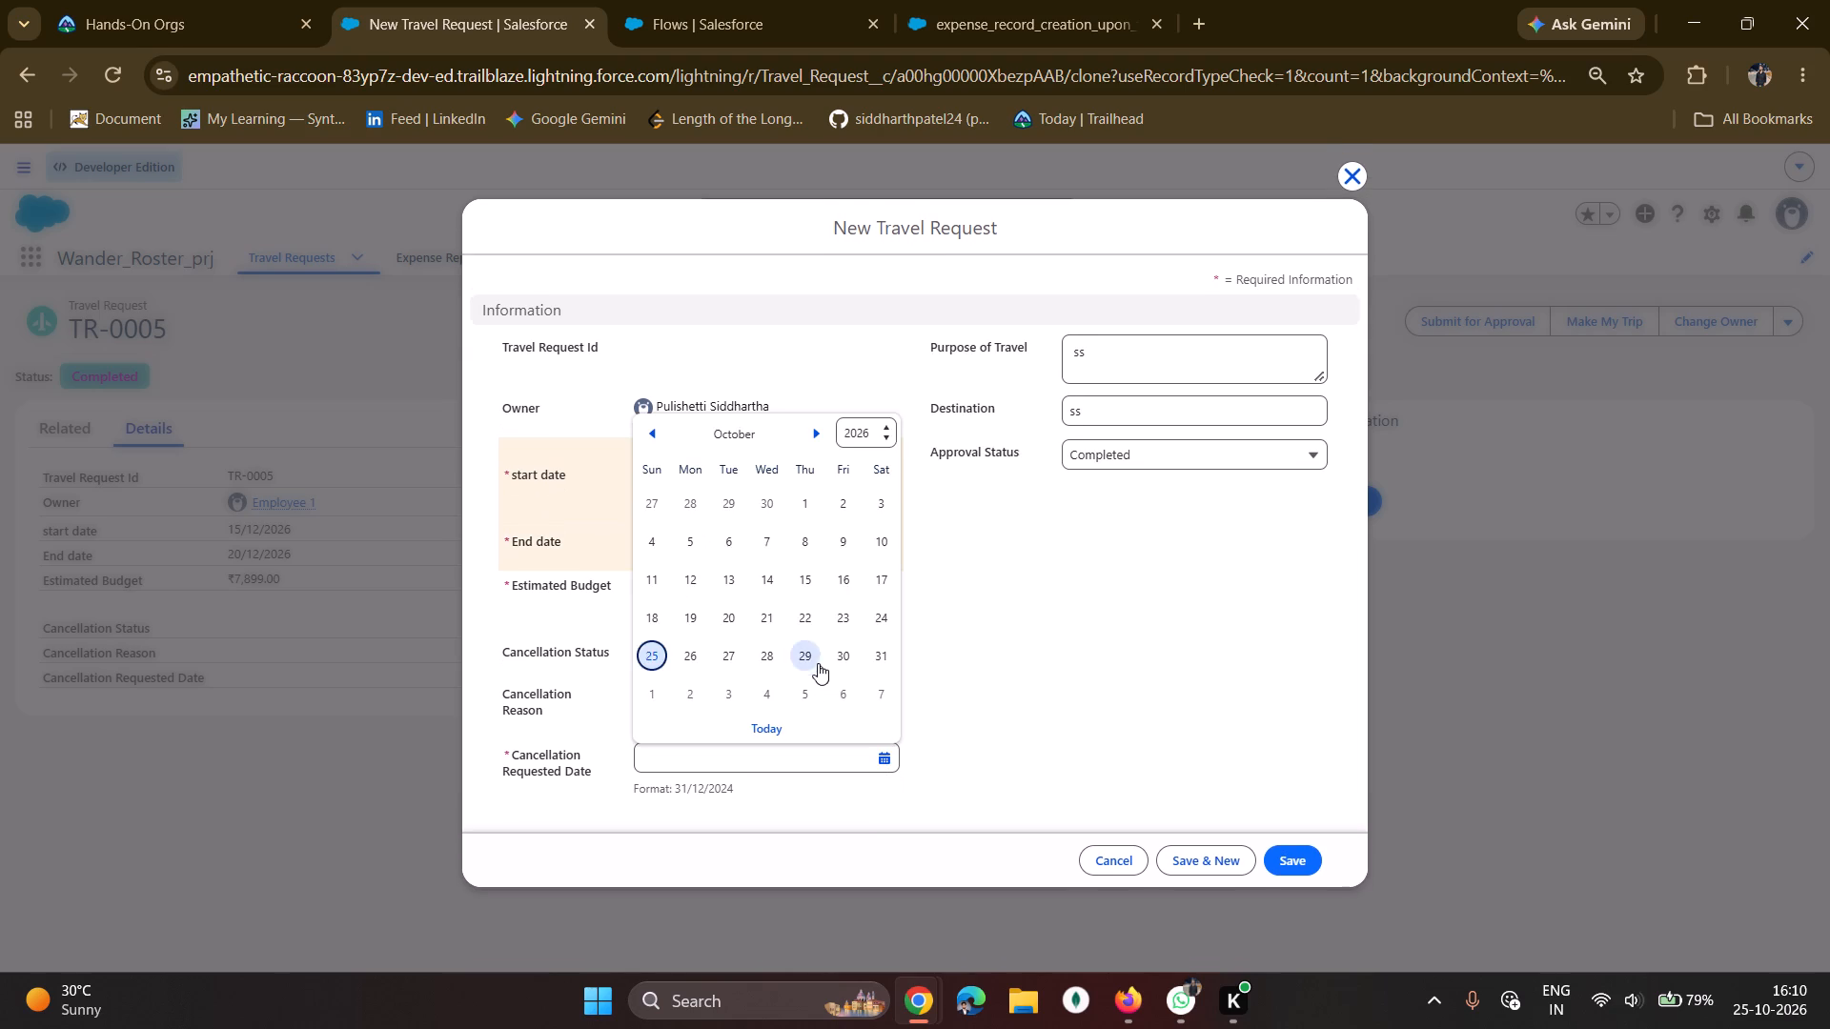
click(816, 656)
click(1277, 860)
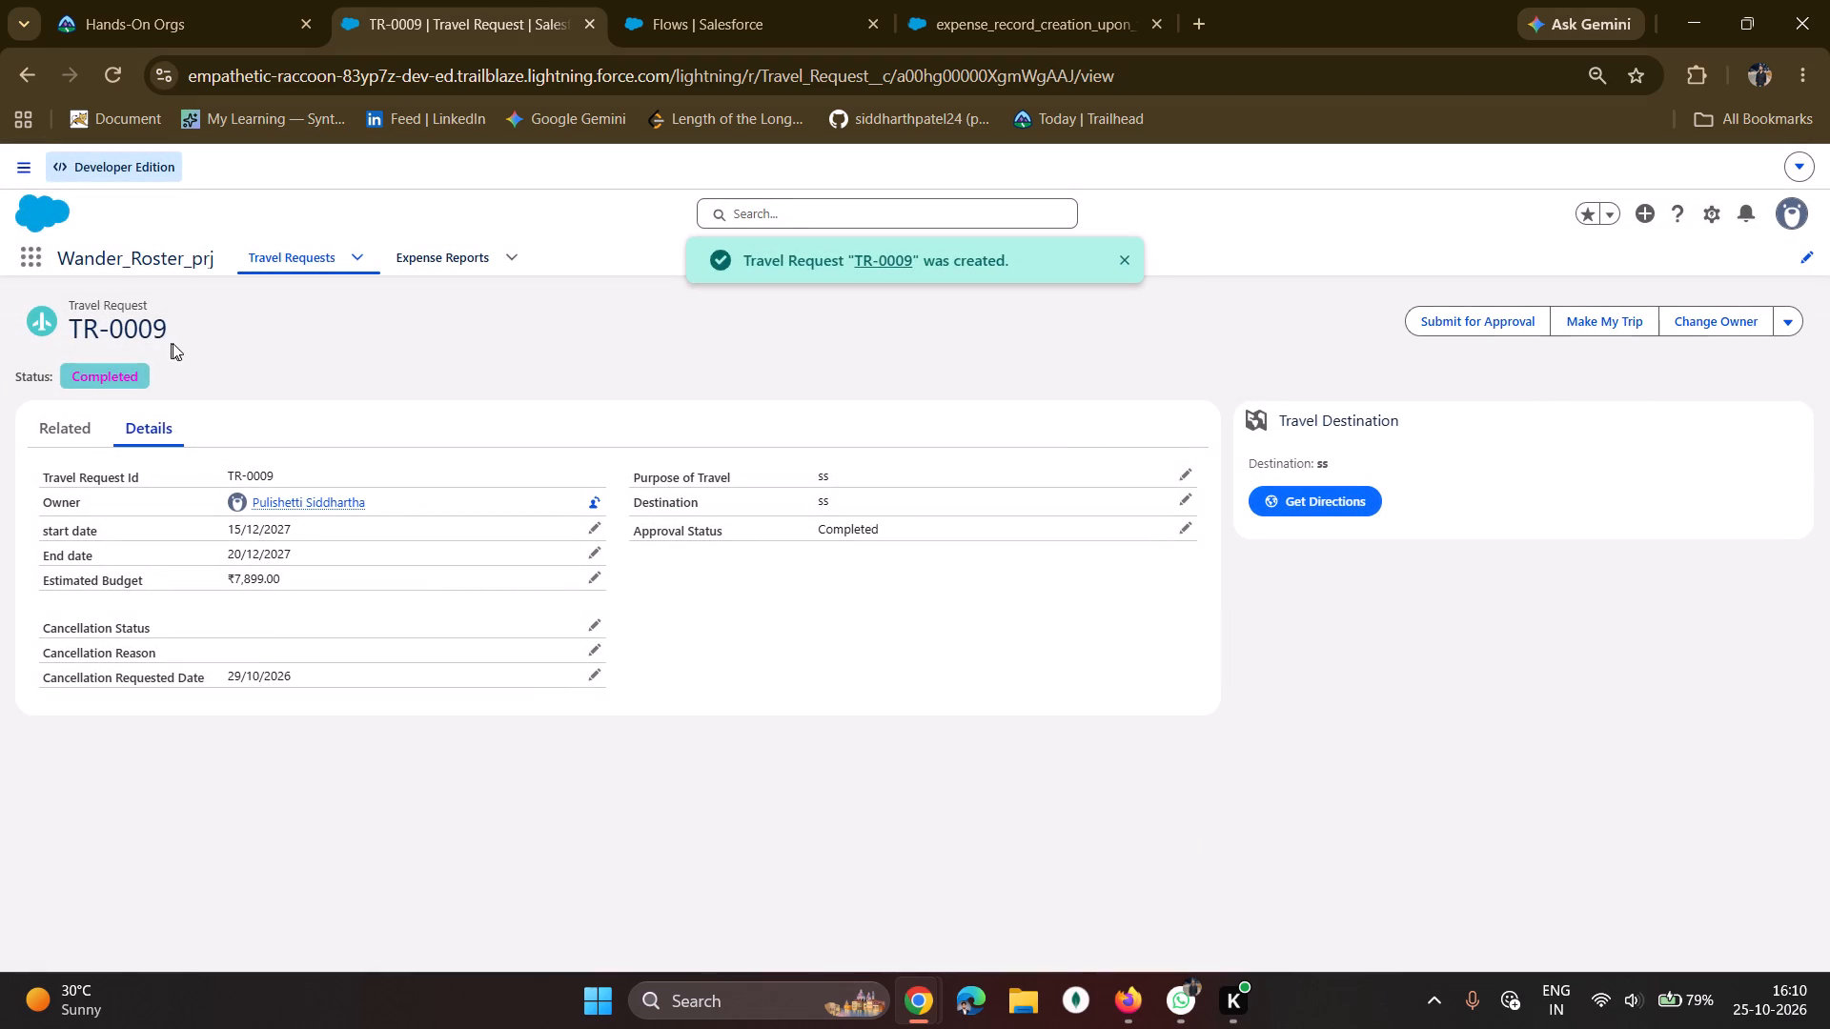
Reopen the cloned request TR-0009 from the Travel Requests list, set its Approval Status to Draft and save it.
drag(173, 343, 74, 349)
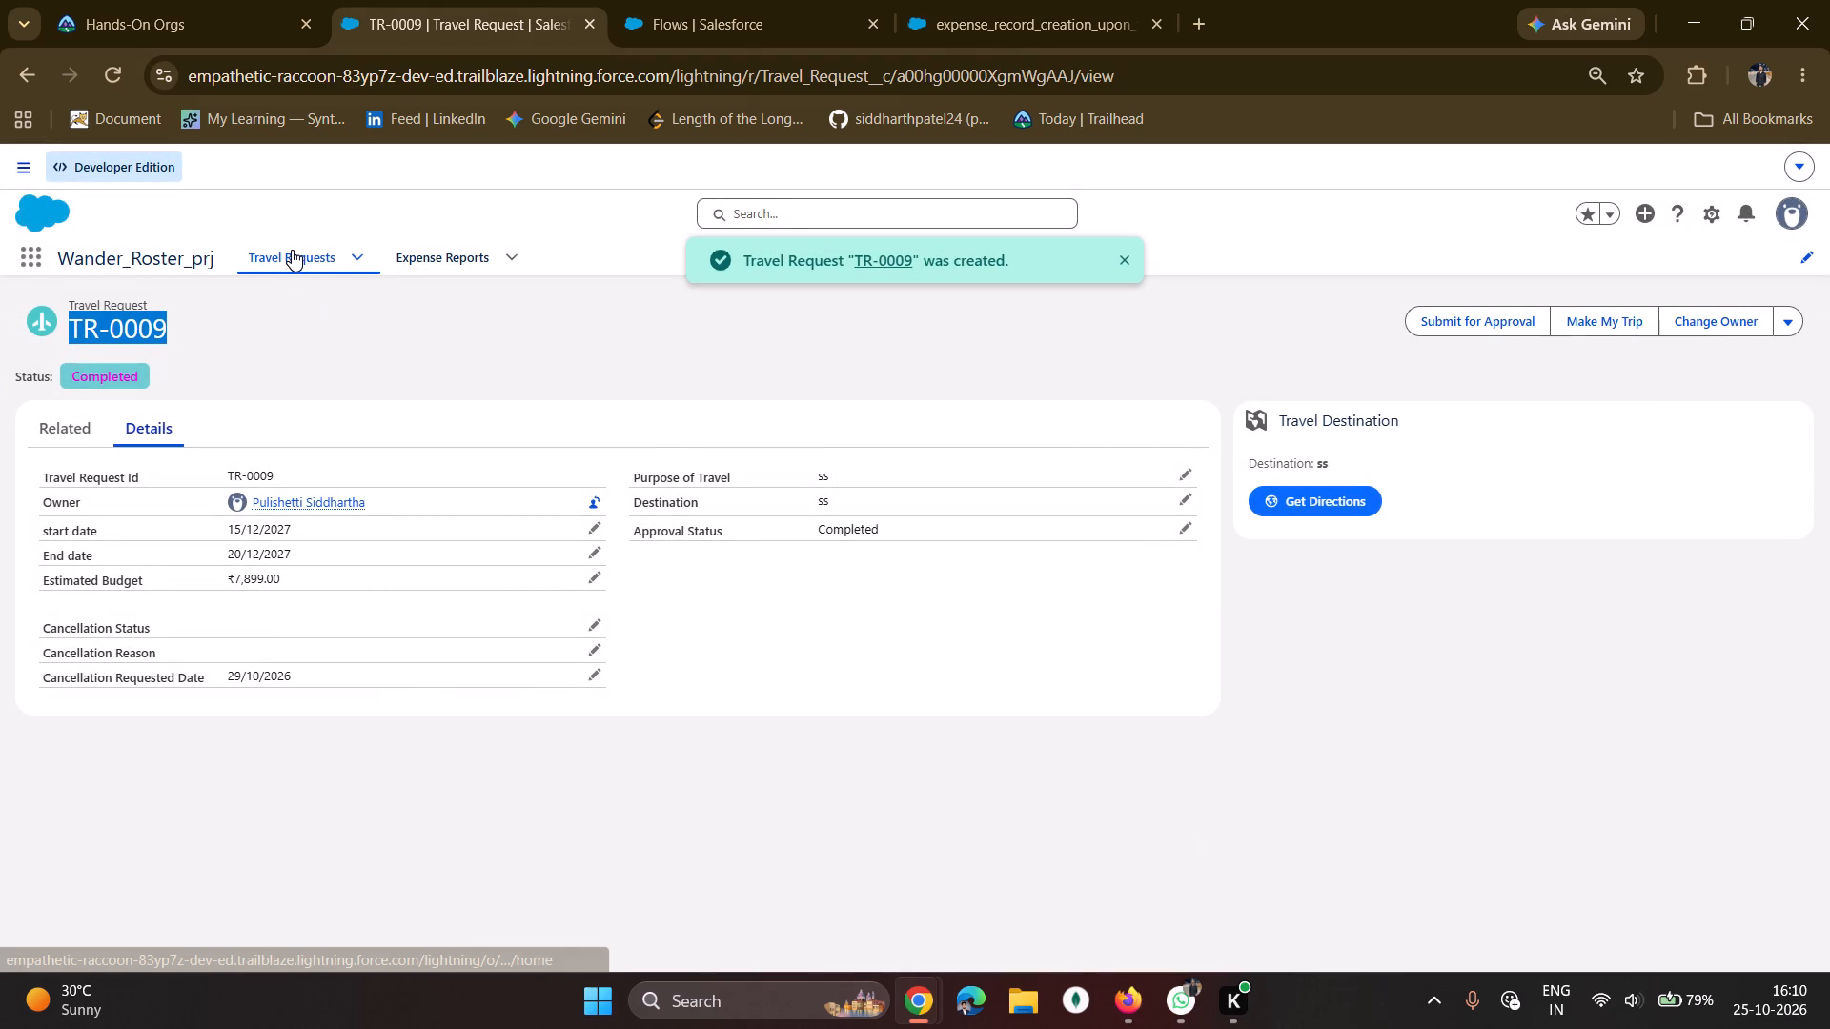
click(292, 250)
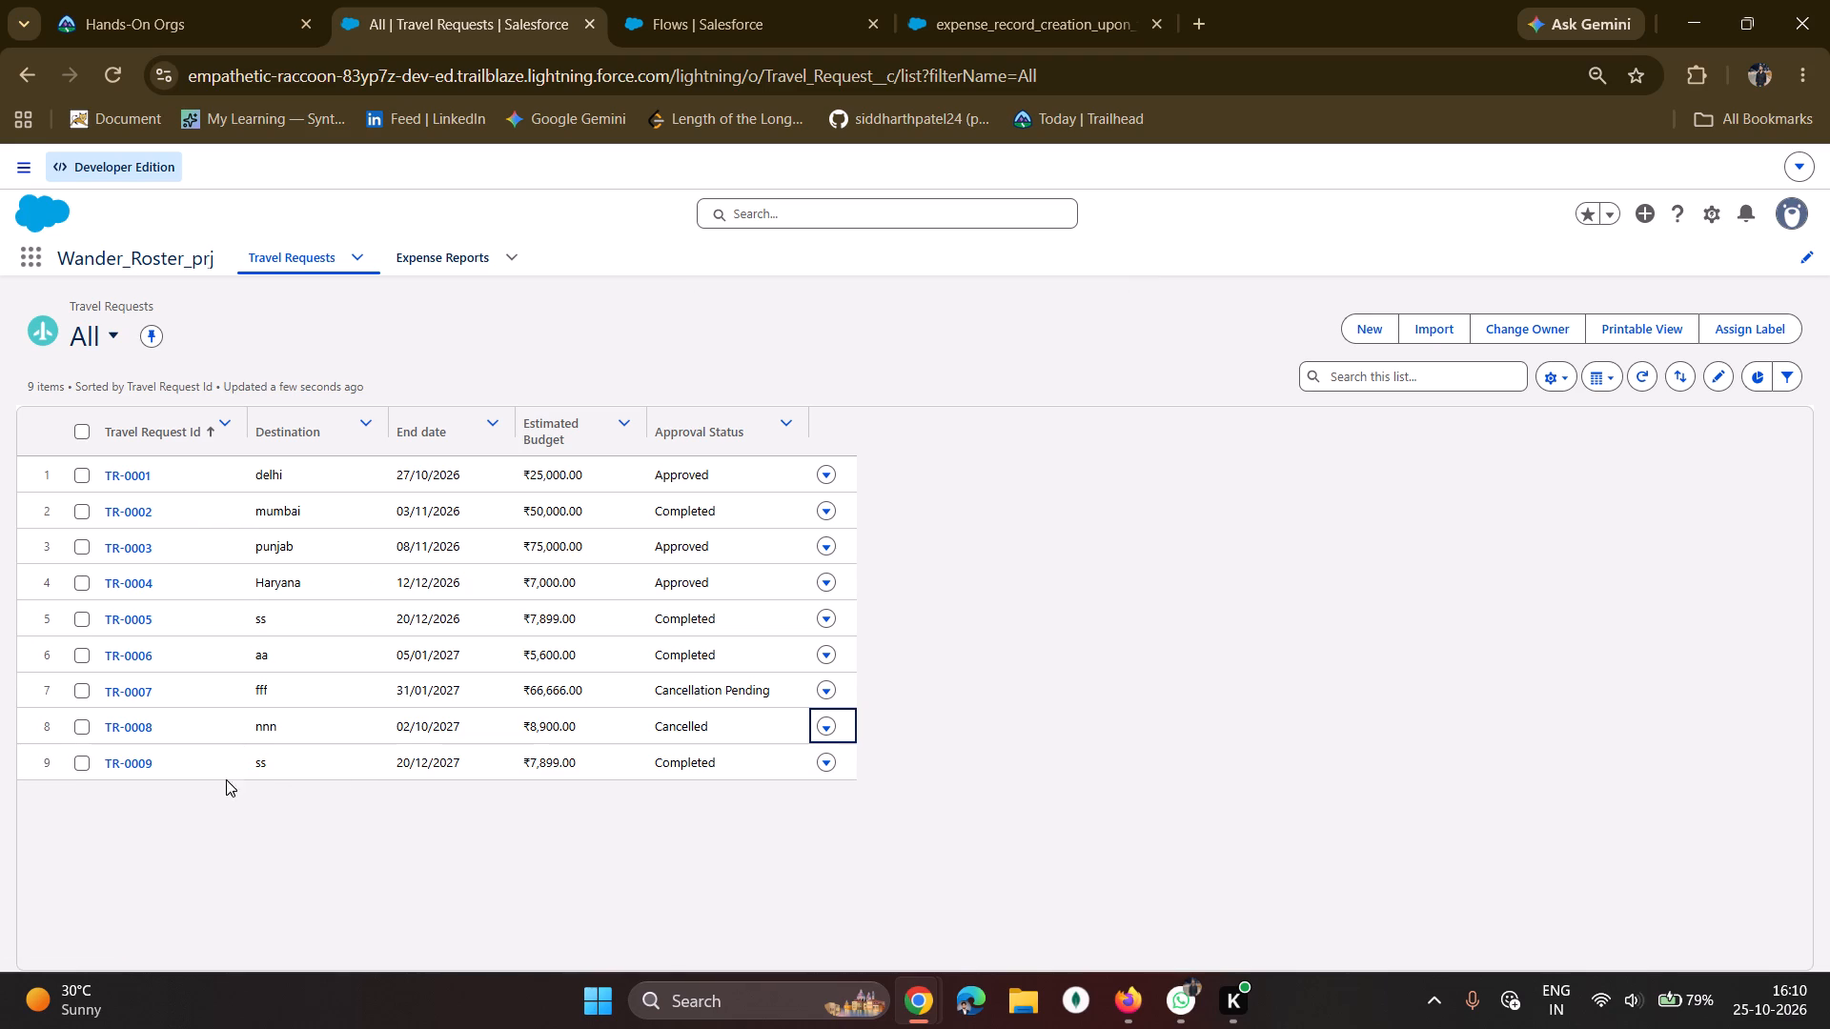
click(112, 770)
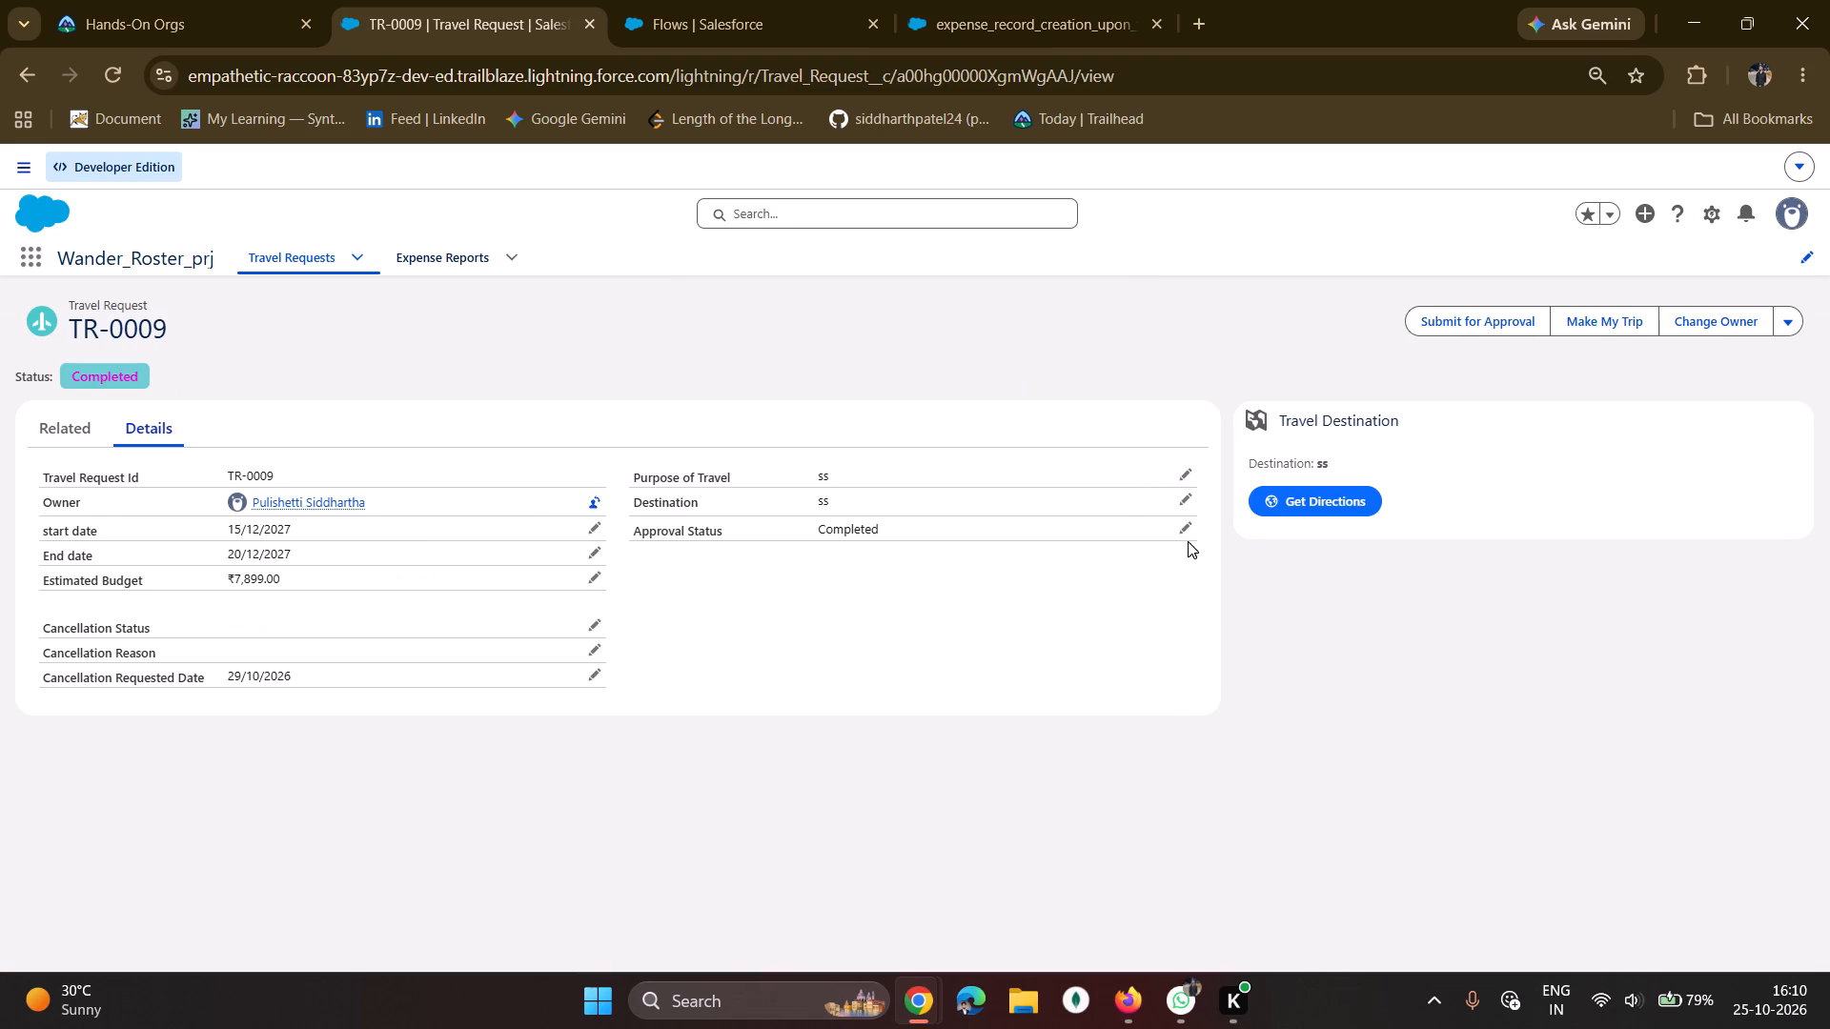
click(1177, 519)
click(1178, 523)
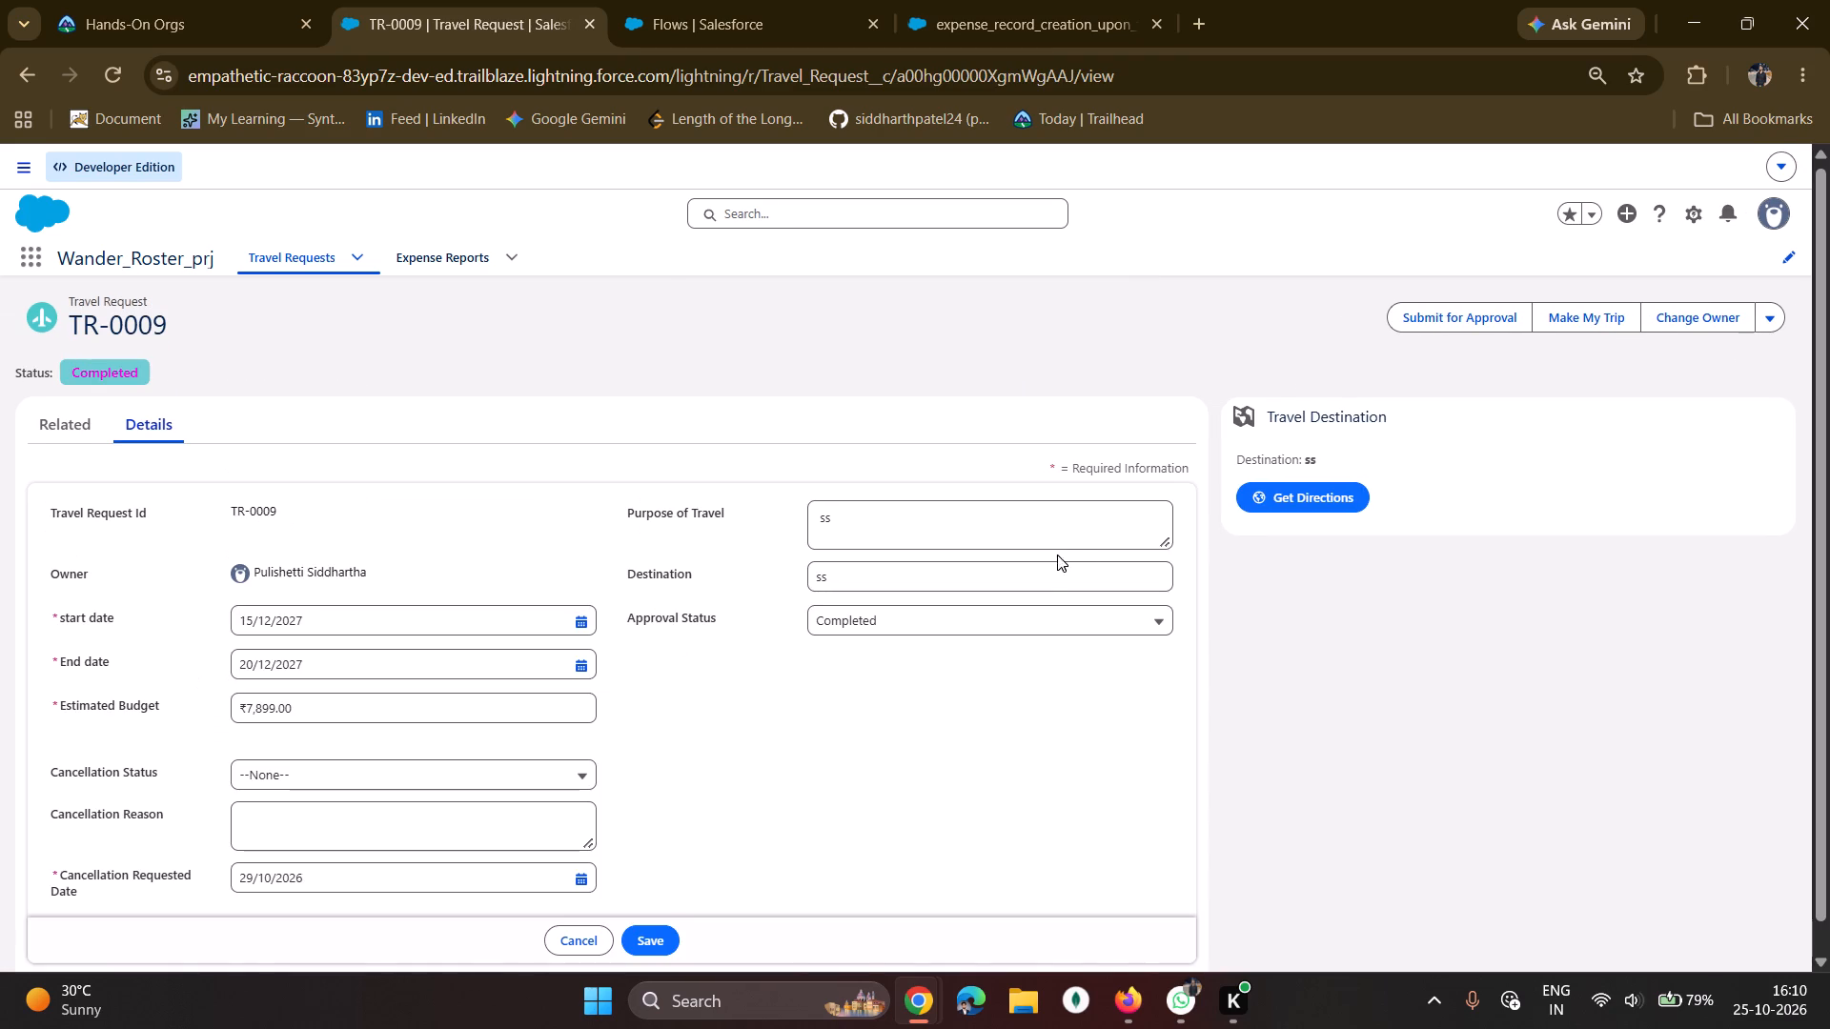
click(1031, 617)
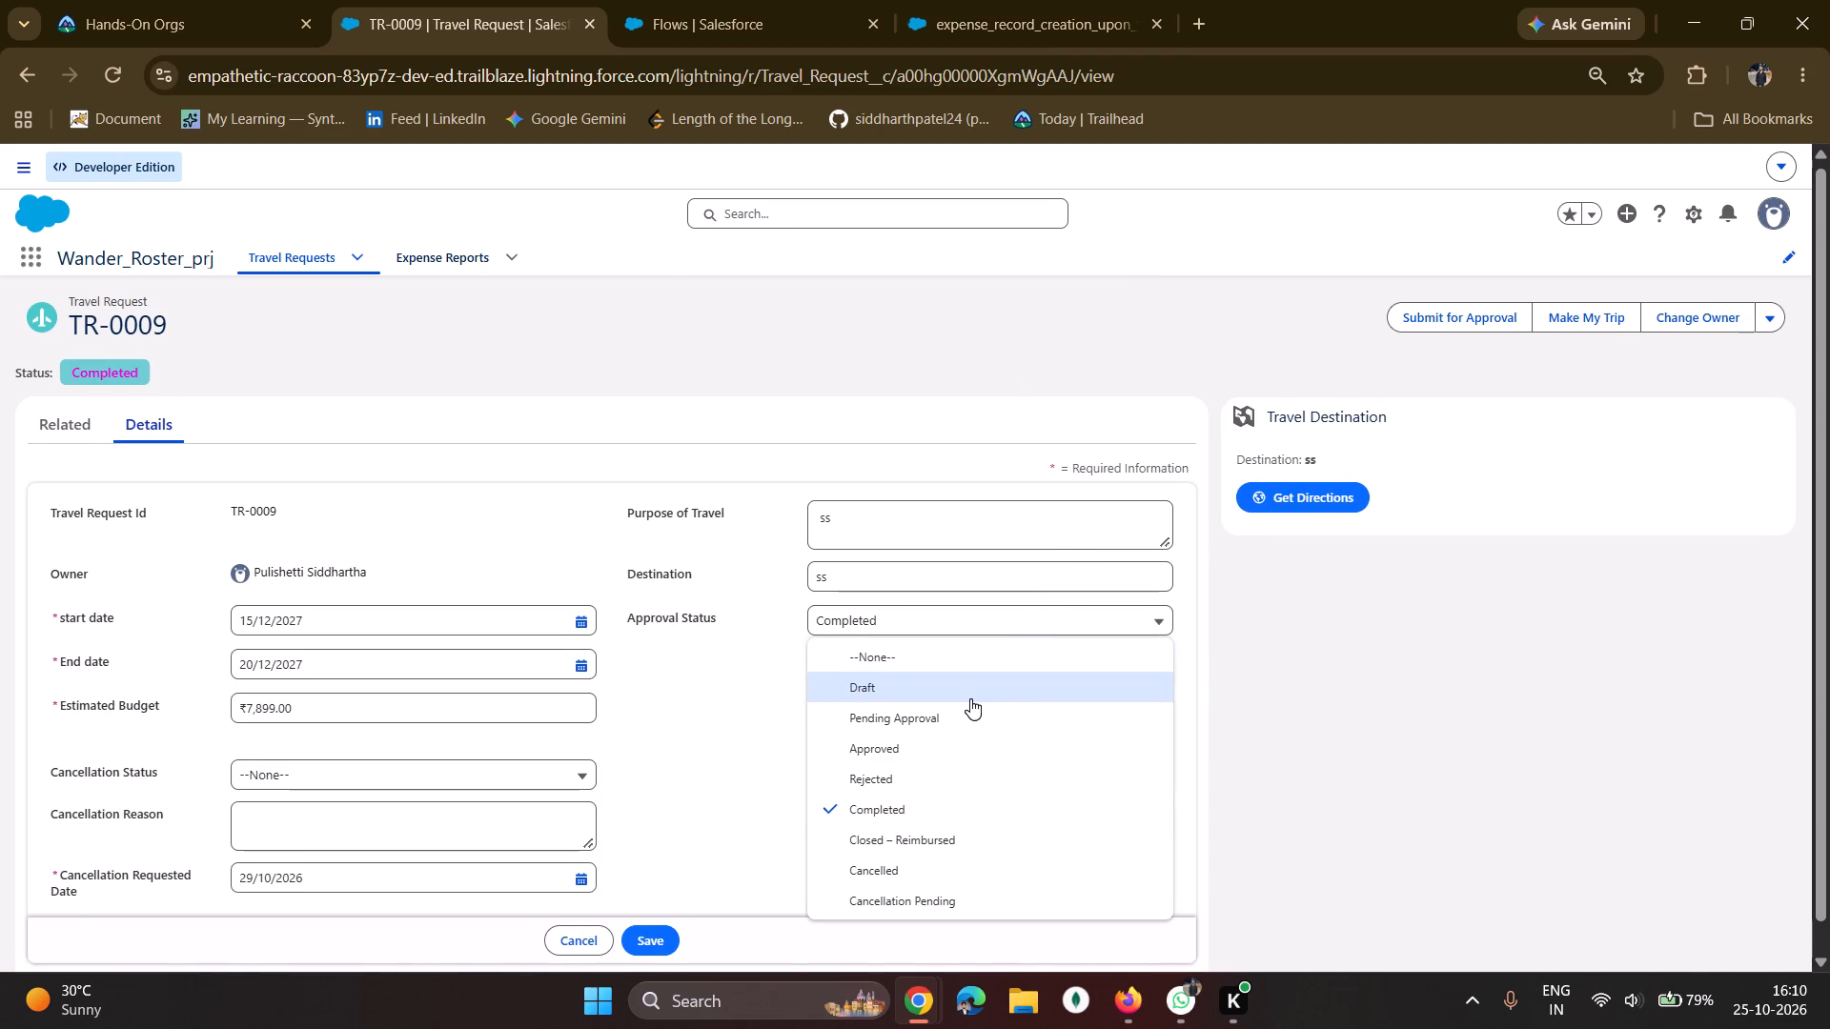
click(970, 698)
click(671, 948)
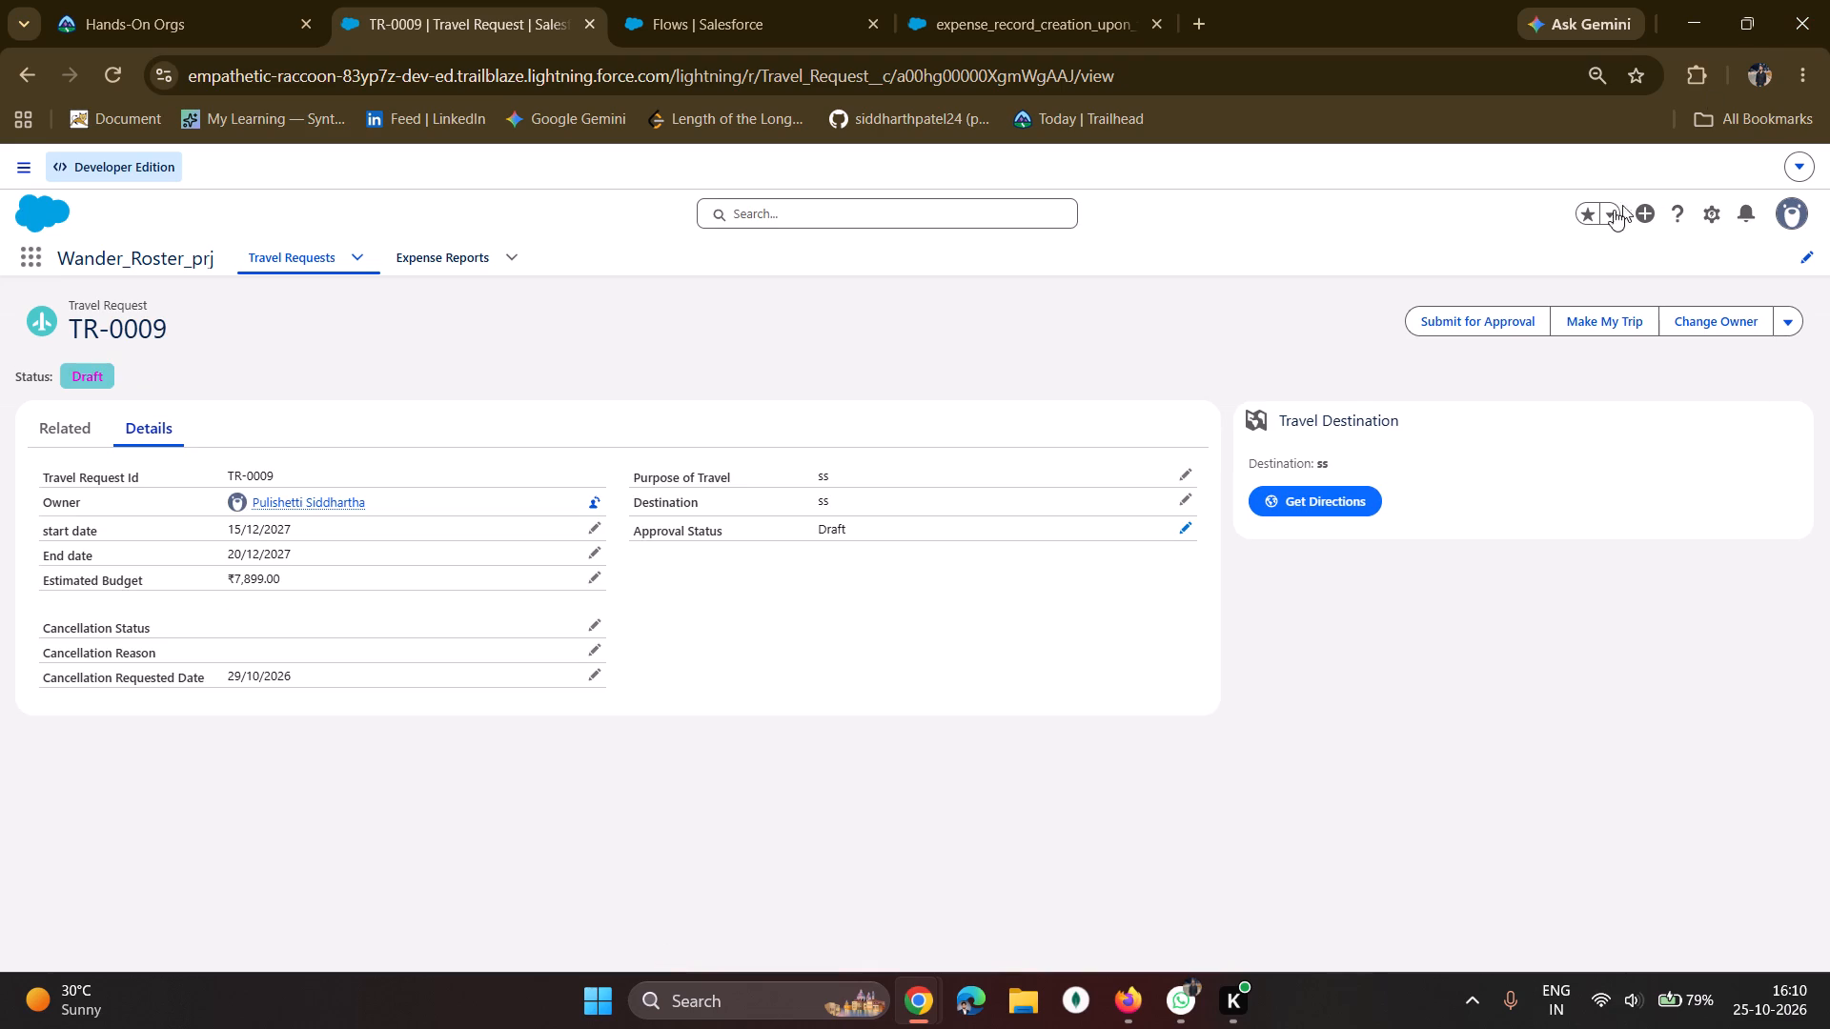
Submit travel request TR-0009 for approval.
click(1442, 313)
click(1169, 710)
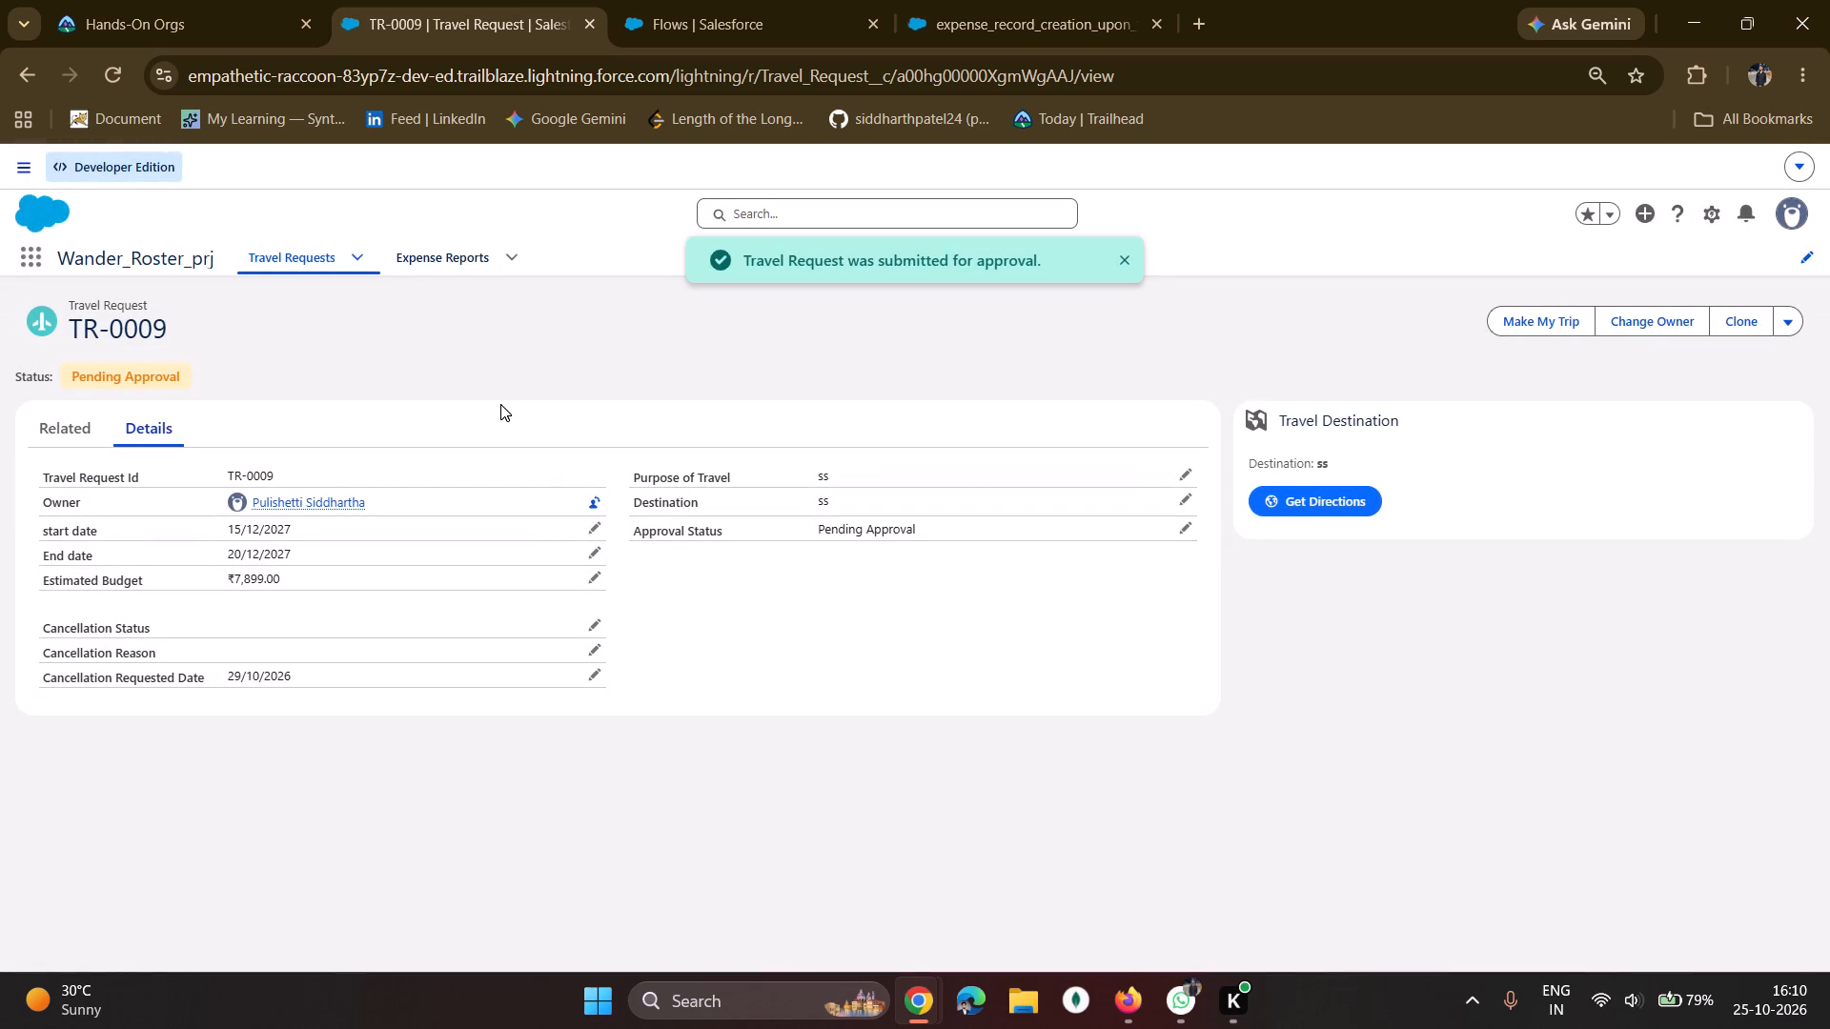
Switch to the manager's session in Firefox, approve the TR-0009 approval request without comments, and return to the Items to Approve list.
click(1118, 997)
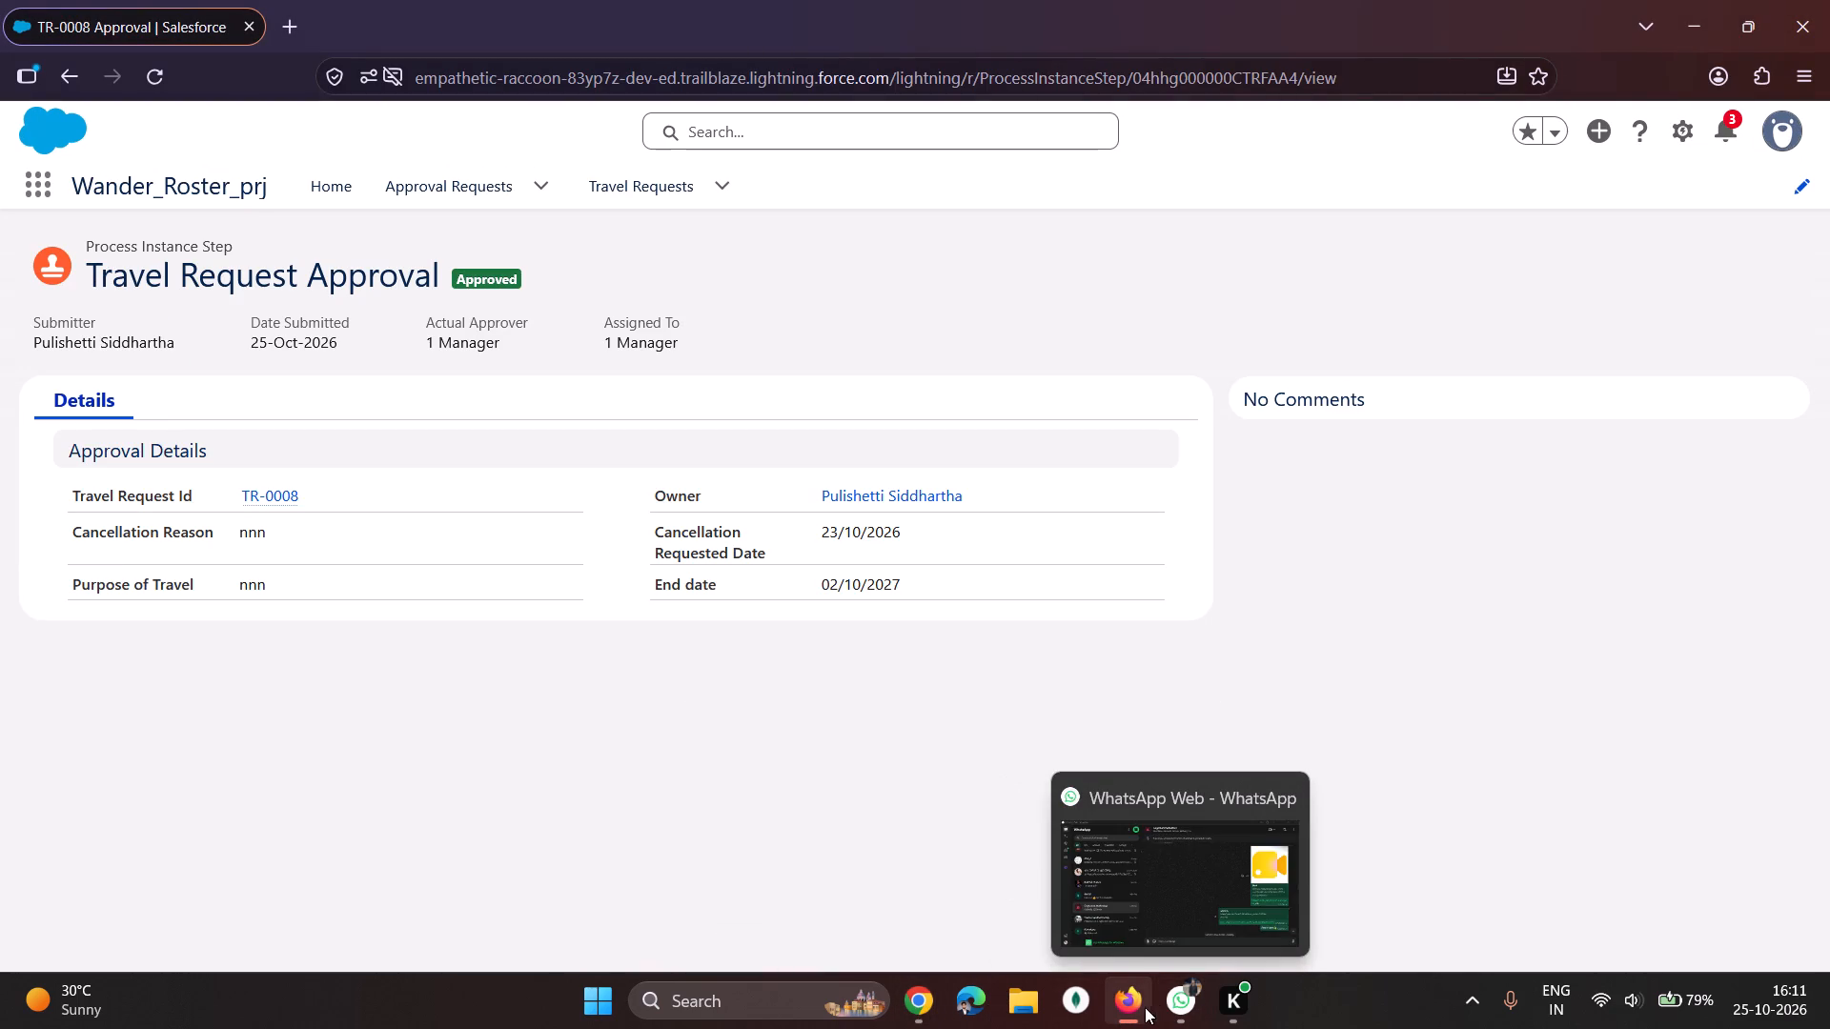
click(1083, 870)
click(441, 174)
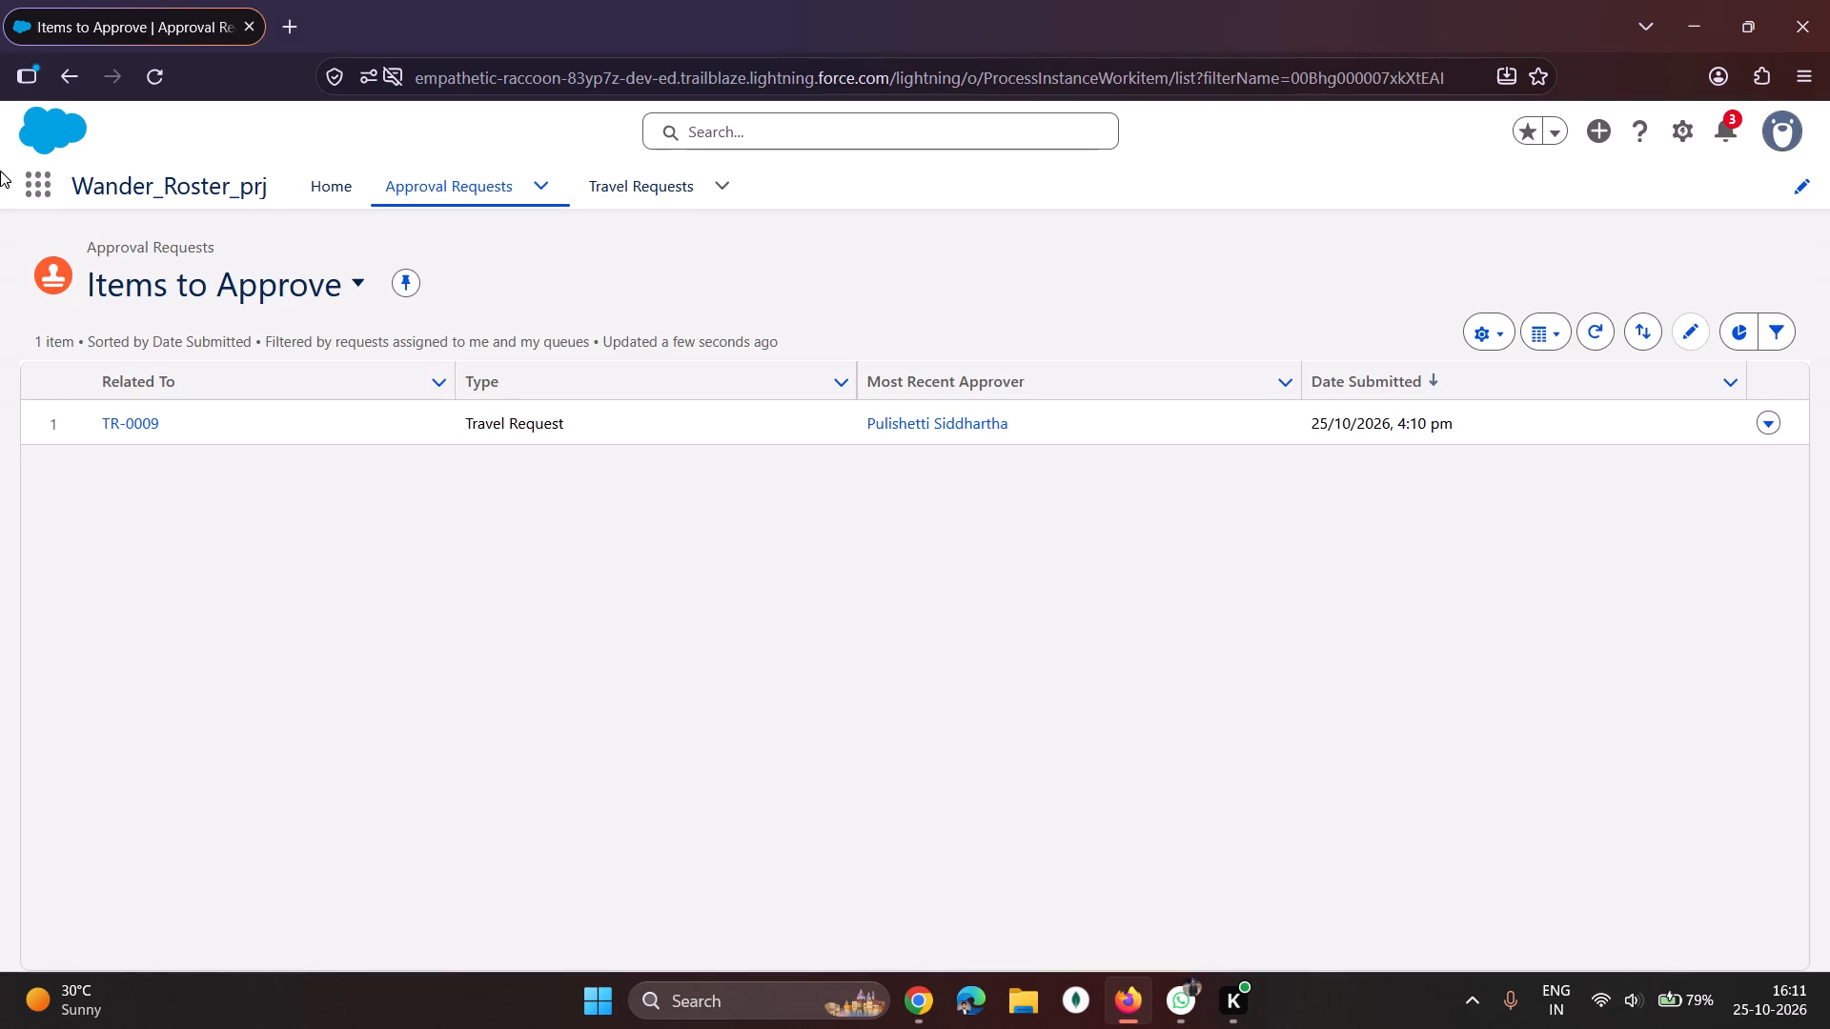
click(116, 416)
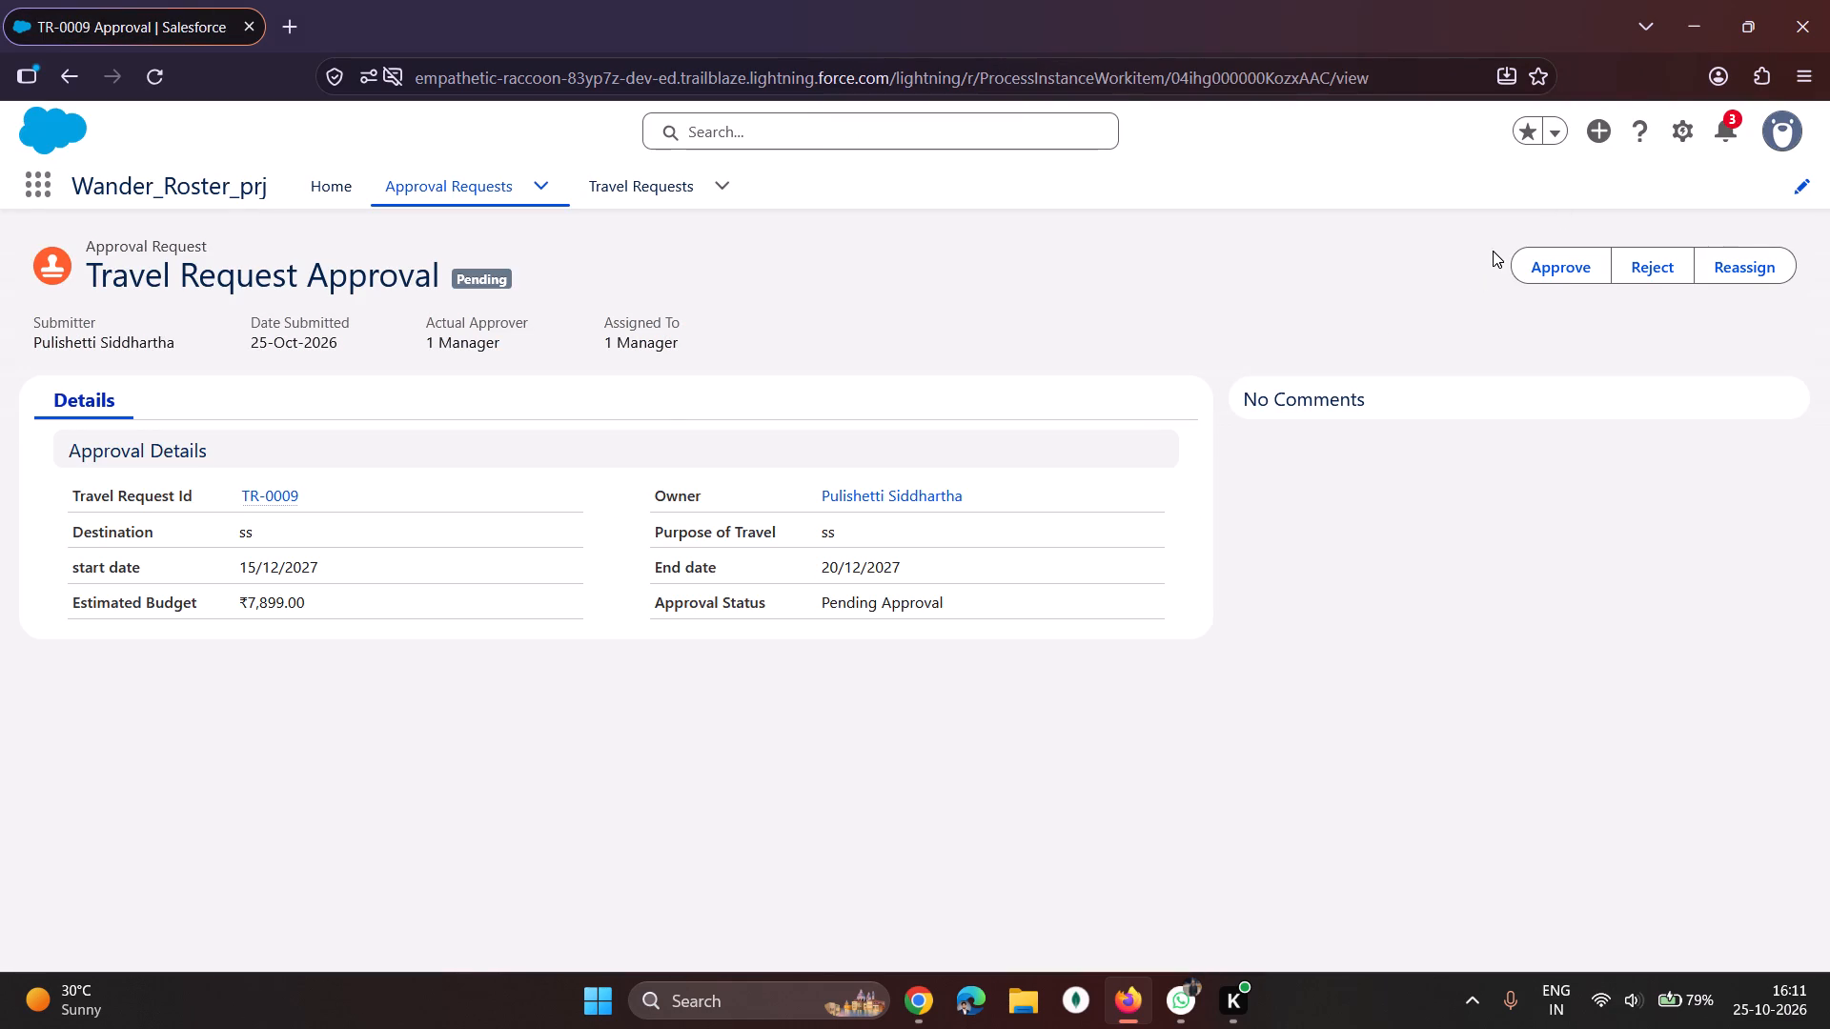
click(1536, 252)
click(1198, 735)
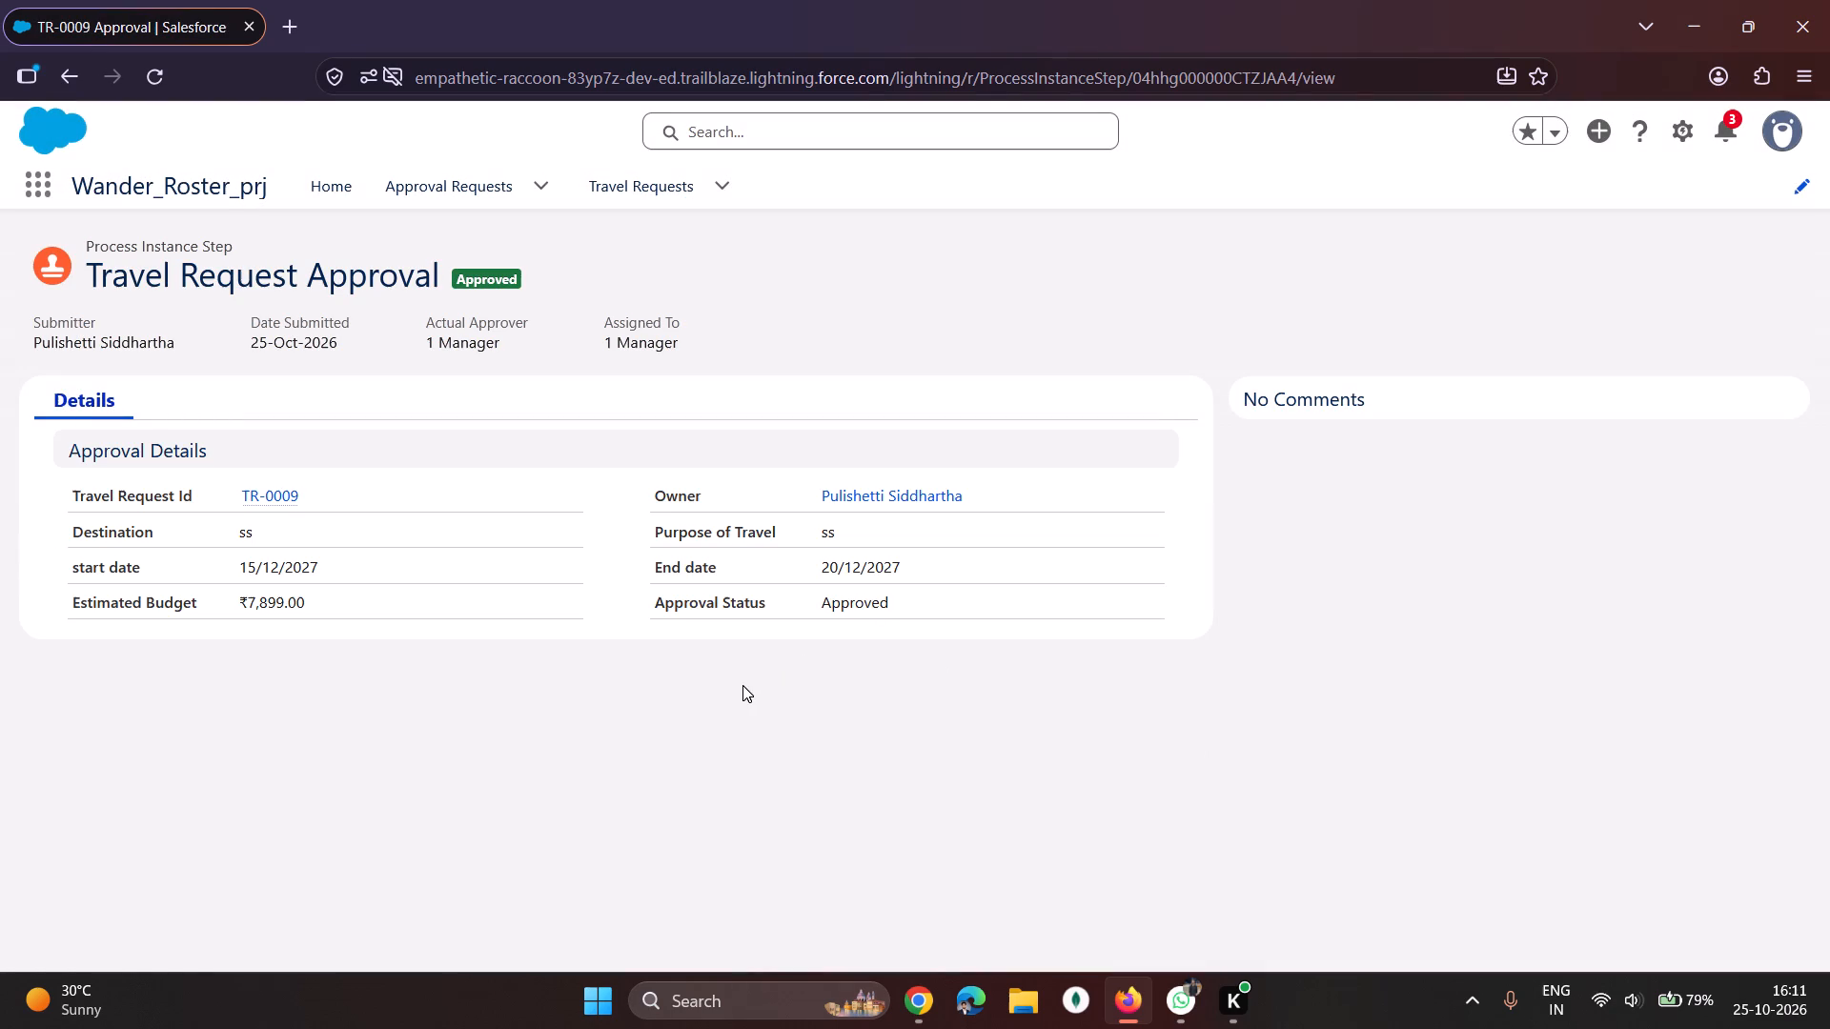
click(389, 205)
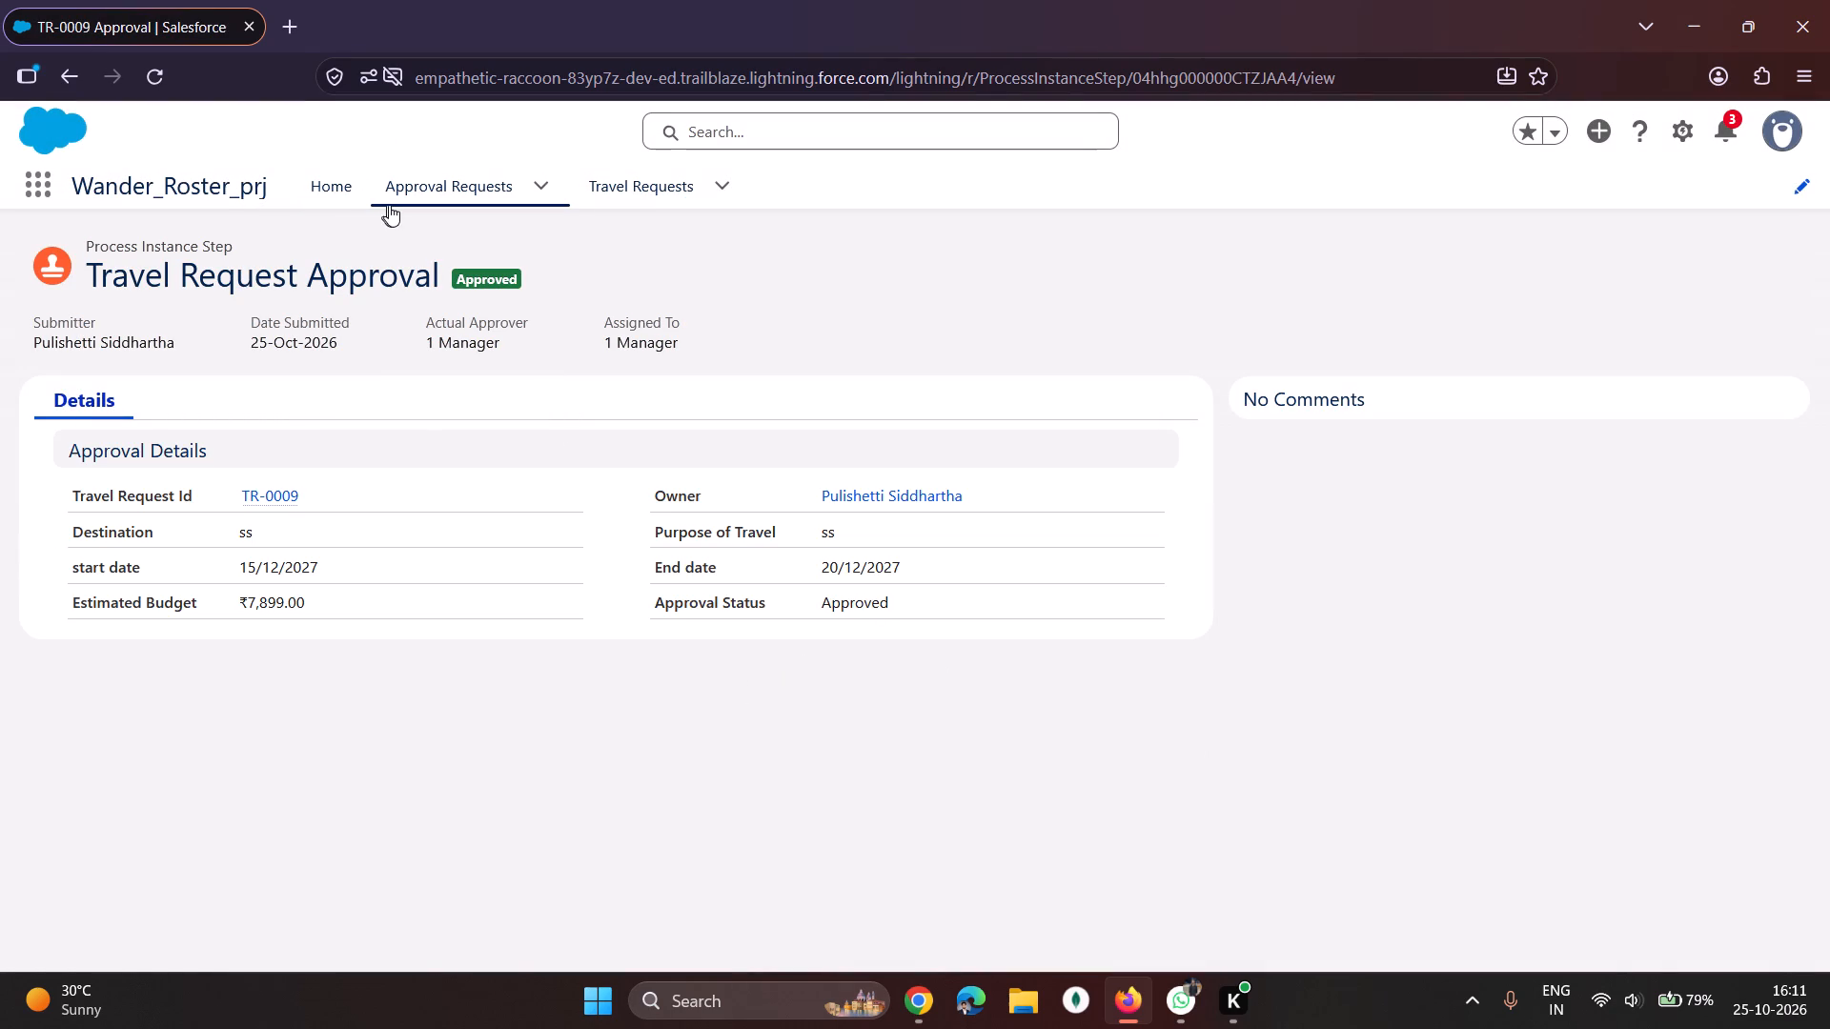
click(406, 197)
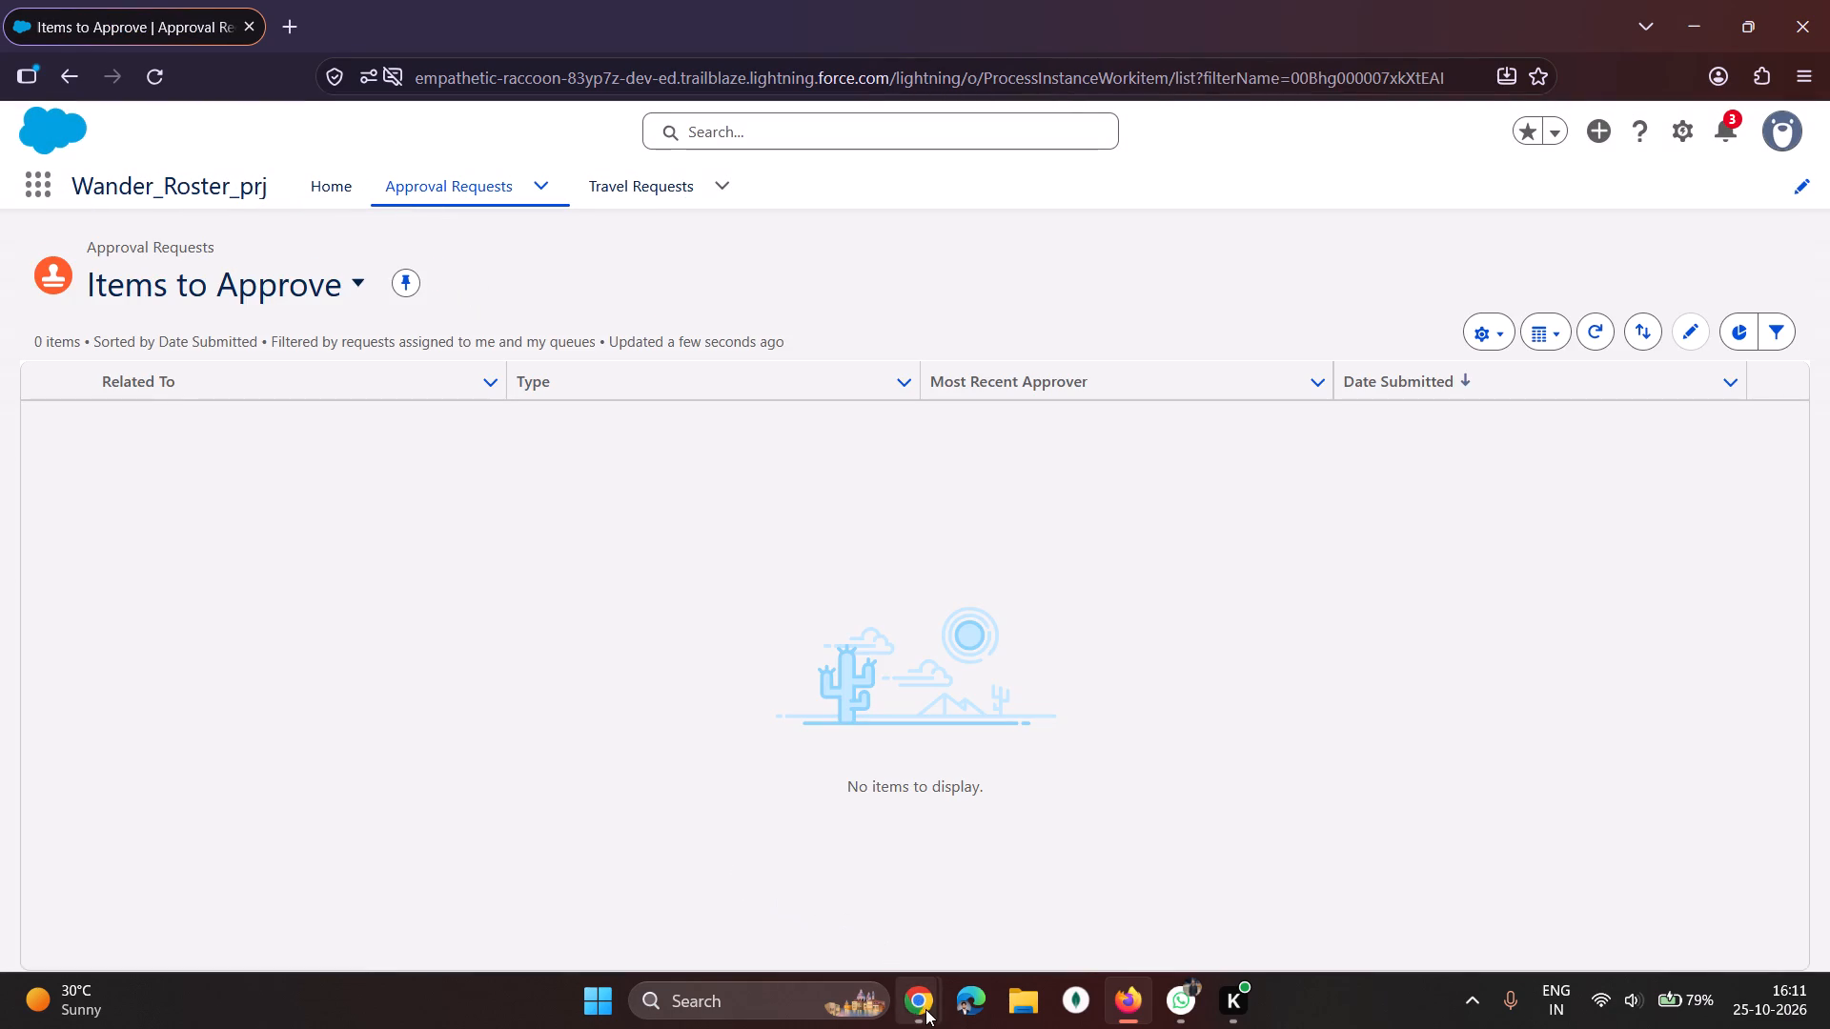
Back in Chrome, refresh TR-0009 and submit a cancellation request for it with the reason "ss".
click(925, 1010)
click(779, 867)
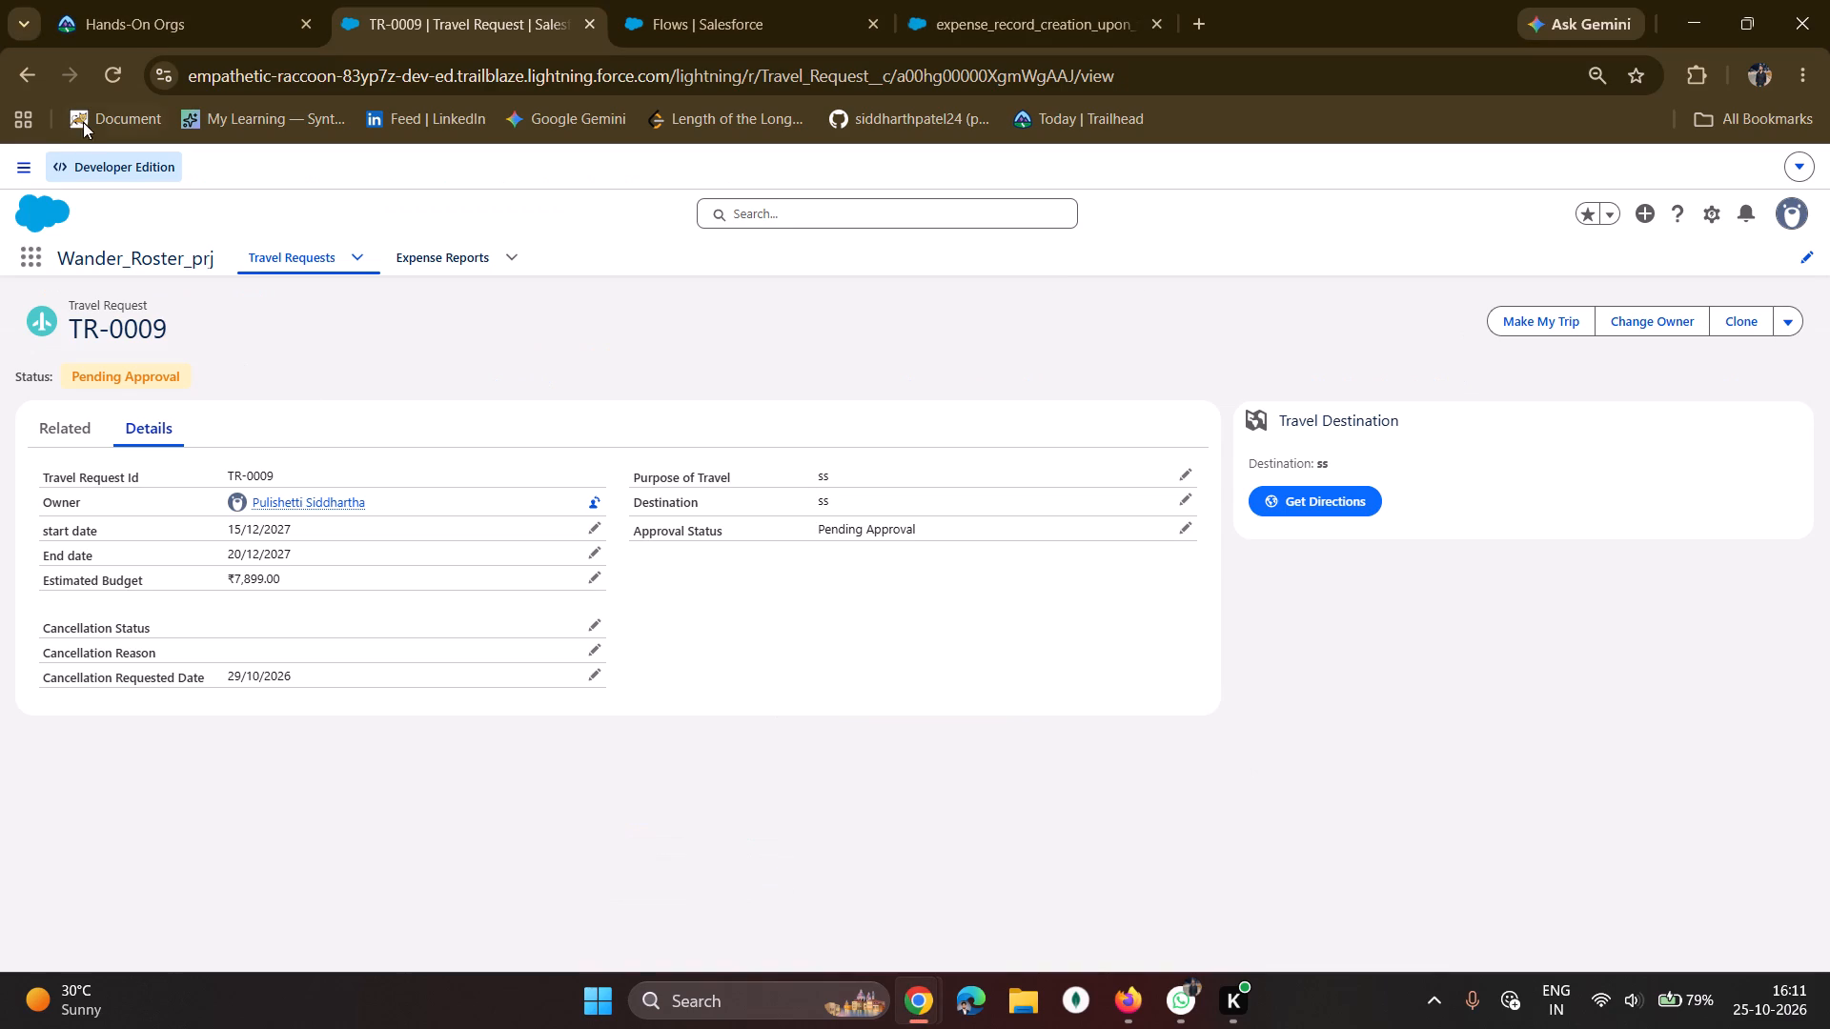
click(112, 60)
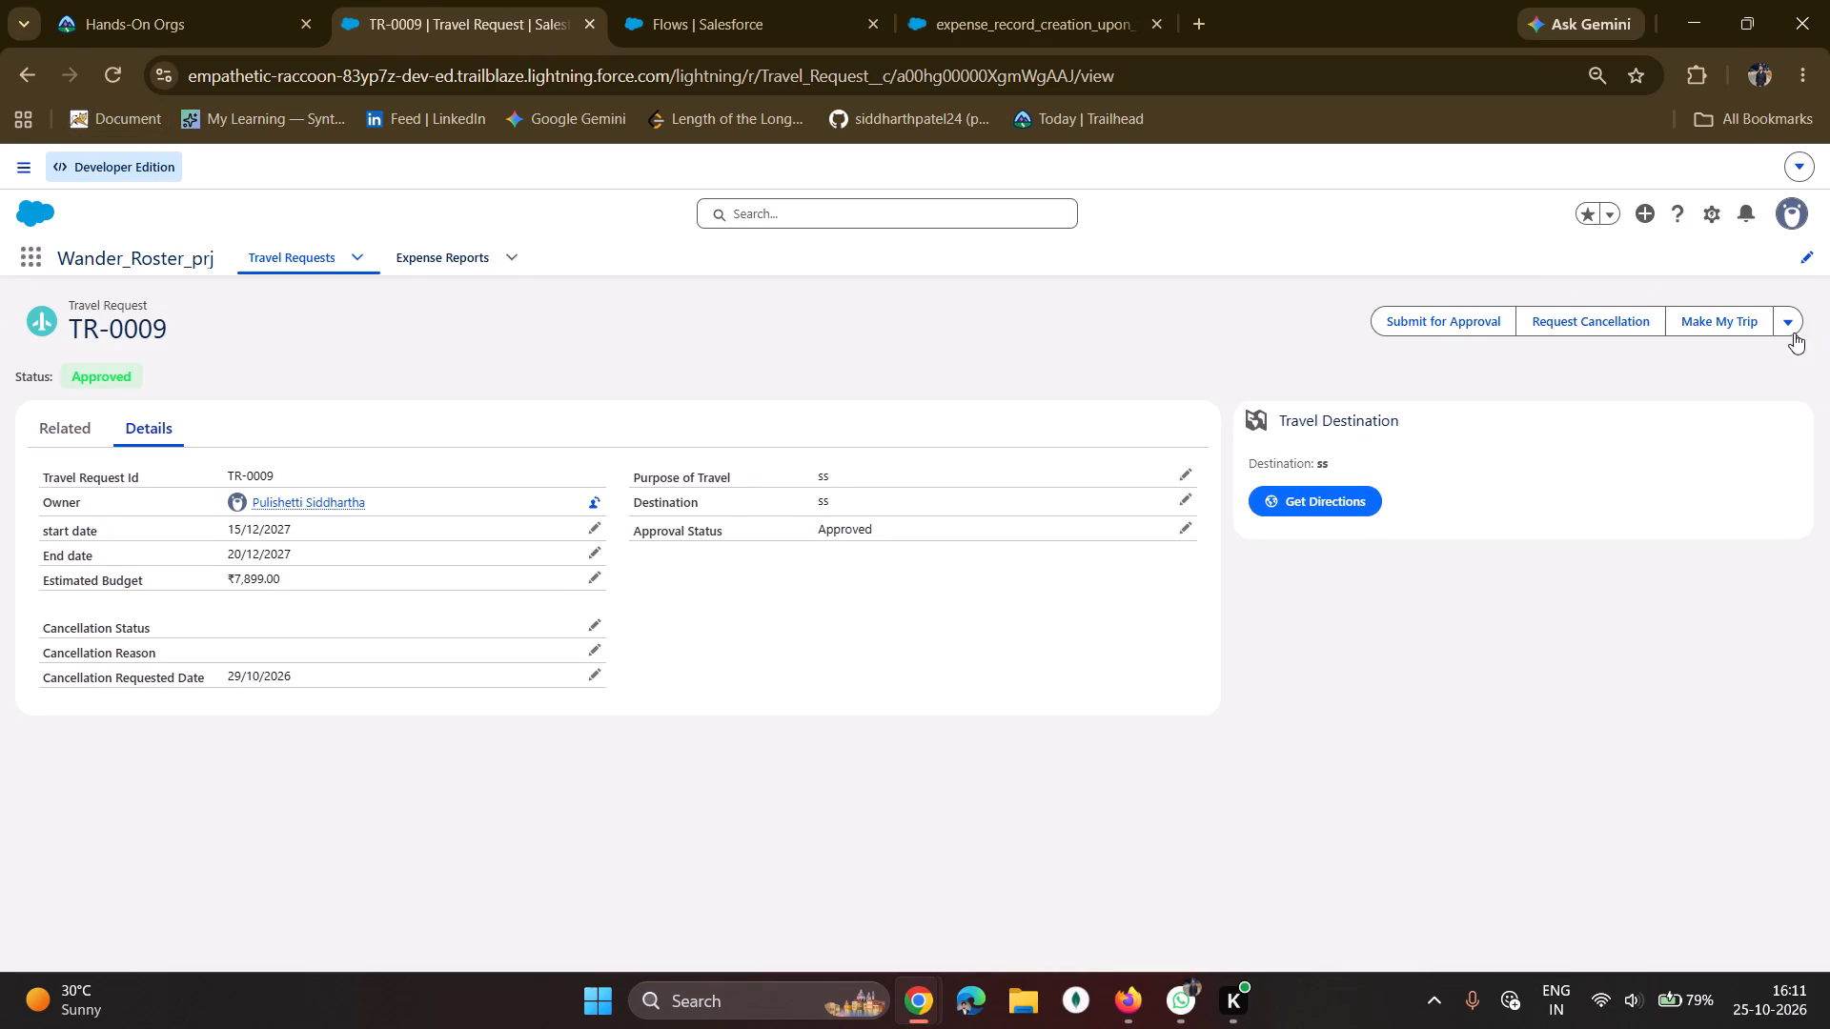
click(1565, 325)
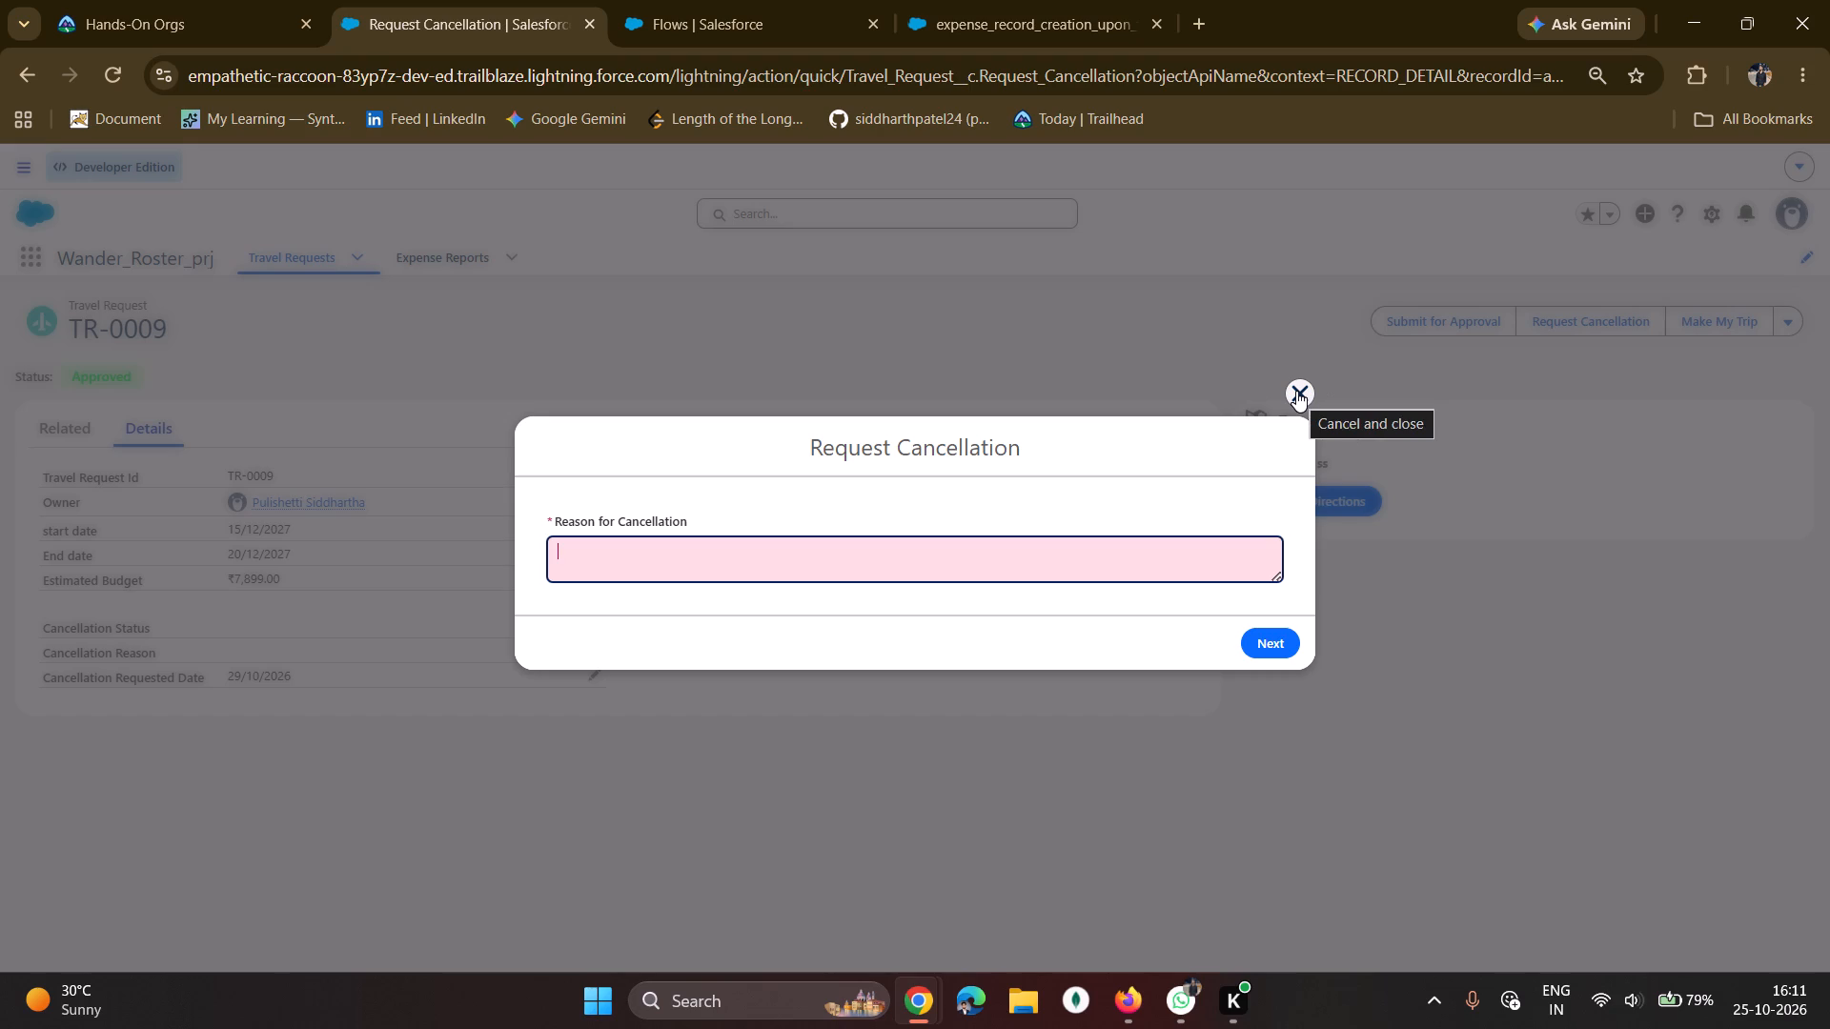
text(ss)
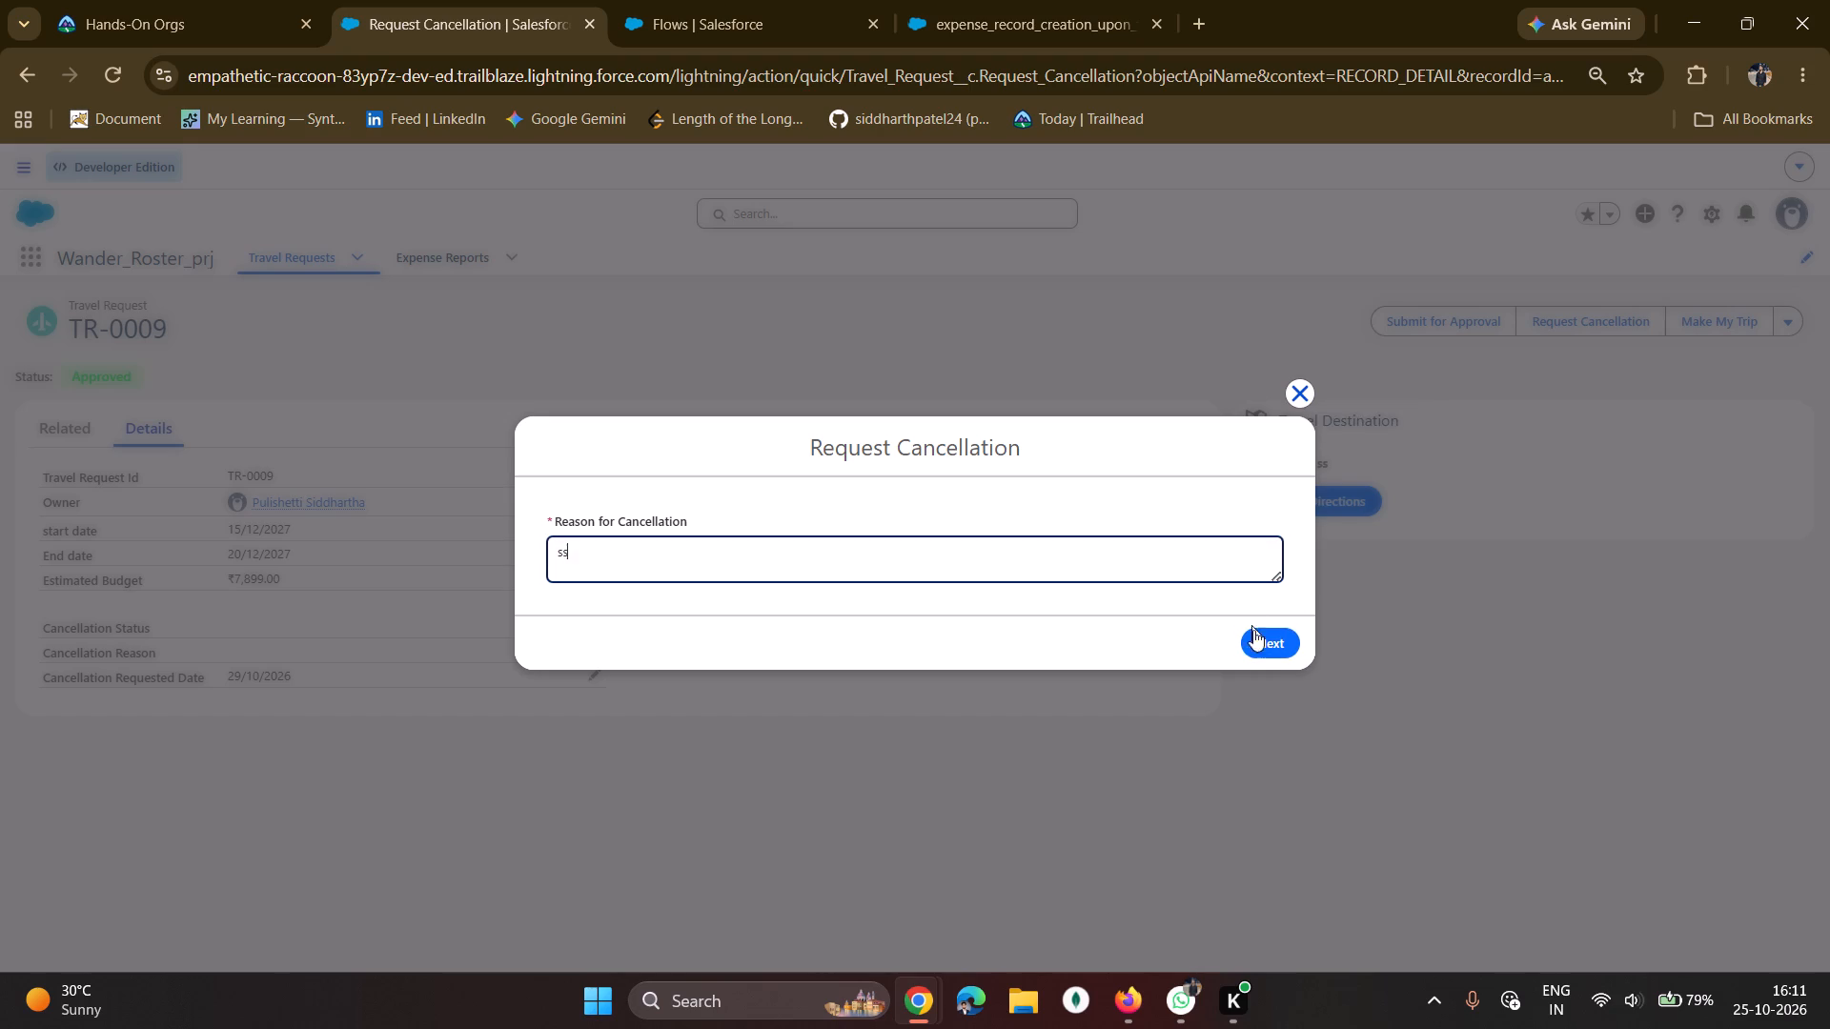
click(1259, 643)
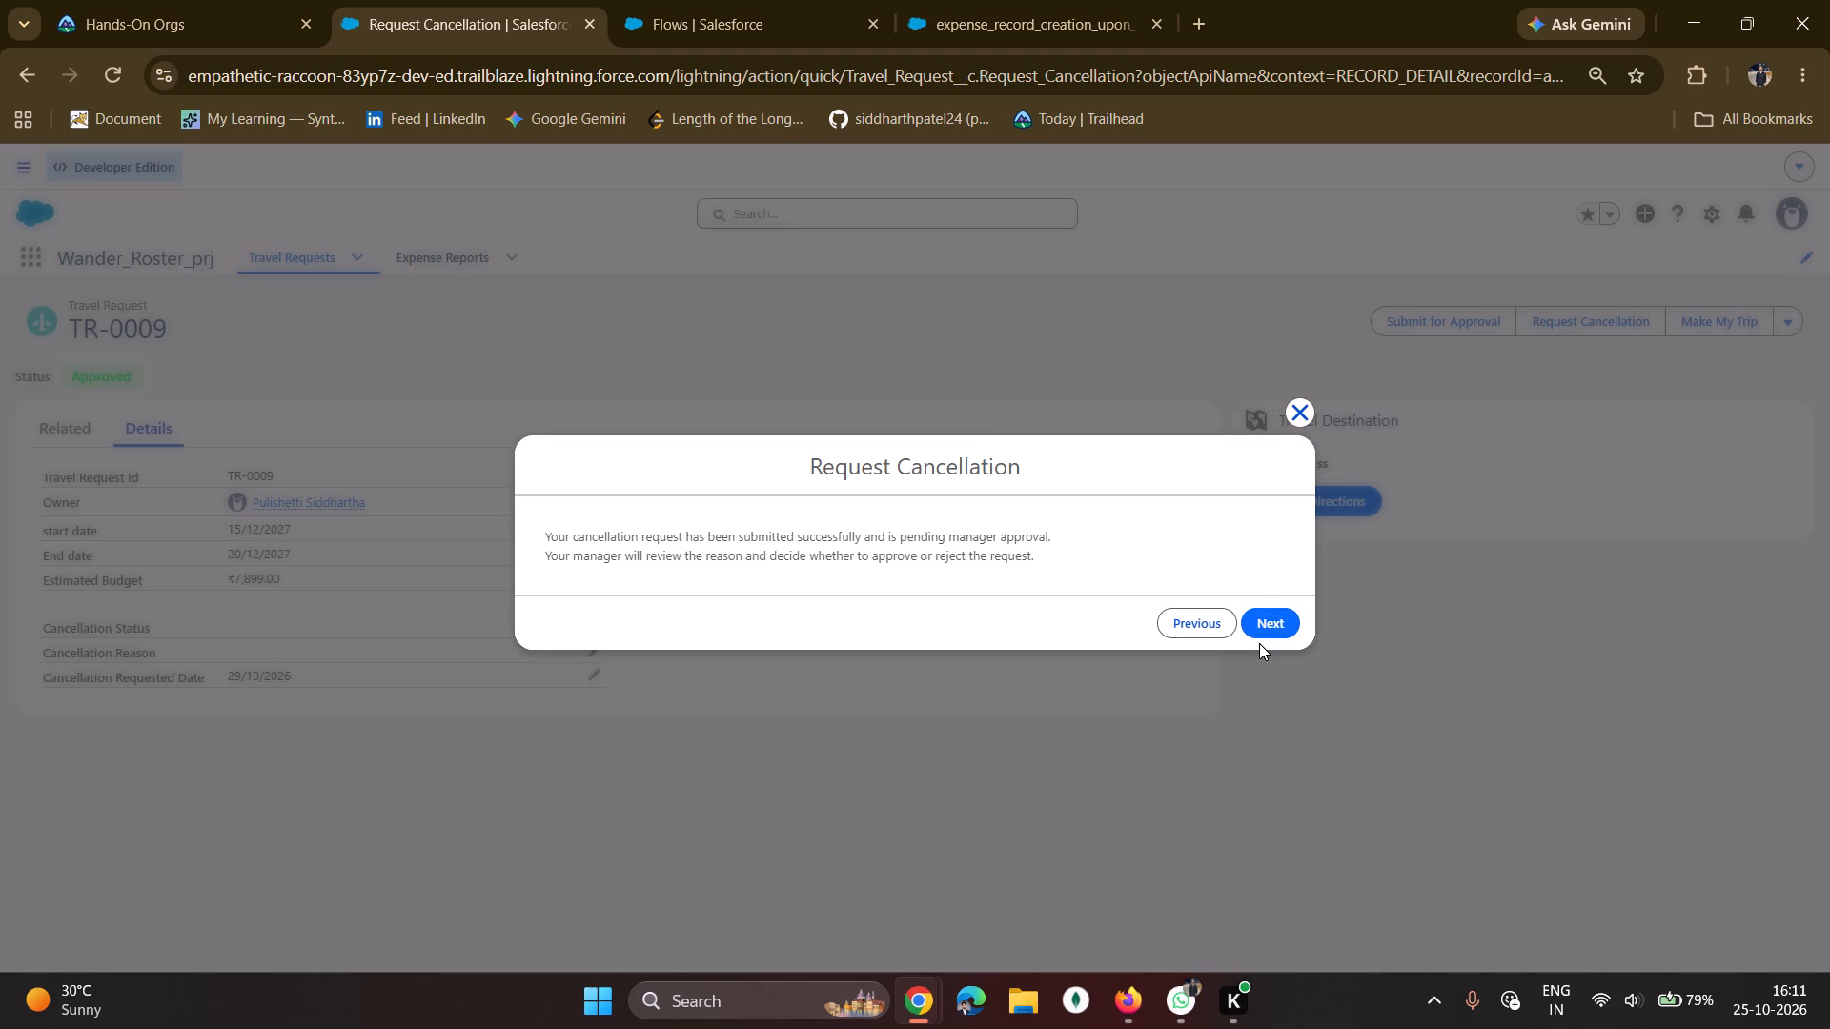
click(1265, 614)
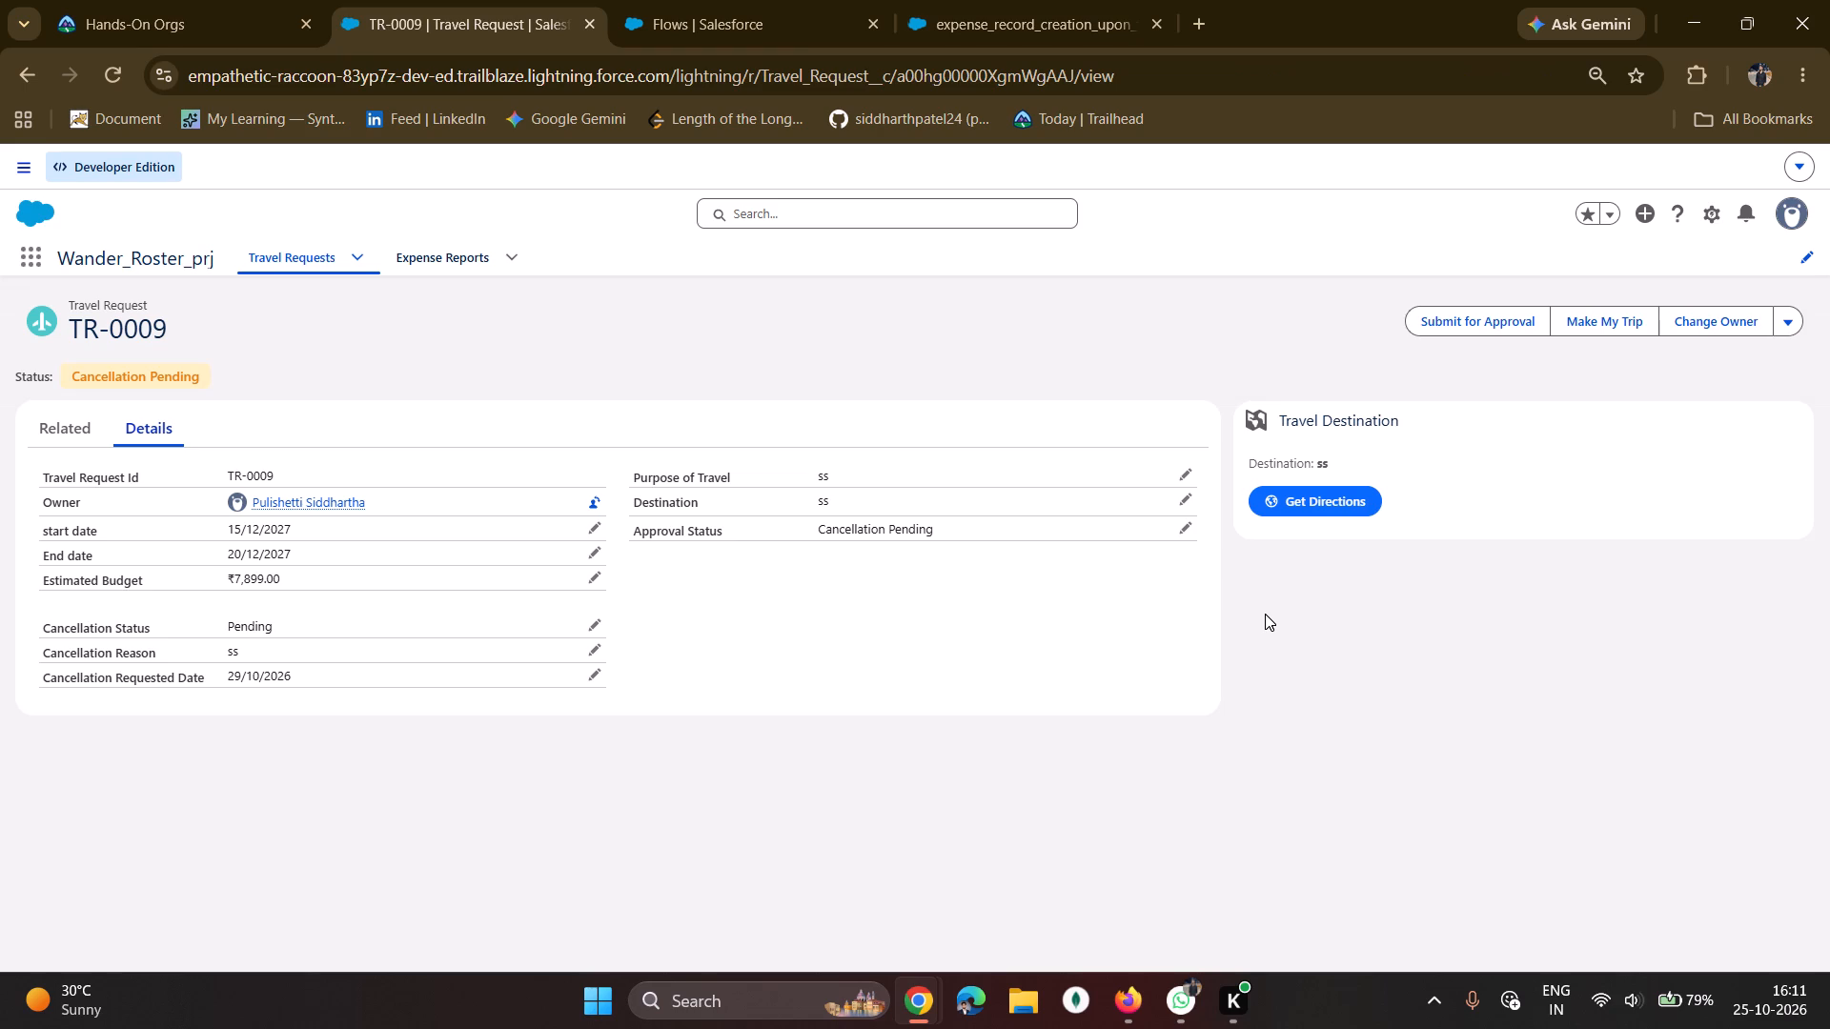
Switch to the manager's session in Firefox and open the new TR-0009 approval request from Items to Approve.
click(1109, 1005)
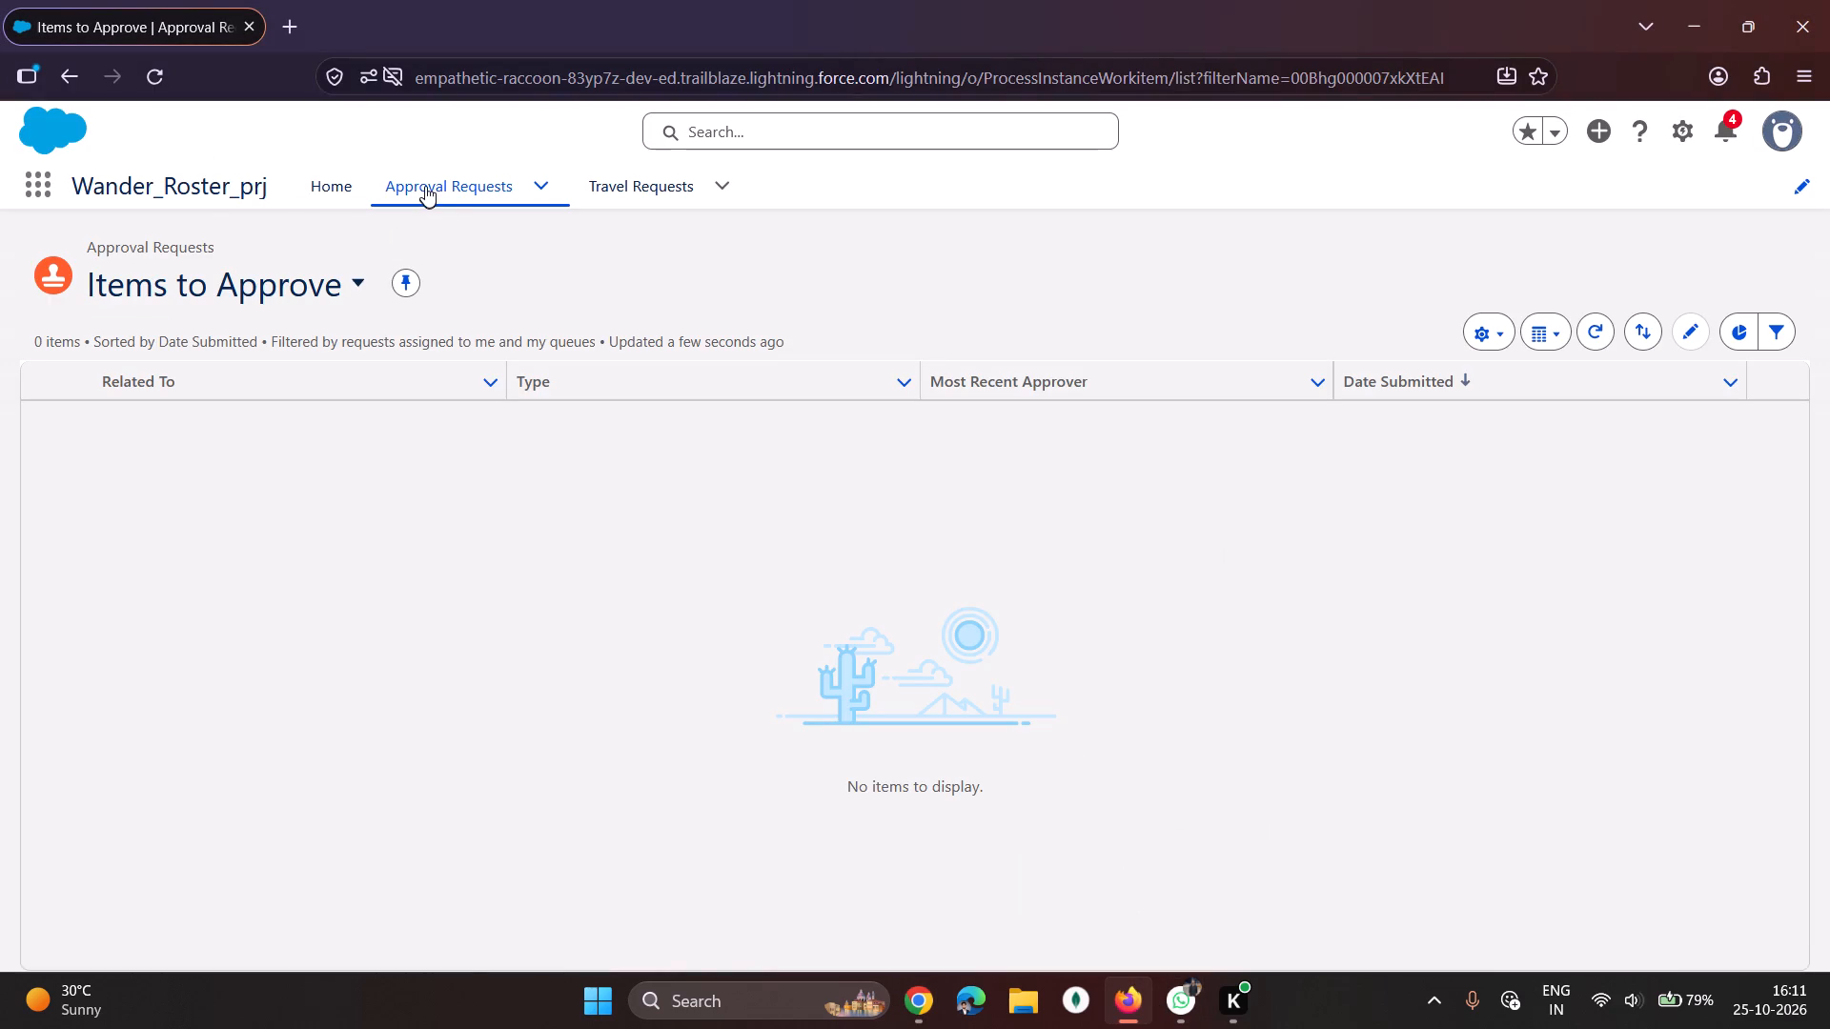
click(425, 186)
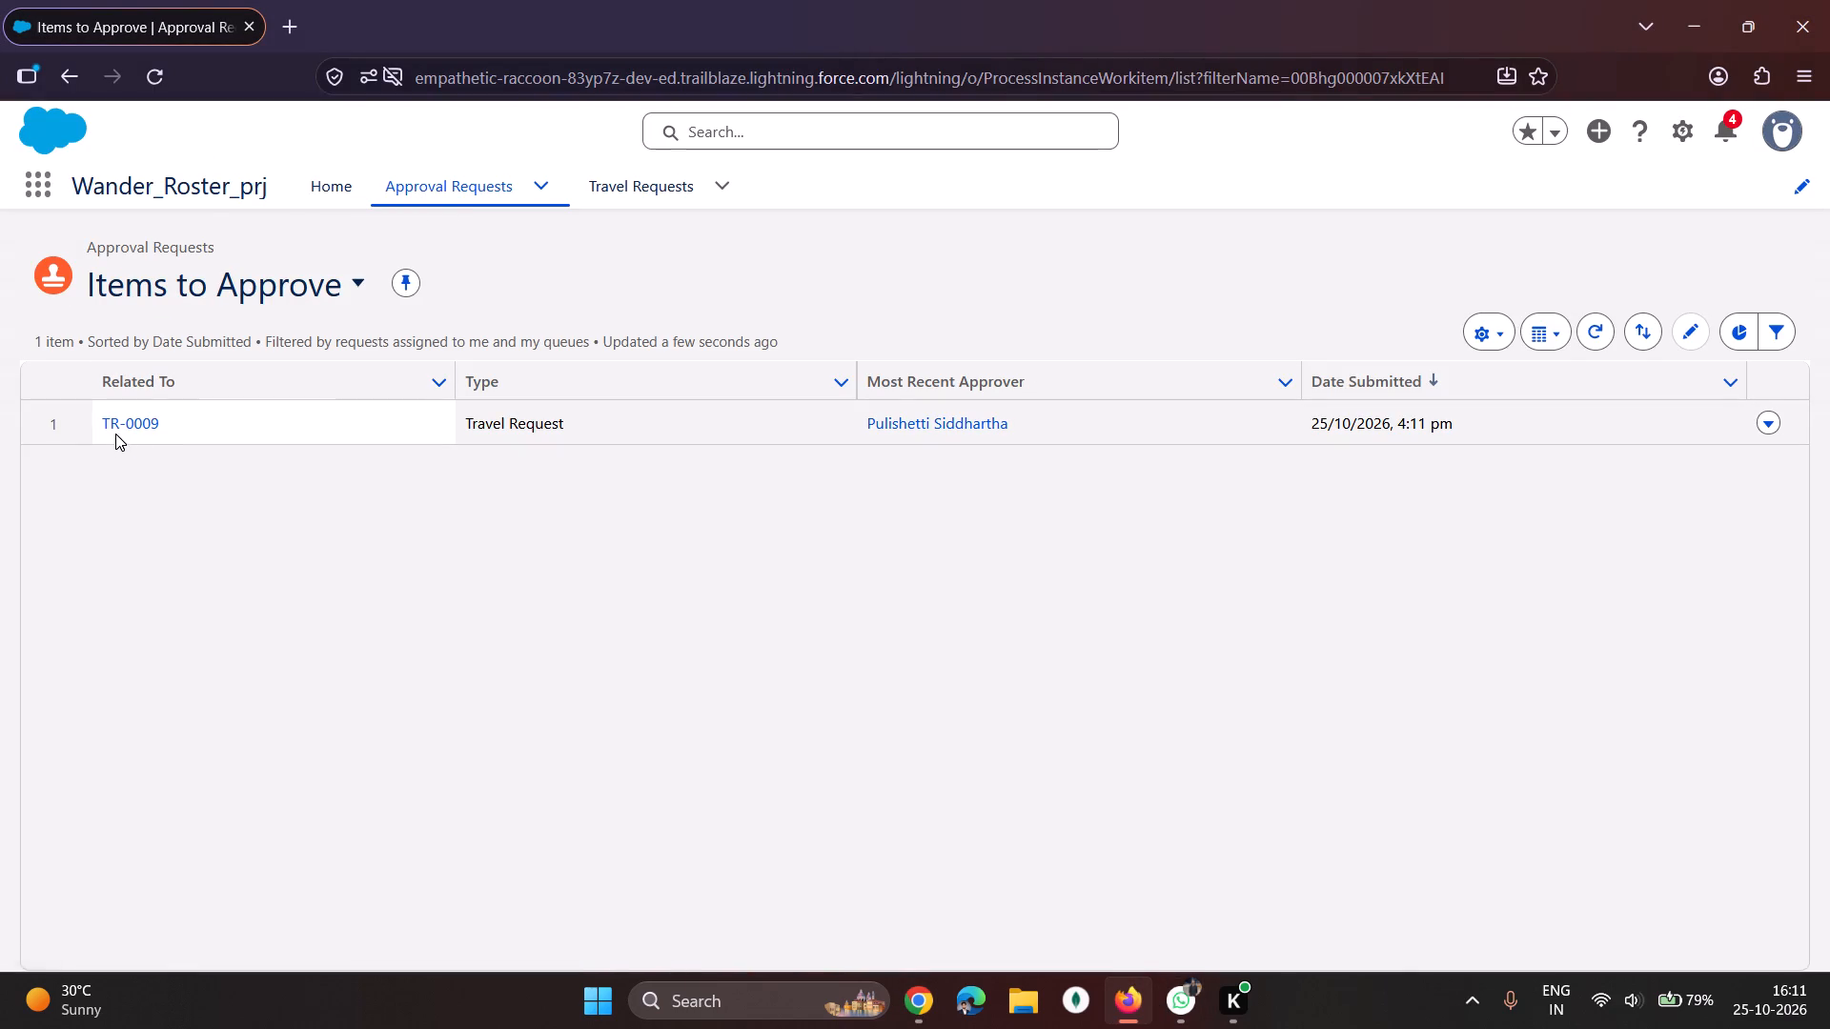
click(126, 428)
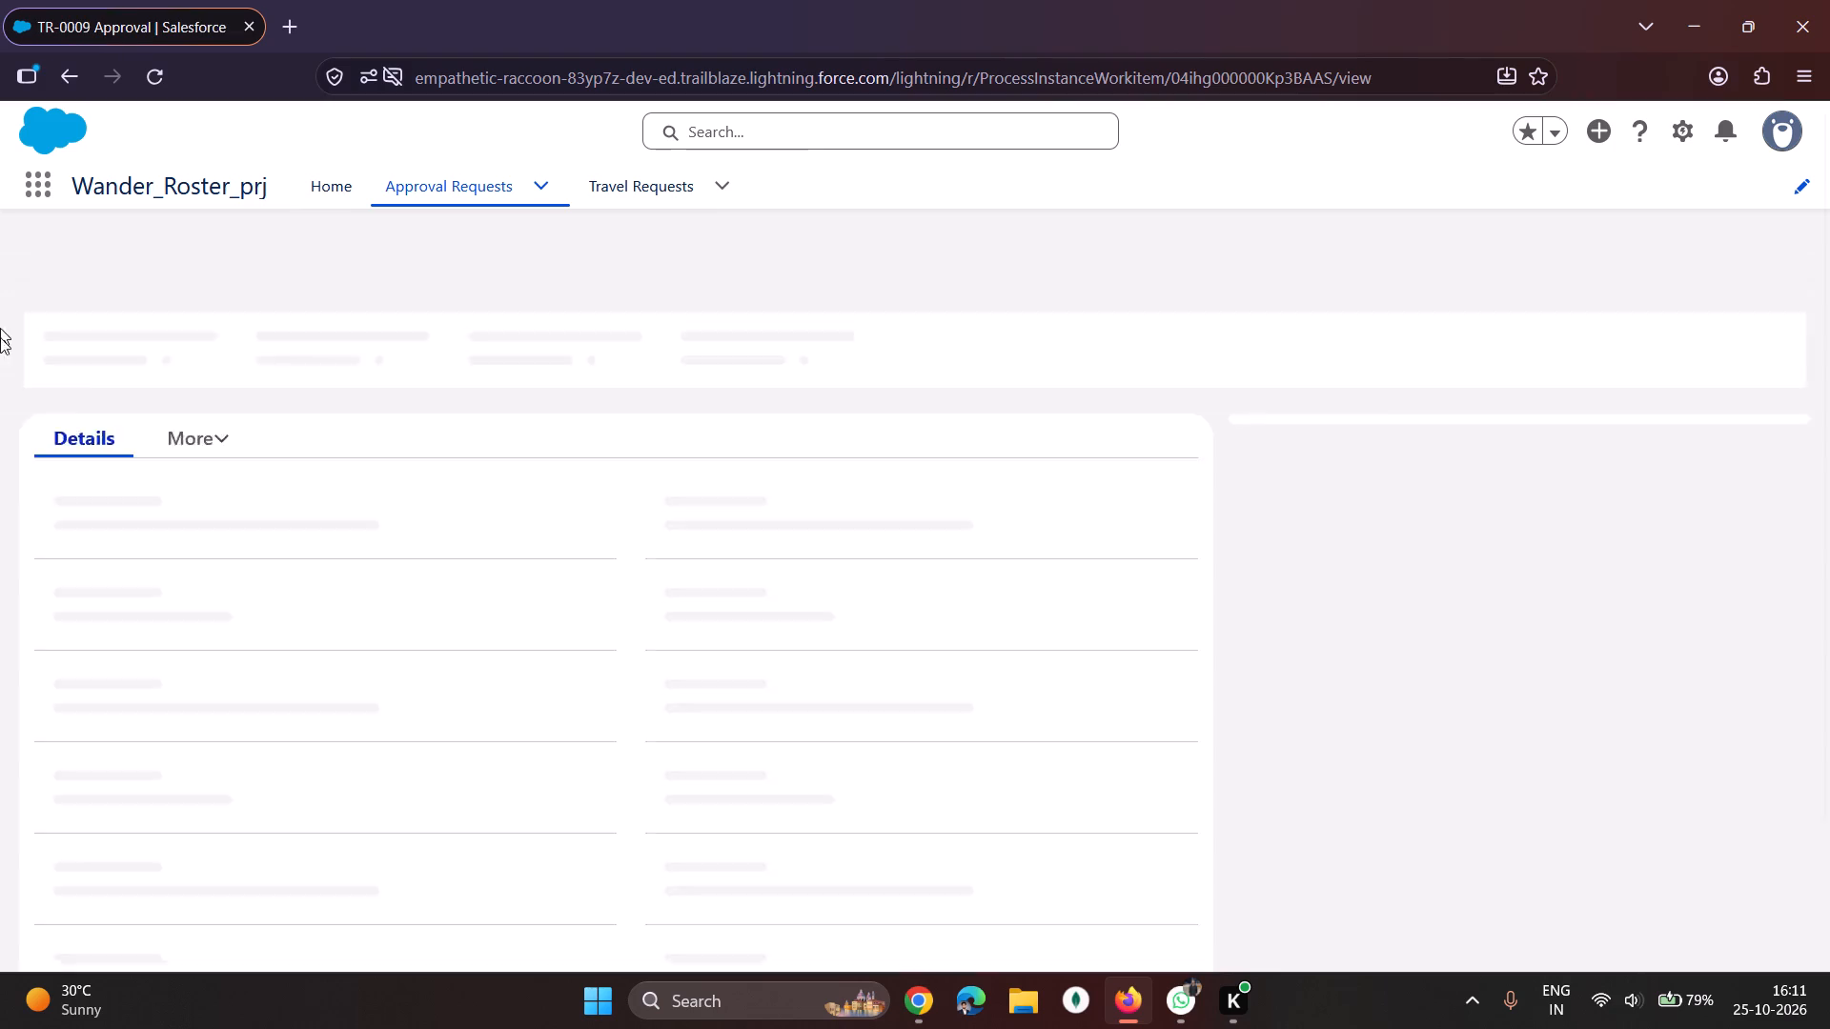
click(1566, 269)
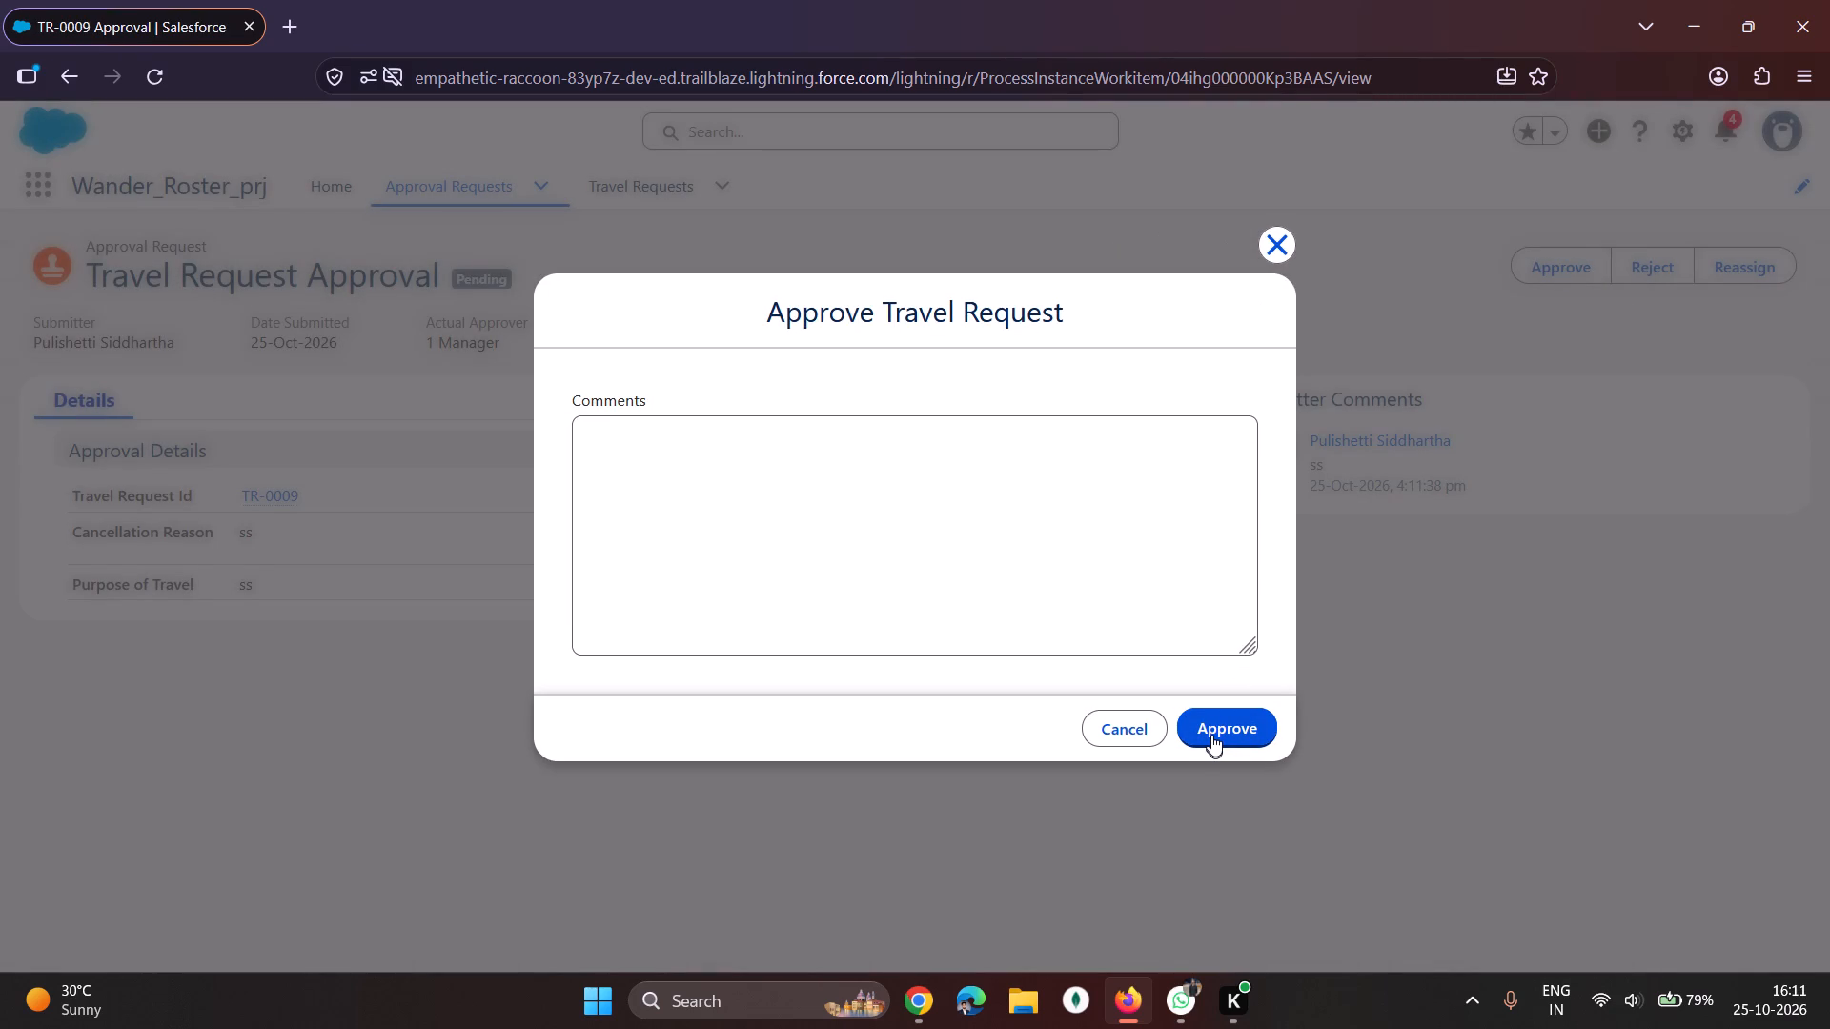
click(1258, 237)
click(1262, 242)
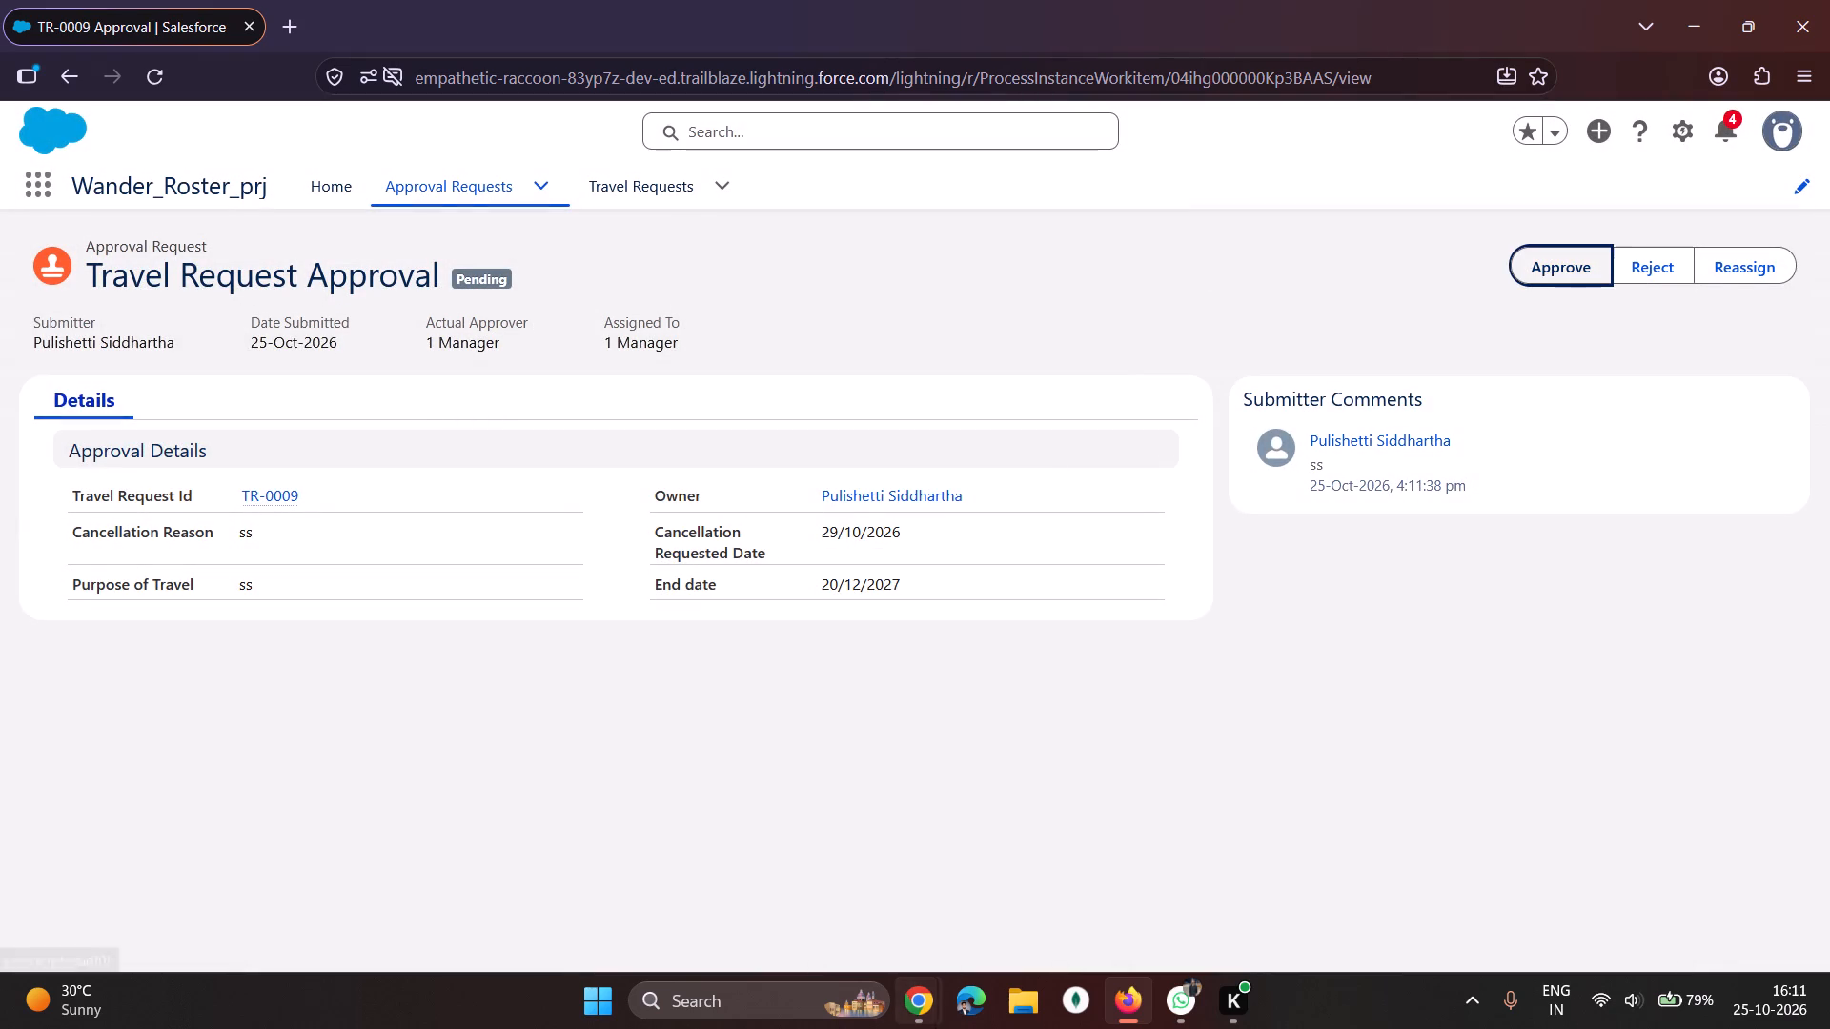
Back in Chrome, check the Expense Reports list for the report linked to TR-0009.
click(931, 1028)
click(806, 904)
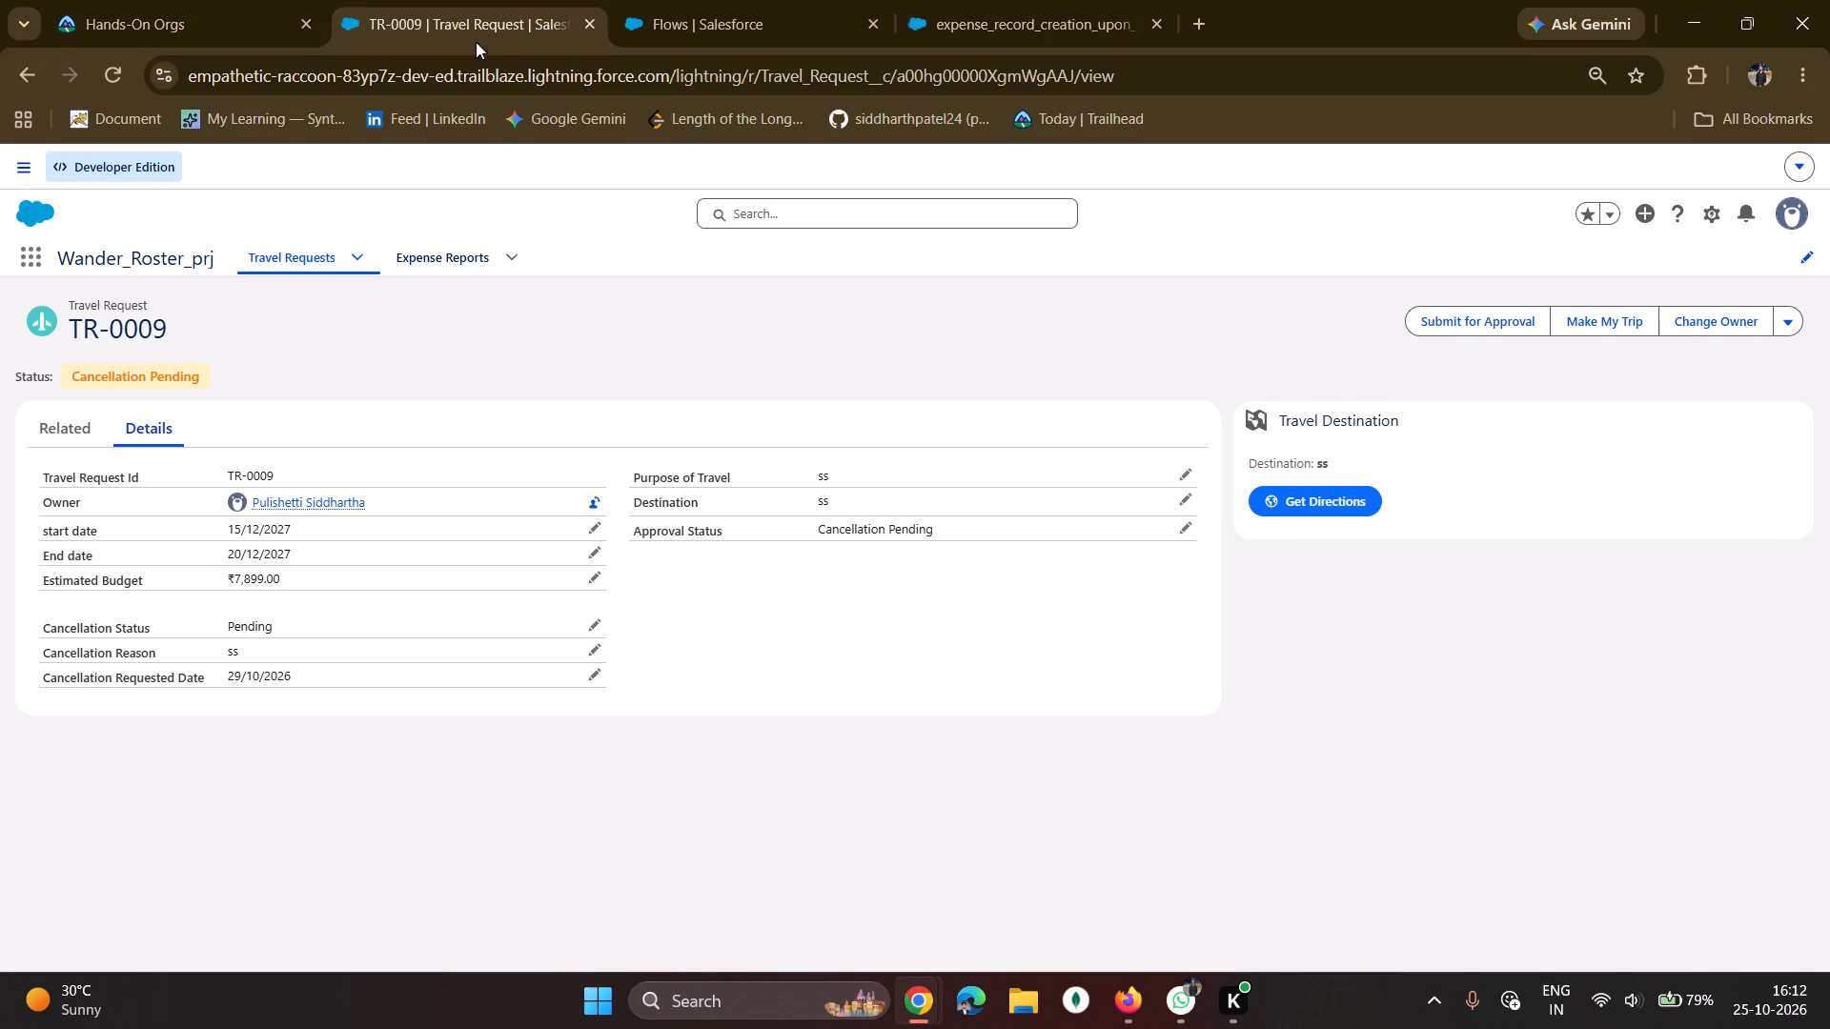
click(412, 256)
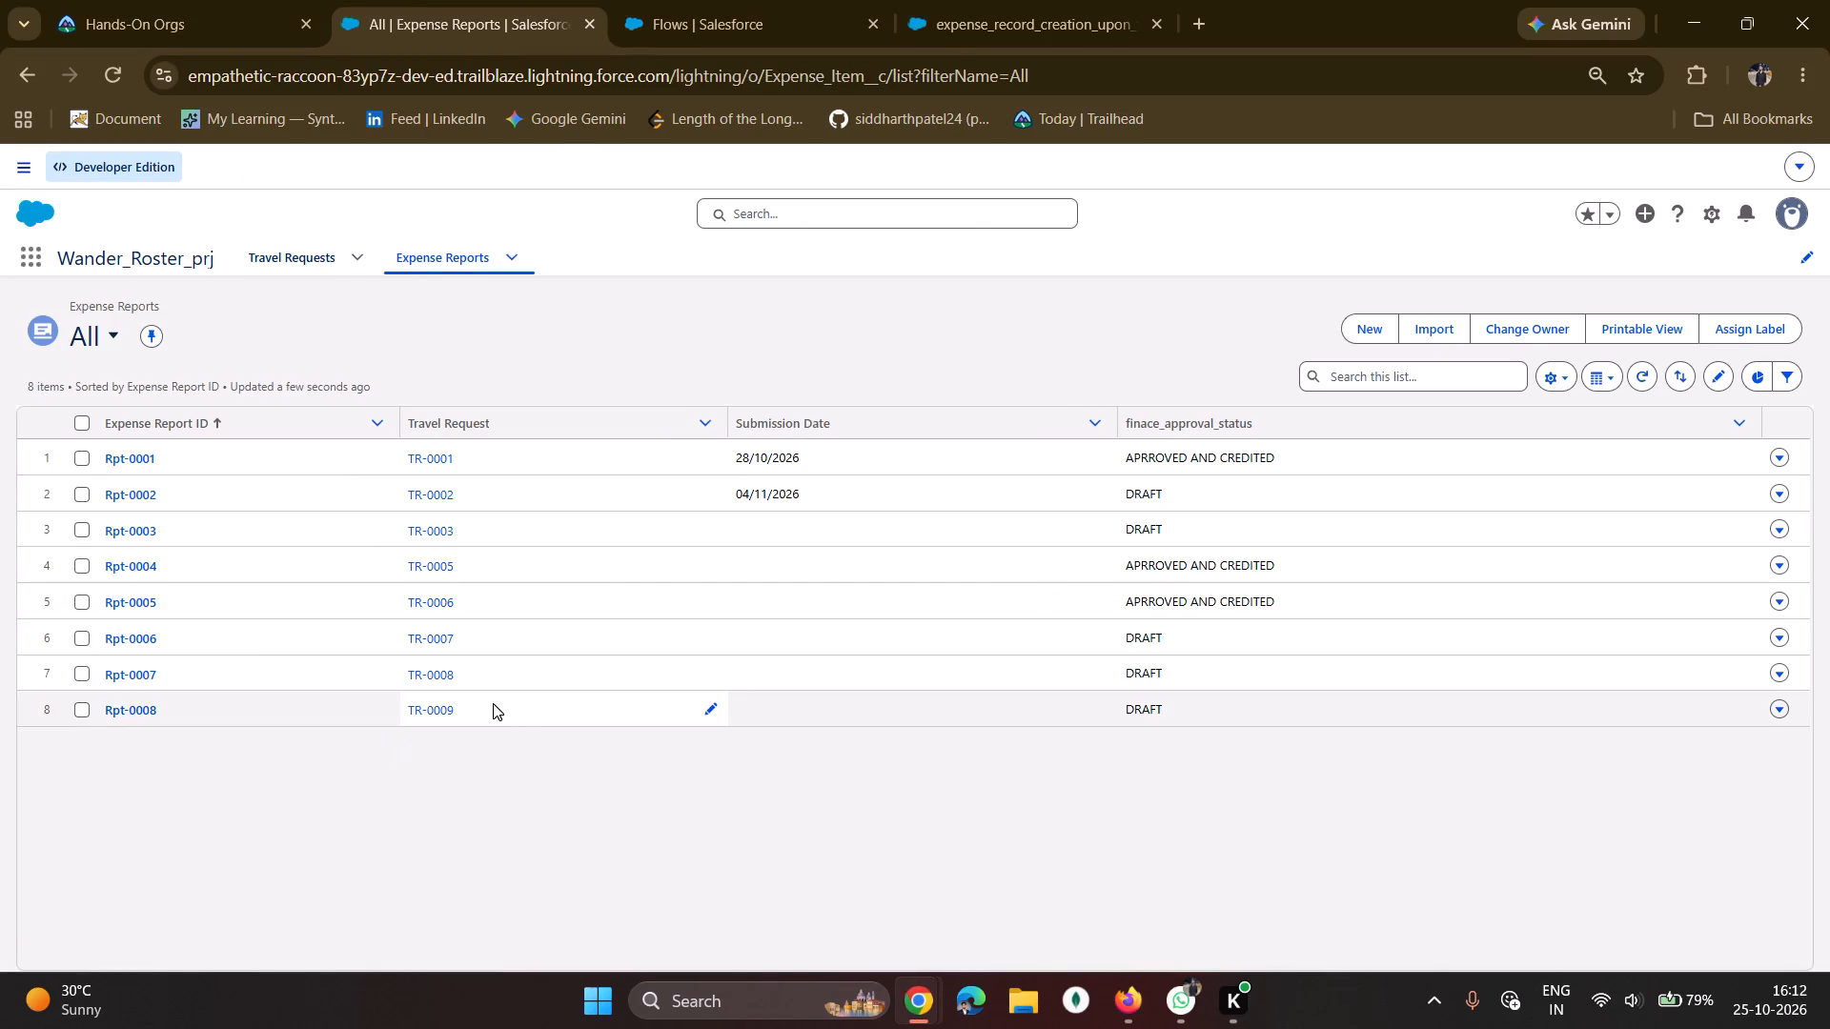
drag(488, 703, 402, 707)
click(411, 785)
In the manager's Firefox session, approve the TR-0009 cancellation request without comments.
click(1103, 872)
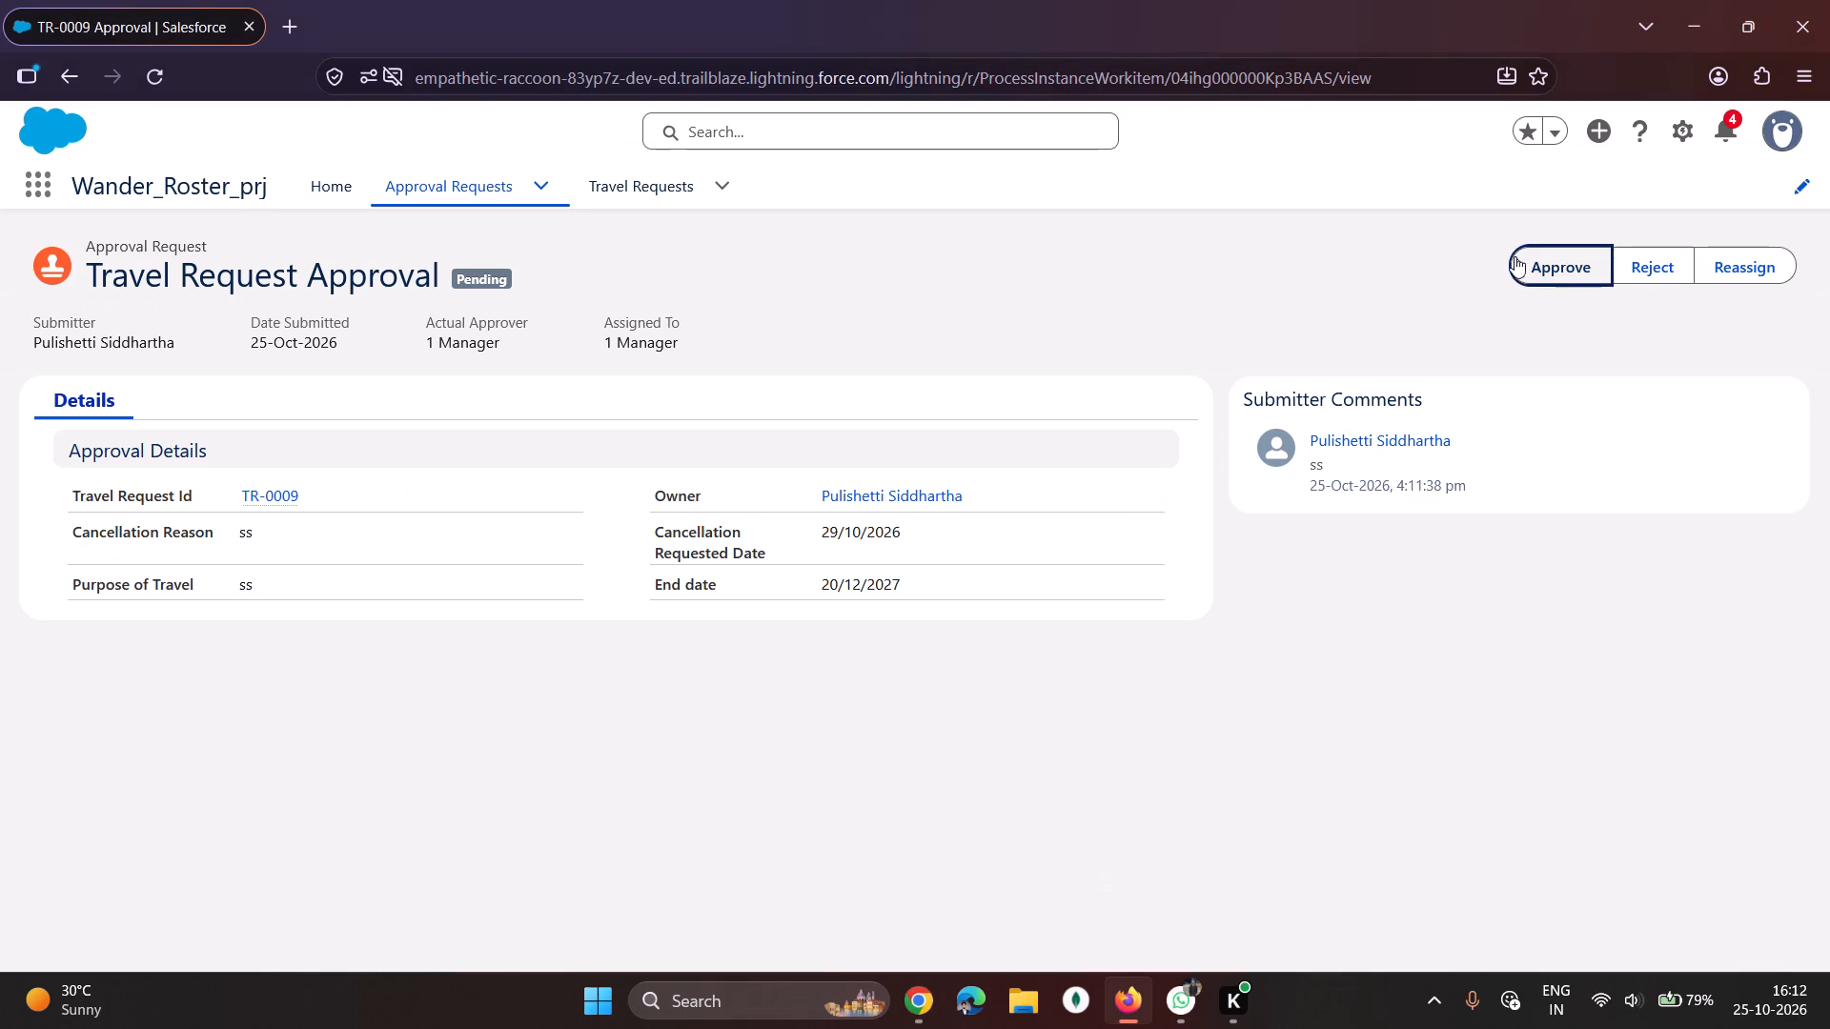
click(1547, 253)
click(1232, 733)
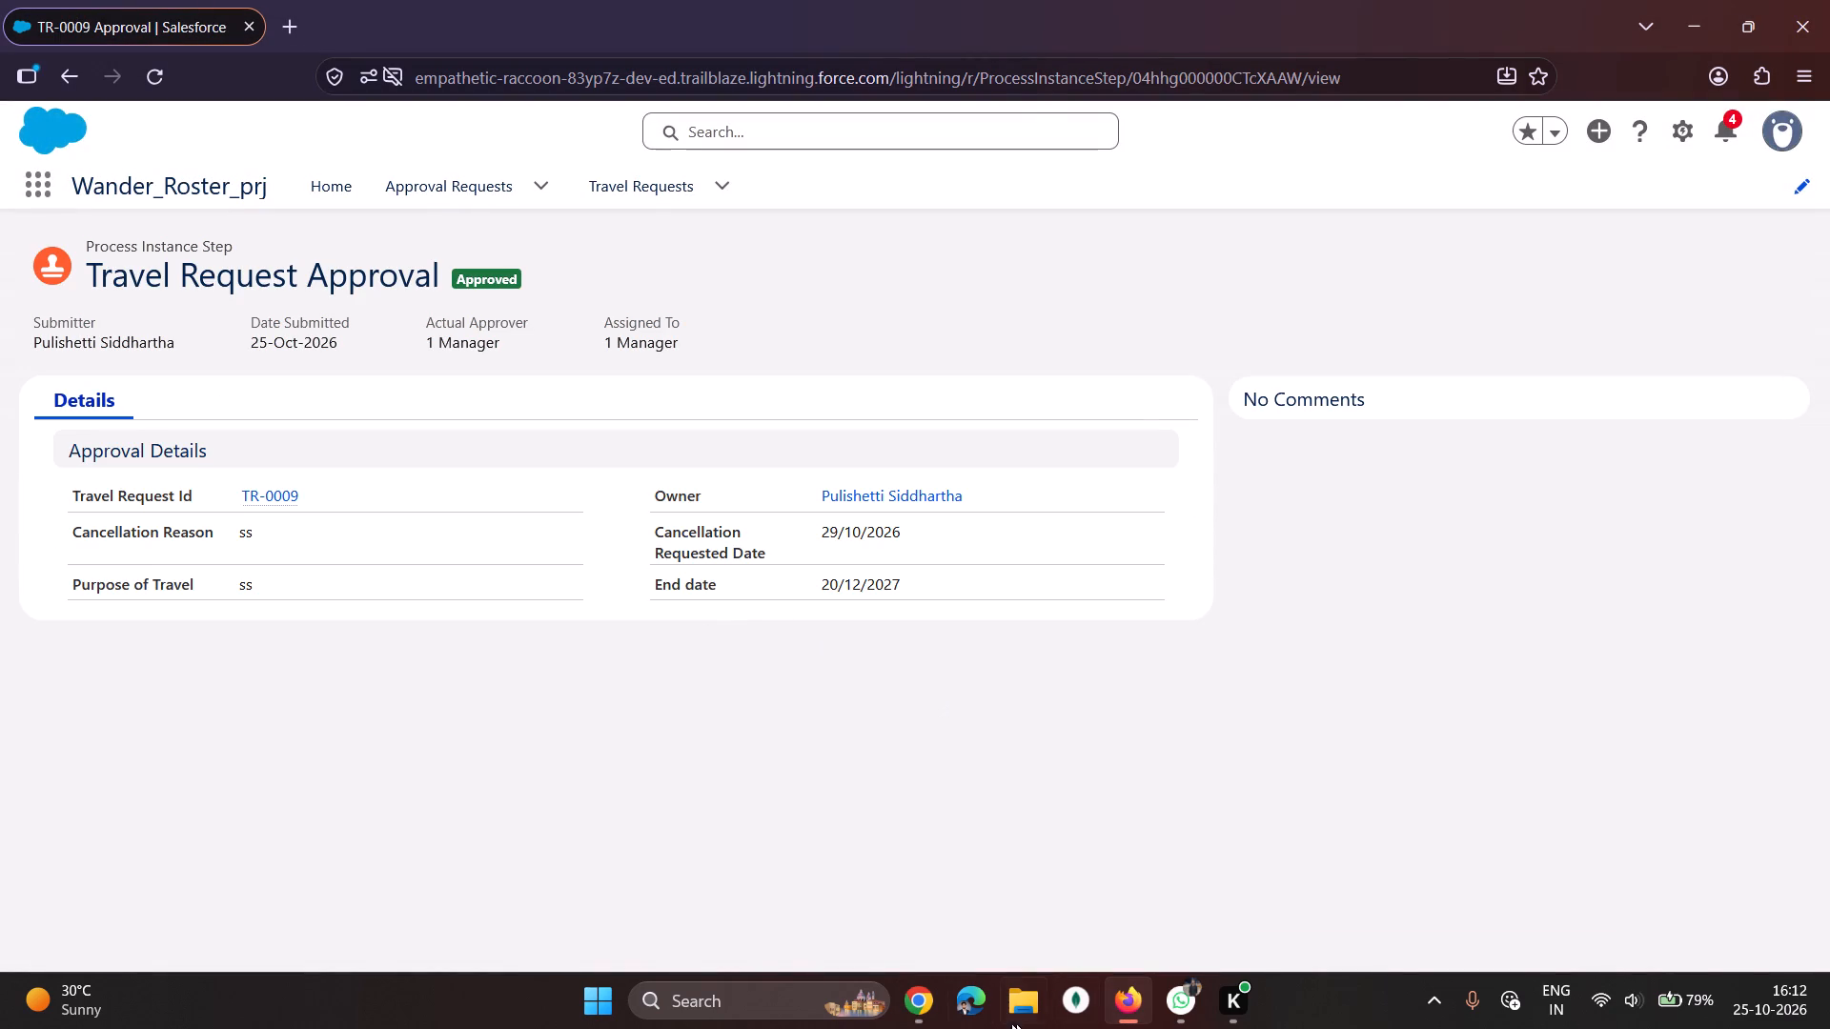
Back in Chrome, refresh the Expense Reports list to check TR-0009's report, and examine TR-0009's status from the Travel Requests list.
click(931, 997)
click(739, 875)
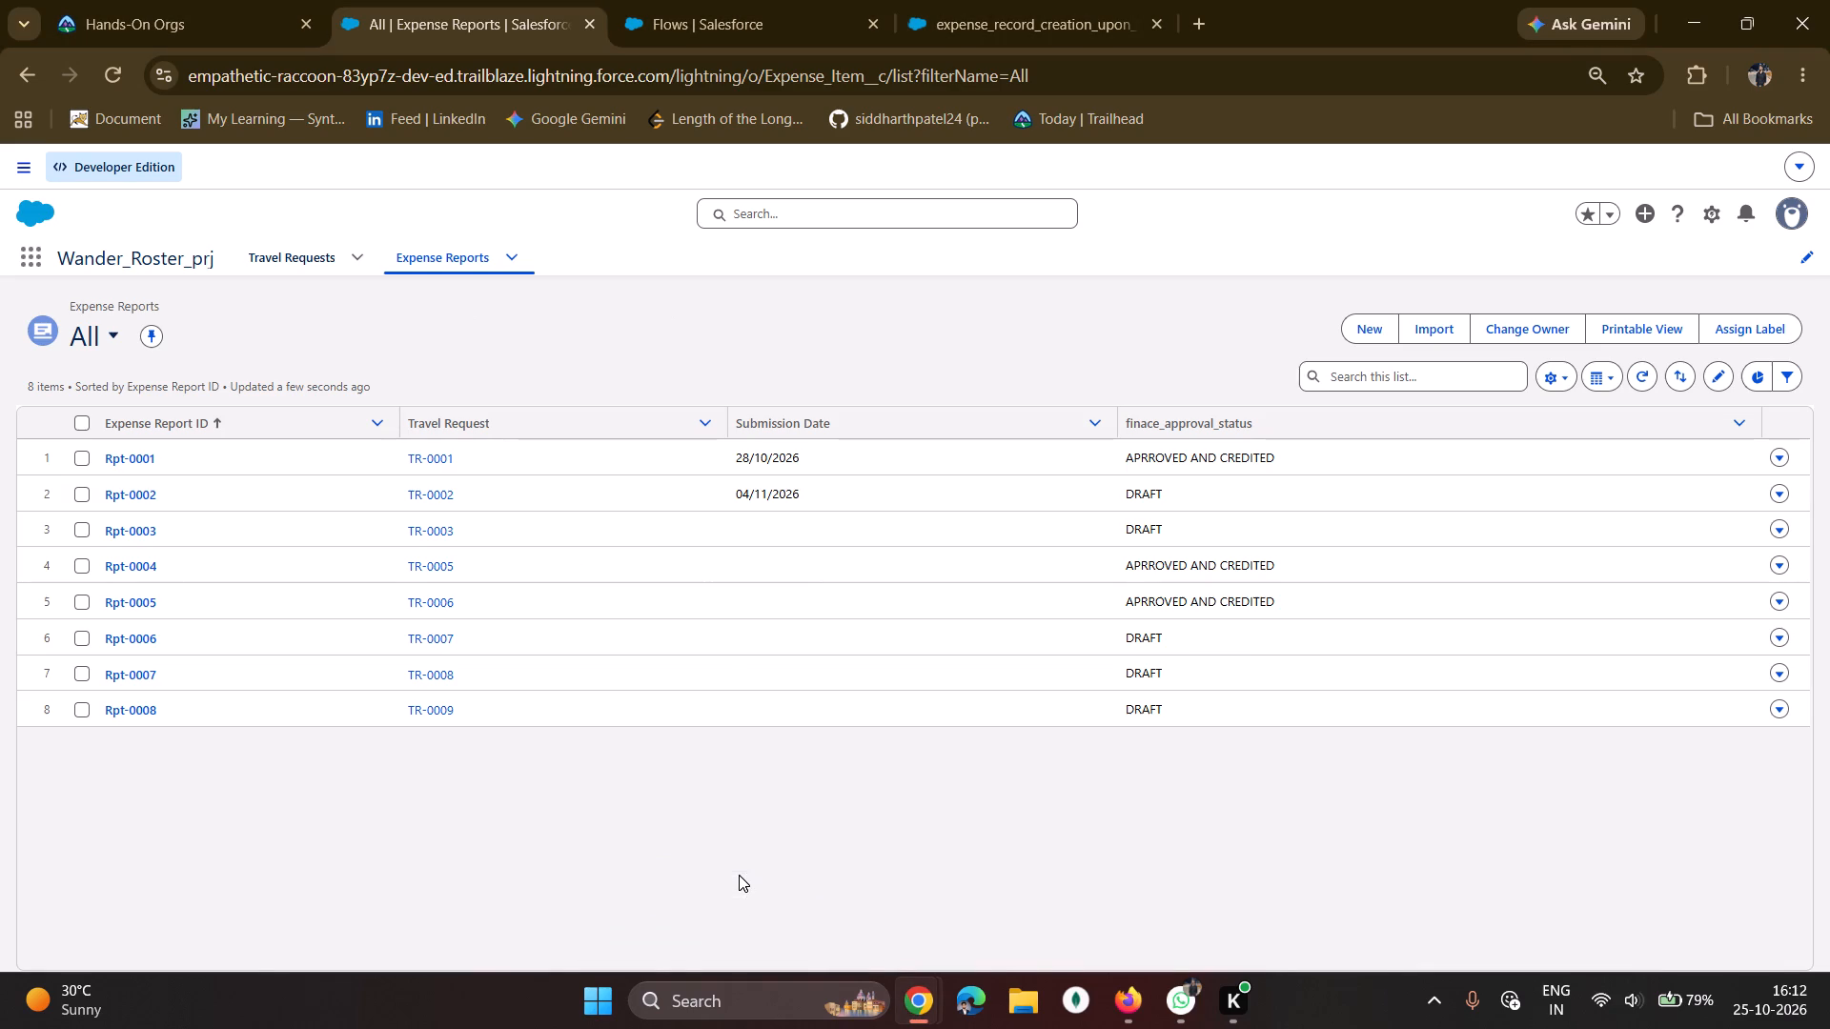
click(107, 69)
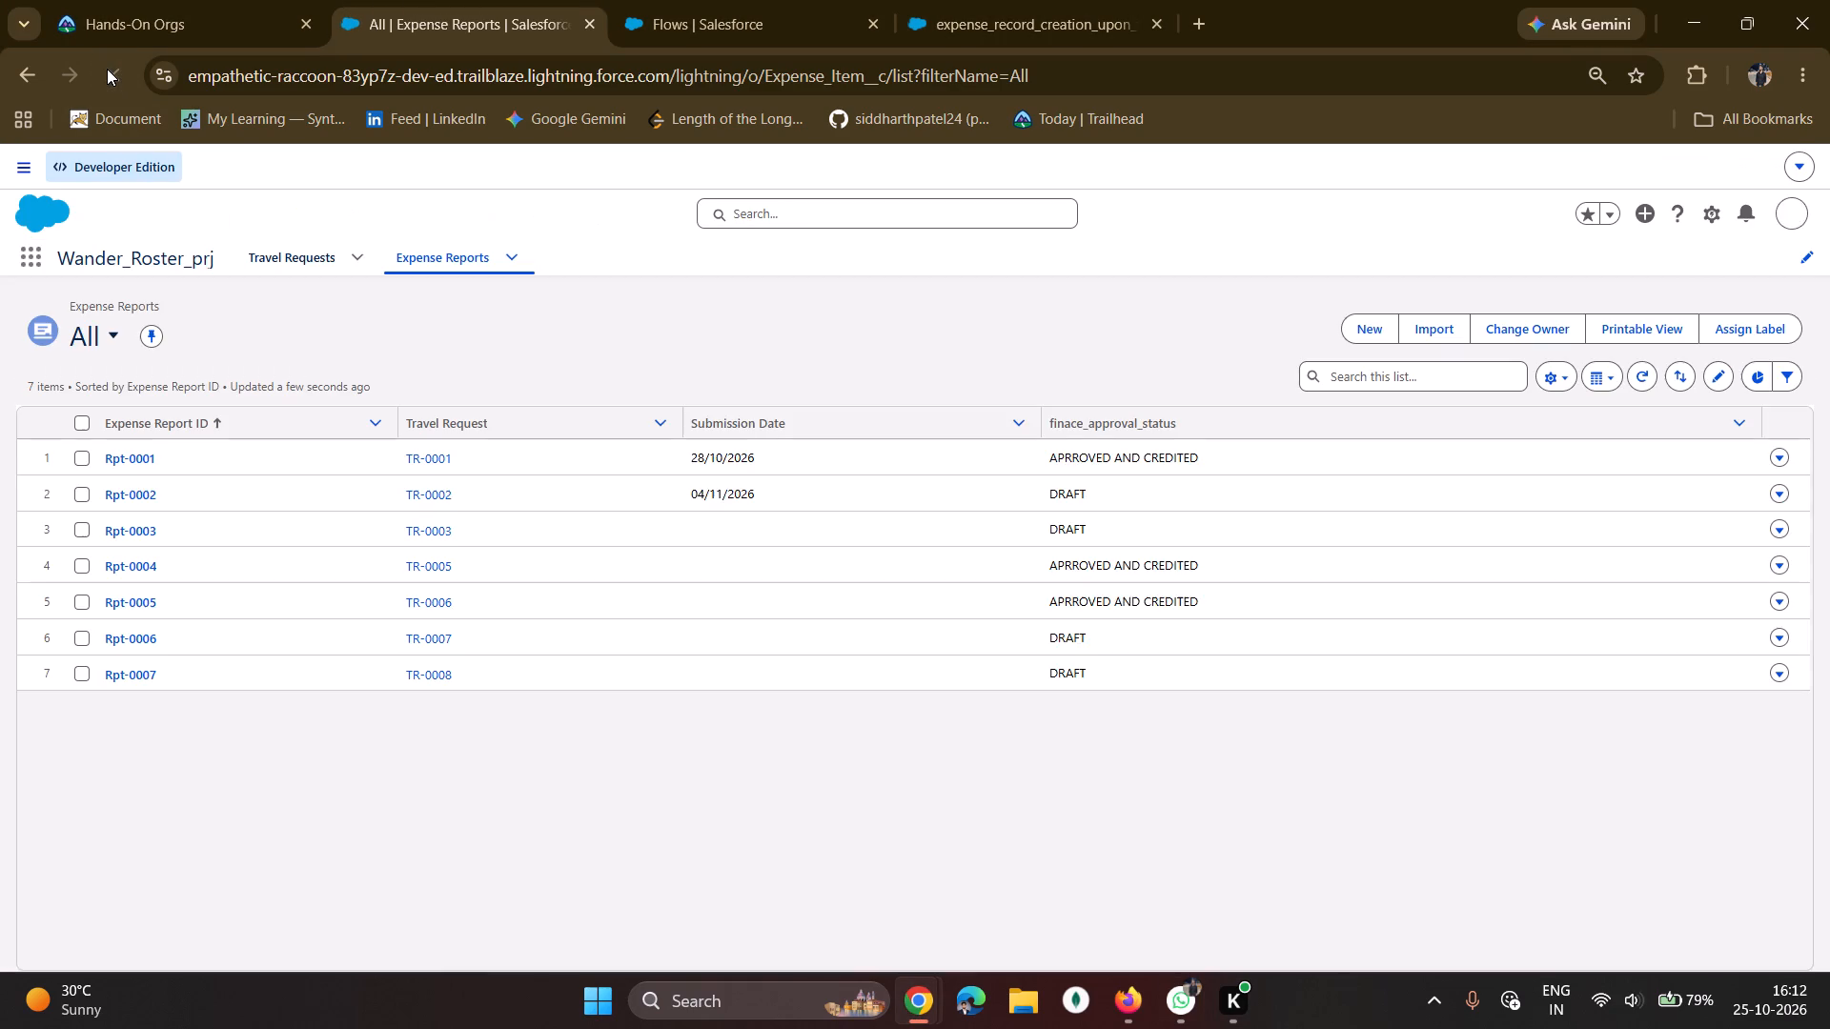
click(295, 254)
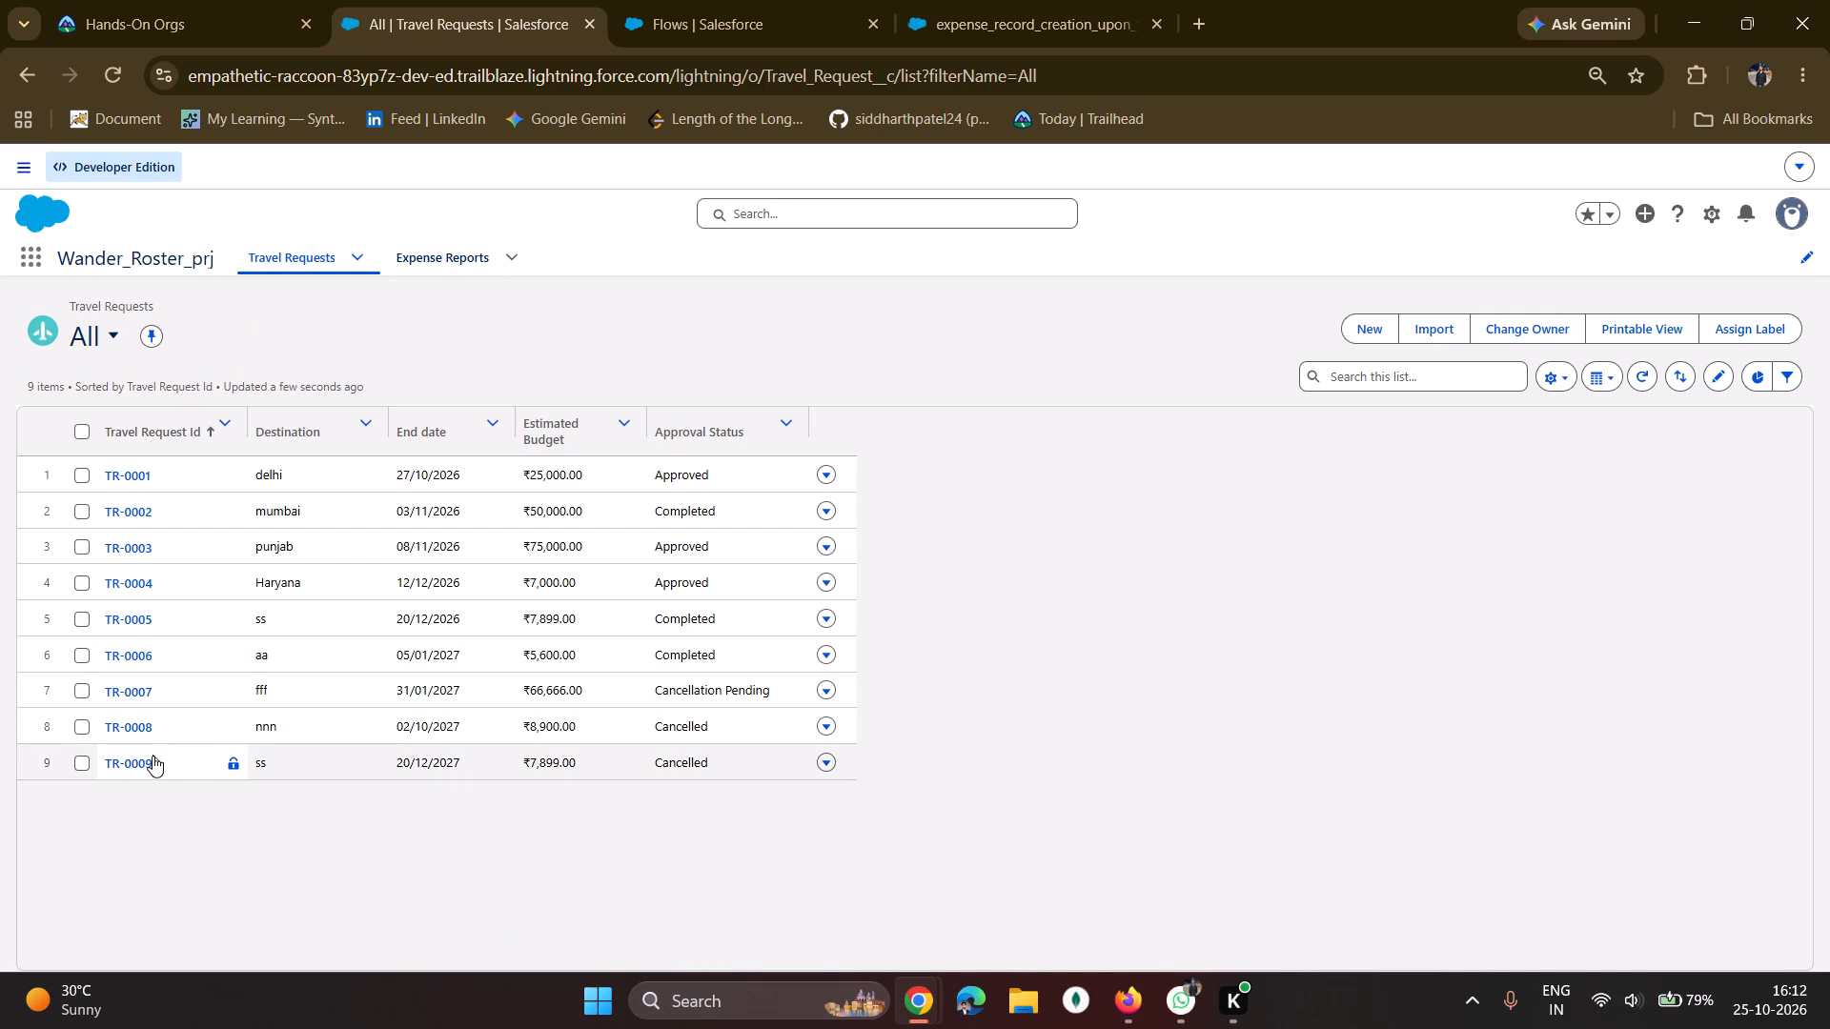
click(129, 759)
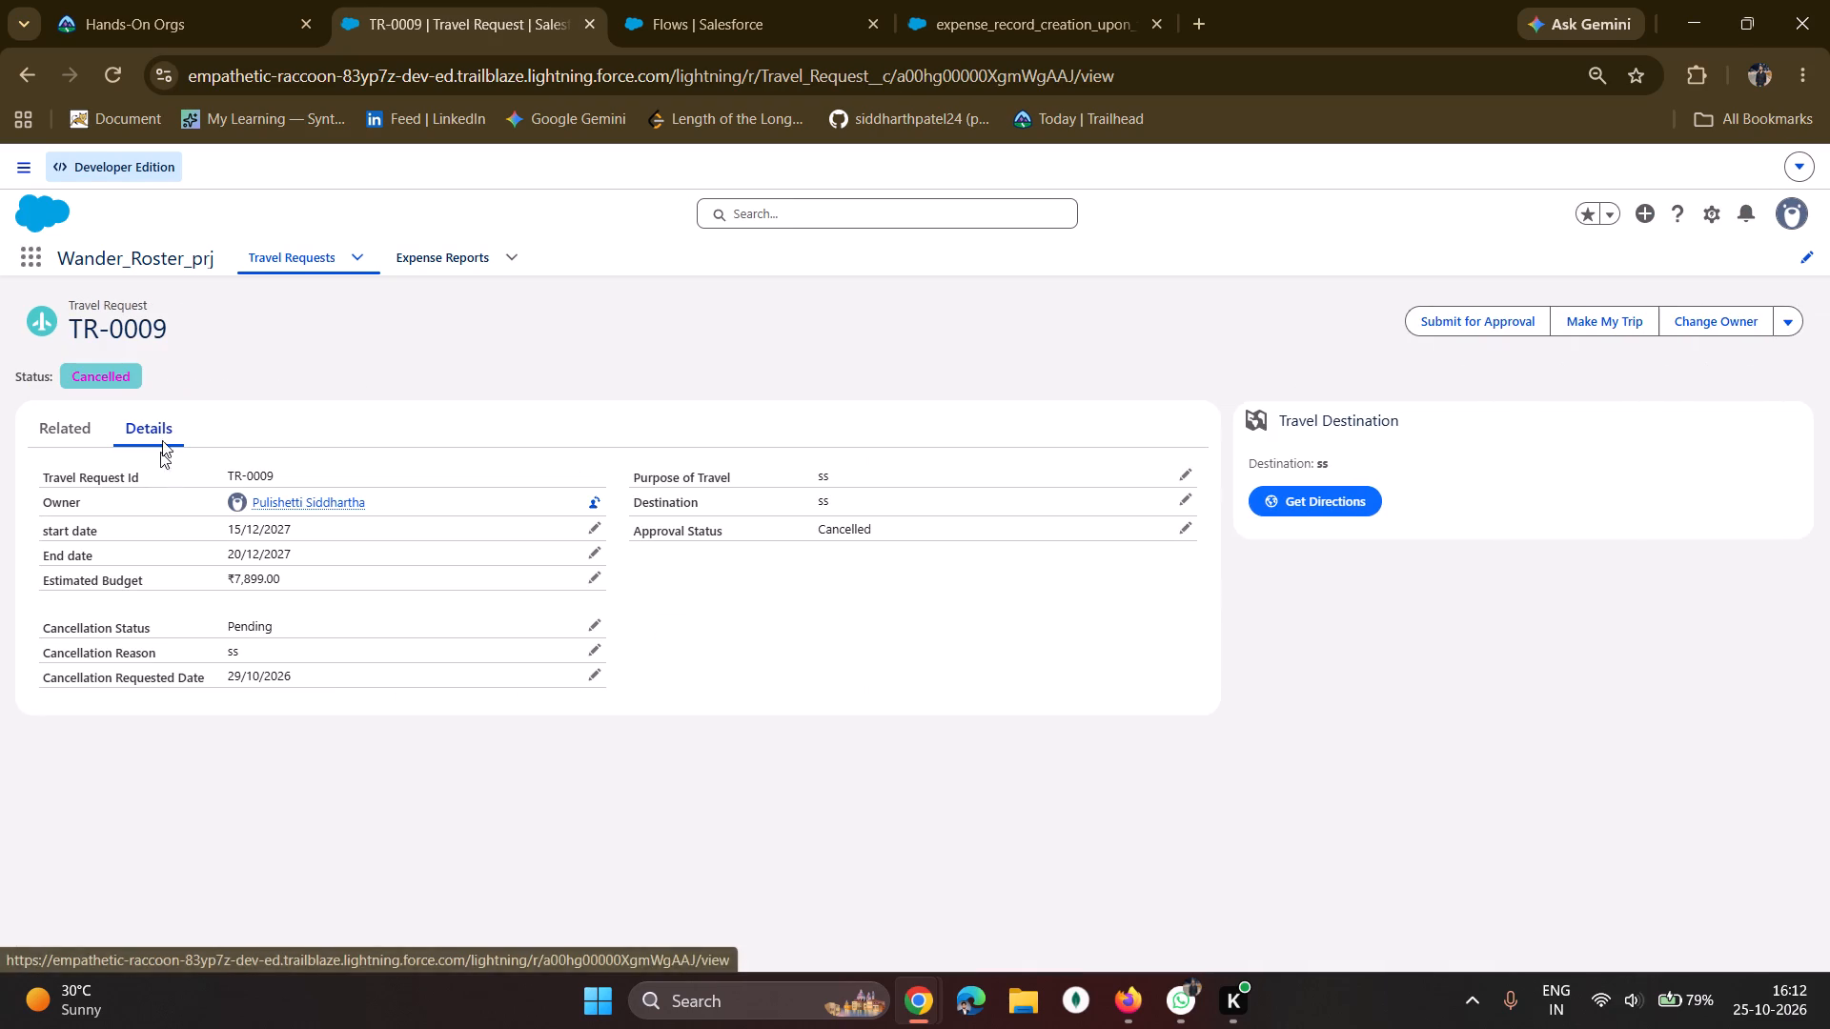
drag(167, 384, 79, 384)
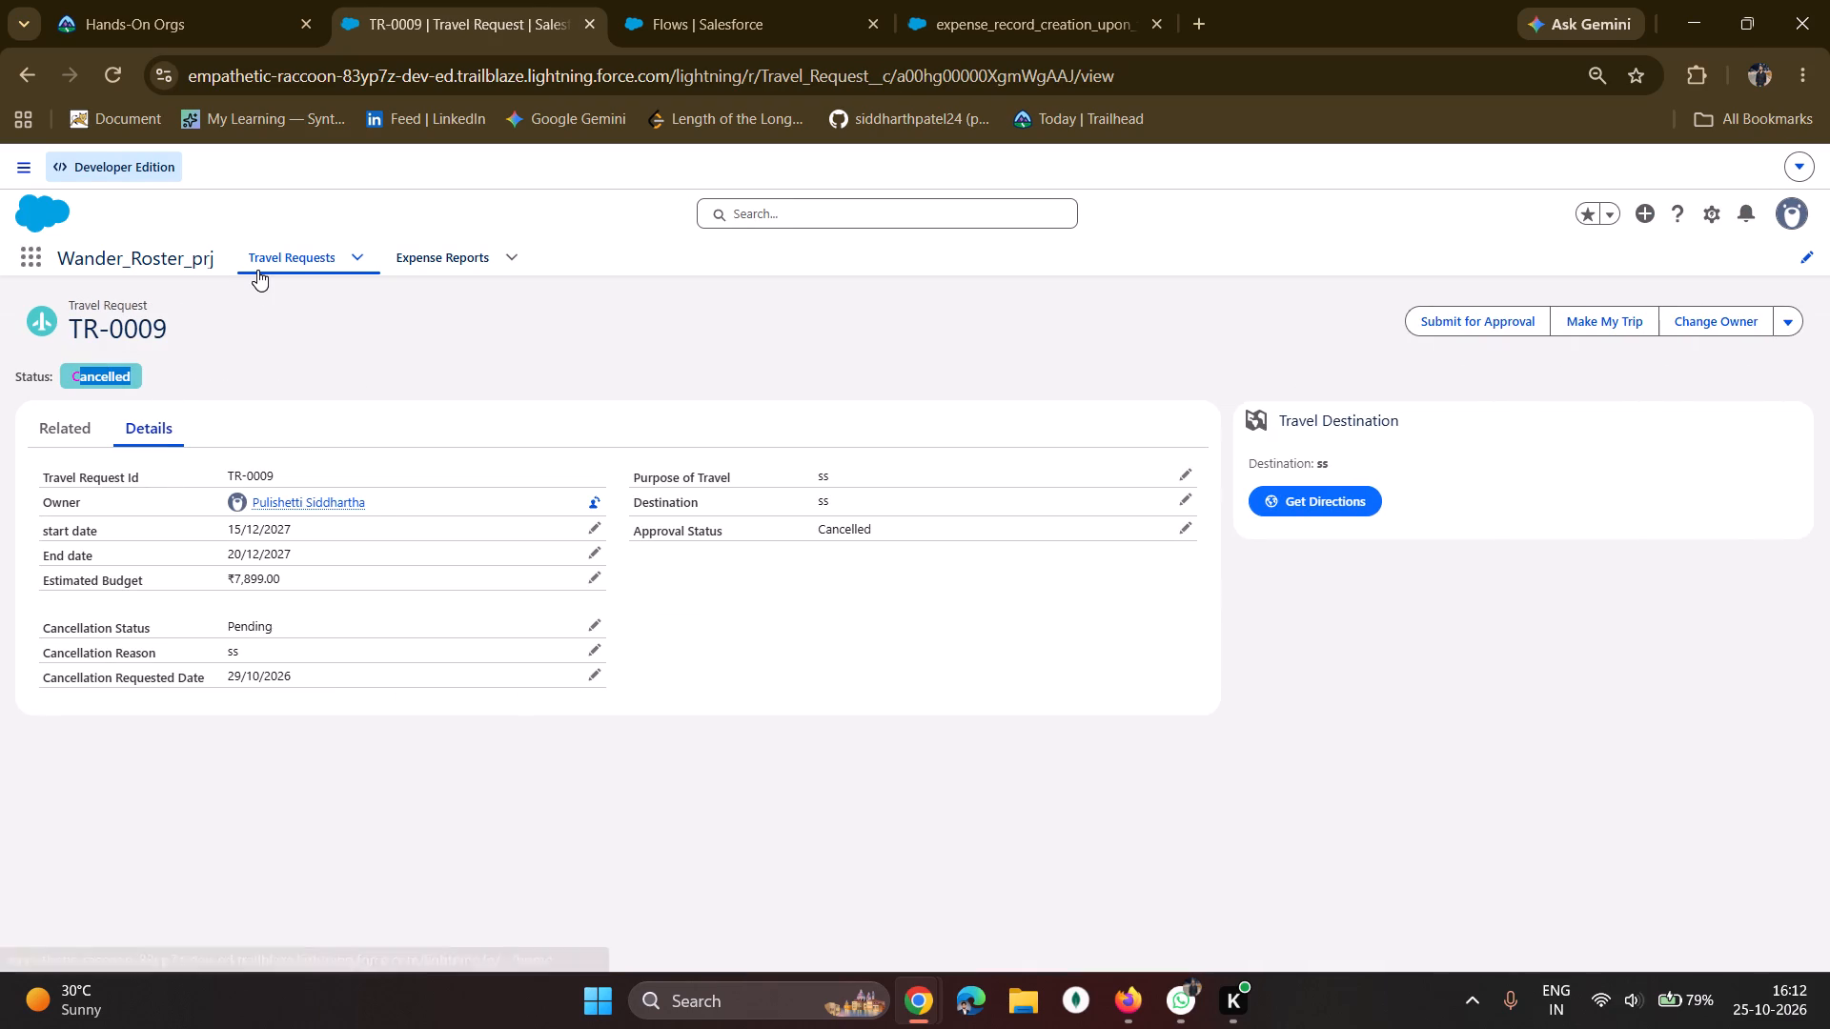
click(257, 270)
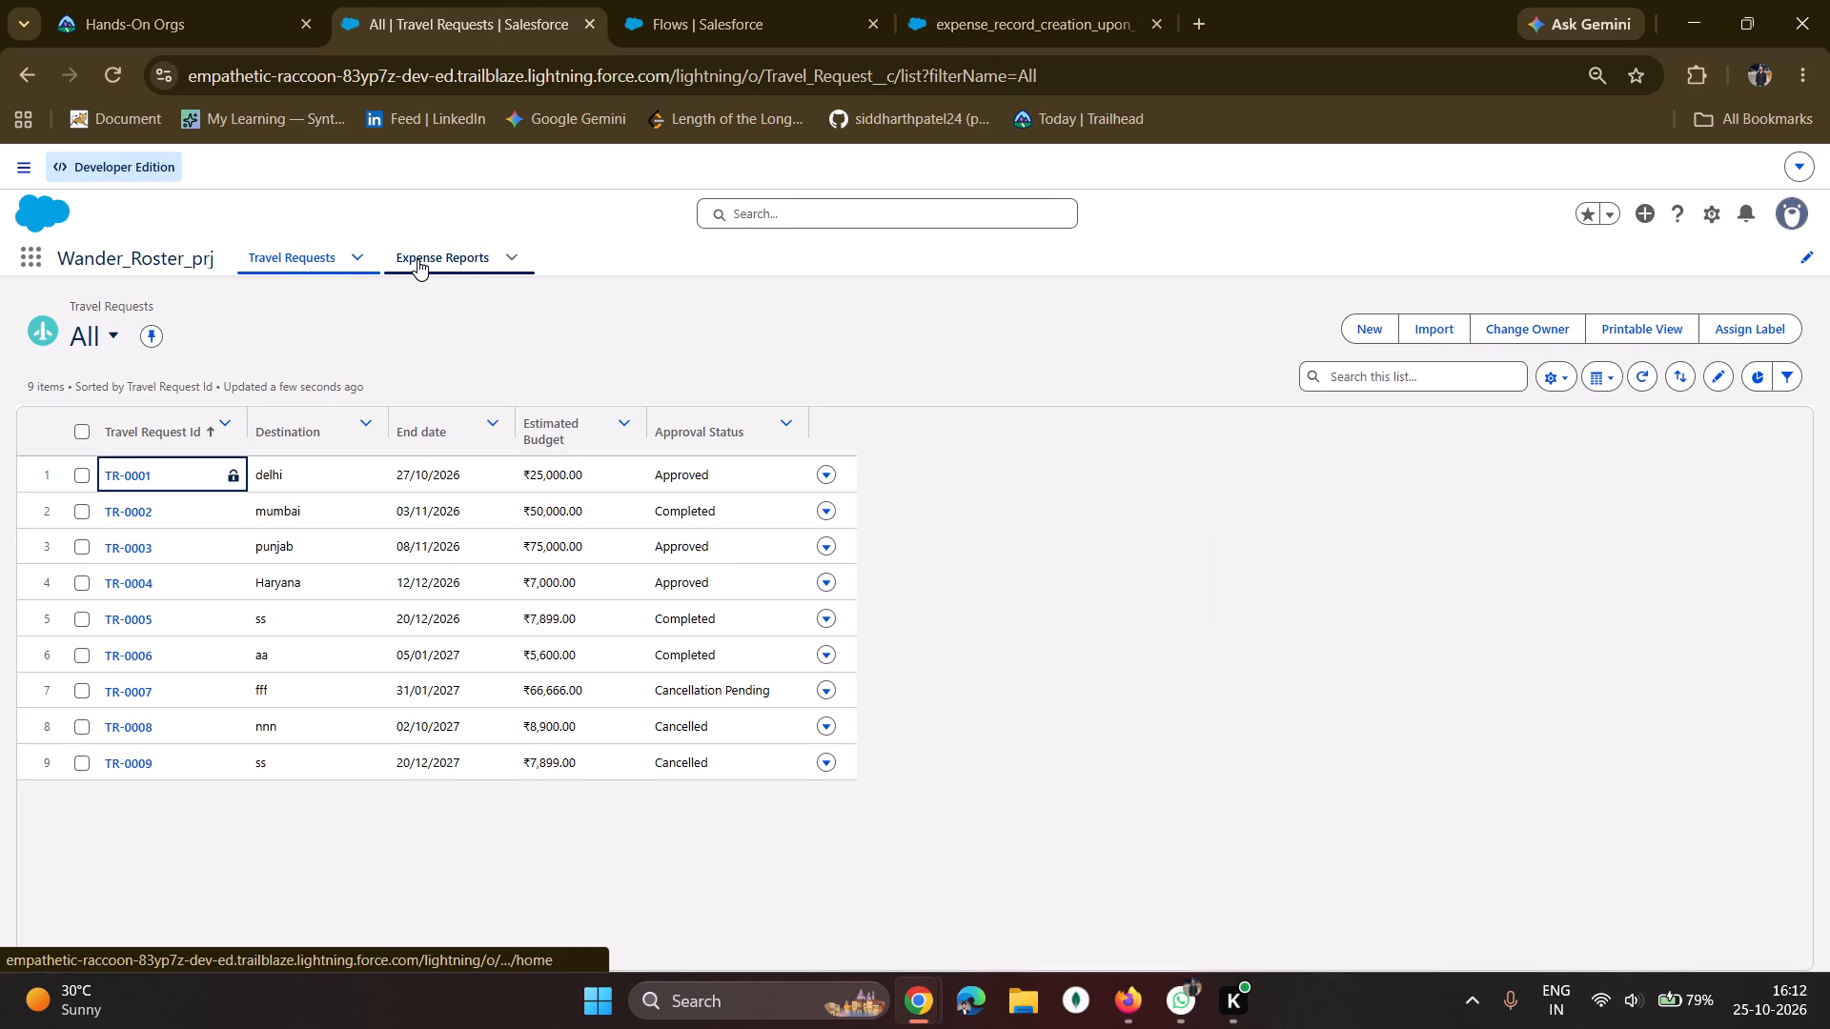